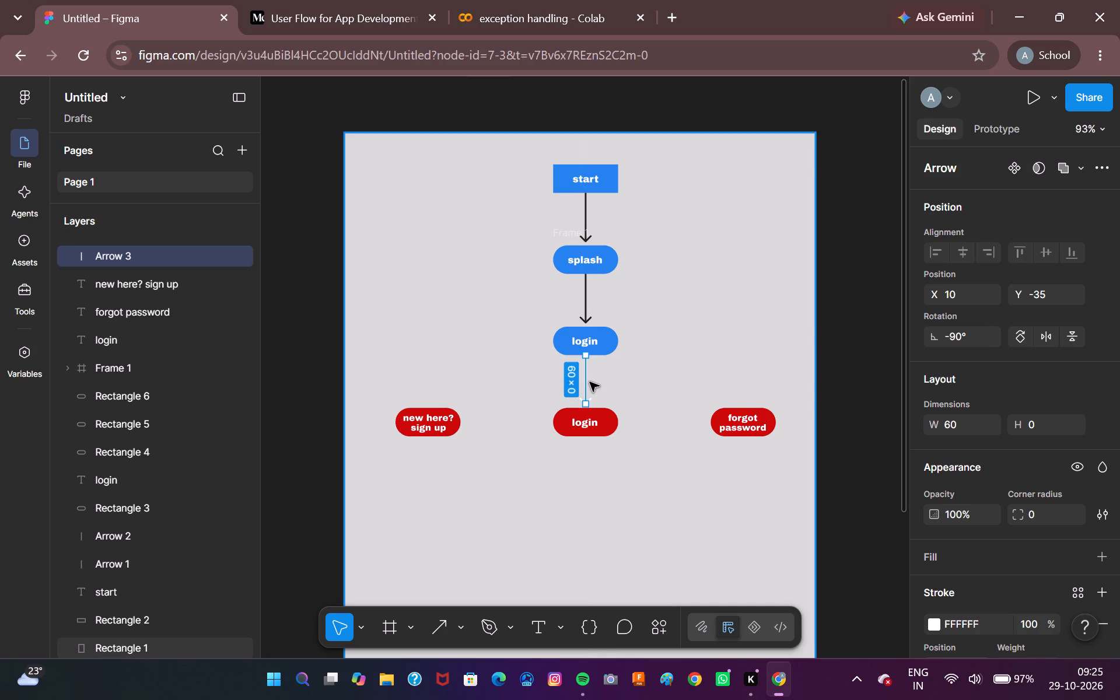
Set the stroke of the arrow between the blue and red login nodes to 1E1E1E, matching the arrows above.
click(587, 300)
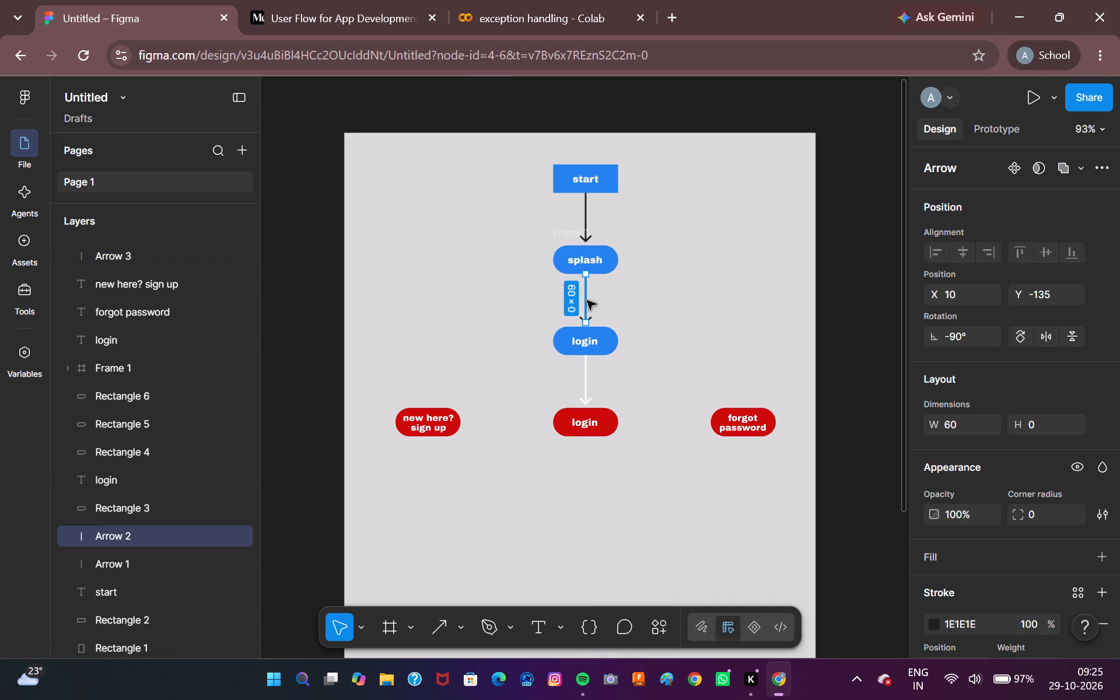
click(587, 213)
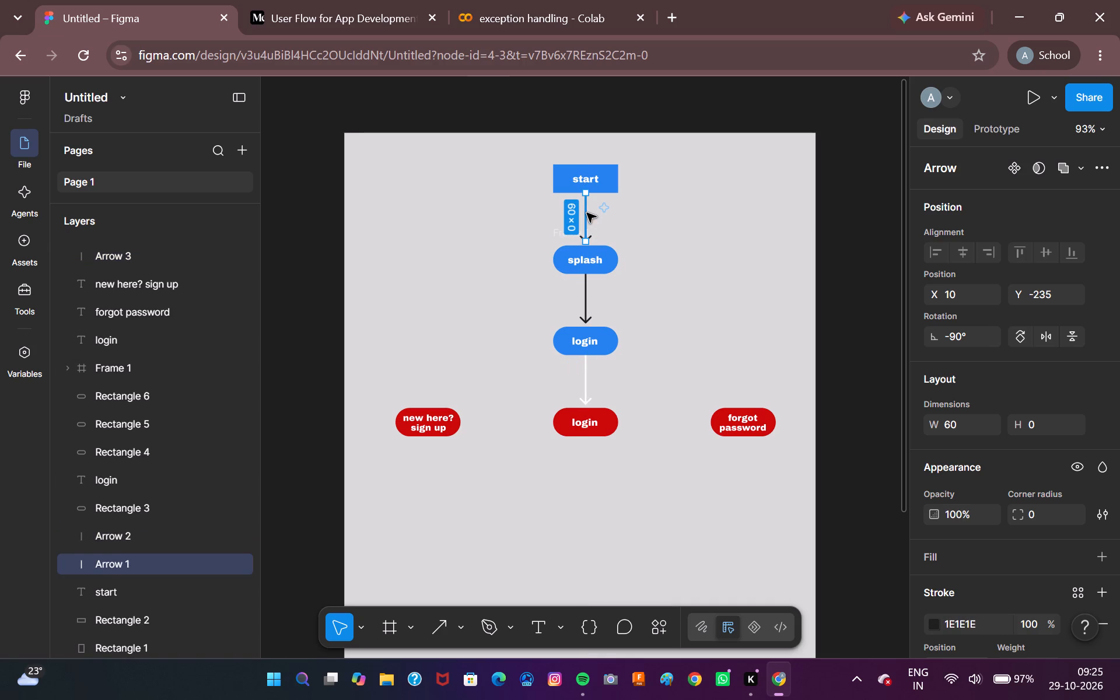
click(586, 384)
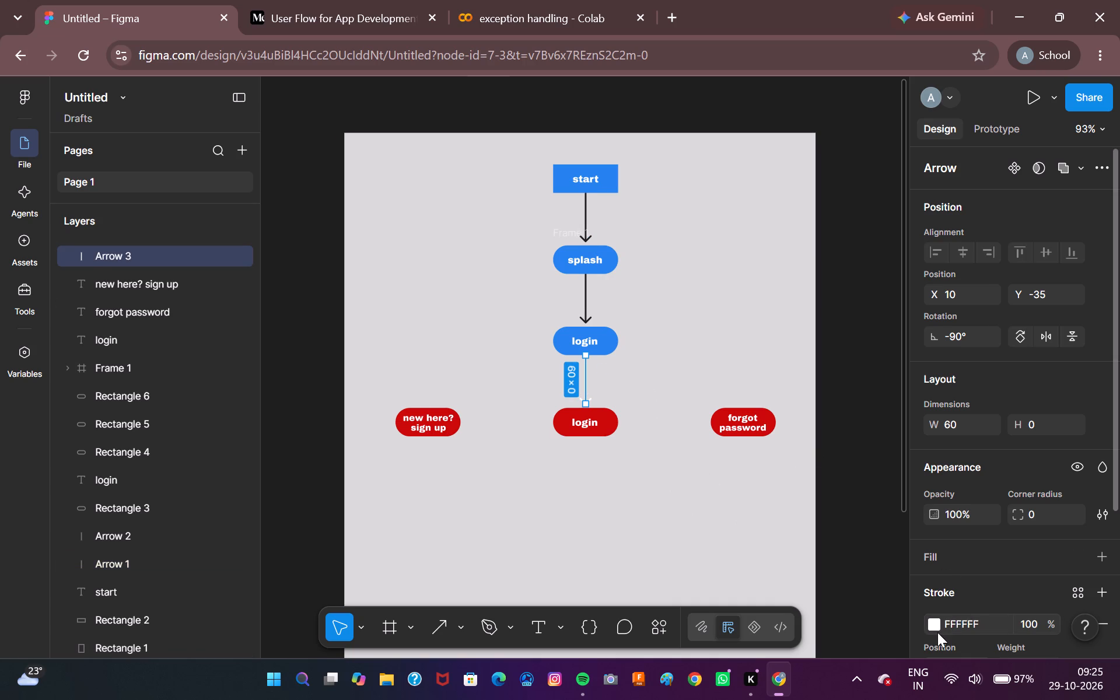
click(937, 632)
click(930, 620)
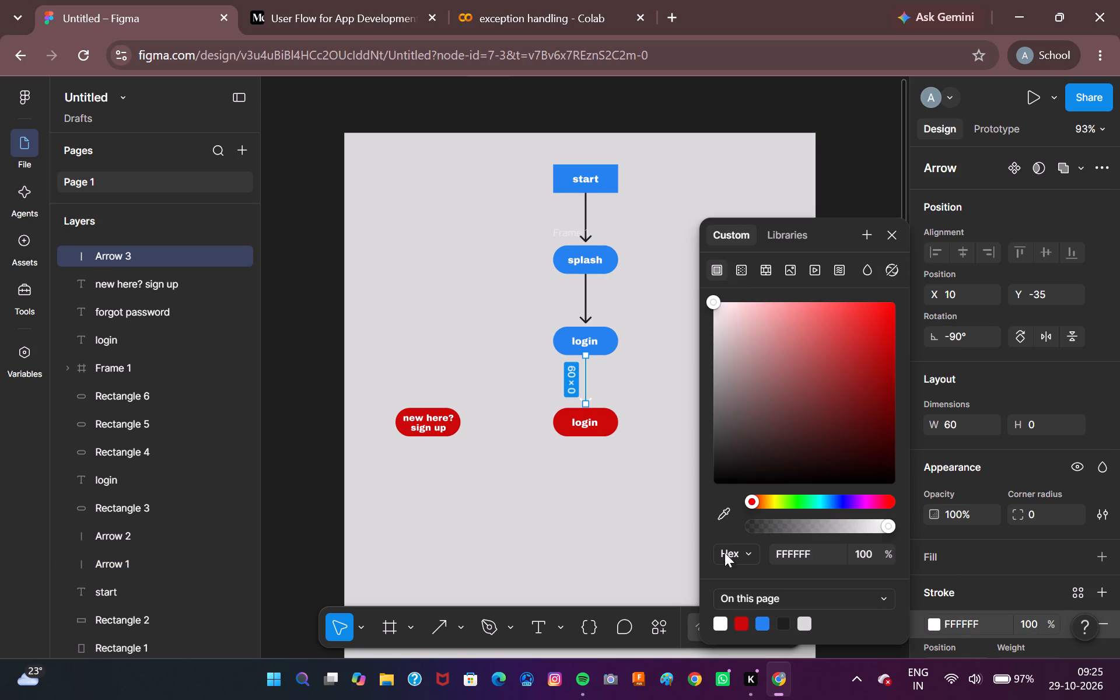
click(790, 625)
click(787, 627)
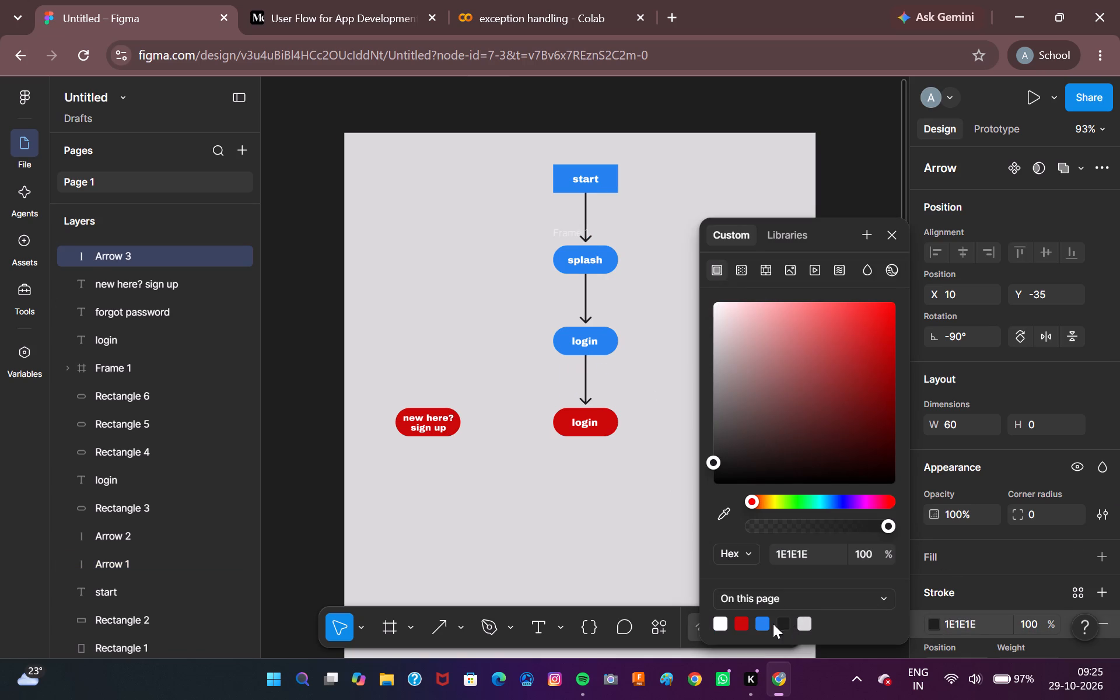
click(855, 156)
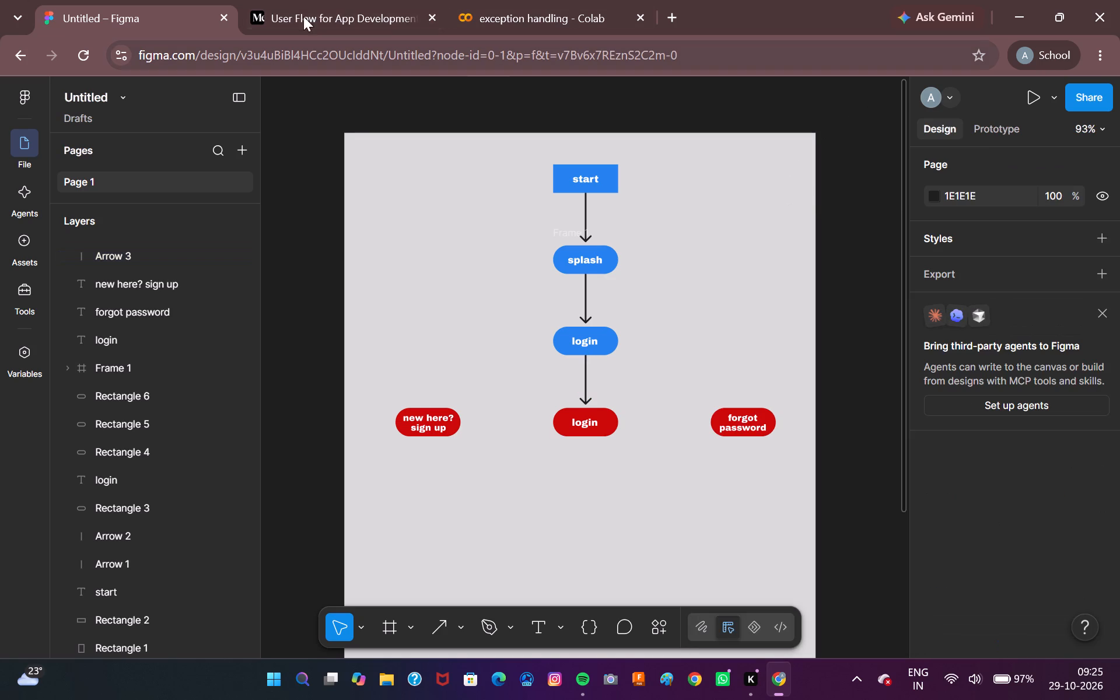
Following the Medium reference flowchart, draw a horizontal line about 160 long from the blue login node toward above "forgot password".
click(311, 2)
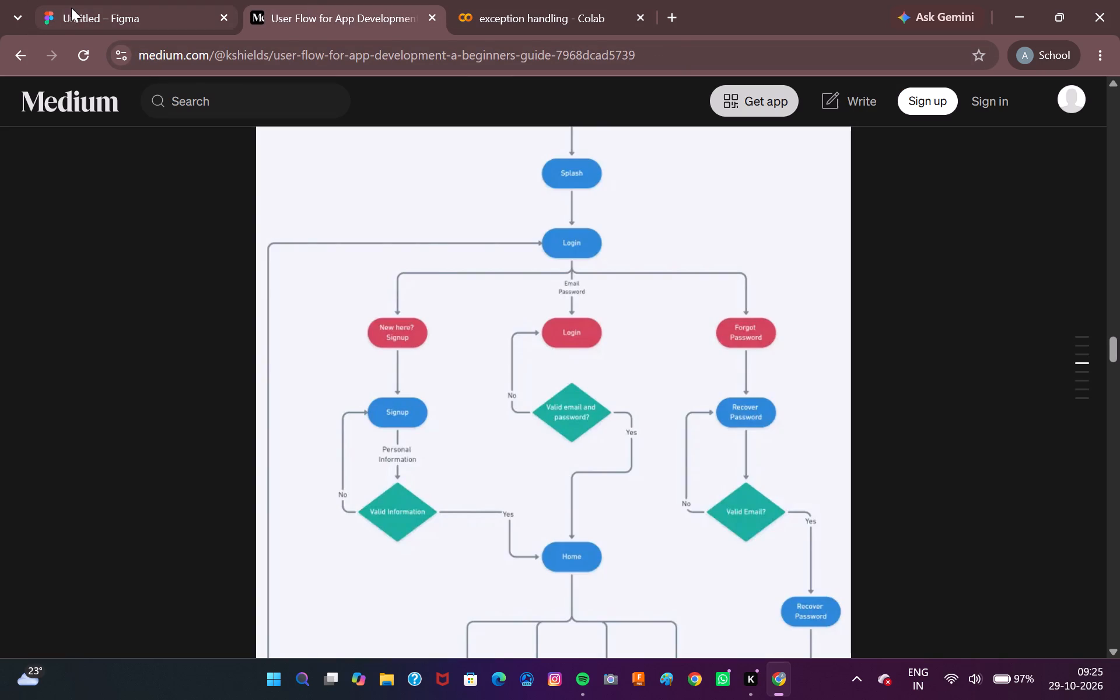
click(94, 8)
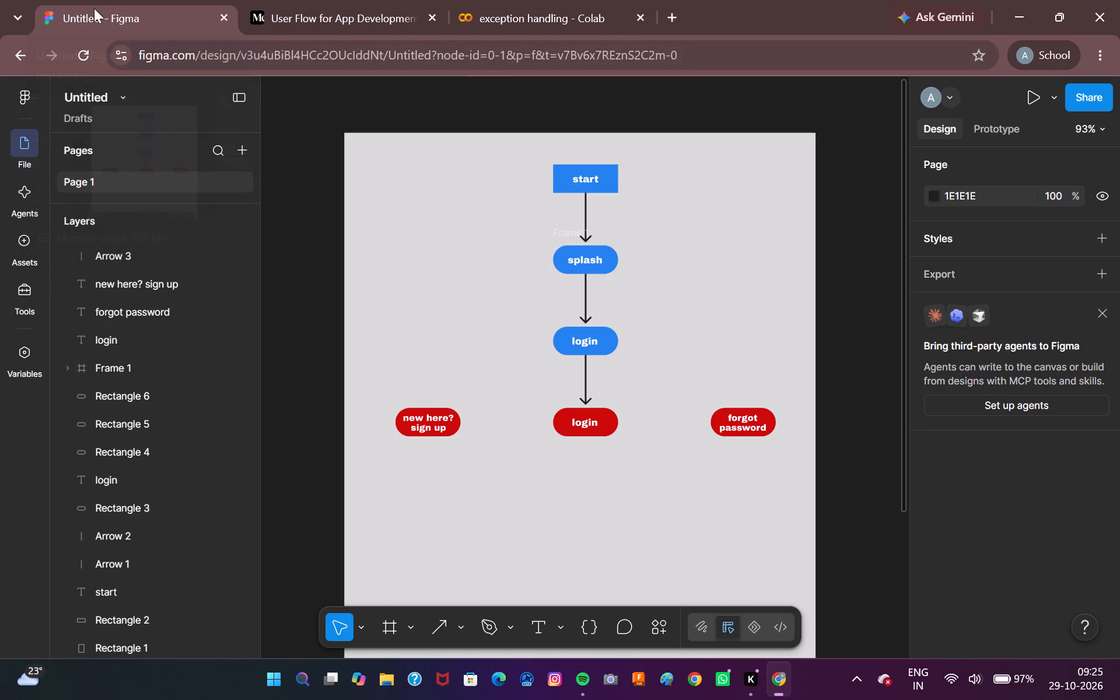
click(457, 629)
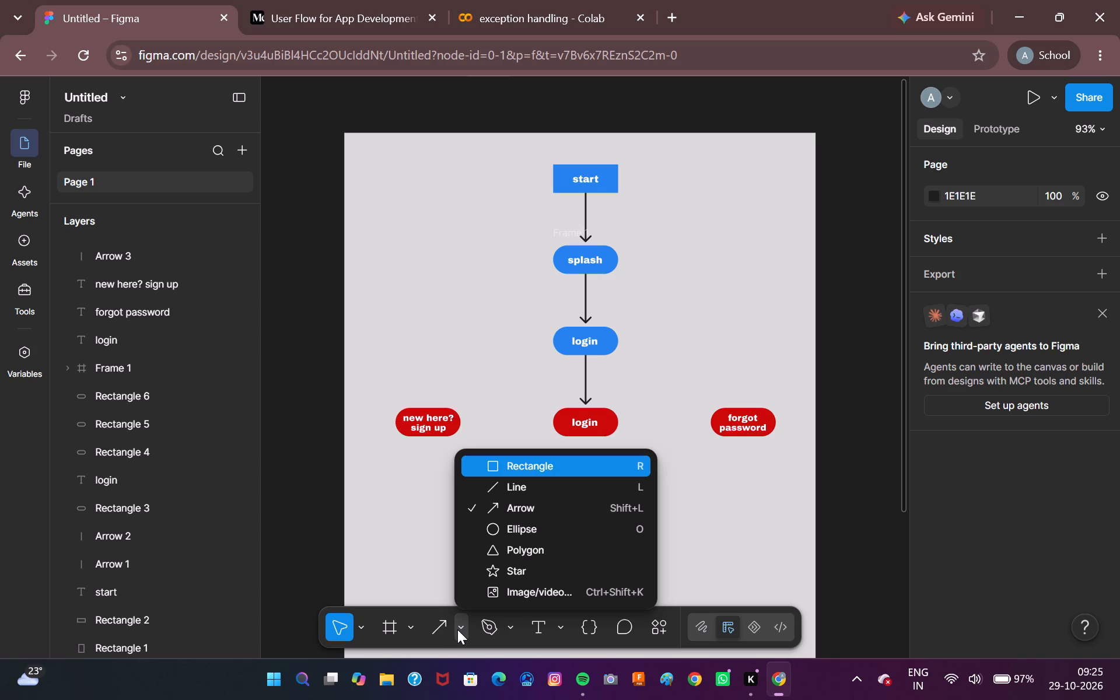
click(457, 629)
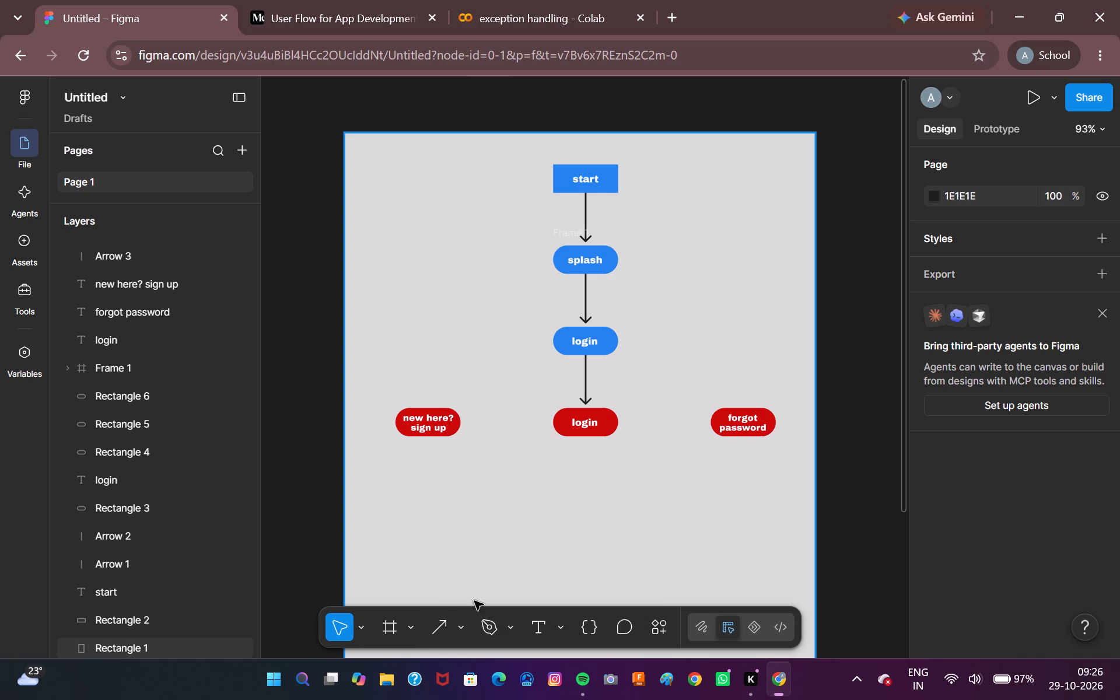
click(436, 633)
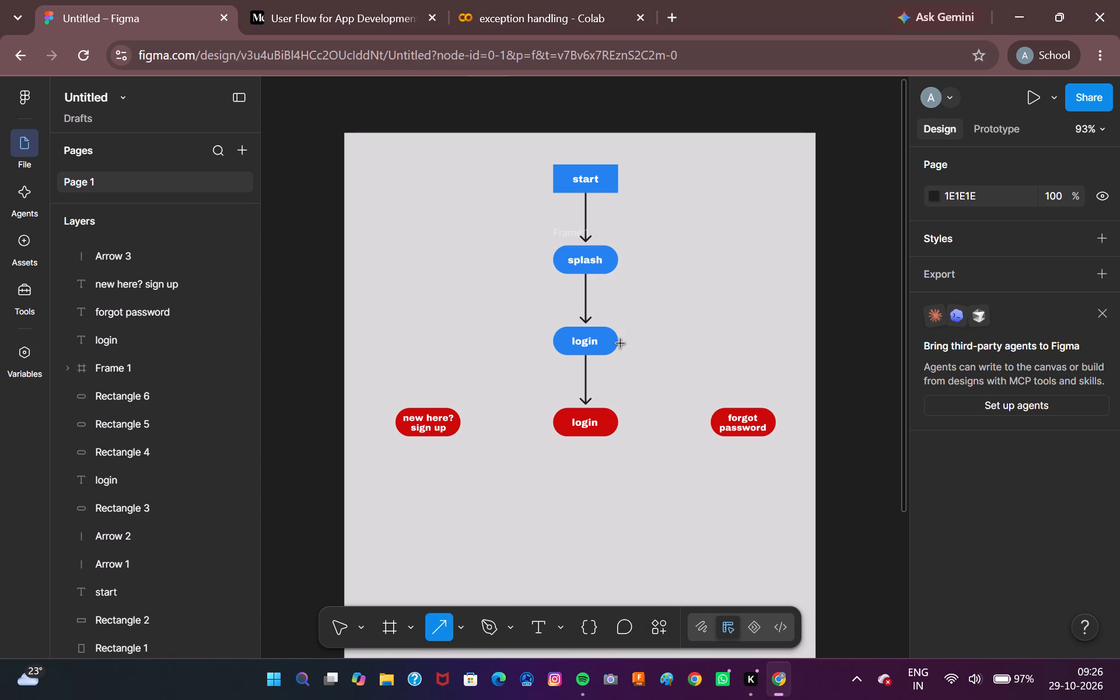
click(464, 623)
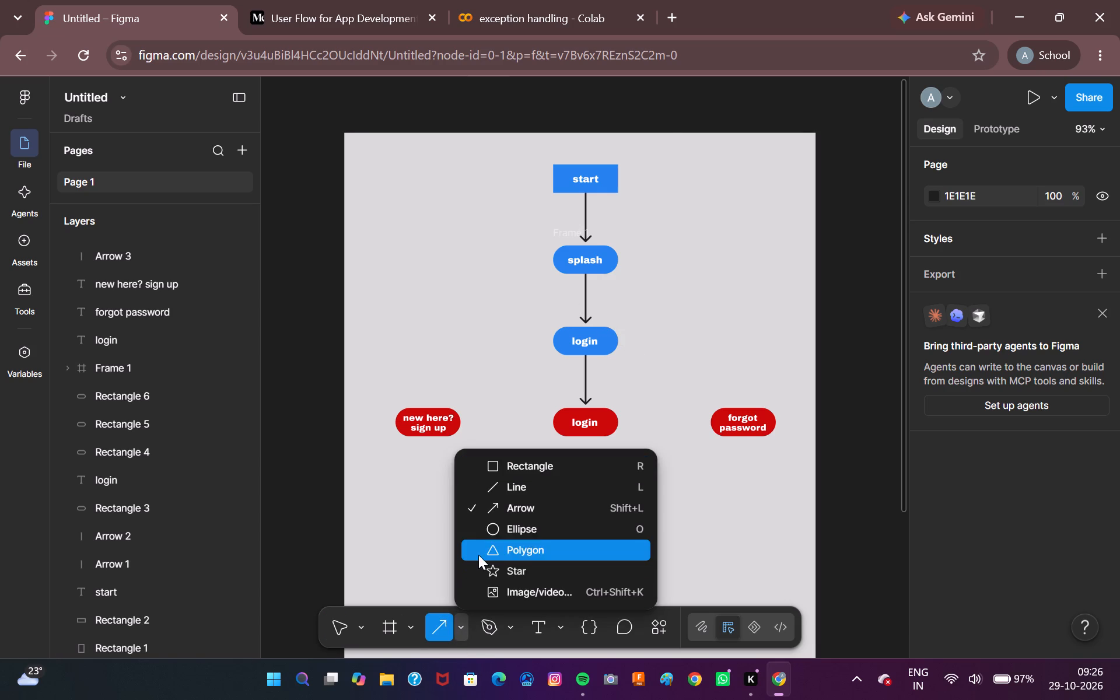
click(520, 484)
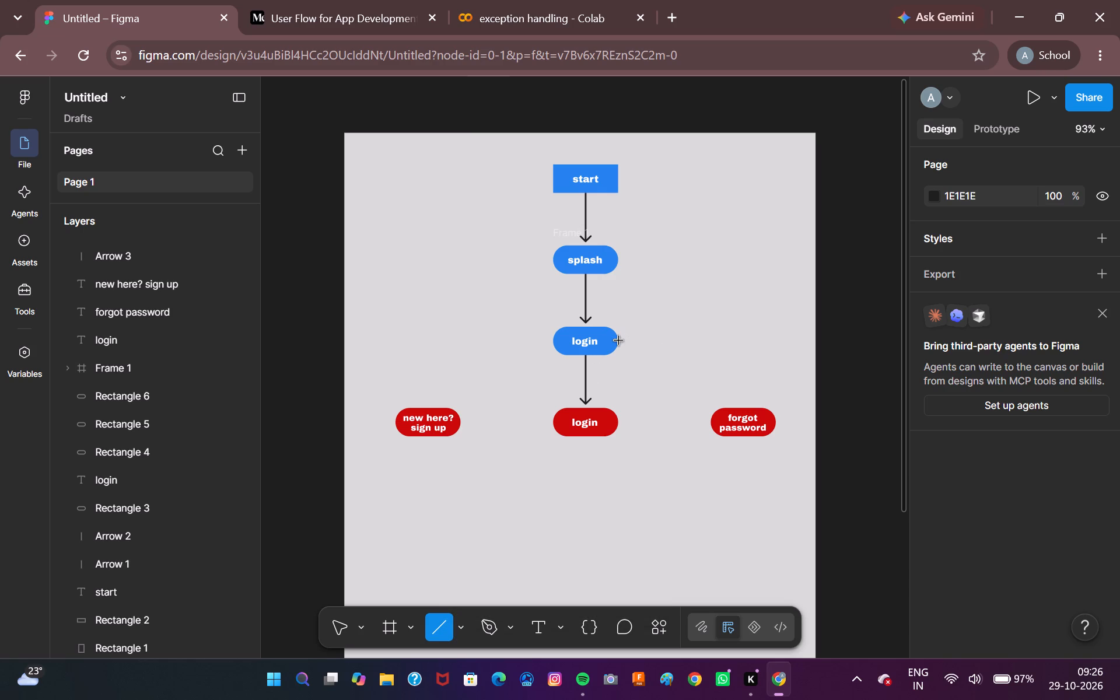
drag(622, 341, 759, 337)
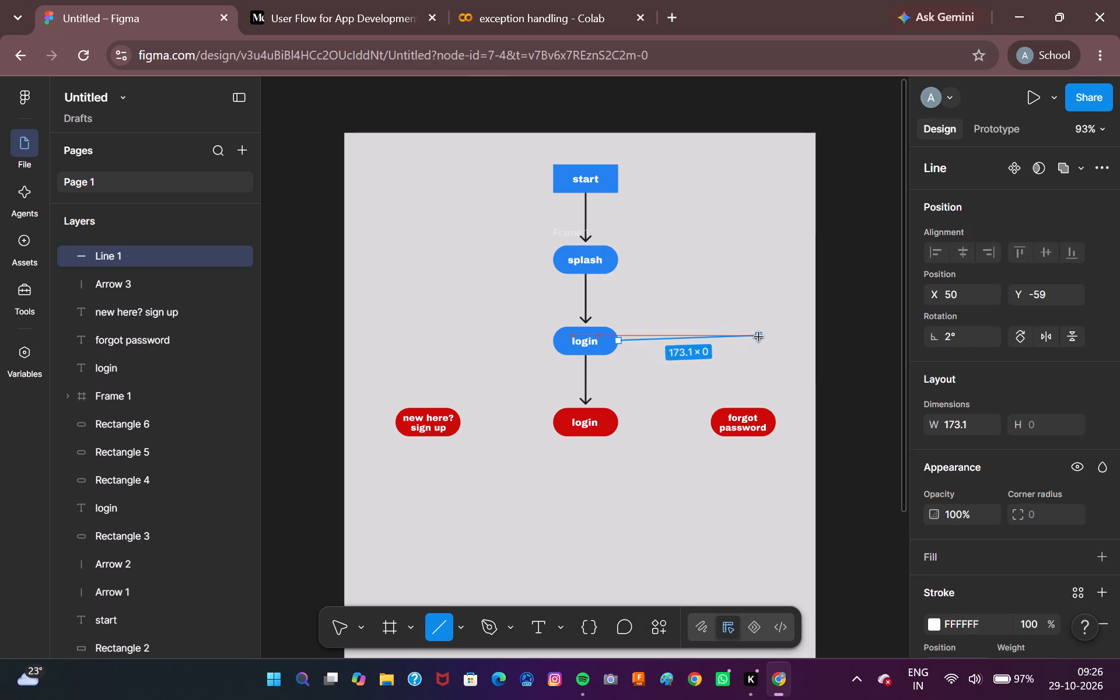
drag(759, 337, 748, 342)
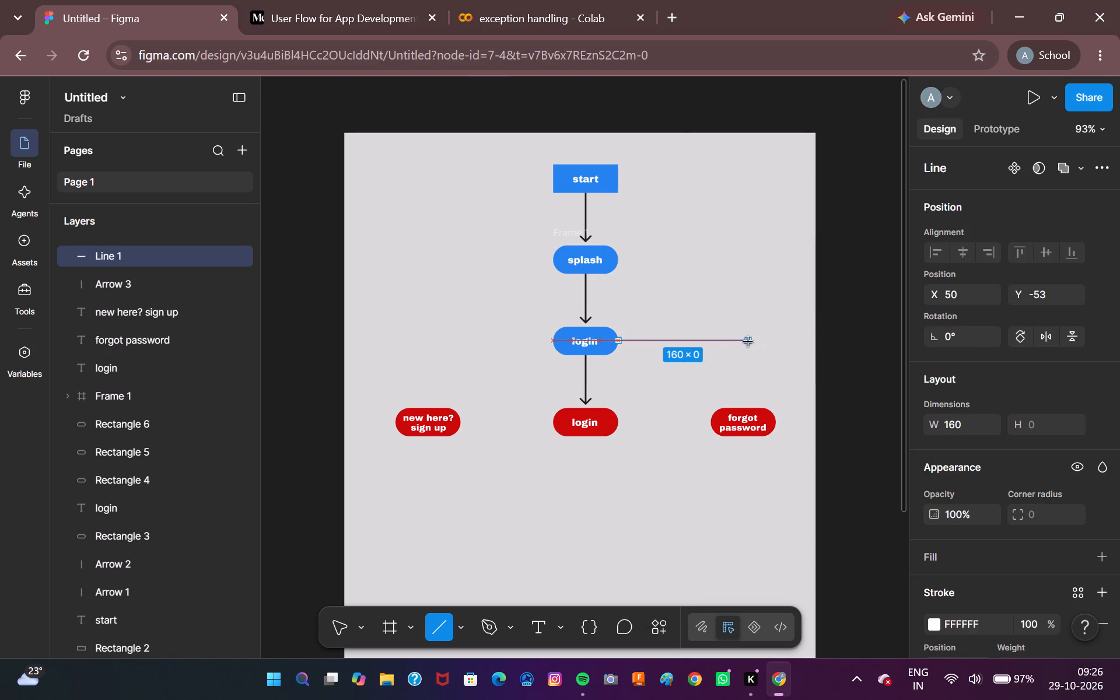
drag(748, 342, 745, 344)
drag(745, 344, 745, 340)
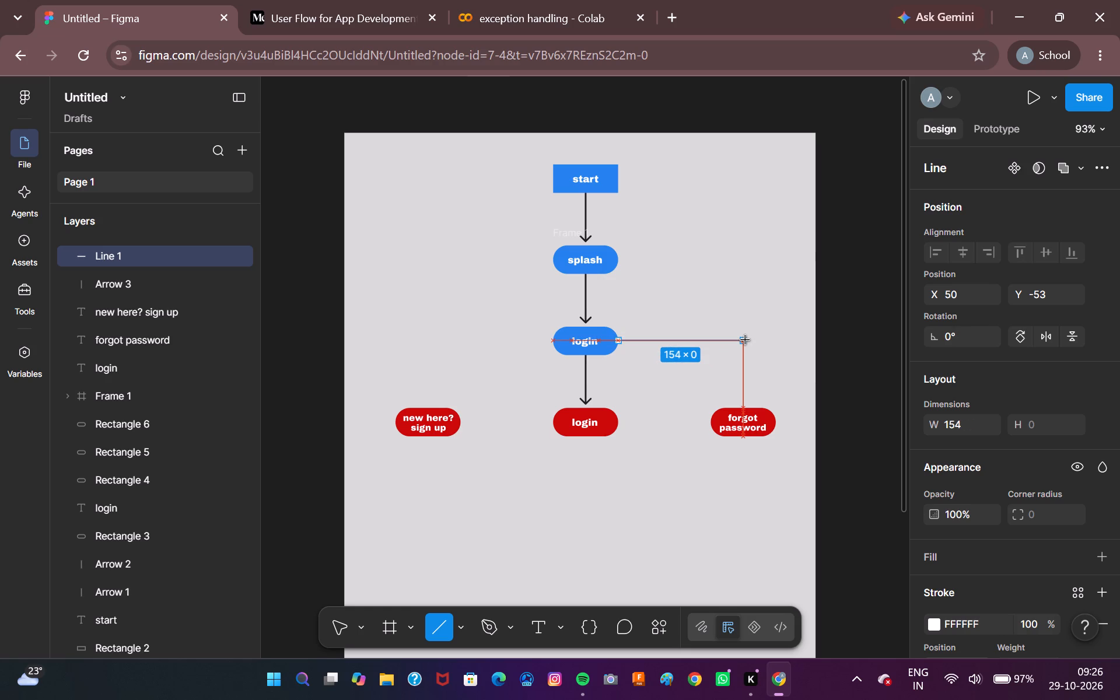
drag(745, 340, 748, 342)
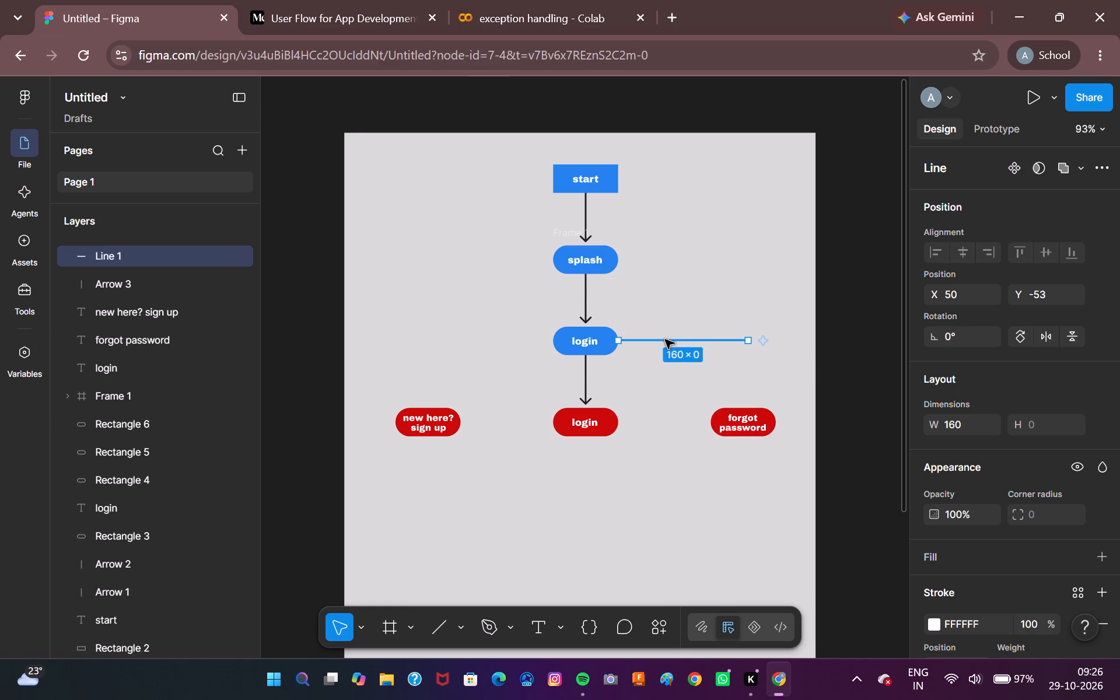
Set the stroke of the line on the "forgot password" side to 1E1E1E.
click(686, 342)
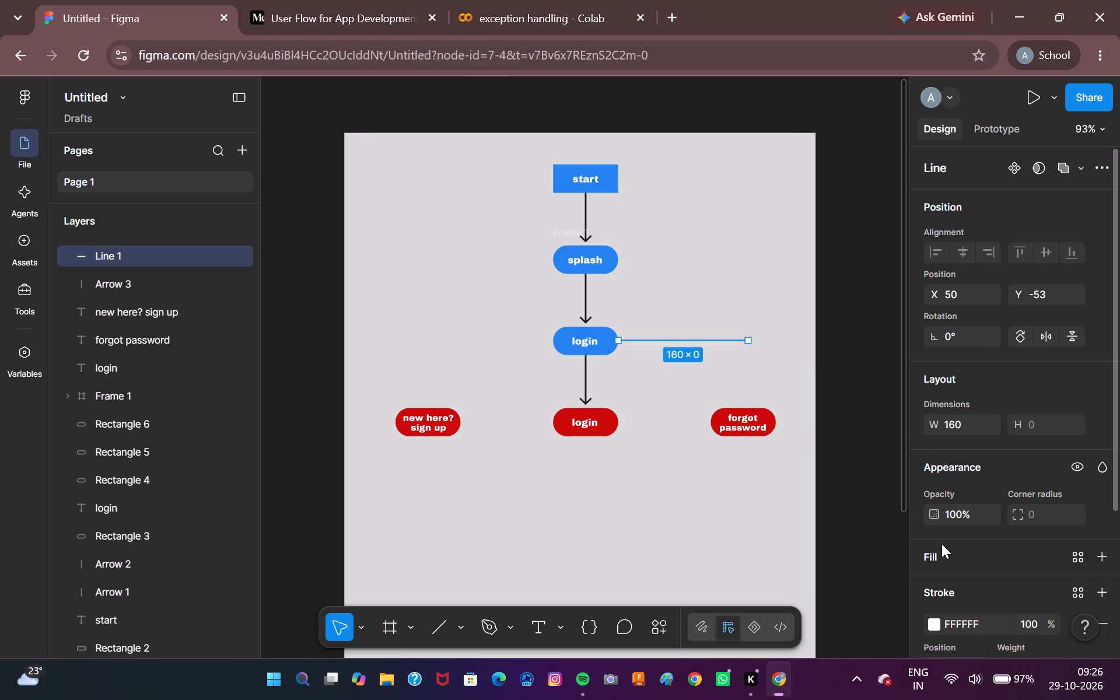
click(929, 626)
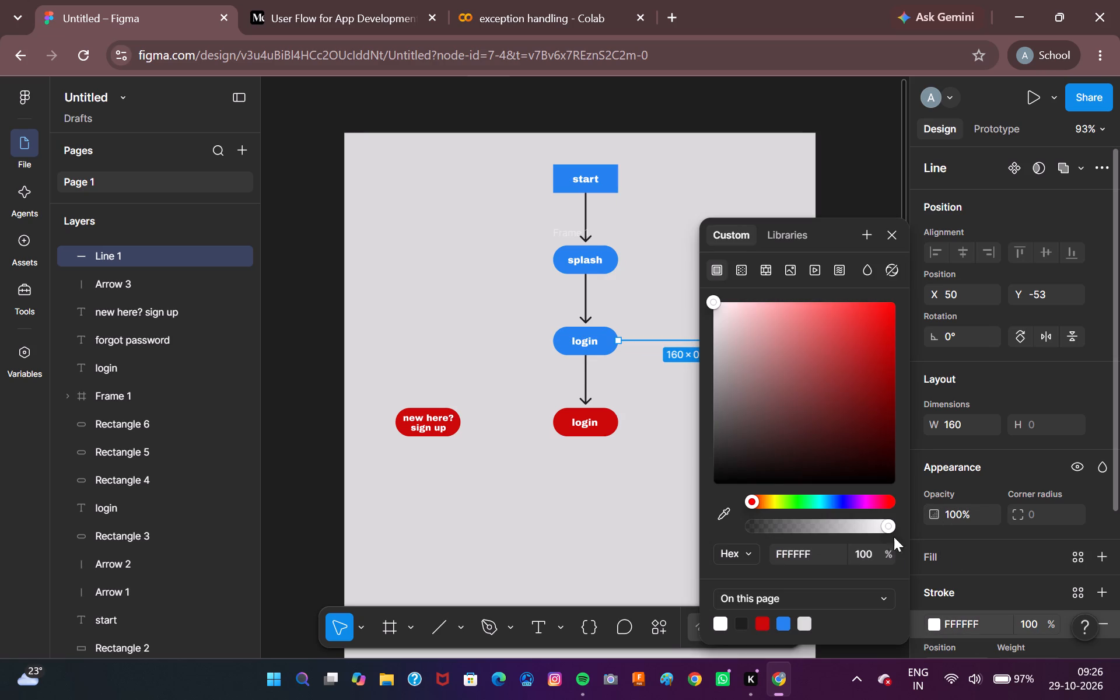
click(738, 619)
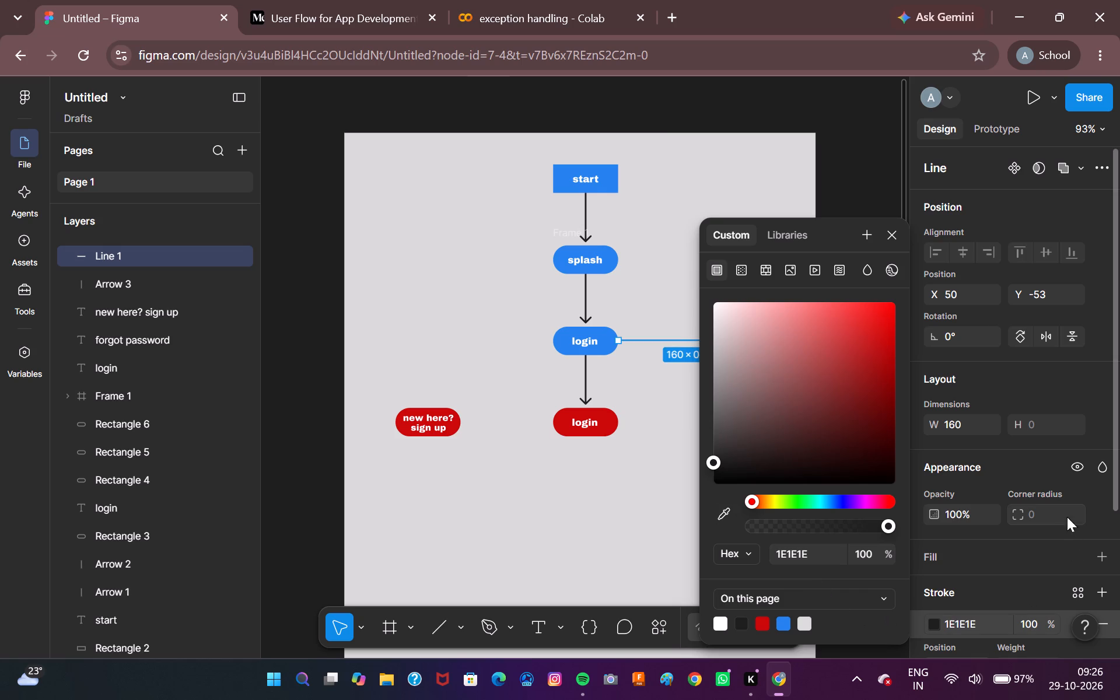
click(860, 176)
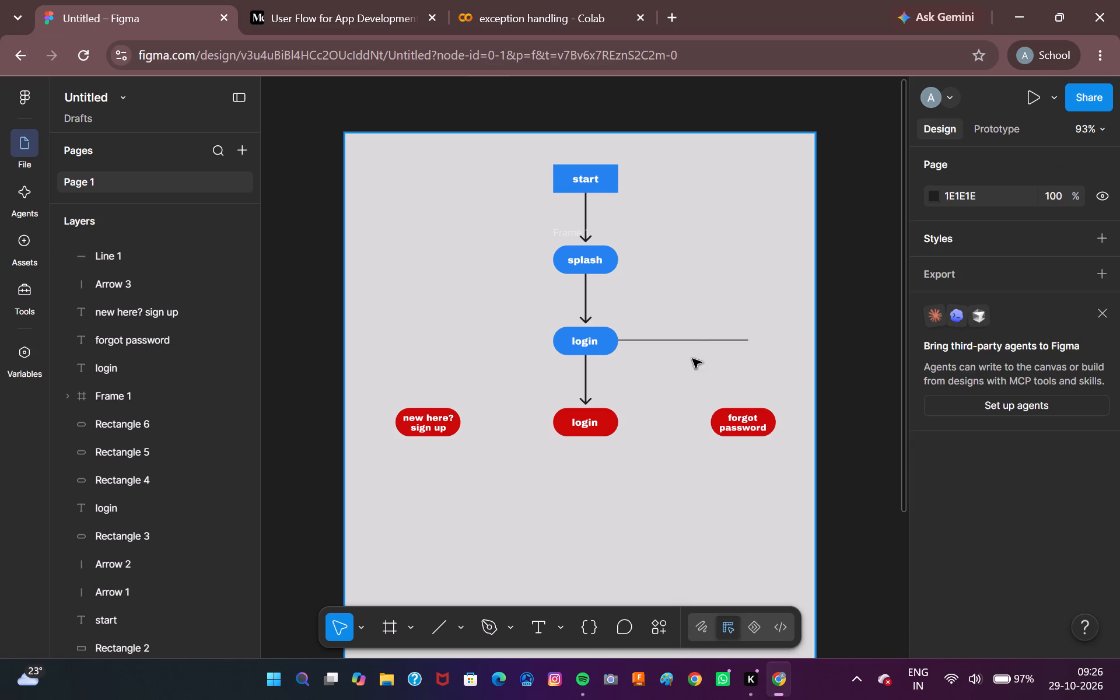
Draw a matching horizontal line about 160 long from the blue login node toward above "new here? sign up".
click(696, 339)
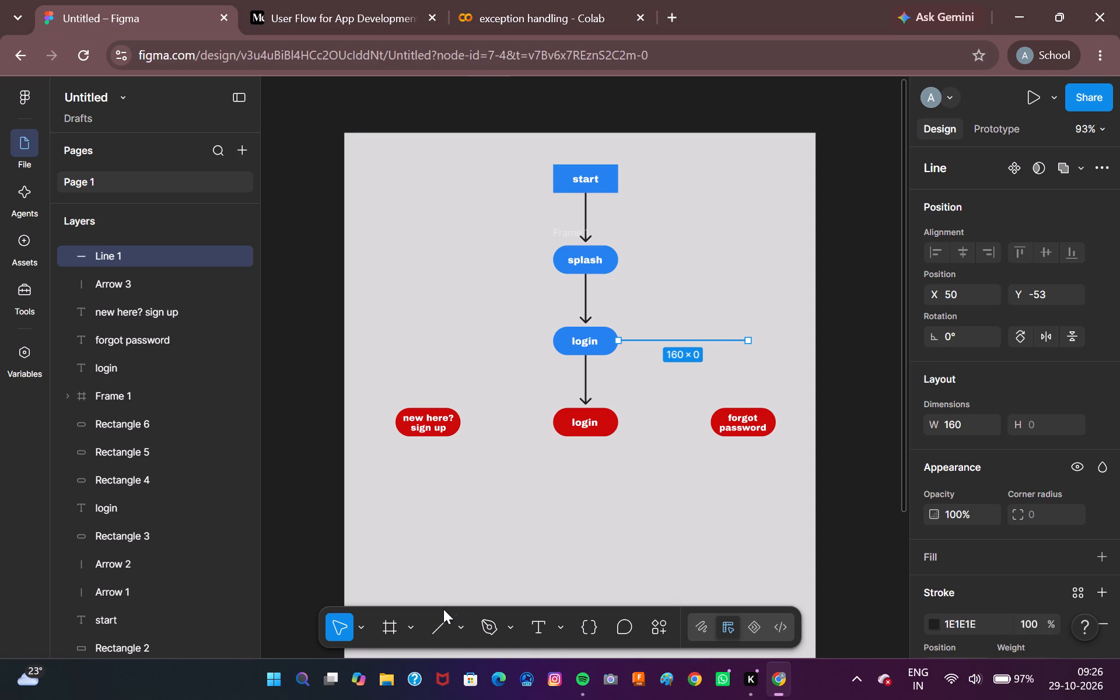
click(442, 631)
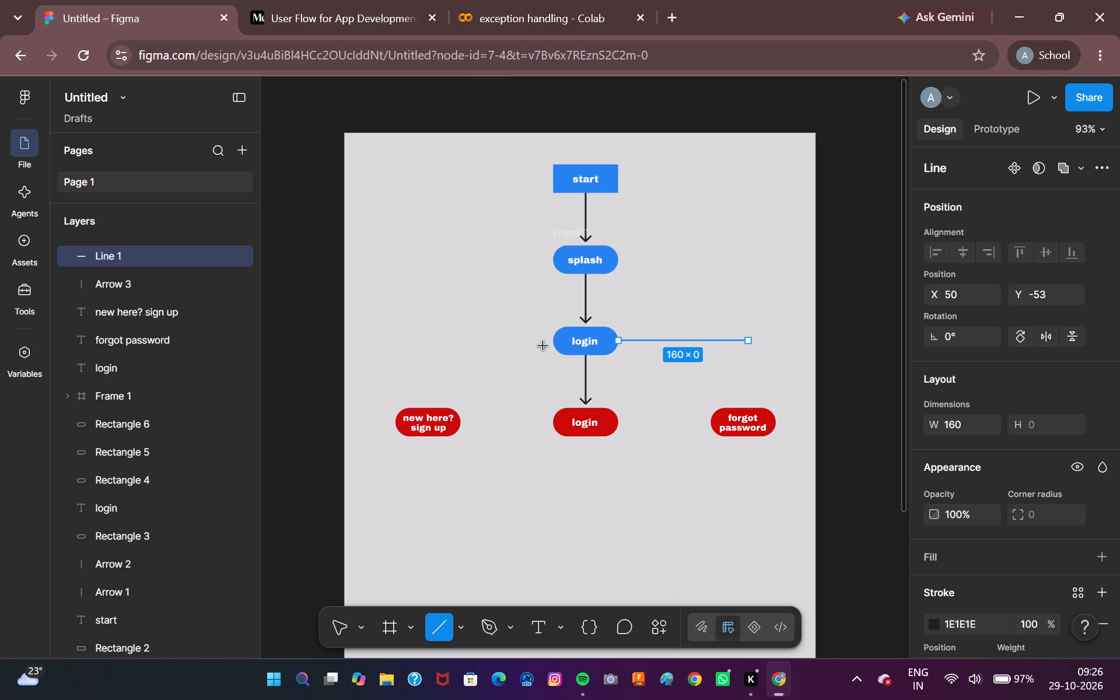
drag(554, 341, 418, 341)
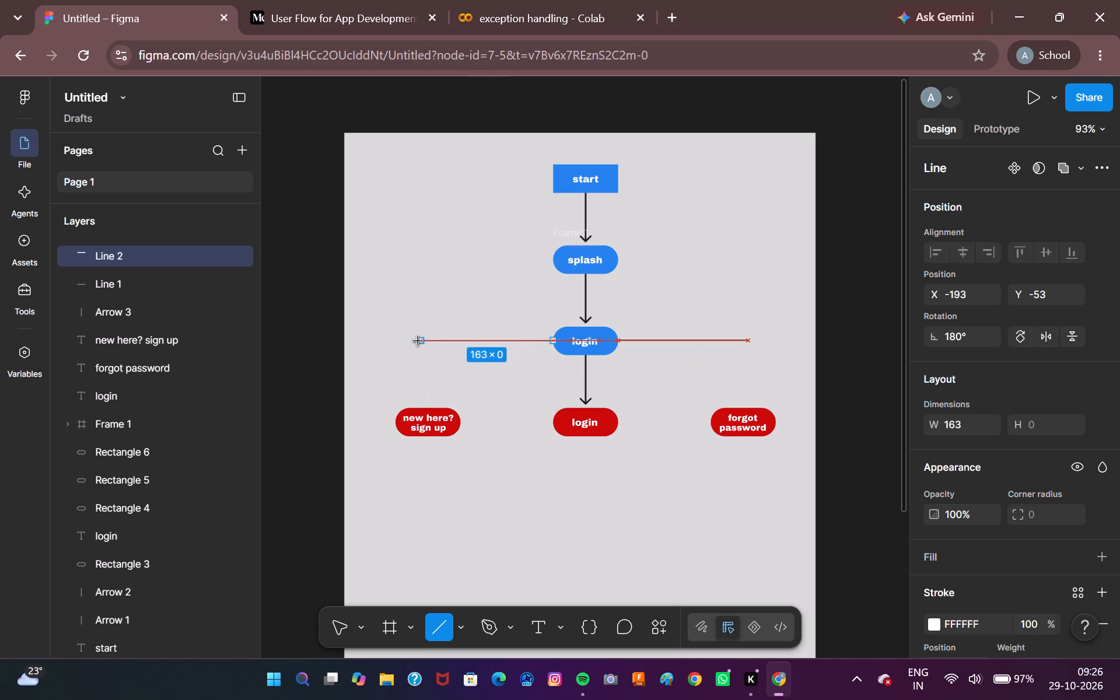
drag(418, 341, 426, 344)
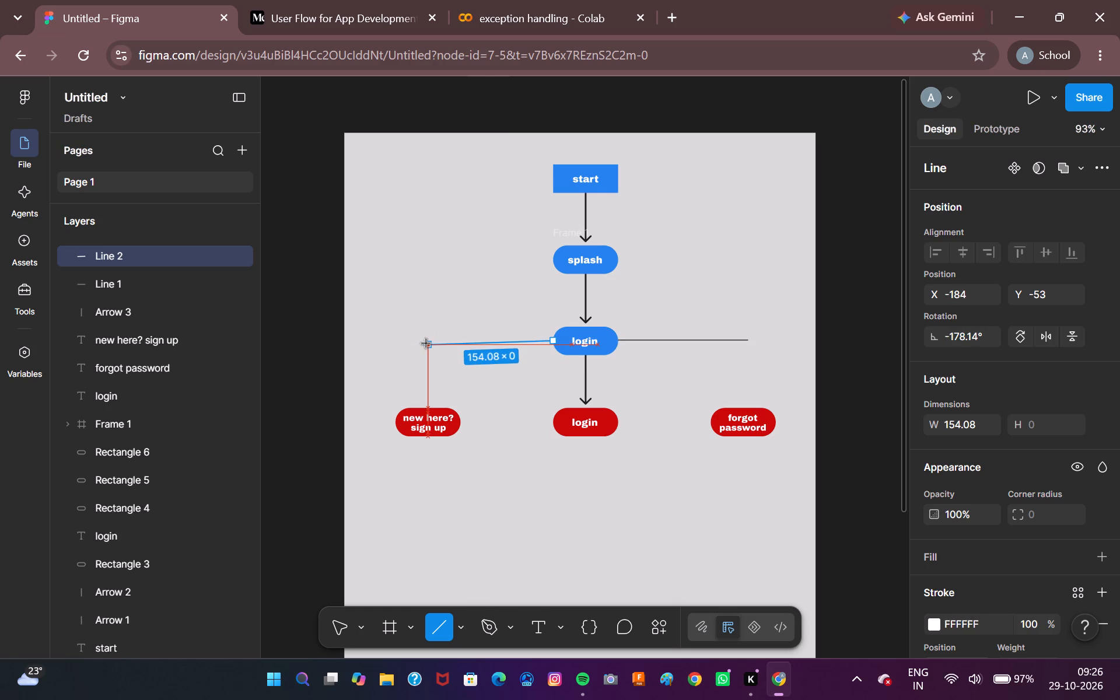
drag(426, 344, 423, 339)
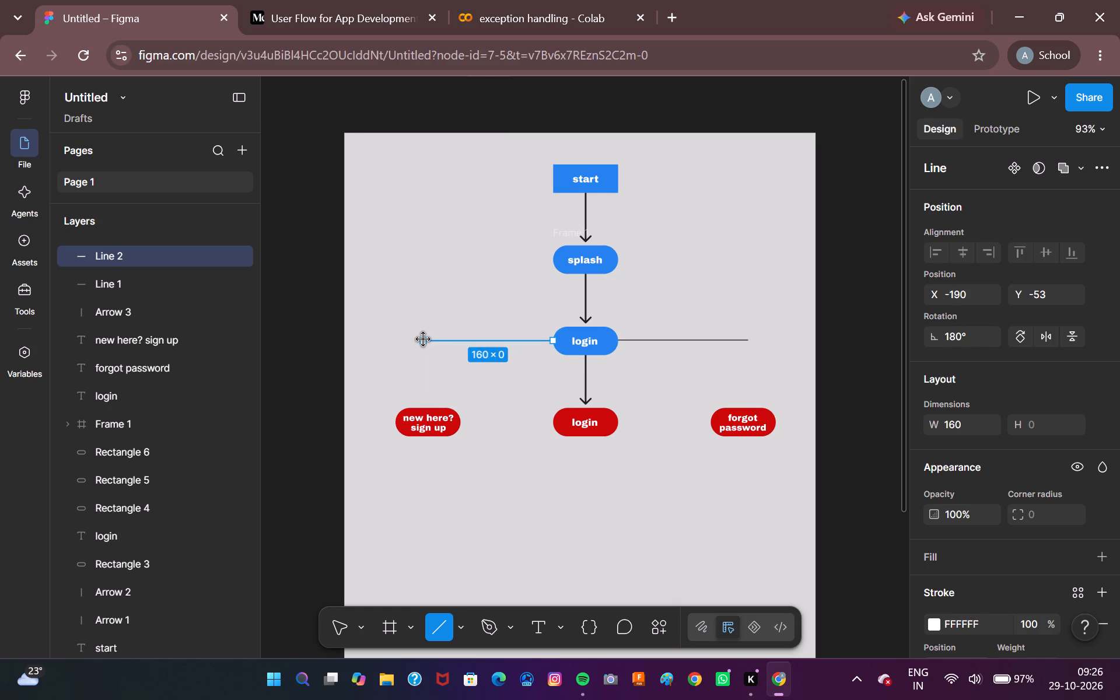
Set the stroke of the line on the "new here? sign up" side to the same 1E1E1E as the opposite line.
click(716, 342)
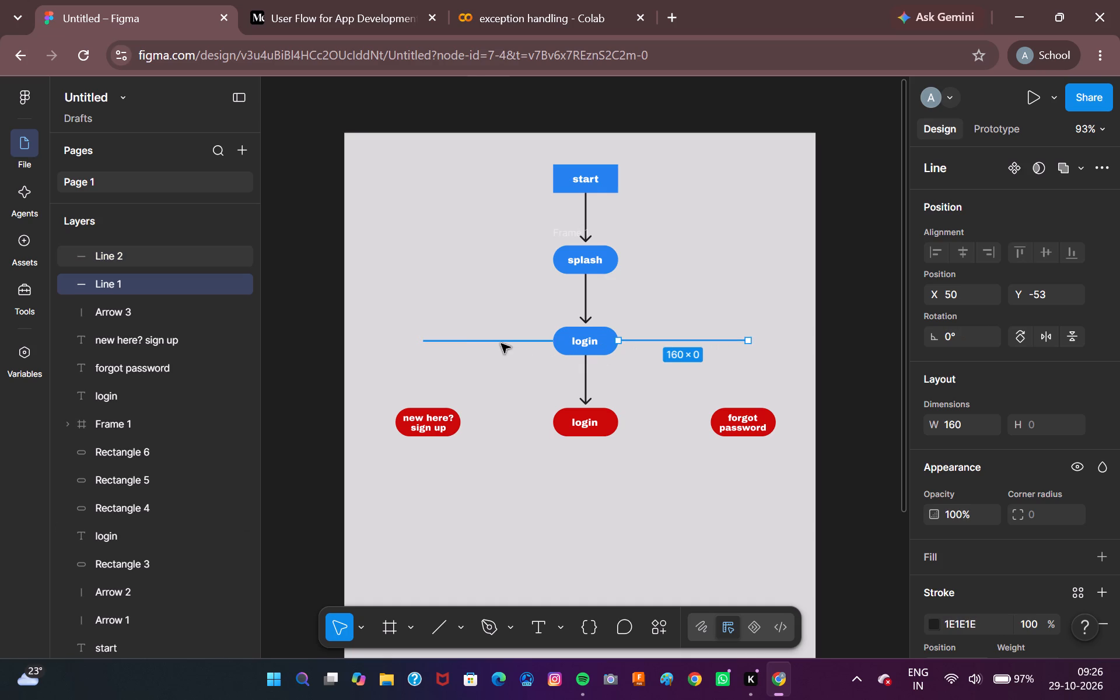
click(501, 344)
click(939, 617)
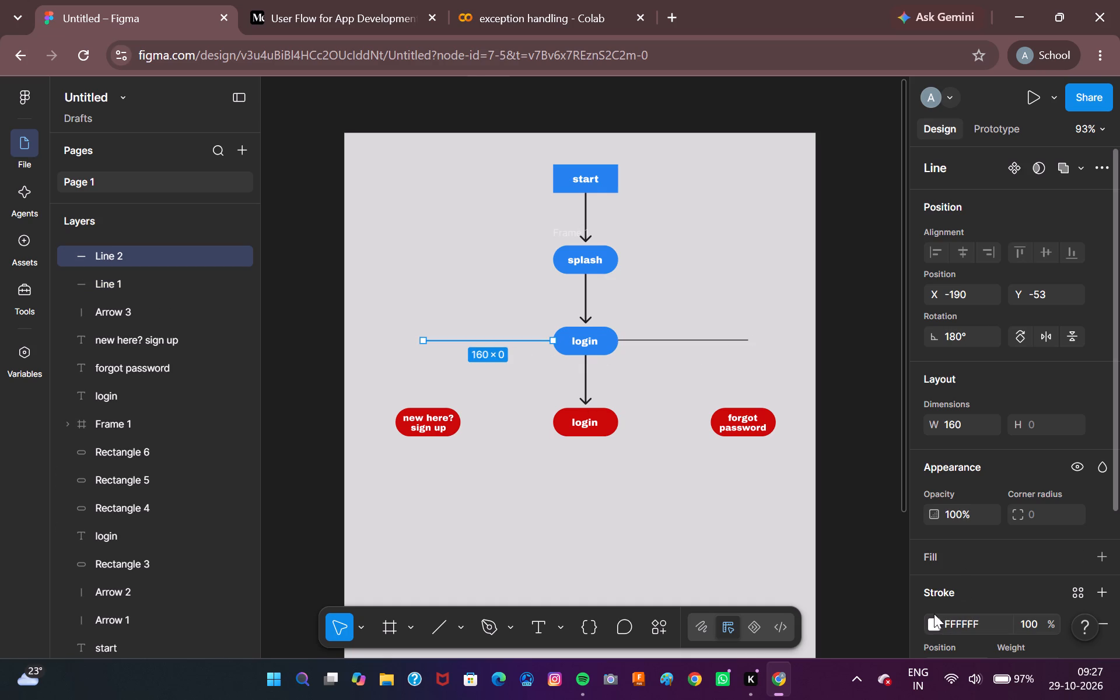
click(930, 623)
click(738, 619)
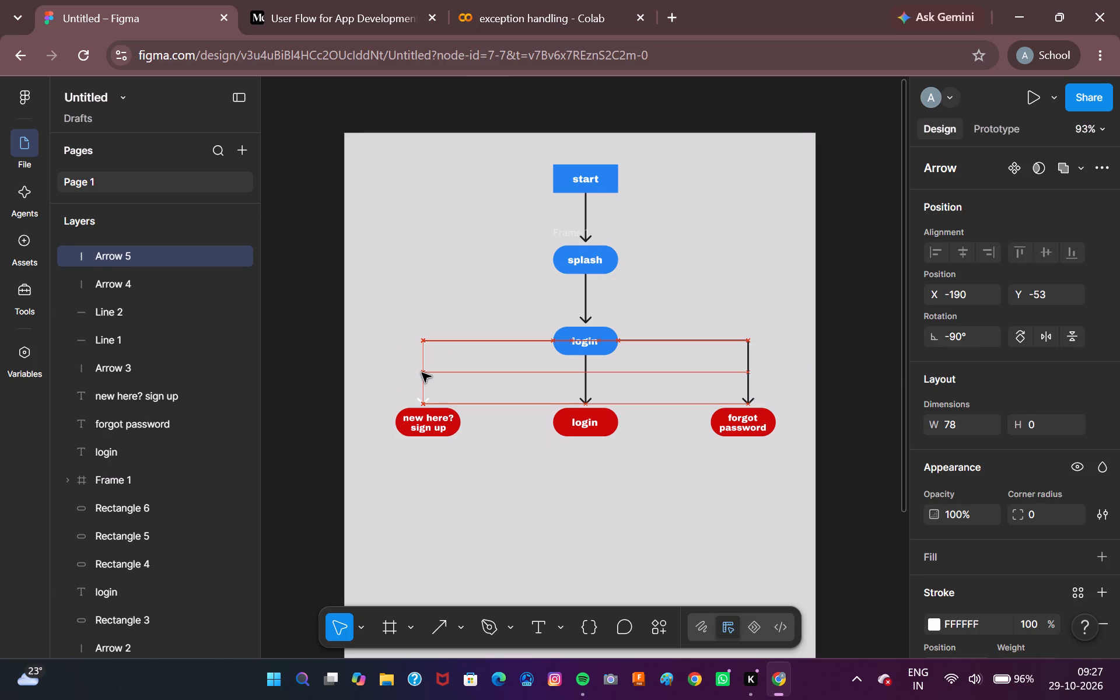
Set the stroke of the vertical arrow leading down to "new here? sign up" to 1E1E1E.
click(935, 627)
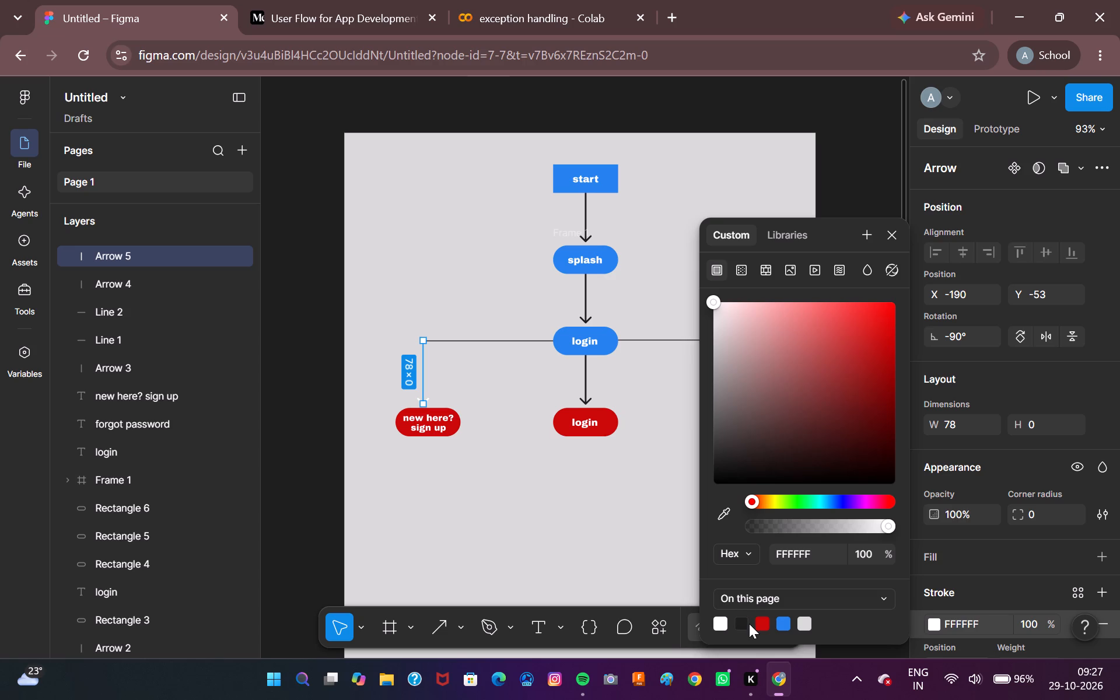
click(747, 625)
click(862, 190)
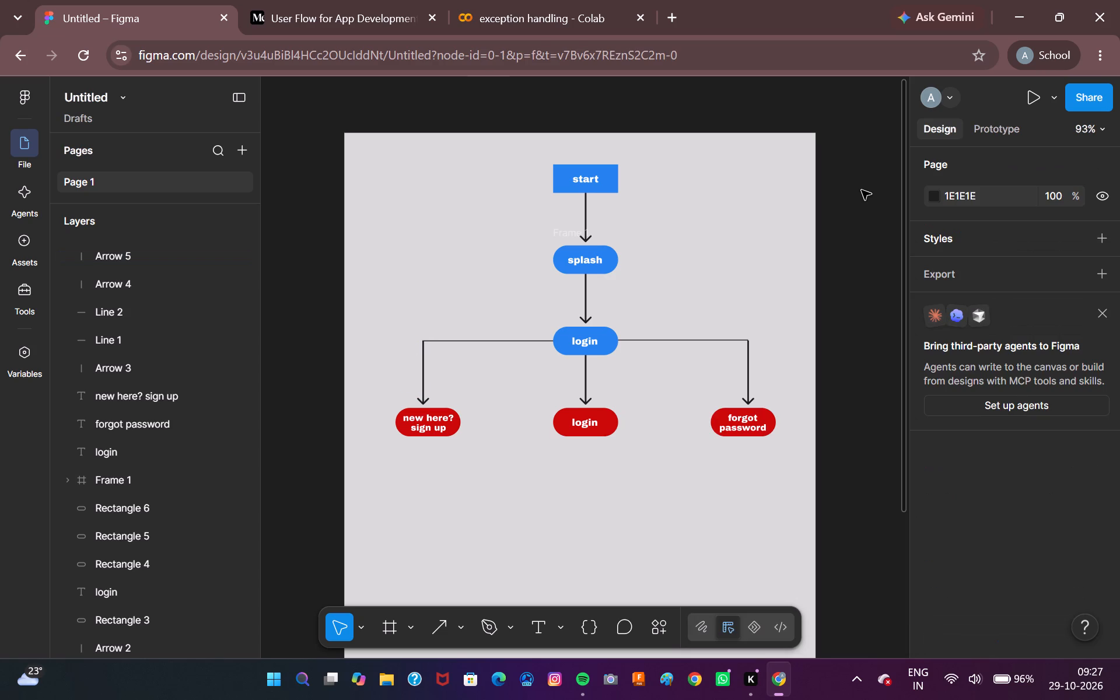
Switch to the Medium user flow article to consult the reference flowchart.
click(358, 14)
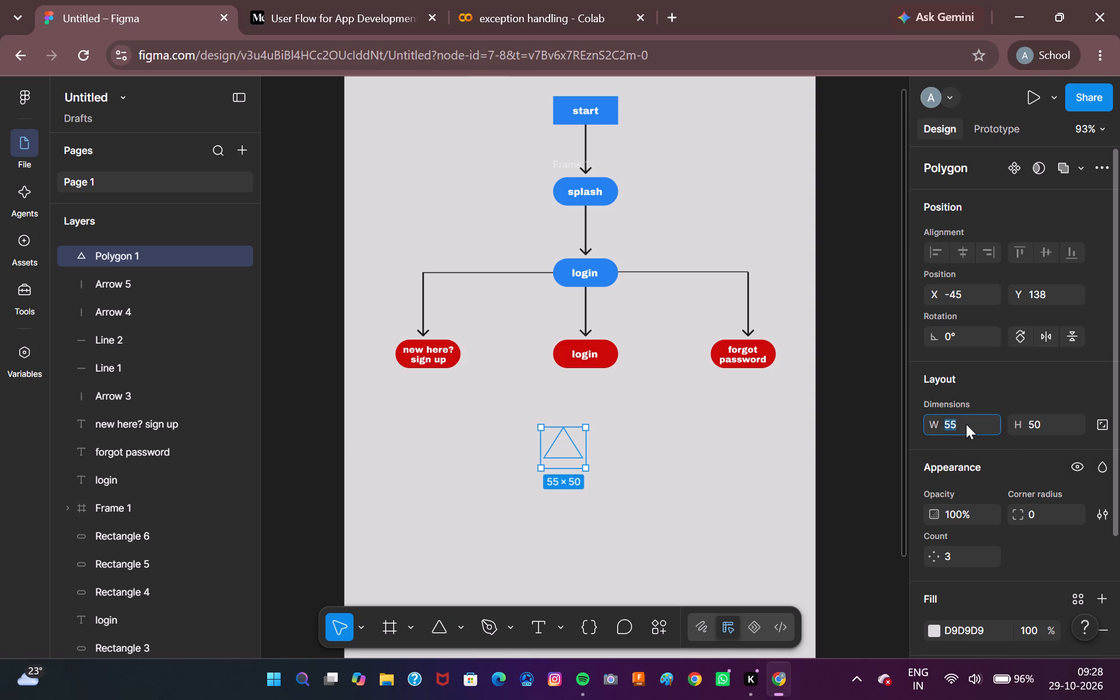
Set the width of the triangle polygon below the red login node to 60.
text(60)
key(Return)
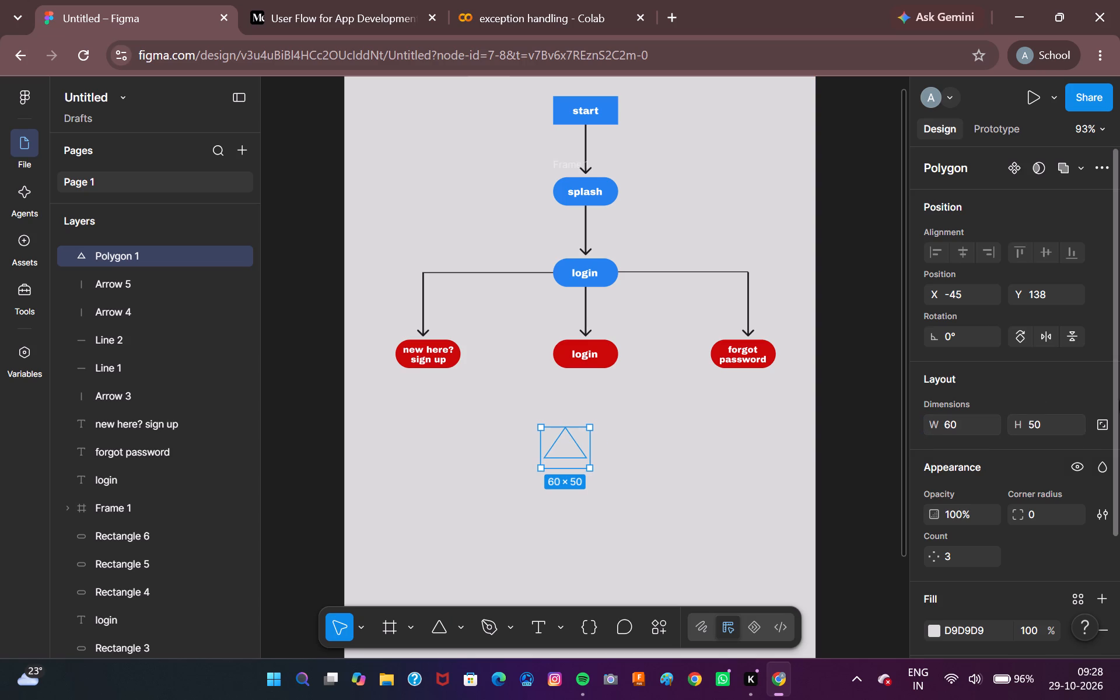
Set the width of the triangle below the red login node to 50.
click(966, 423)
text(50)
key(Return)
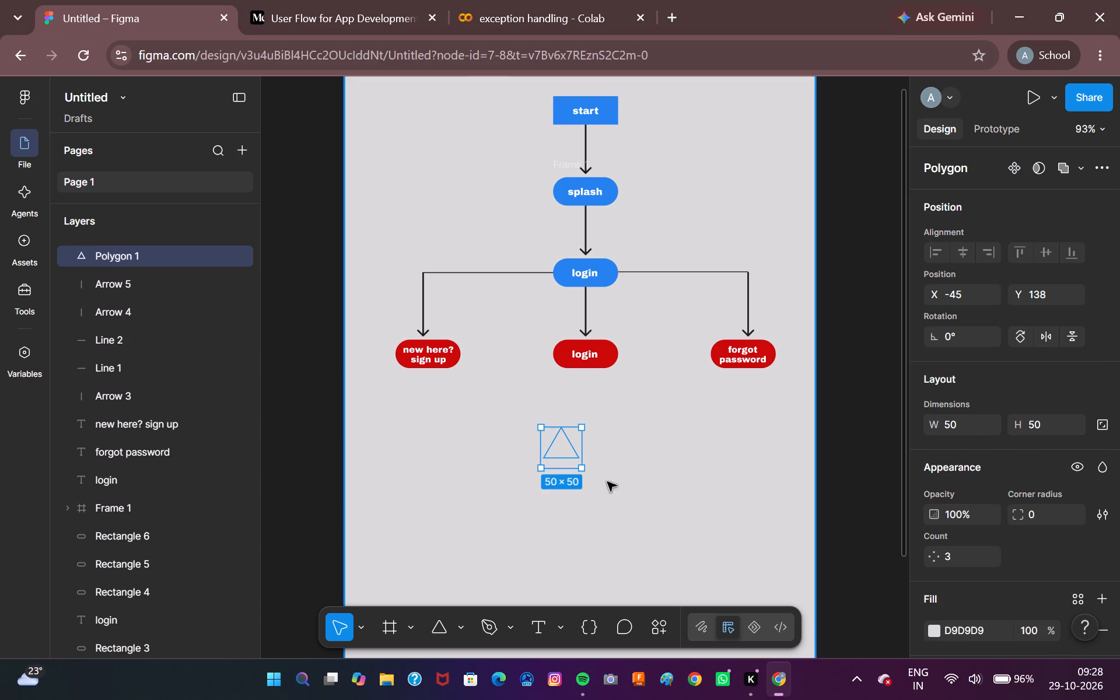
Resize the triangle below the red login node to a height of 60 and a width of 55.
click(1046, 426)
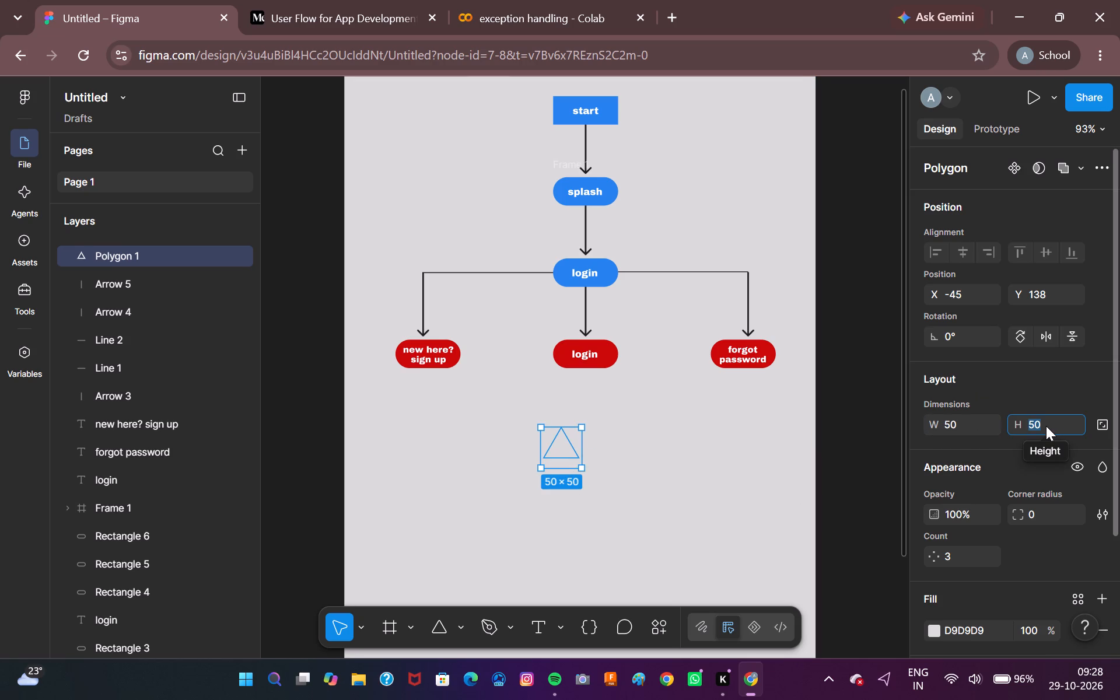
text(60)
key(Return)
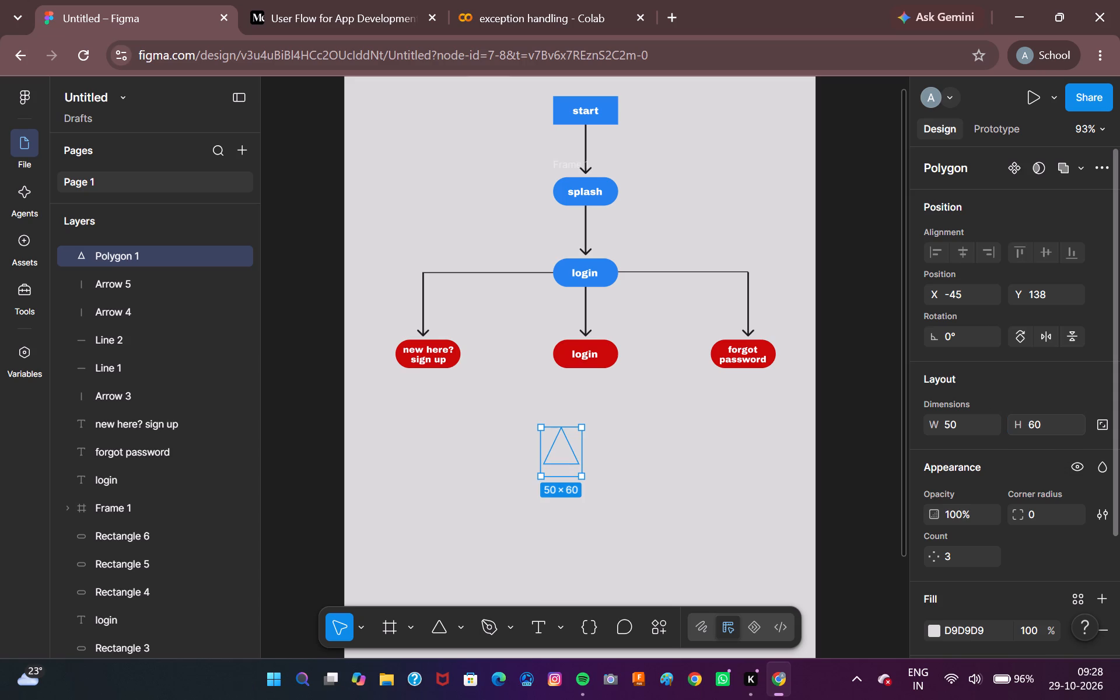
click(972, 429)
text(55)
key(Return)
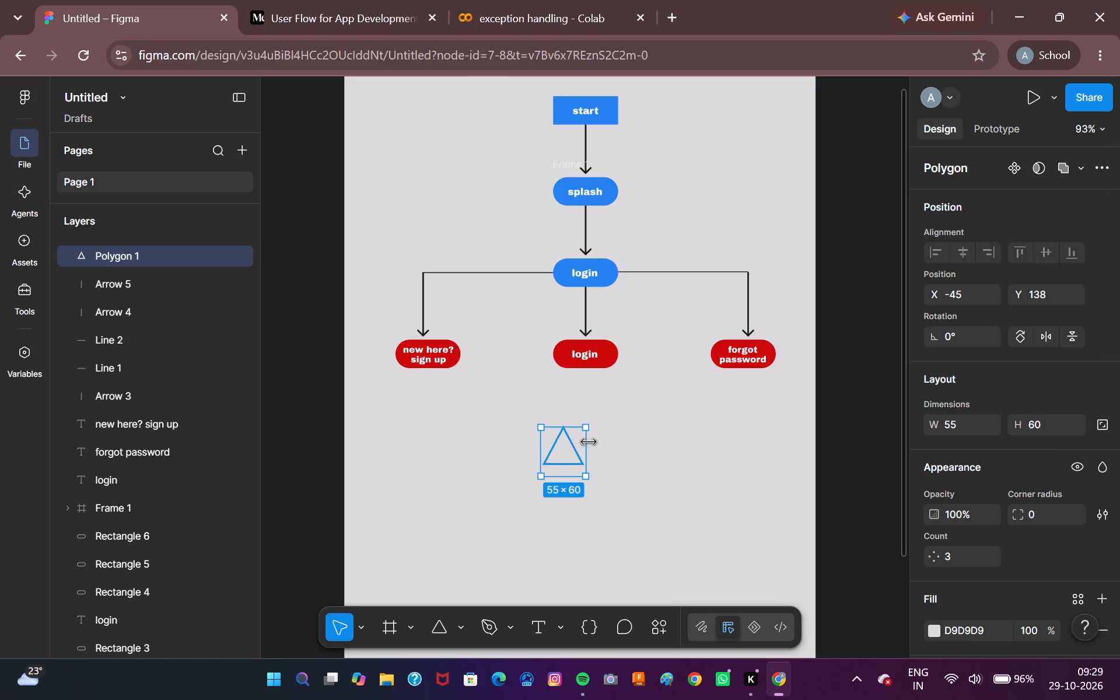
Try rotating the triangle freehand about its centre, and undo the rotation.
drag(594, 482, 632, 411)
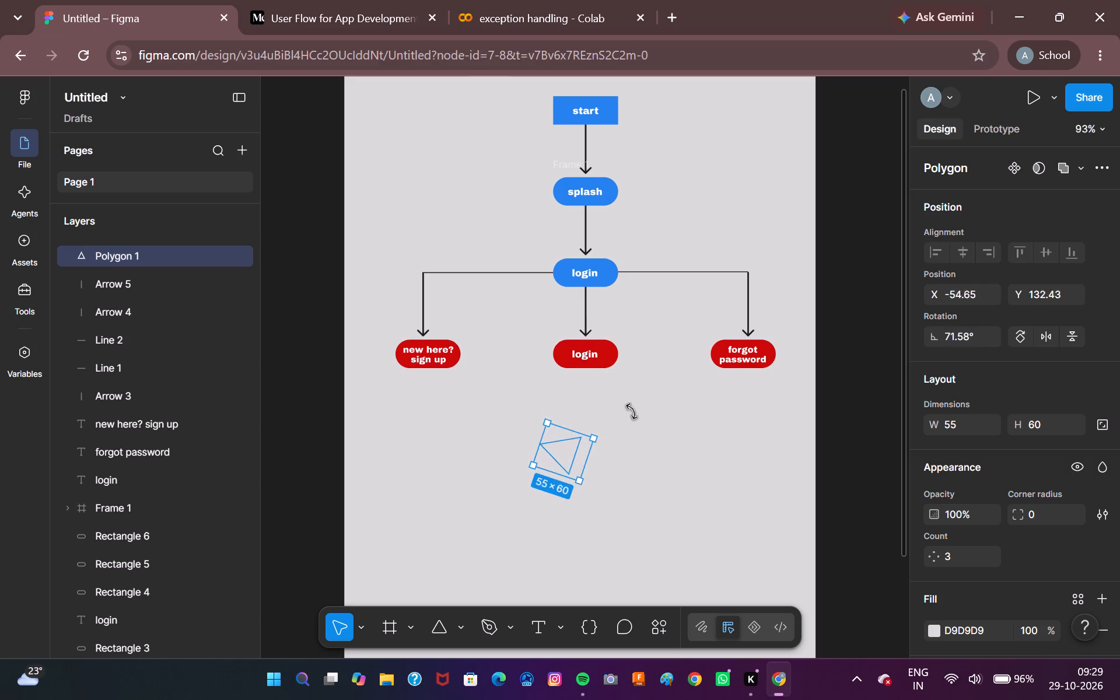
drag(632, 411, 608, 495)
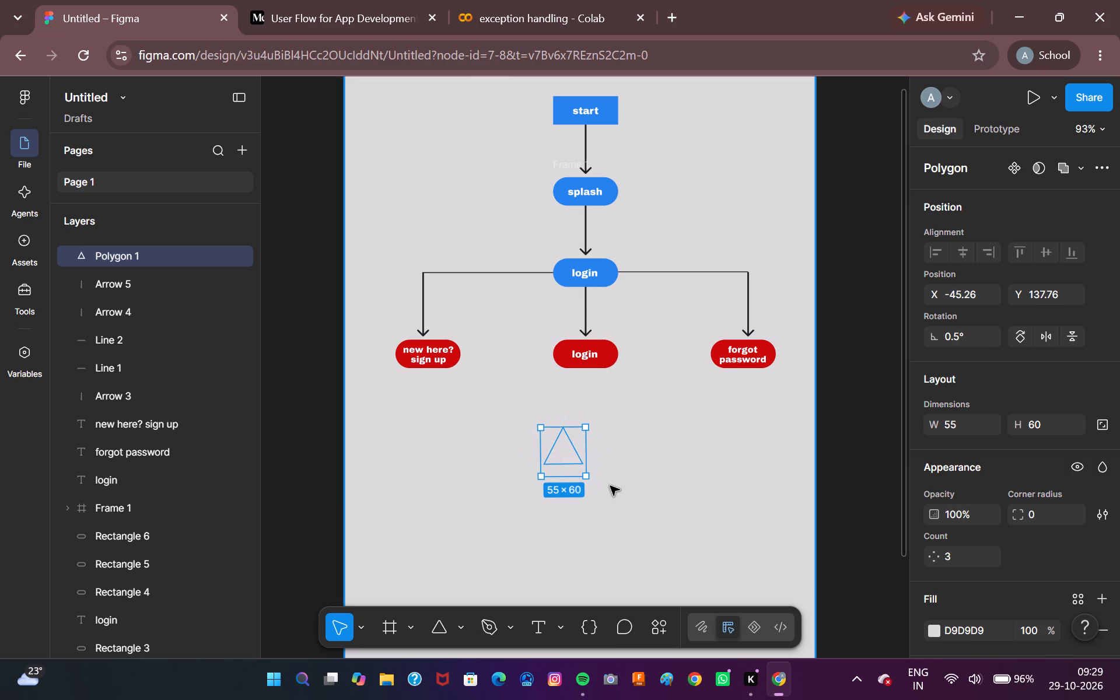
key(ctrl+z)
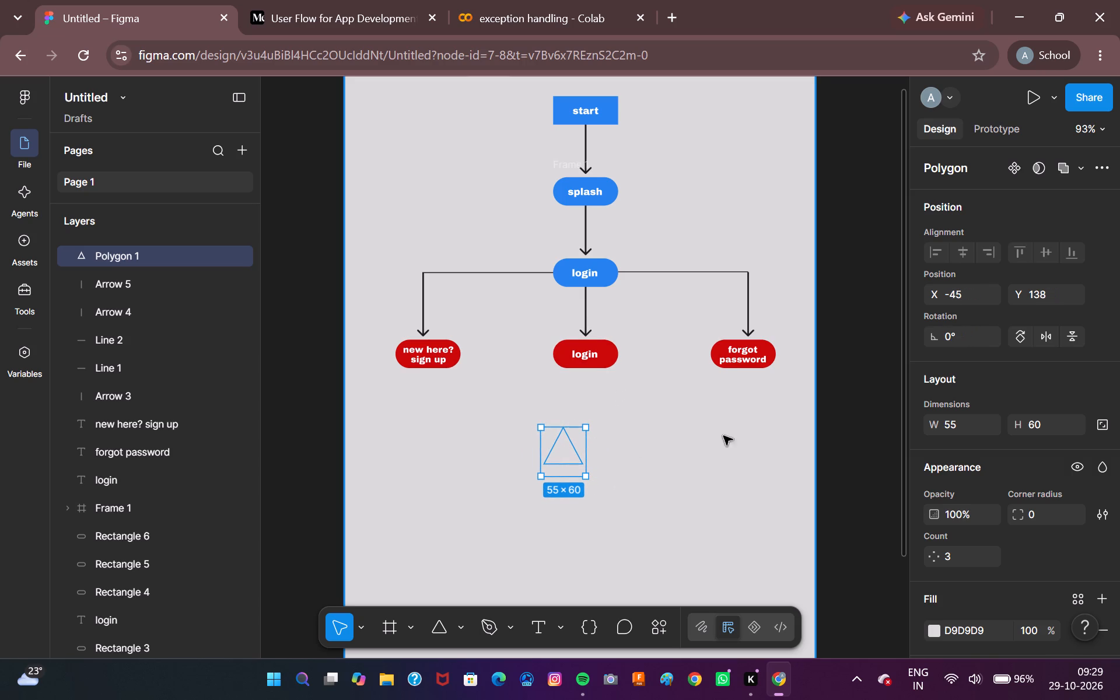
Set the rotation of the triangle below the red login node to 90°.
click(961, 335)
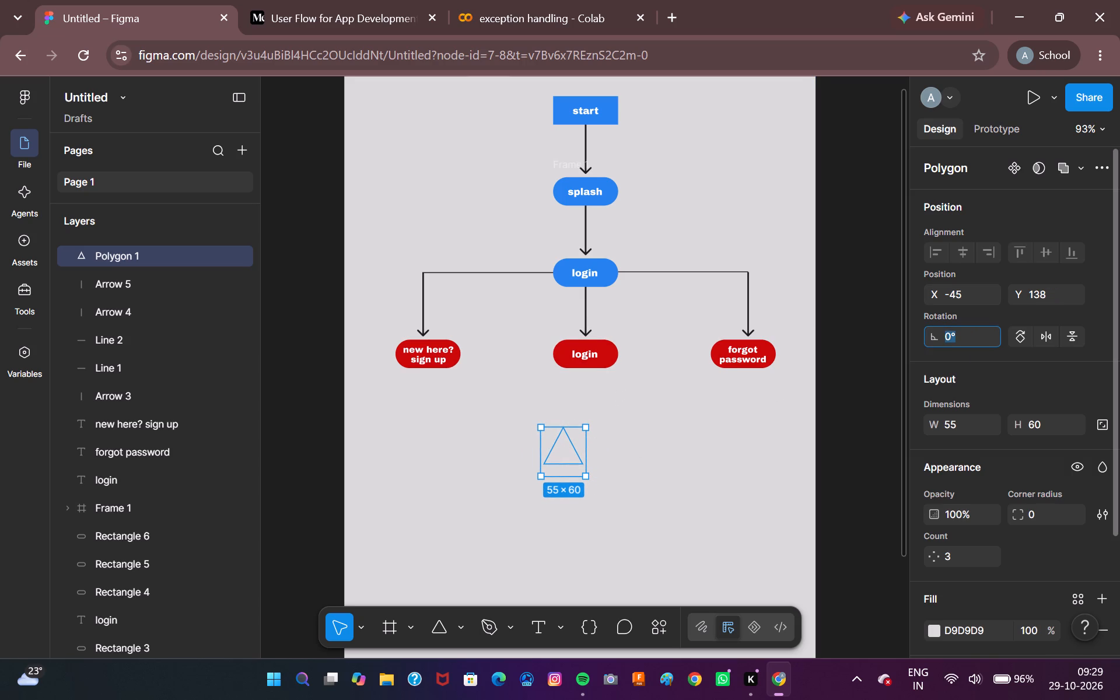
text(90)
key(Return)
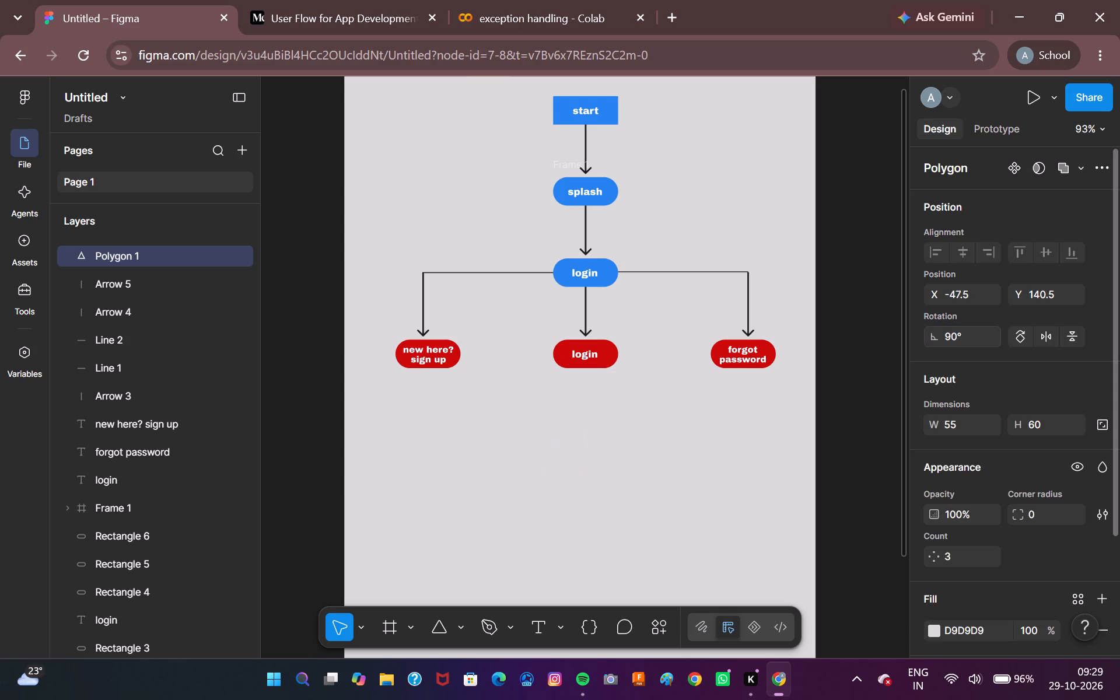
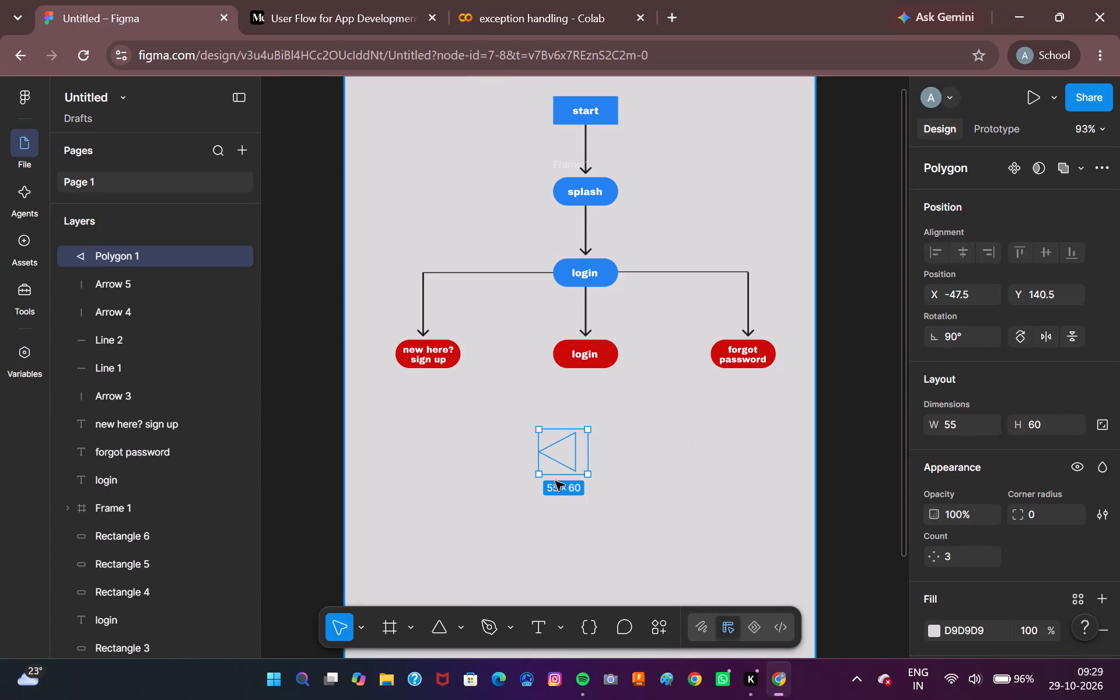
Move the triangle up beneath the red login node to X -30, Y 100, keeping its size at 55 by 60.
drag(566, 464, 563, 418)
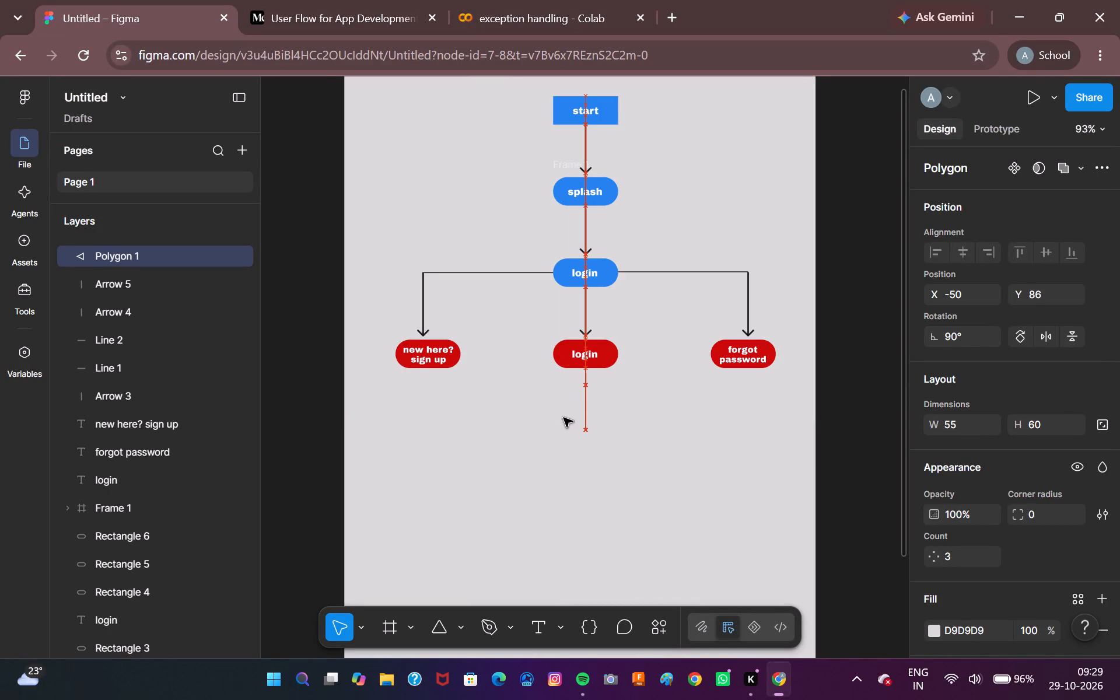
drag(563, 418, 566, 422)
drag(566, 422, 566, 428)
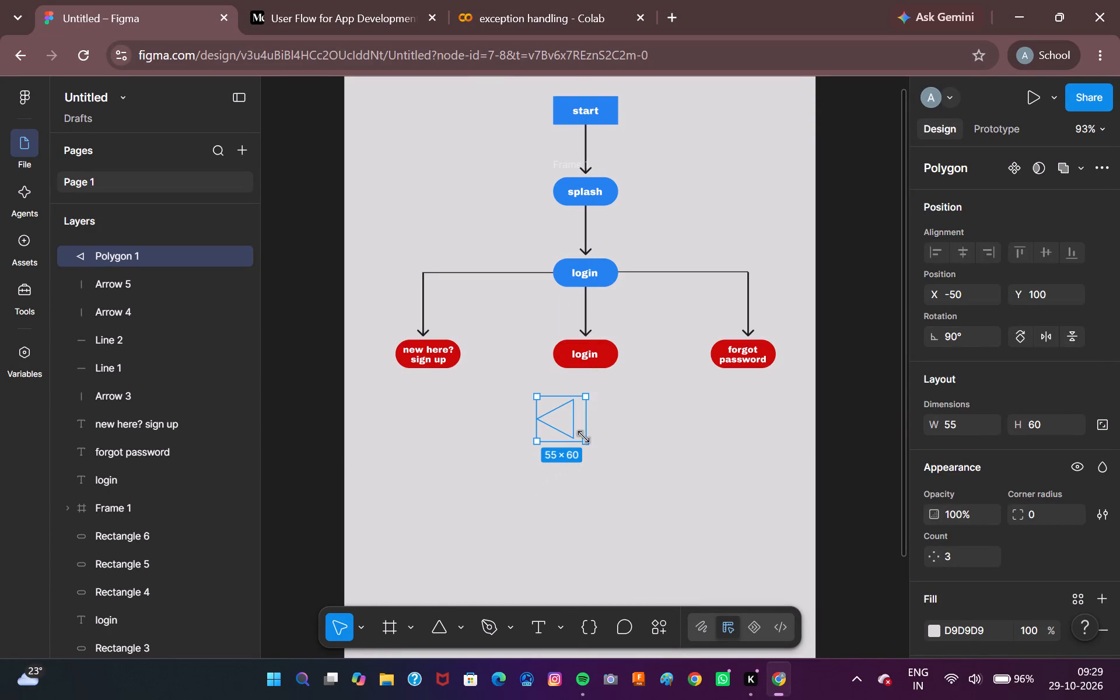
drag(583, 423, 584, 437)
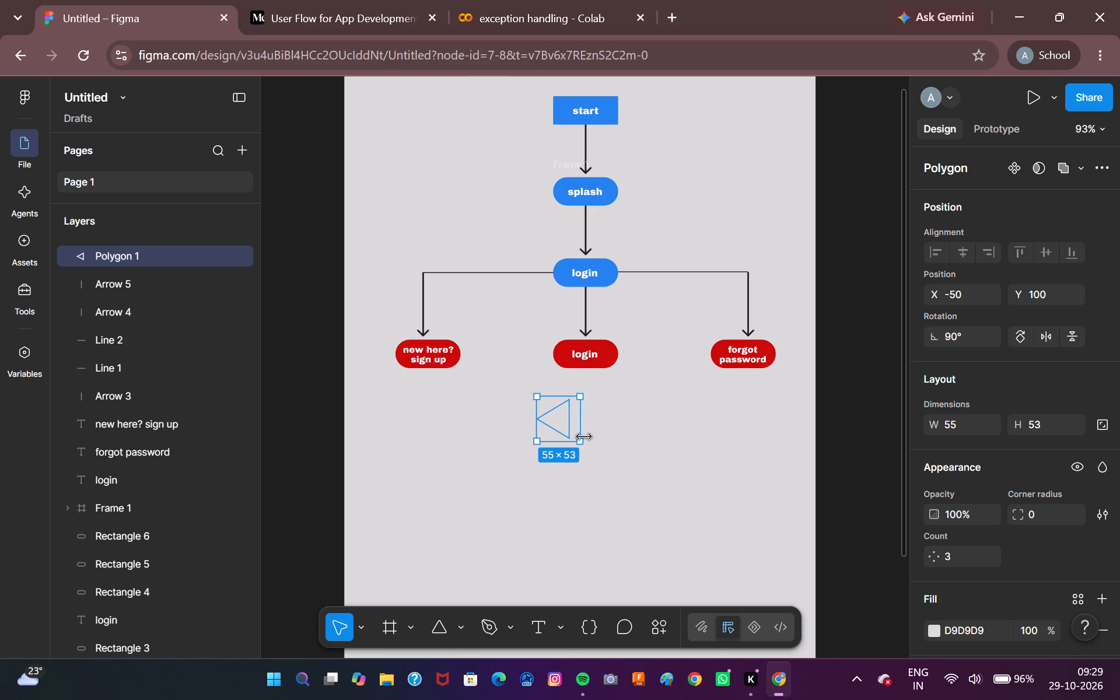
drag(584, 437, 584, 437)
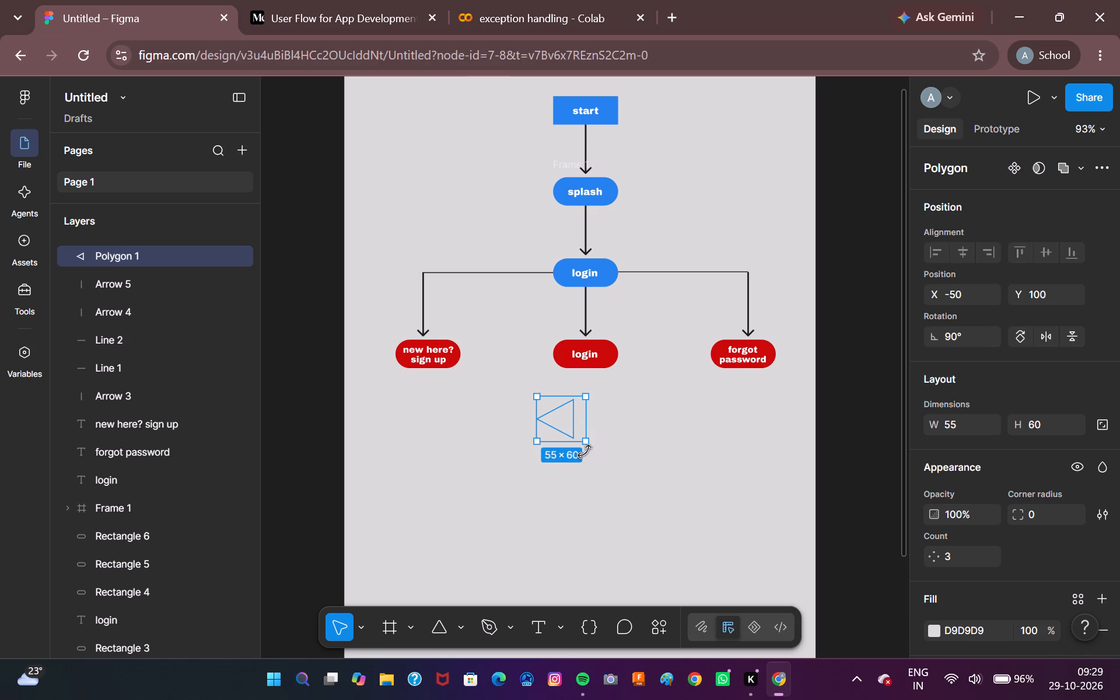
drag(562, 428, 580, 430)
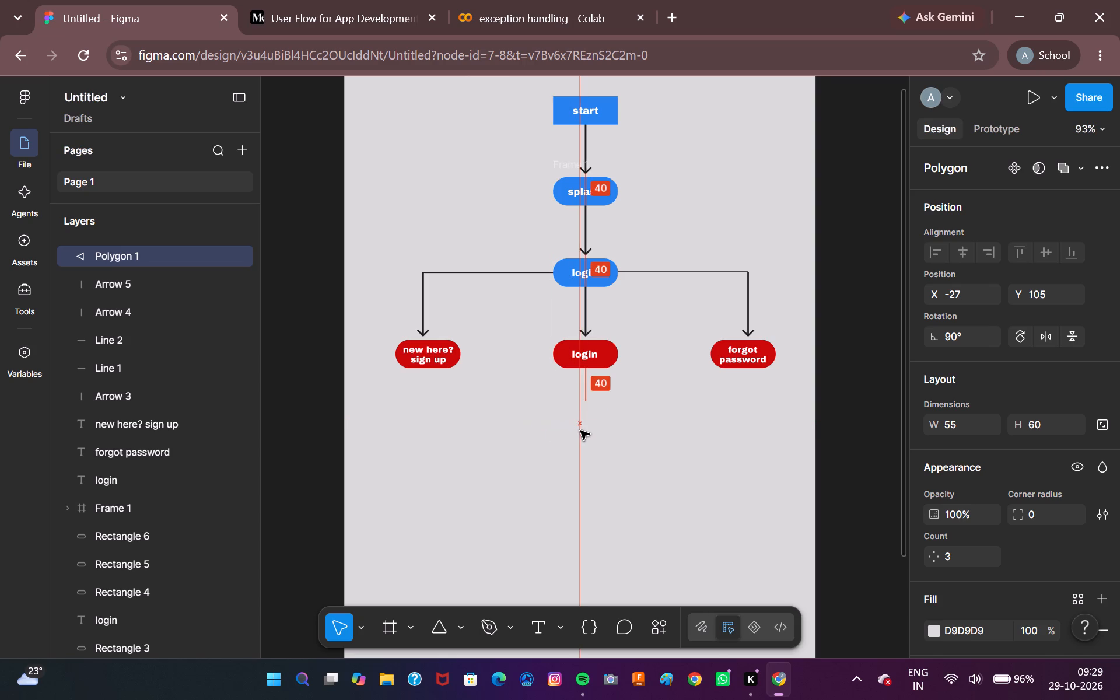
drag(580, 430, 585, 429)
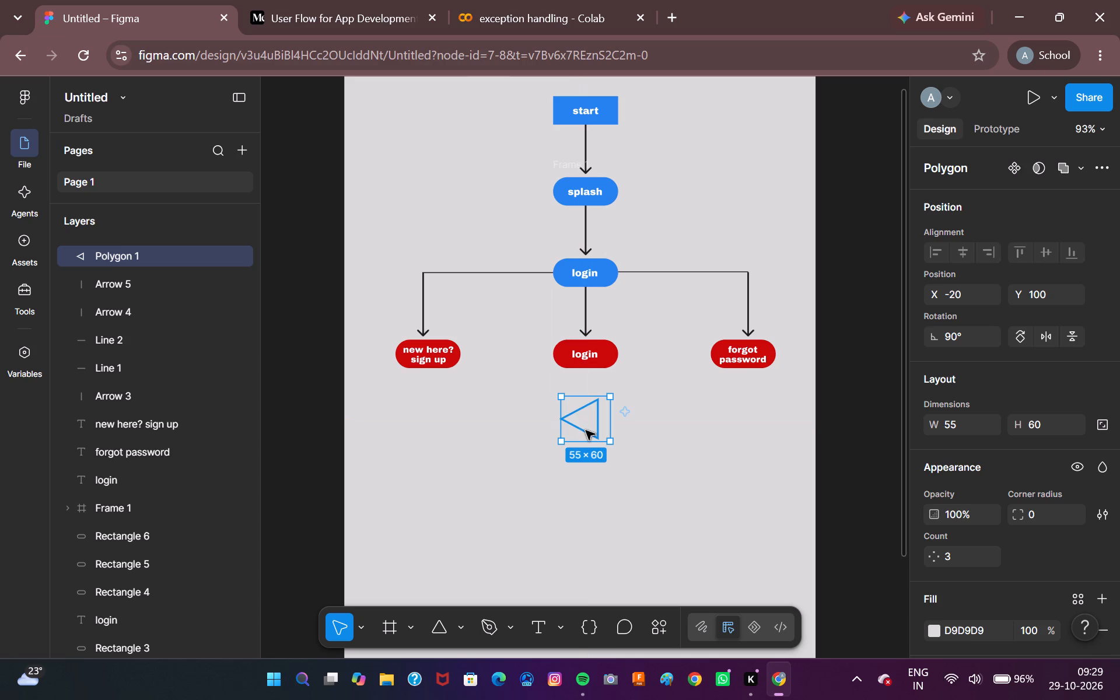
drag(586, 430, 579, 429)
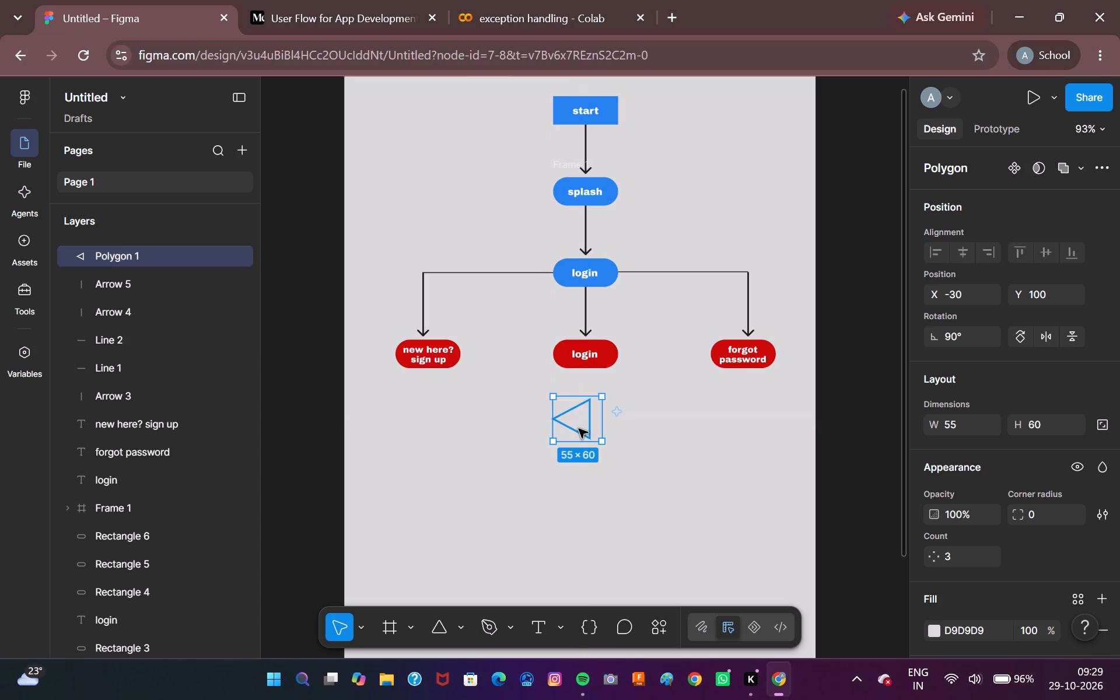
Draw a second triangle beside the first one and set its size to 55 wide by 60 high.
click(438, 636)
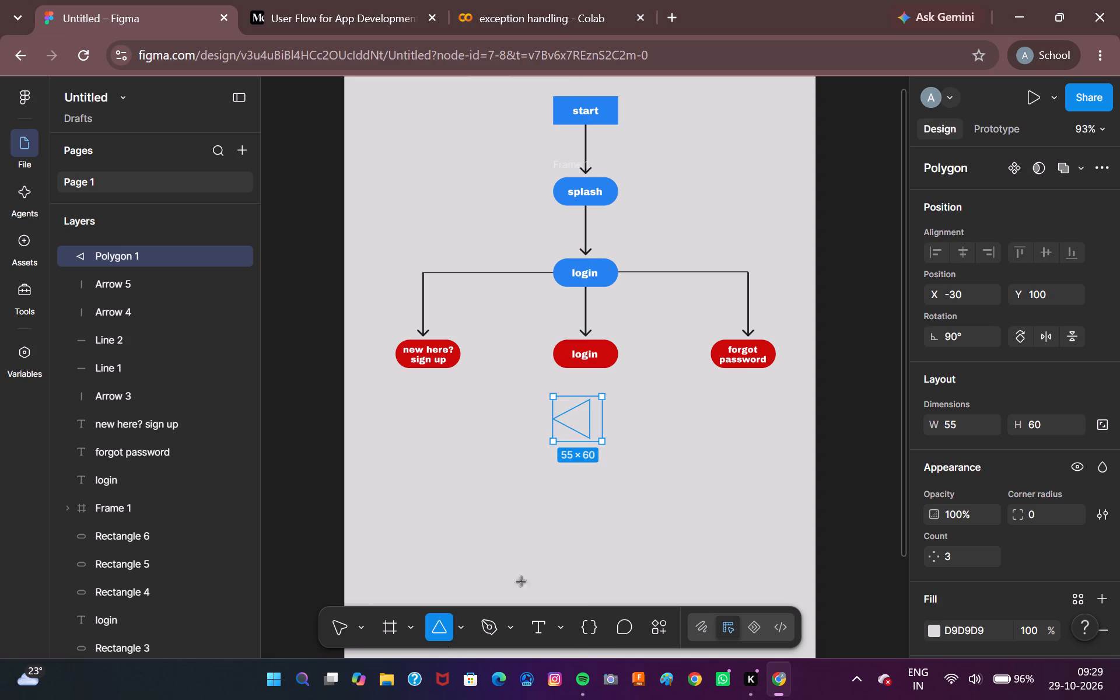
drag(618, 406, 672, 460)
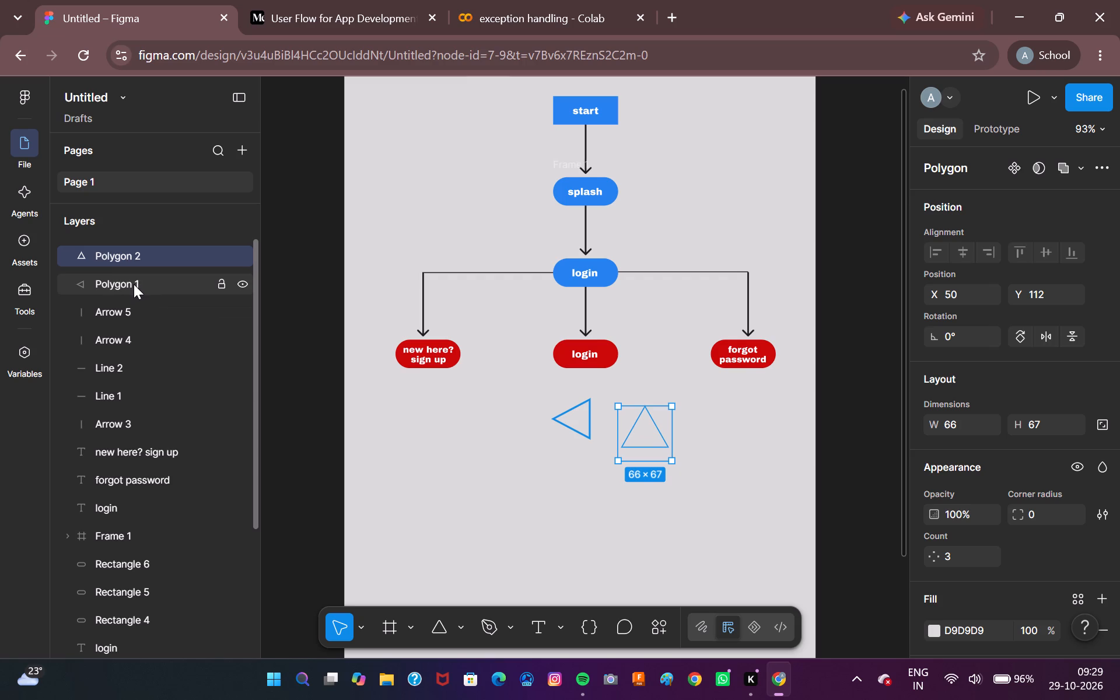
click(963, 424)
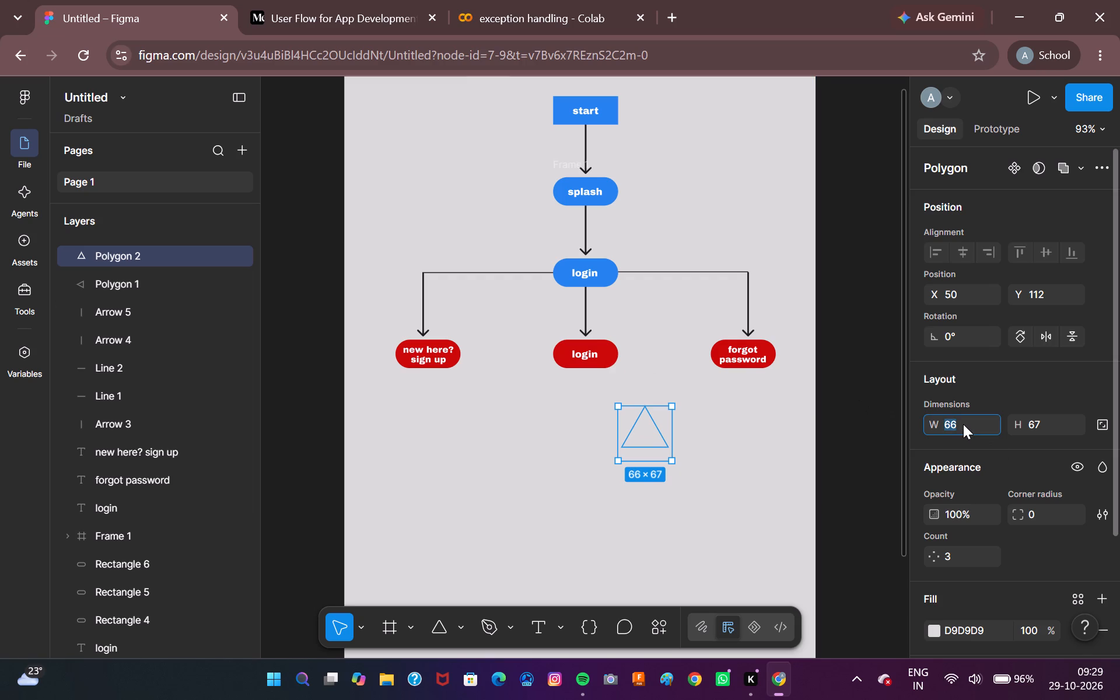
text(55)
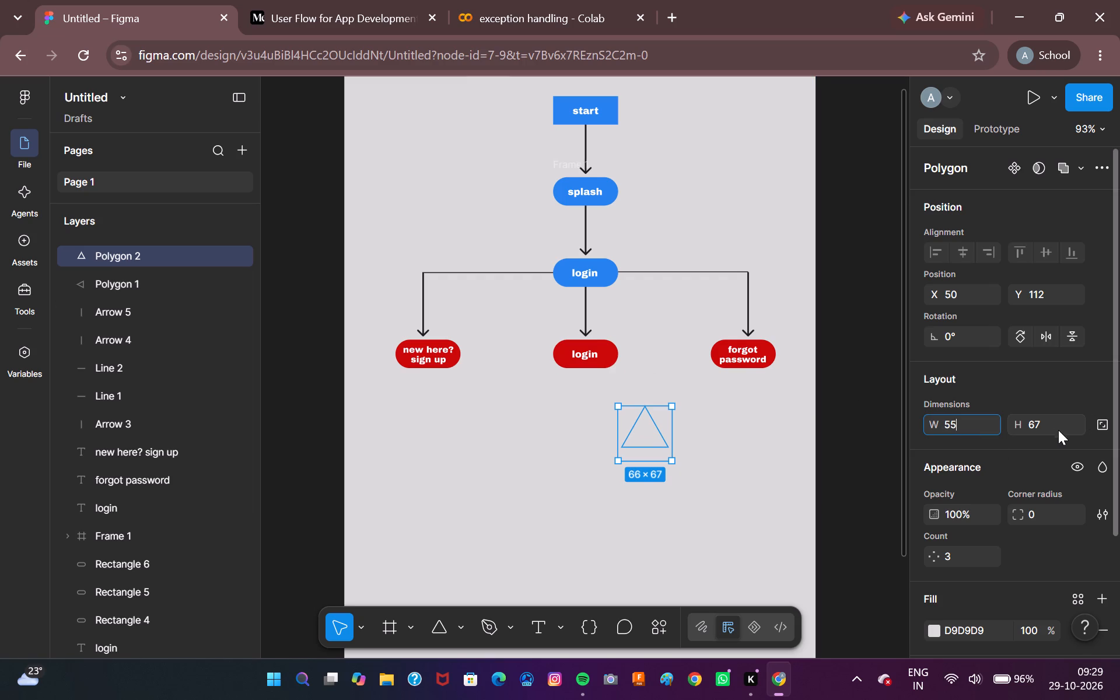
click(1055, 426)
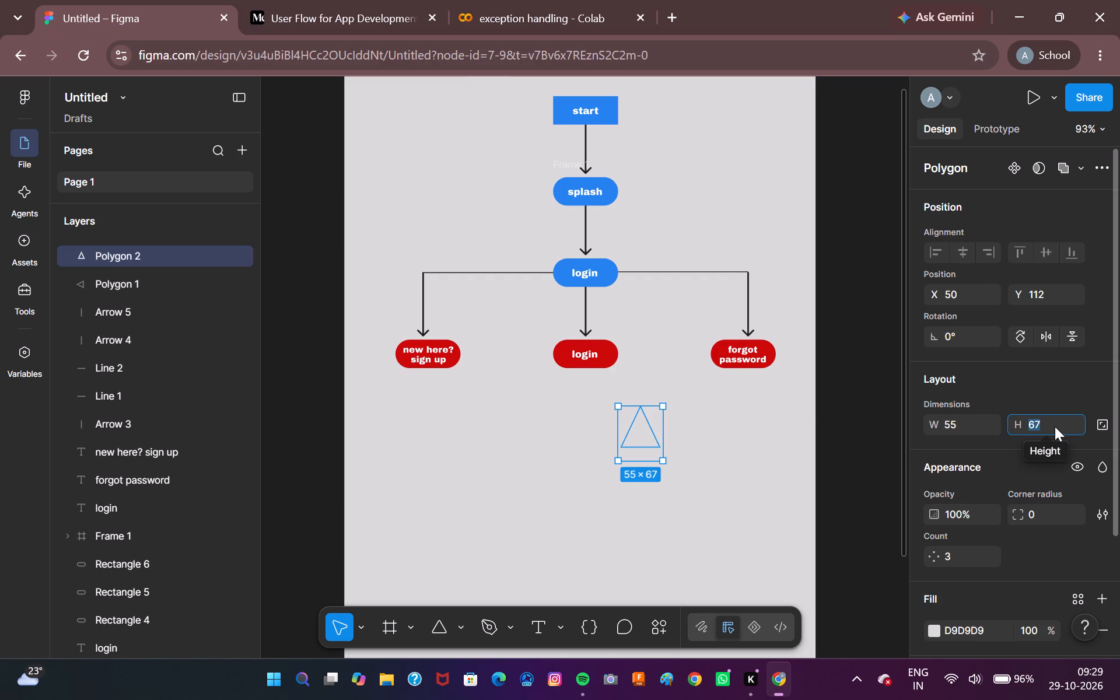
text(60)
key(Return)
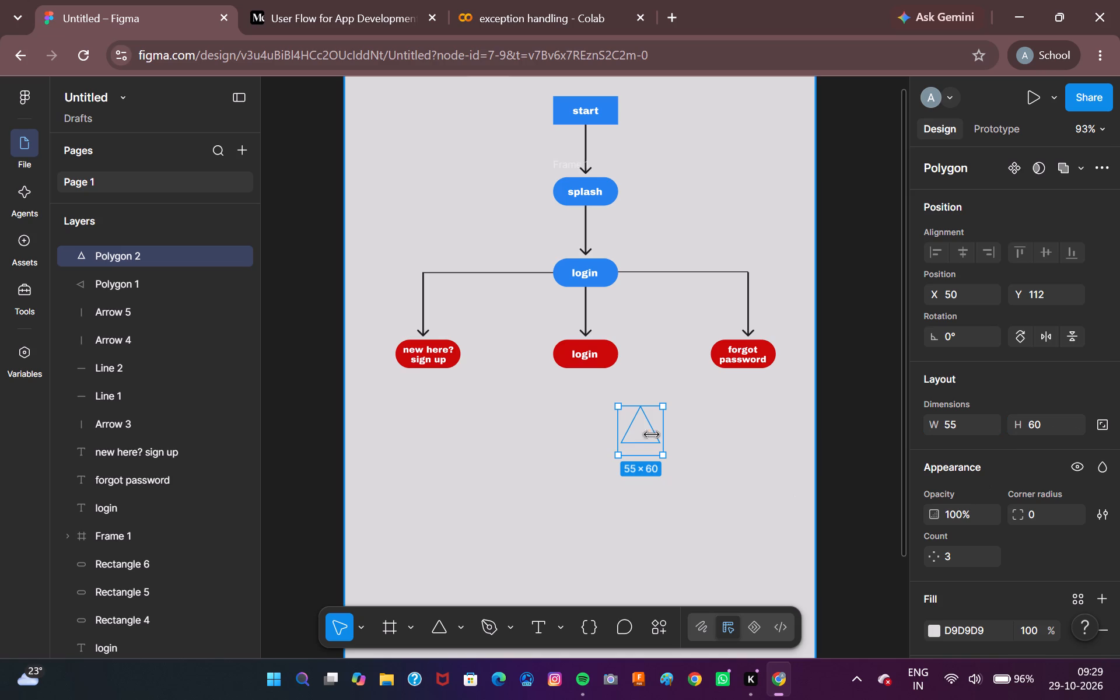
Set the rotation of the second triangle to -90°.
click(977, 339)
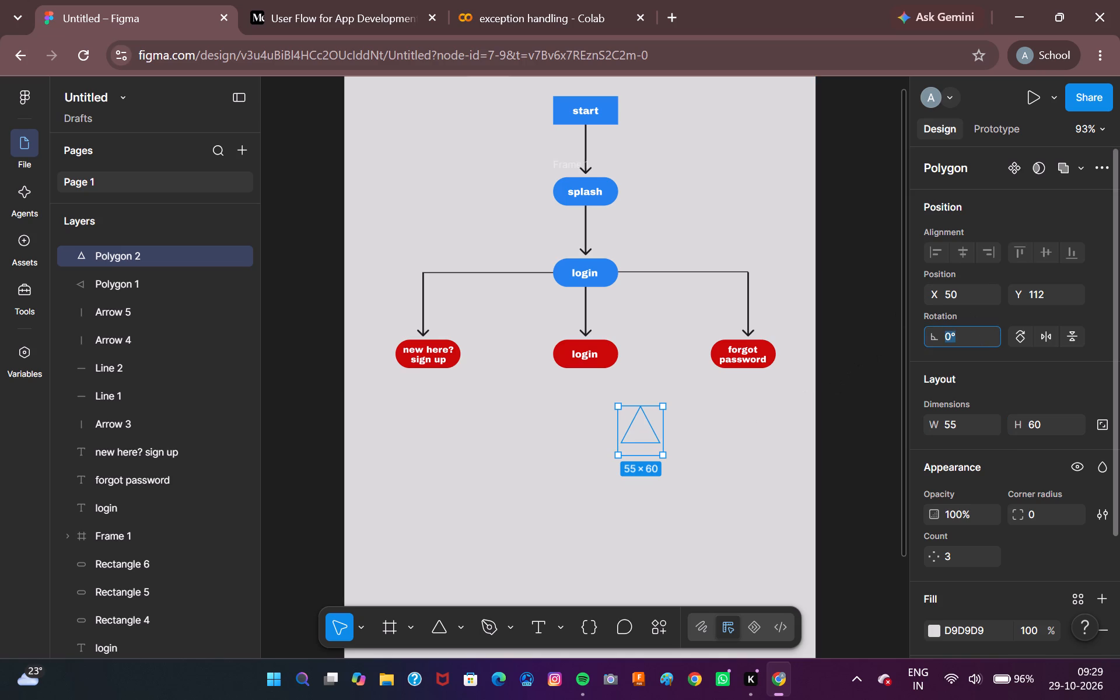
text(-90)
key(Return)
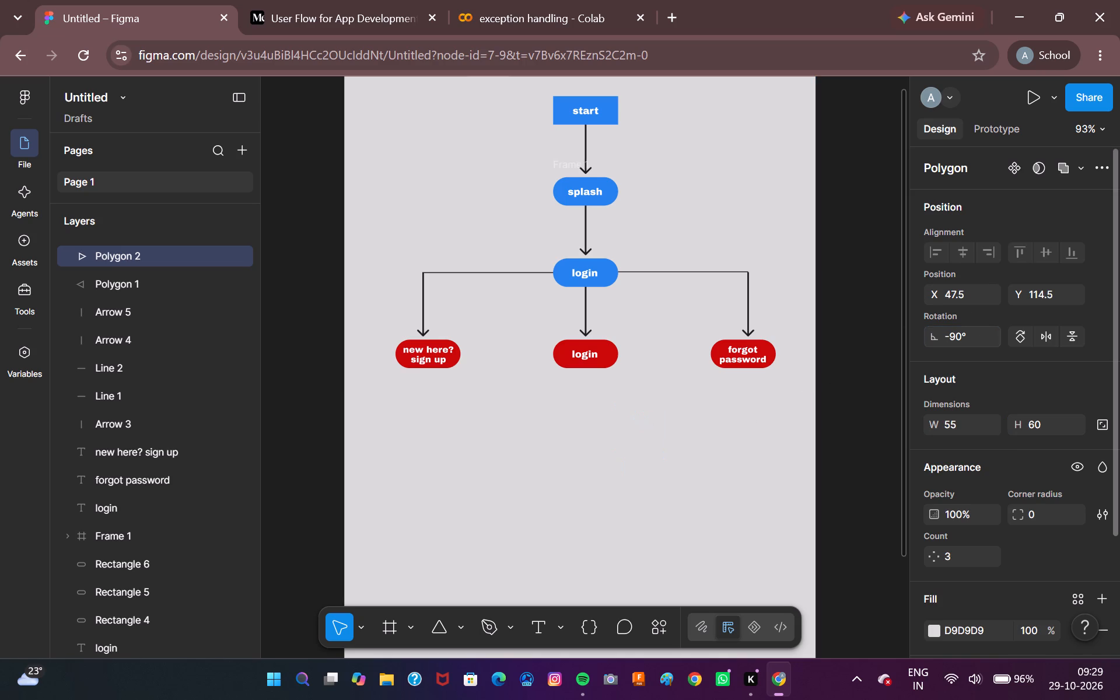
Move the second triangle to X 10, Y 100, back to back with the first triangle.
click(569, 423)
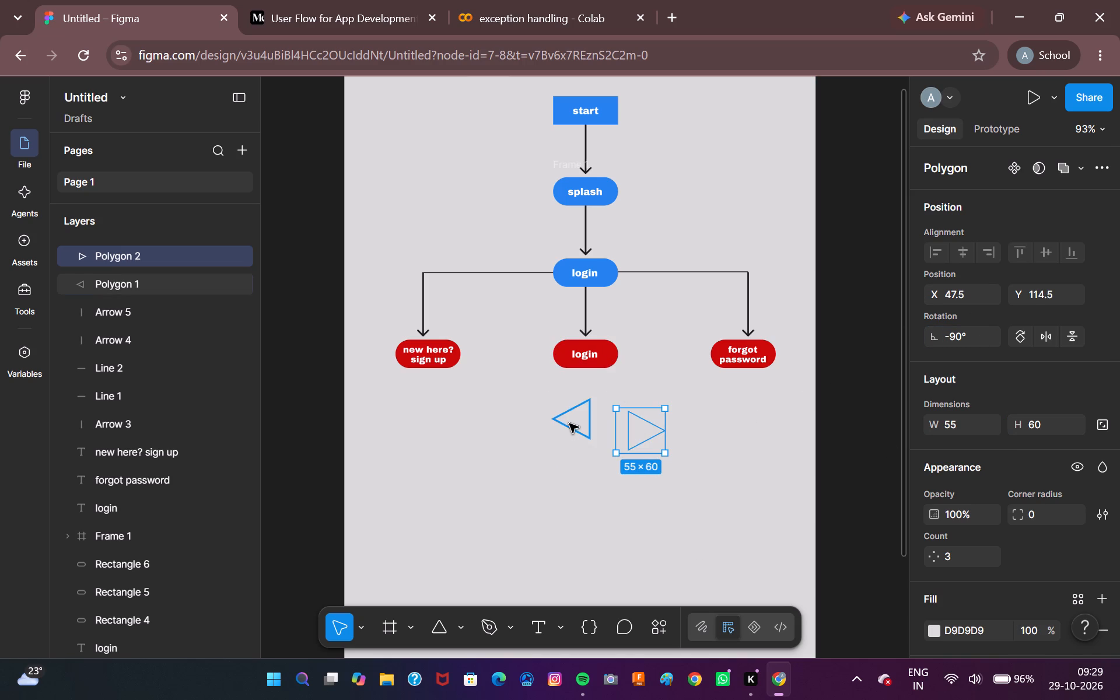
drag(645, 442, 622, 429)
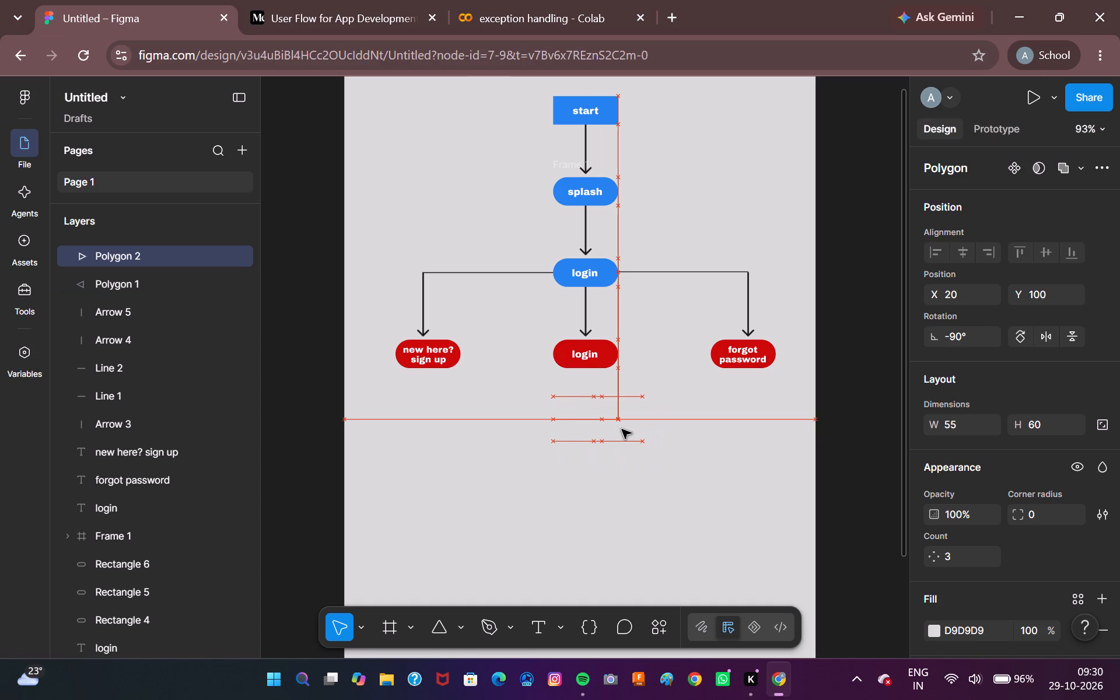
drag(622, 429, 613, 430)
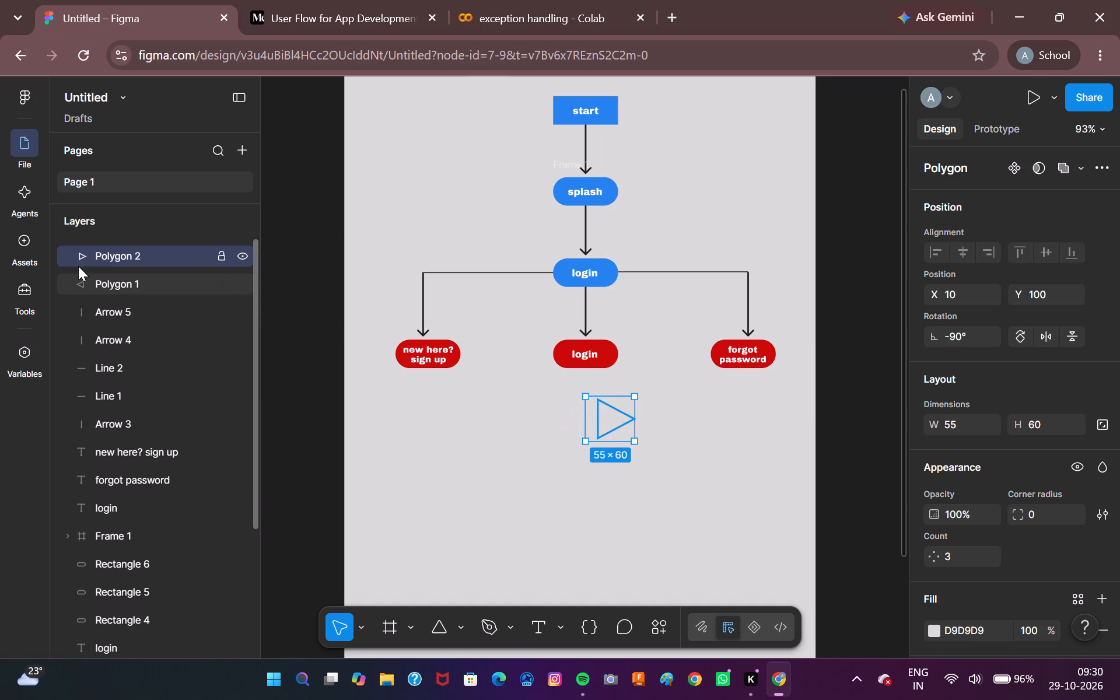
Select both triangles and move them together so the pair is centred below the red login node at Y 105.
click(62, 253)
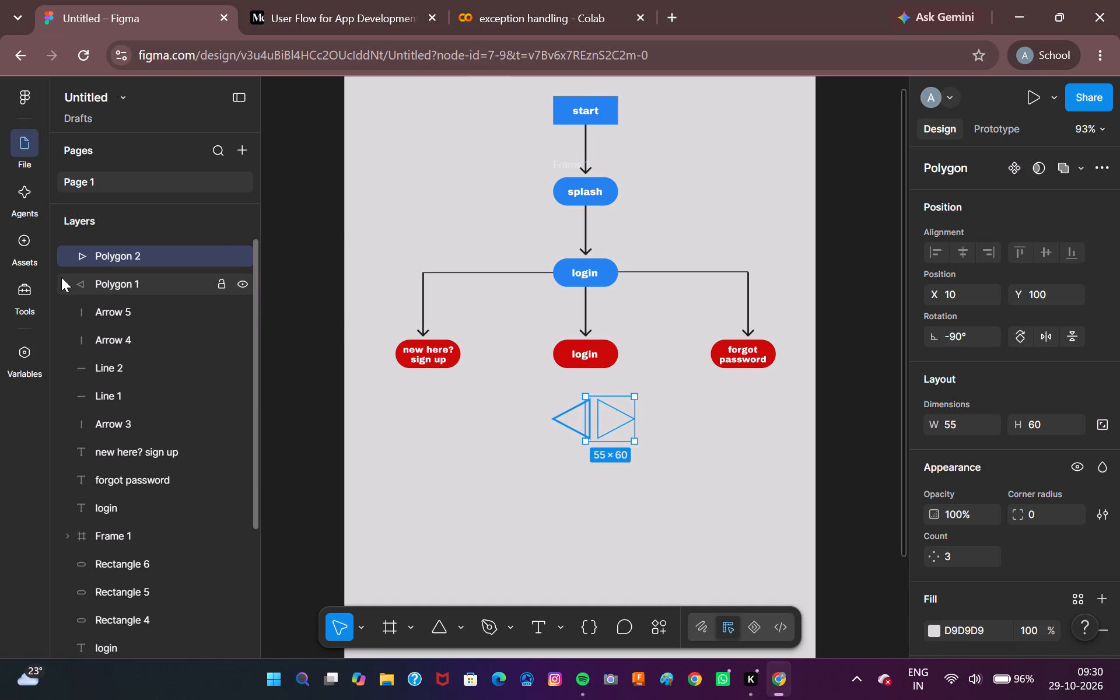
ctrl+click(62, 279)
ctrl+click(70, 285)
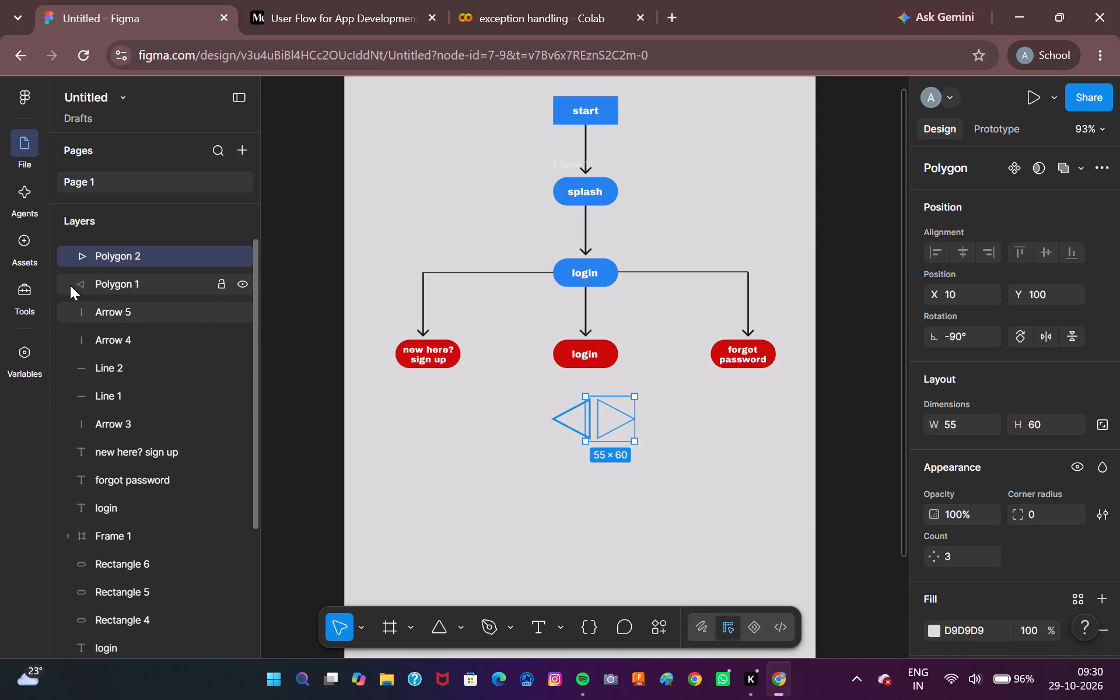
ctrl+click(69, 285)
click(63, 291)
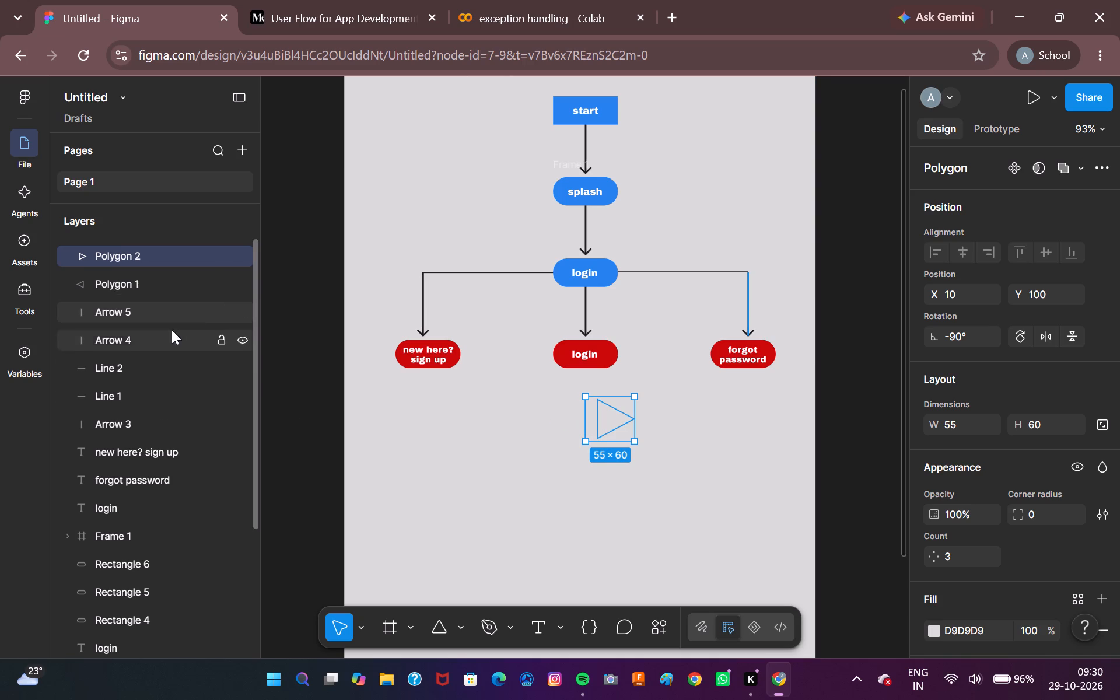
click(185, 288)
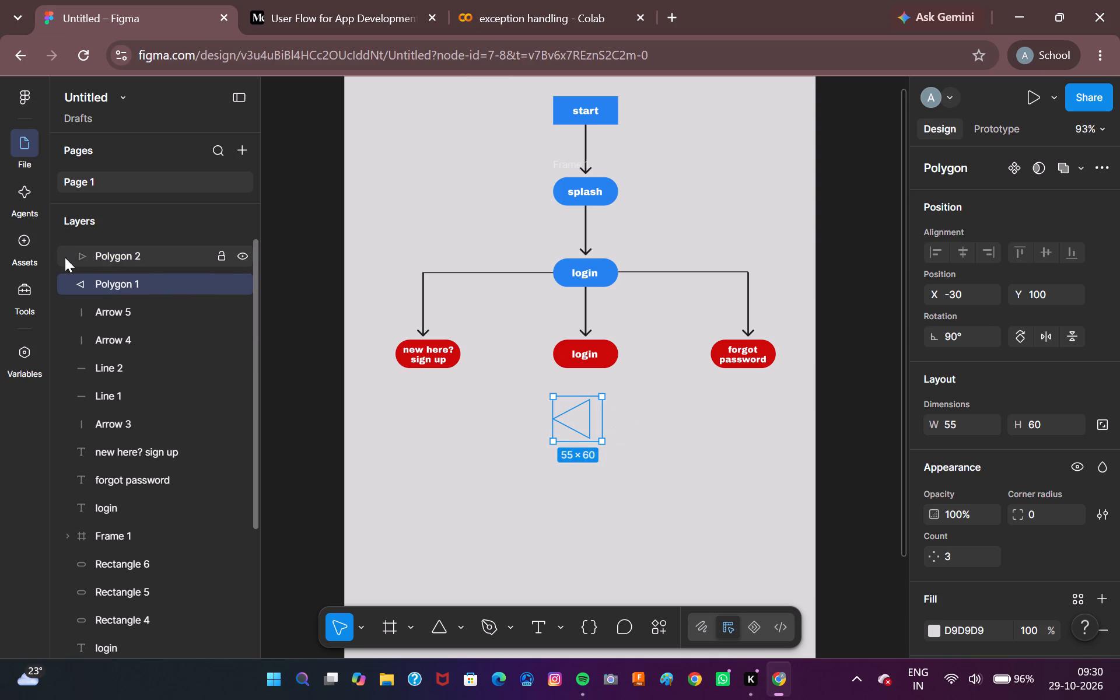
ctrl+click(65, 257)
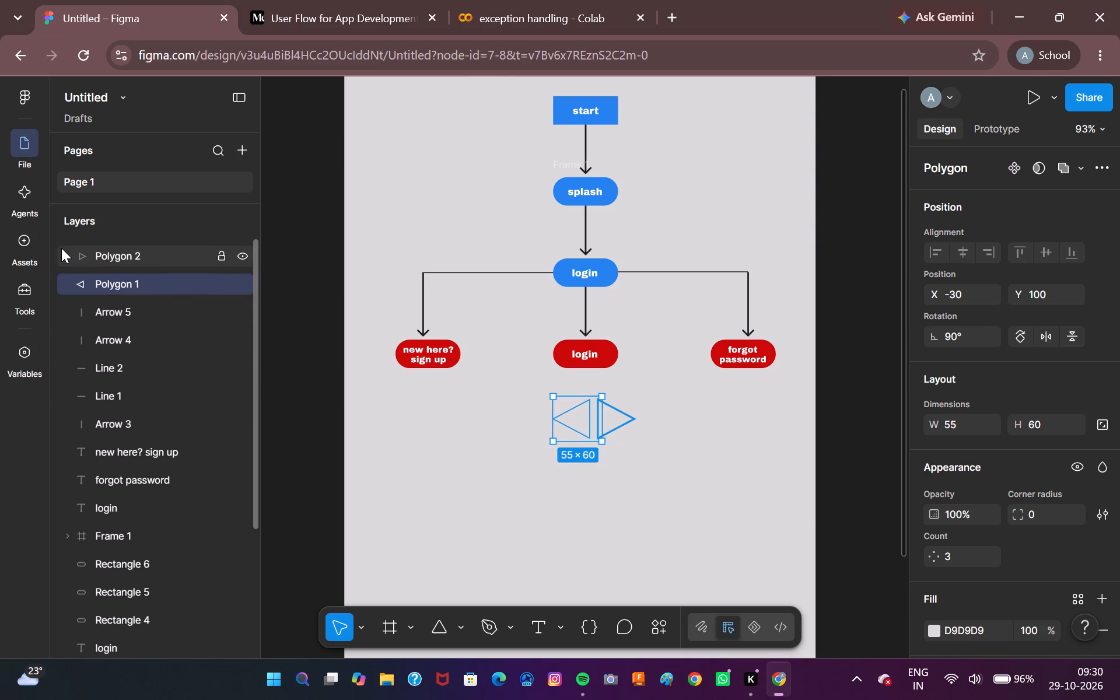
alt+click(61, 248)
double_click(71, 258)
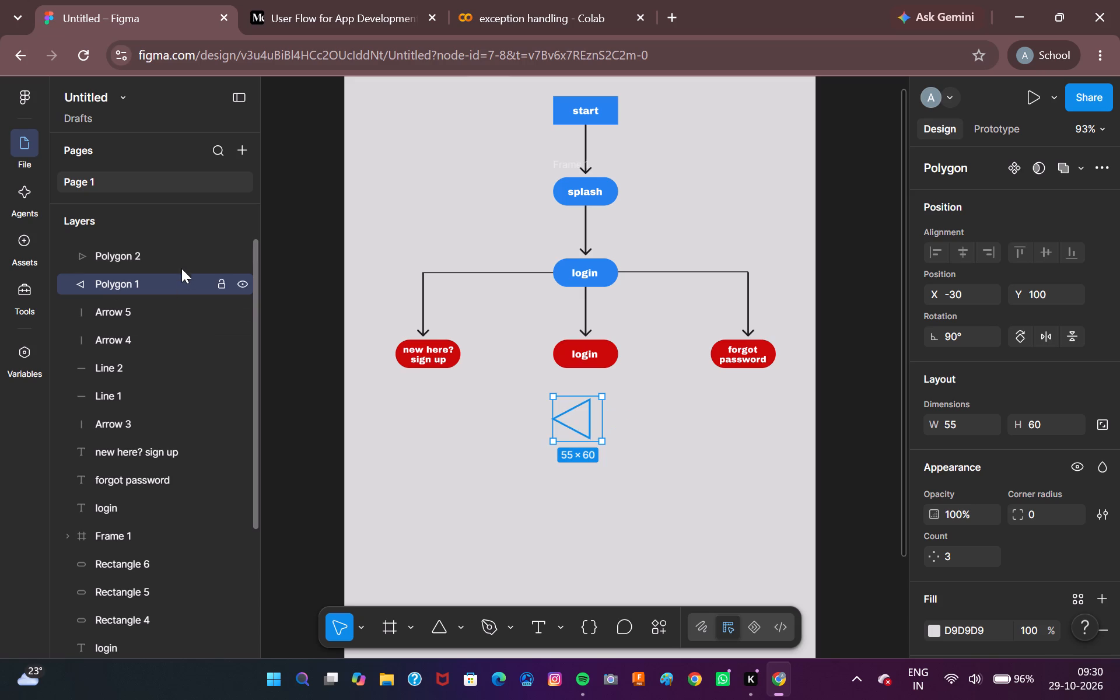
click(181, 261)
ctrl+click(173, 288)
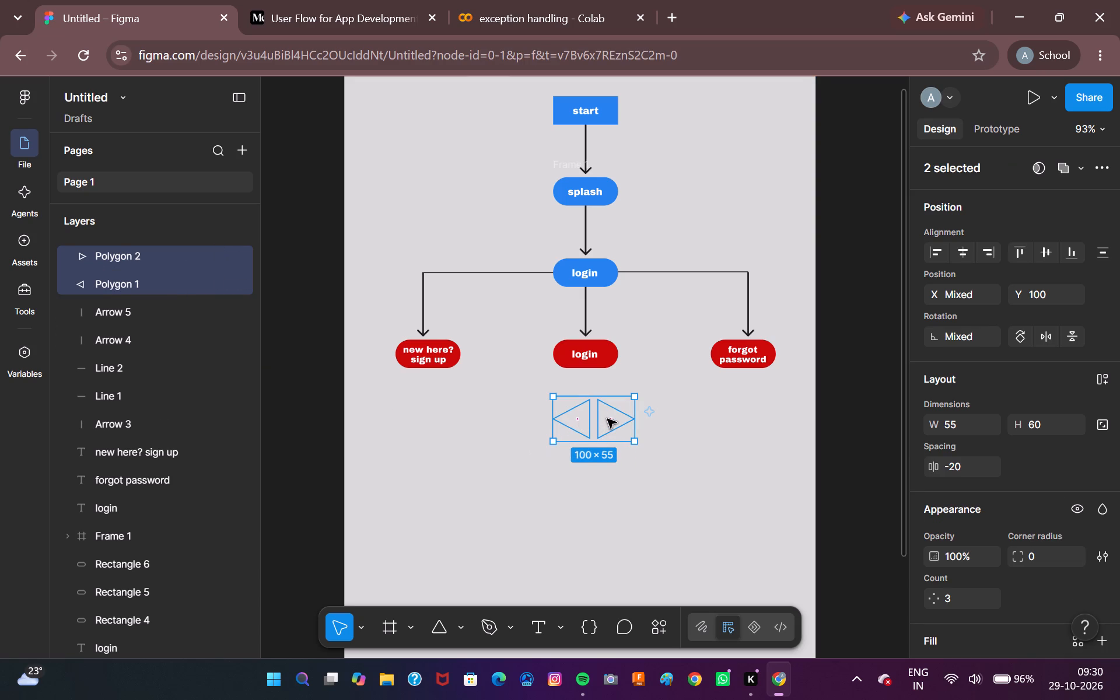
drag(614, 420, 606, 423)
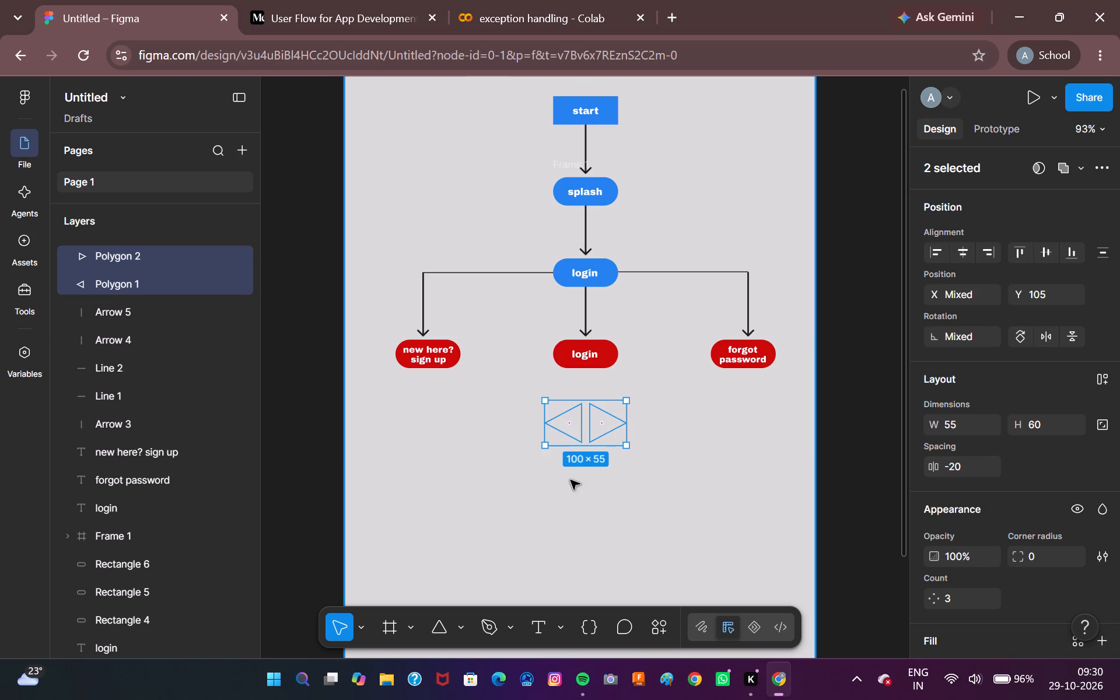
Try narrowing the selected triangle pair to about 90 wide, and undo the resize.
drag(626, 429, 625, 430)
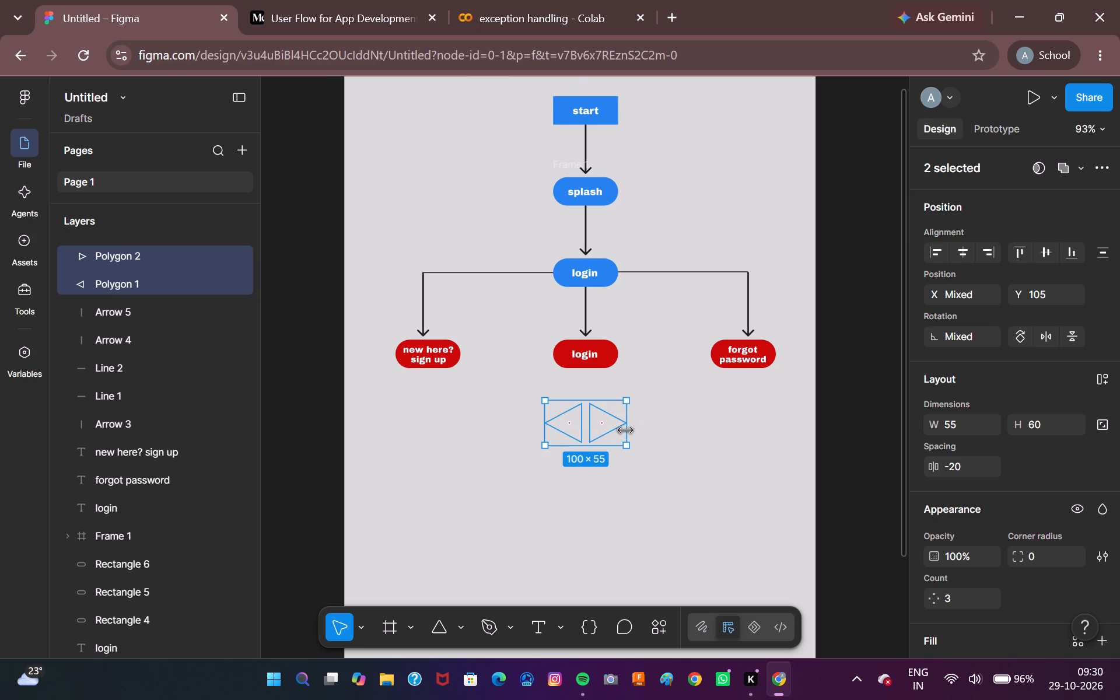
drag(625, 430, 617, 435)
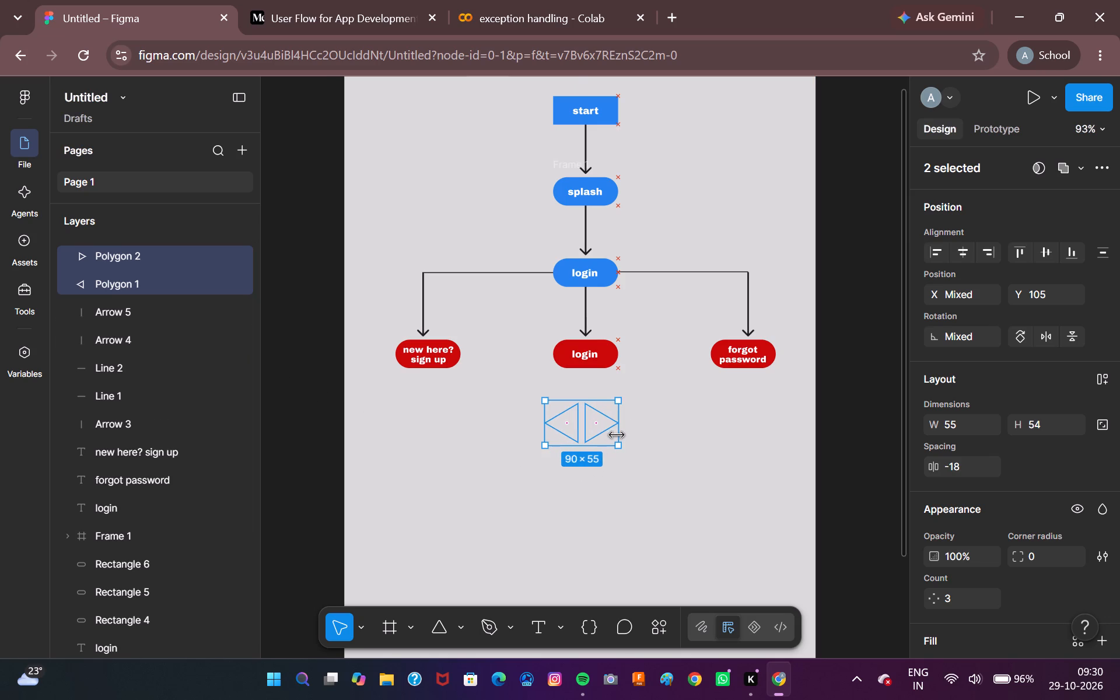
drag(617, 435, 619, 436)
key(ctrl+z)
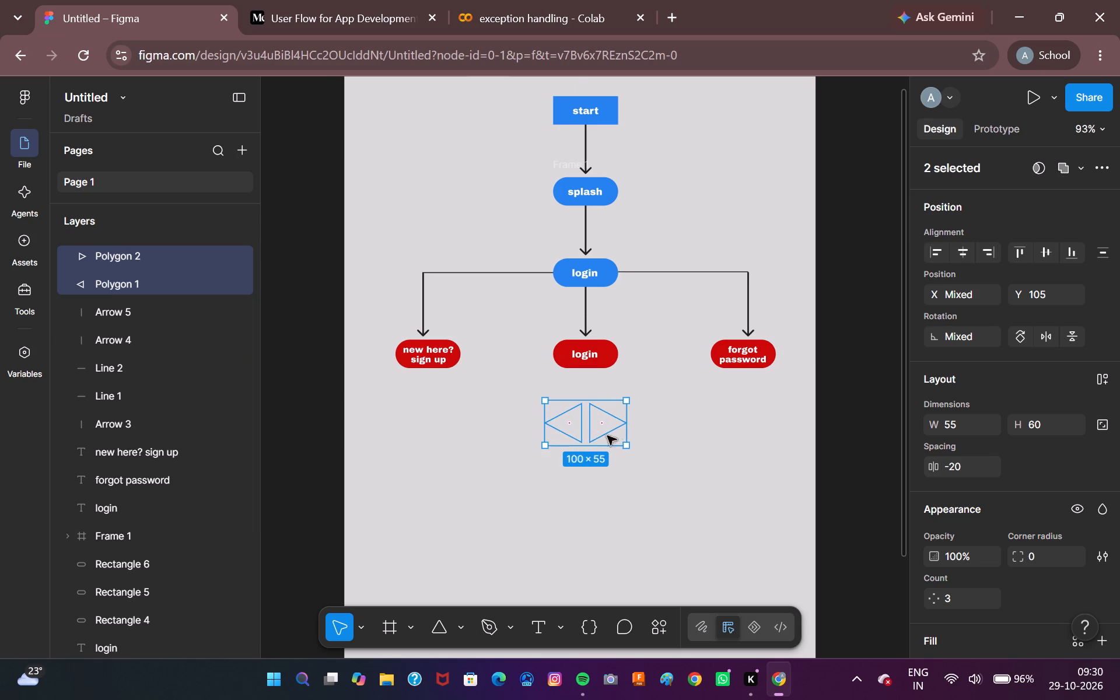
Reposition the triangle pair at Y 100, centred below the red login node.
drag(570, 423, 570, 423)
drag(570, 423, 577, 423)
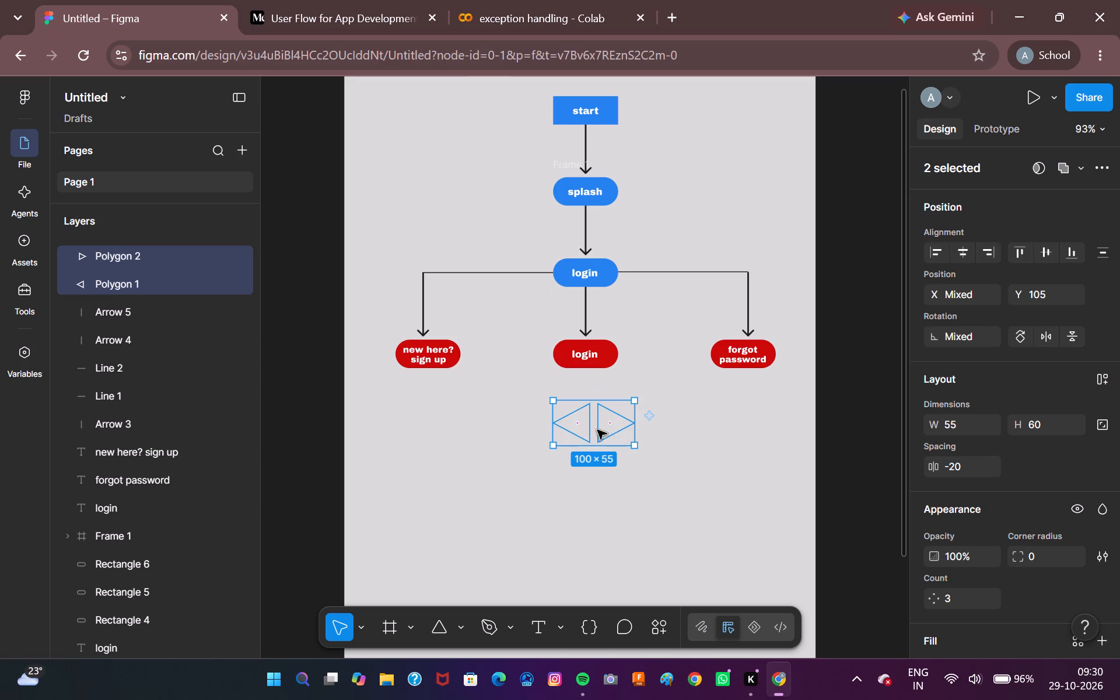
drag(611, 424, 602, 422)
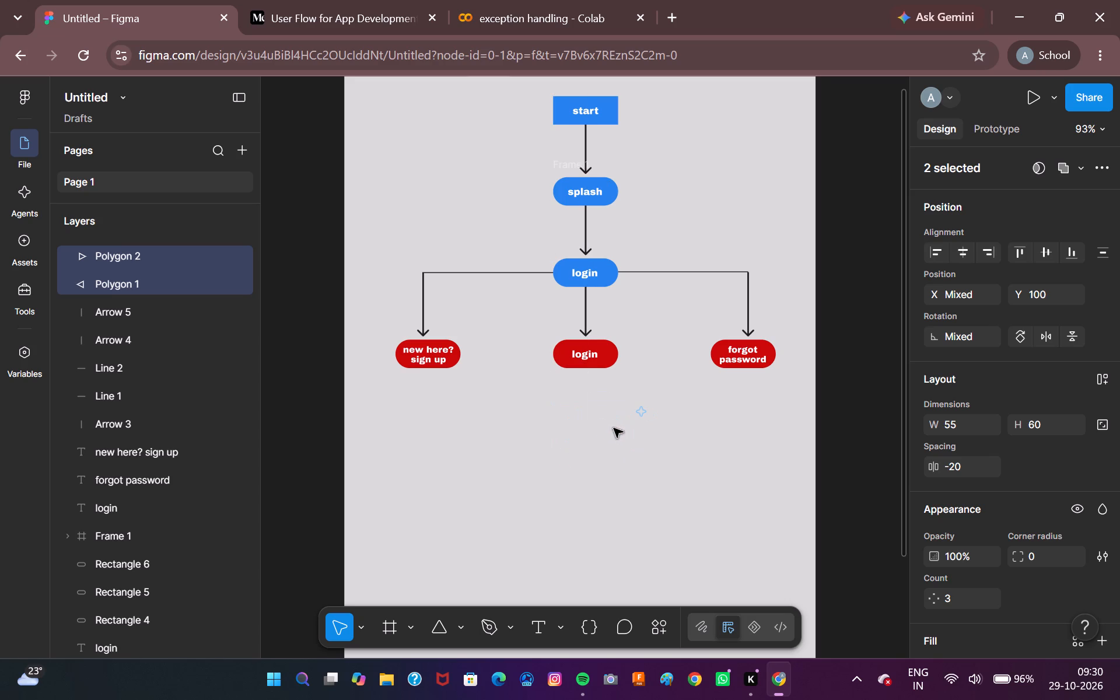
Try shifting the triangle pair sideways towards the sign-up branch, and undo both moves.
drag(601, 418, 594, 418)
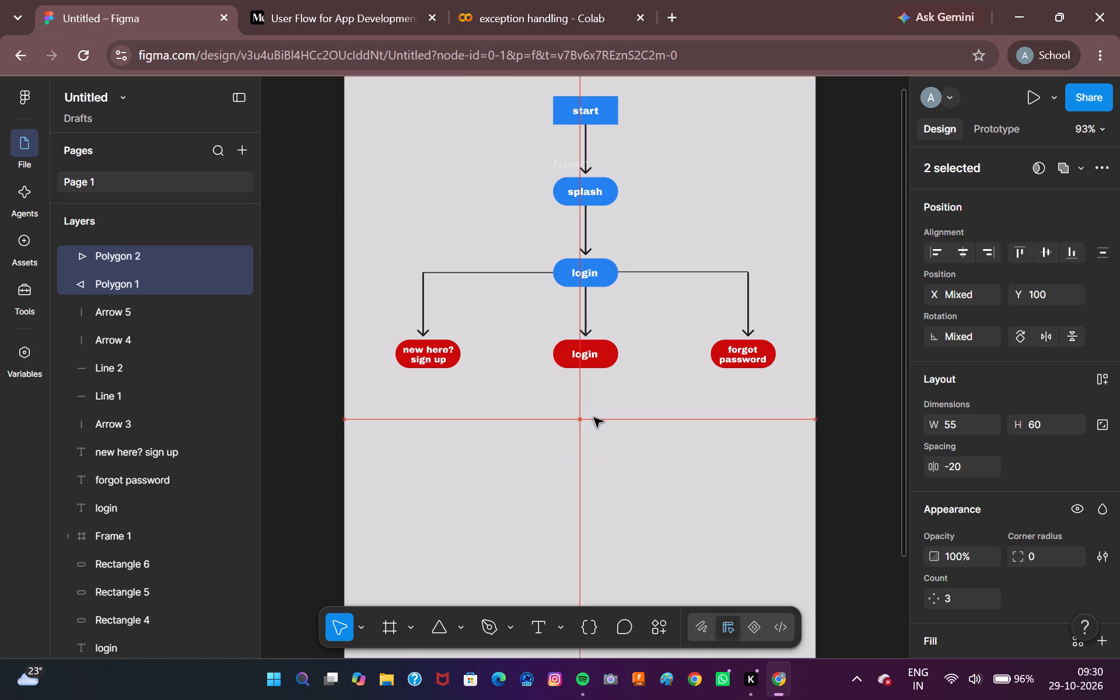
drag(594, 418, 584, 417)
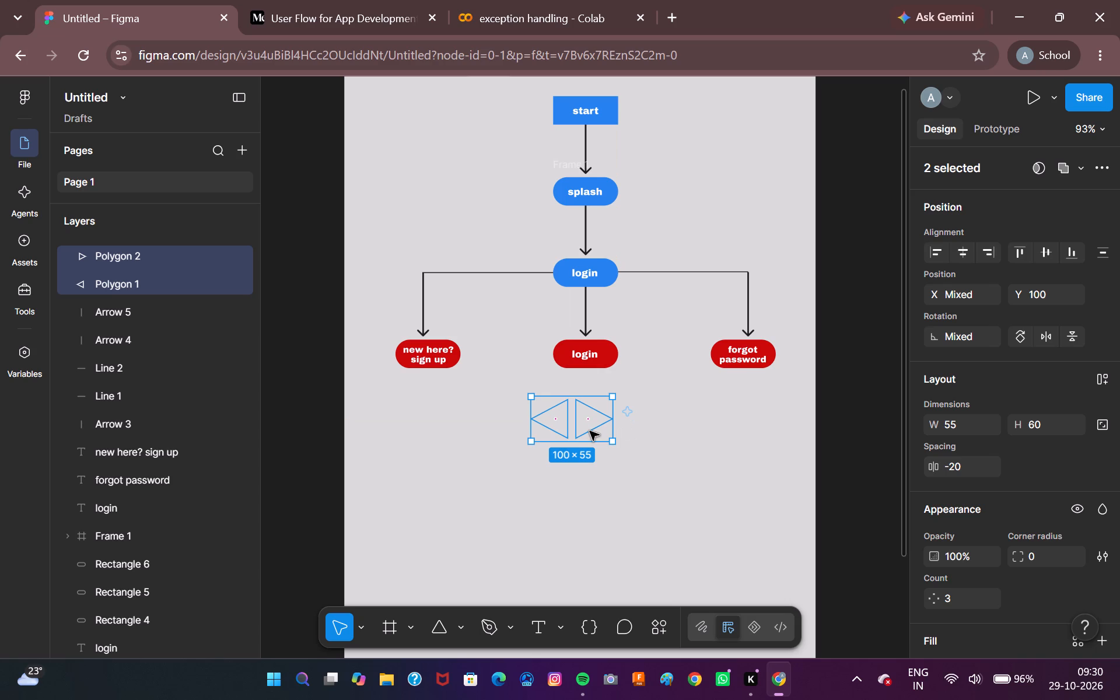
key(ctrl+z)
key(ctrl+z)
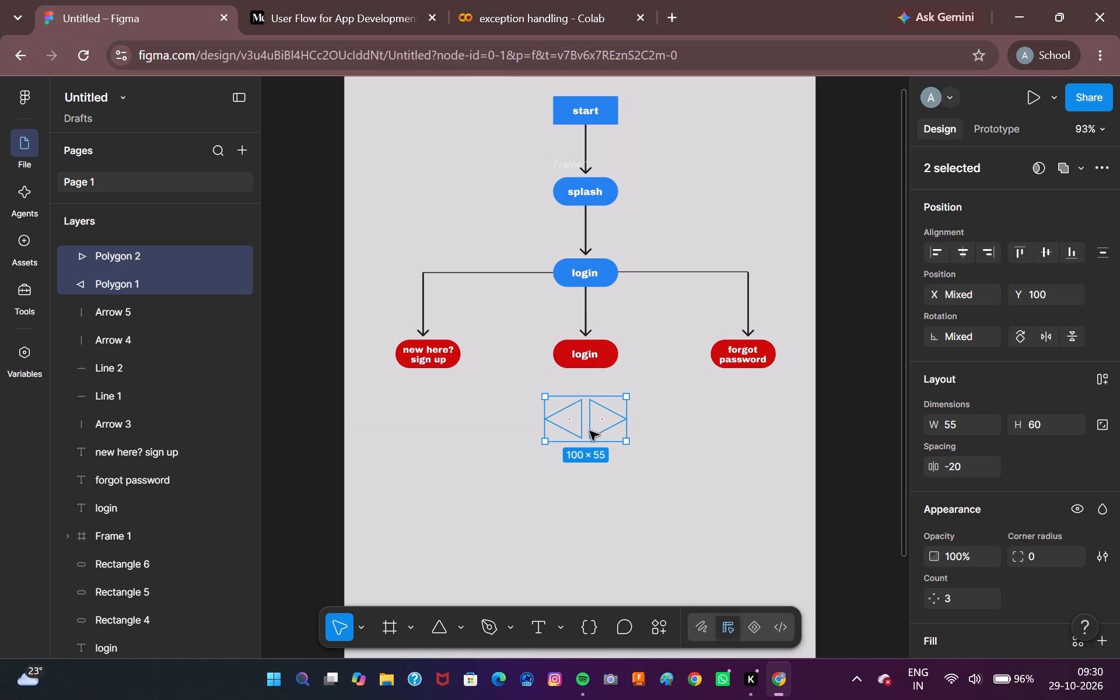
Undo the last vertical move of the triangle pair below the red login node.
key(ctrl+z)
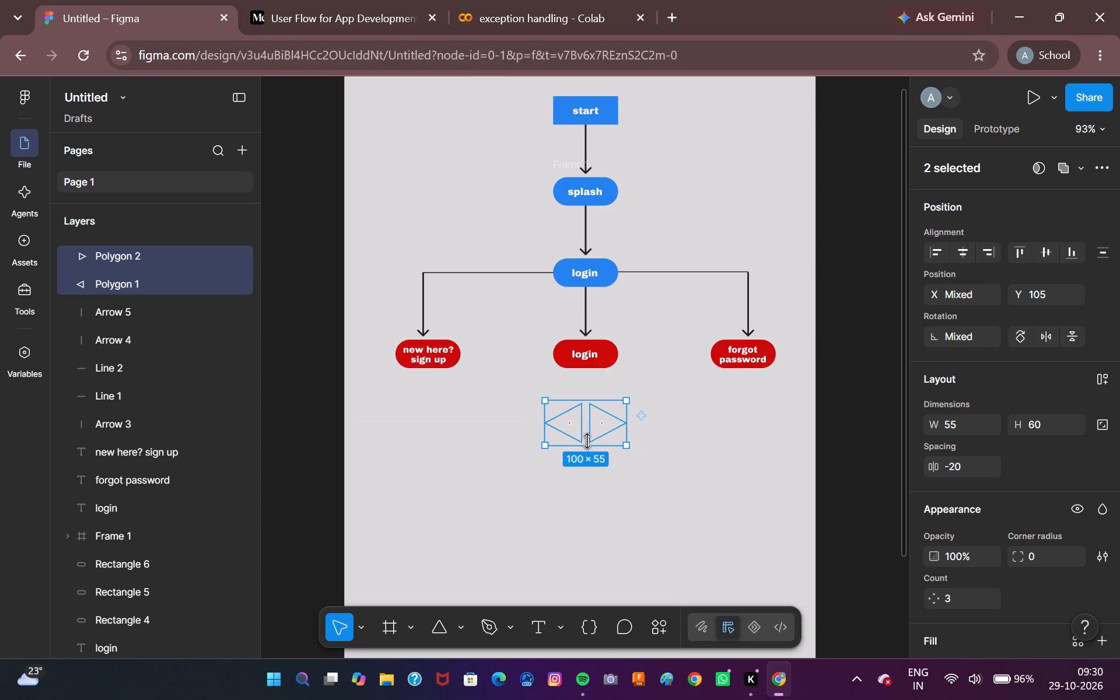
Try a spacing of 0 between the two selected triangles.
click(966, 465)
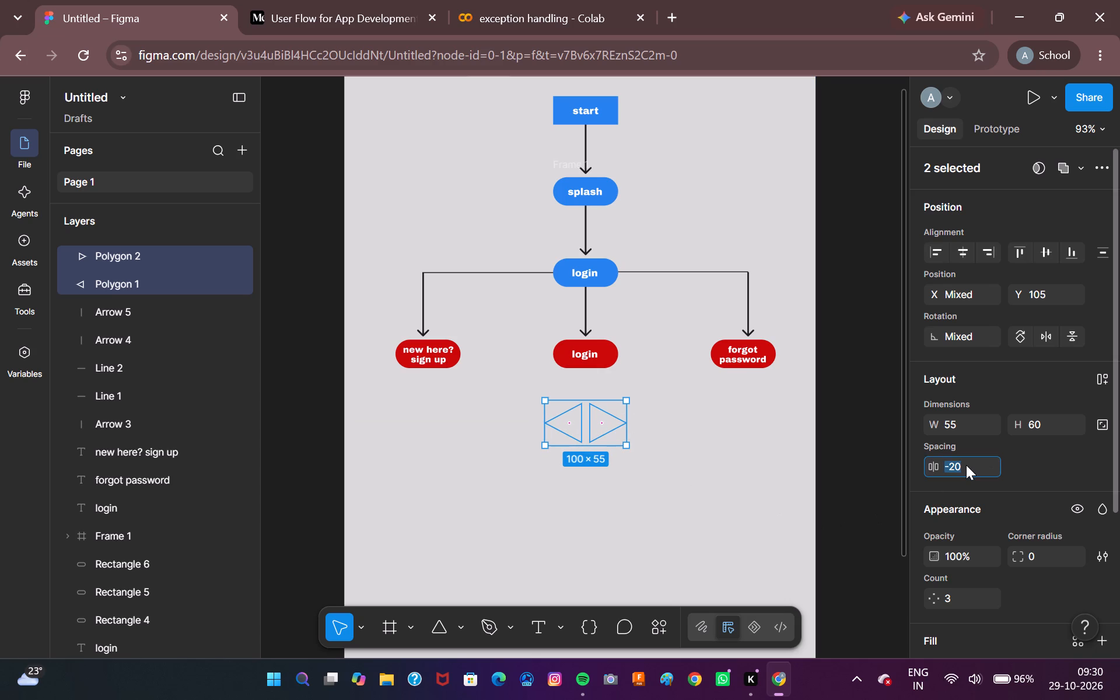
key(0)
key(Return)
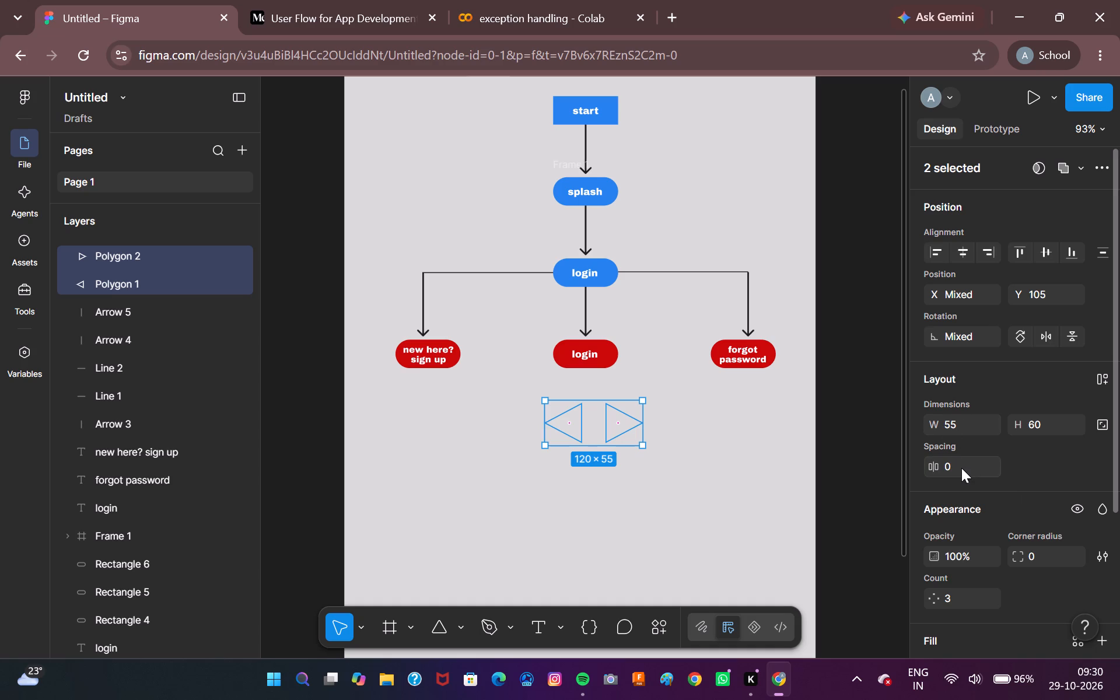
Set the spacing between the two triangles to -30 so they meet as a diamond.
click(961, 468)
key(minus)
text(30)
key(Return)
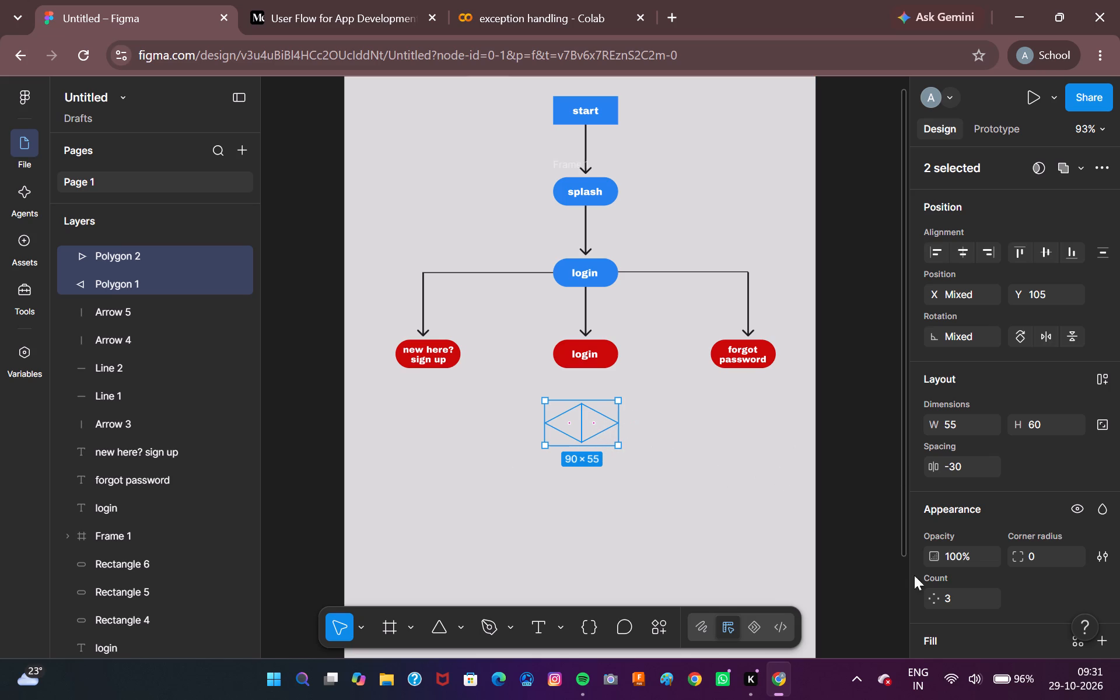
Fill both triangles with the lime green 93D944 and deselect them.
scroll(971, 547, down, 3)
click(936, 485)
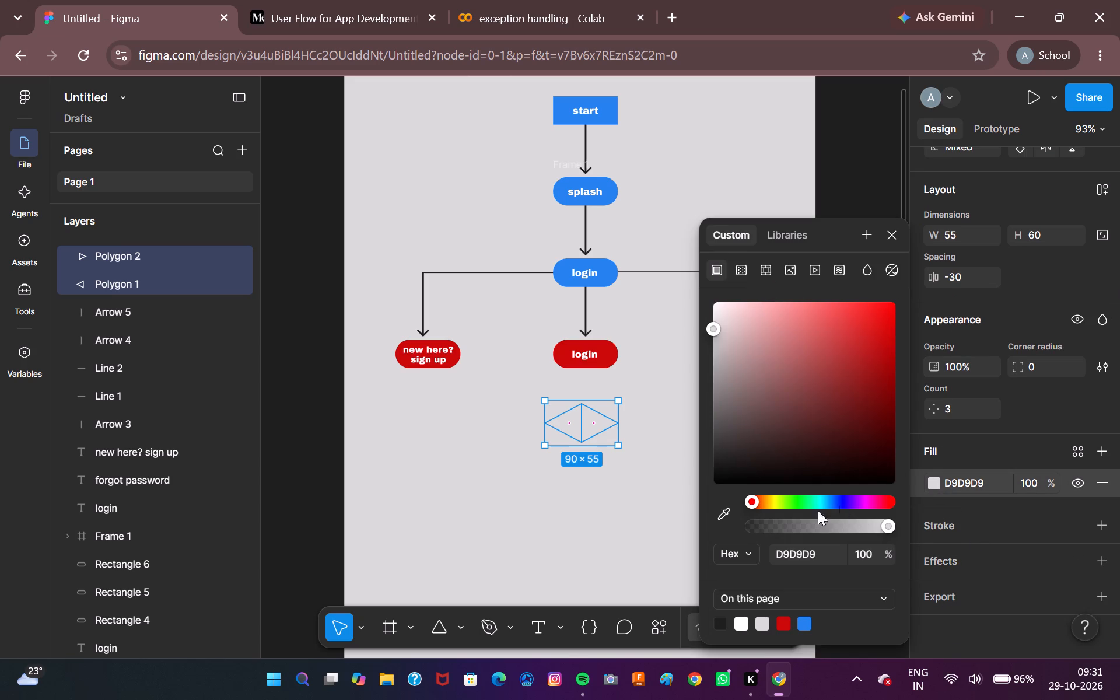
click(801, 510)
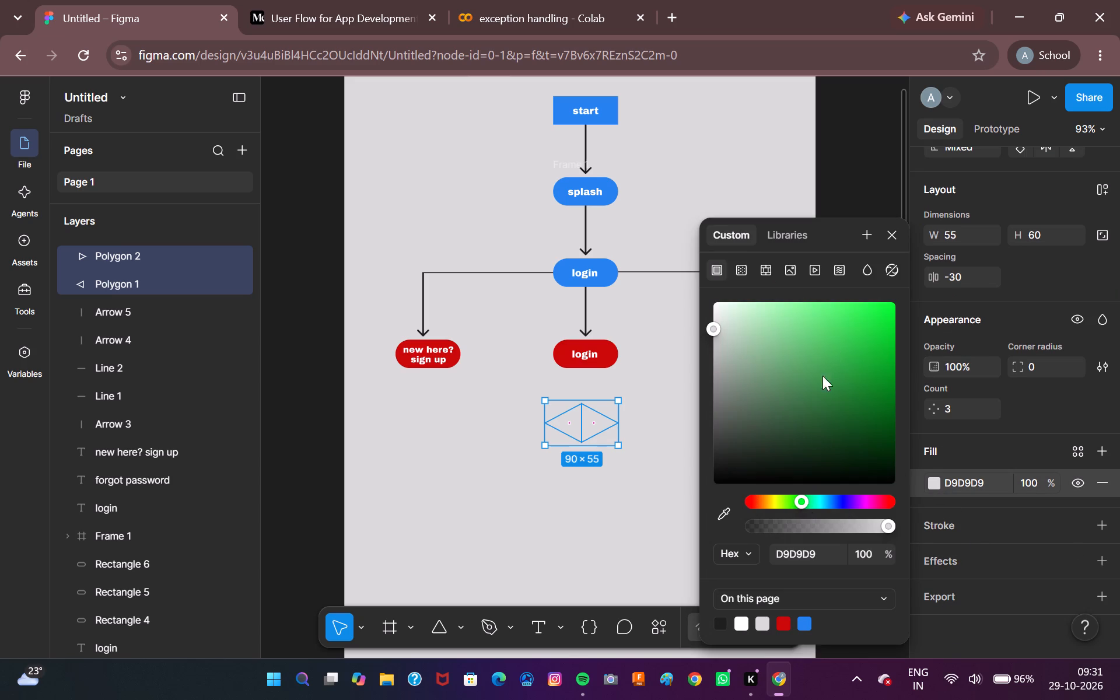
click(783, 508)
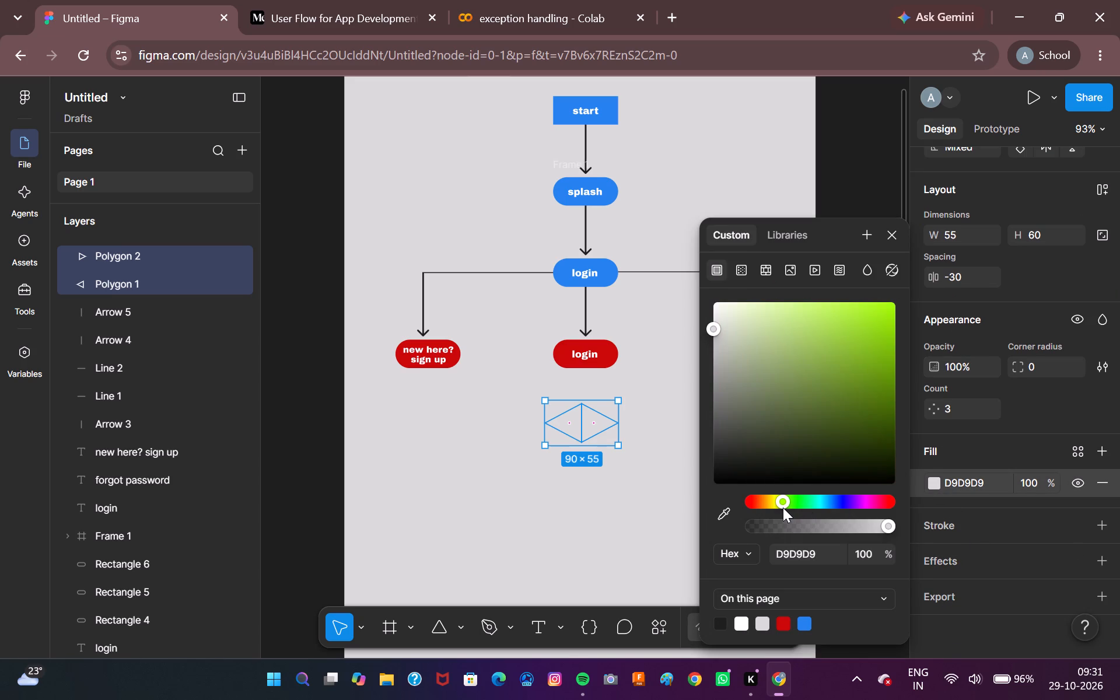
click(783, 508)
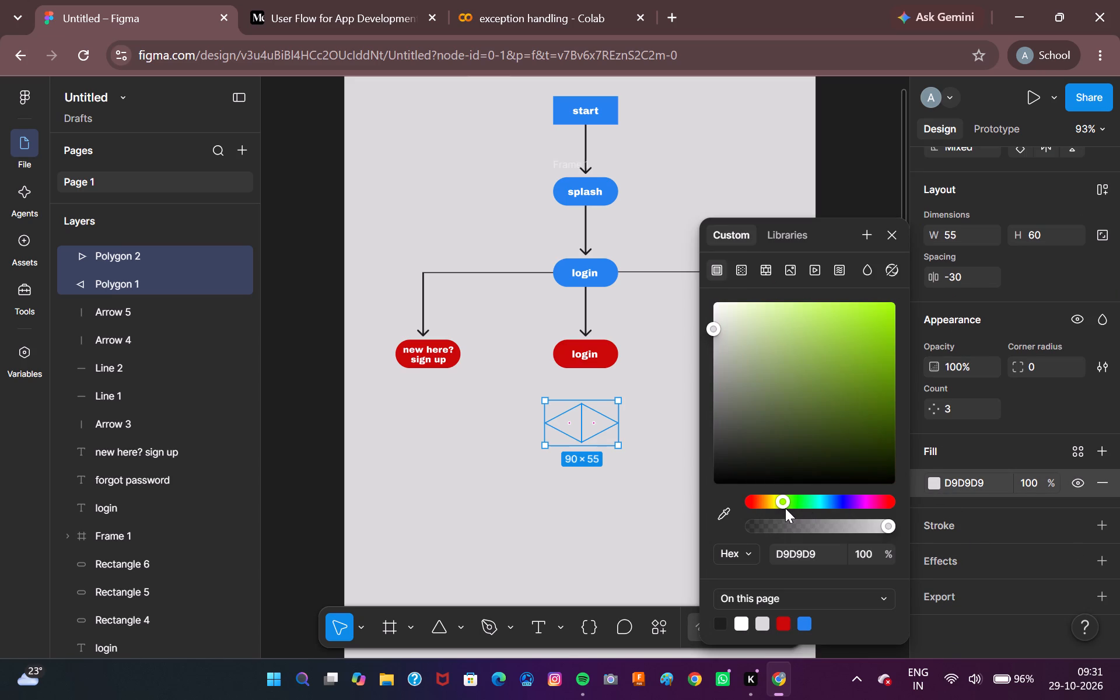
click(785, 508)
click(838, 329)
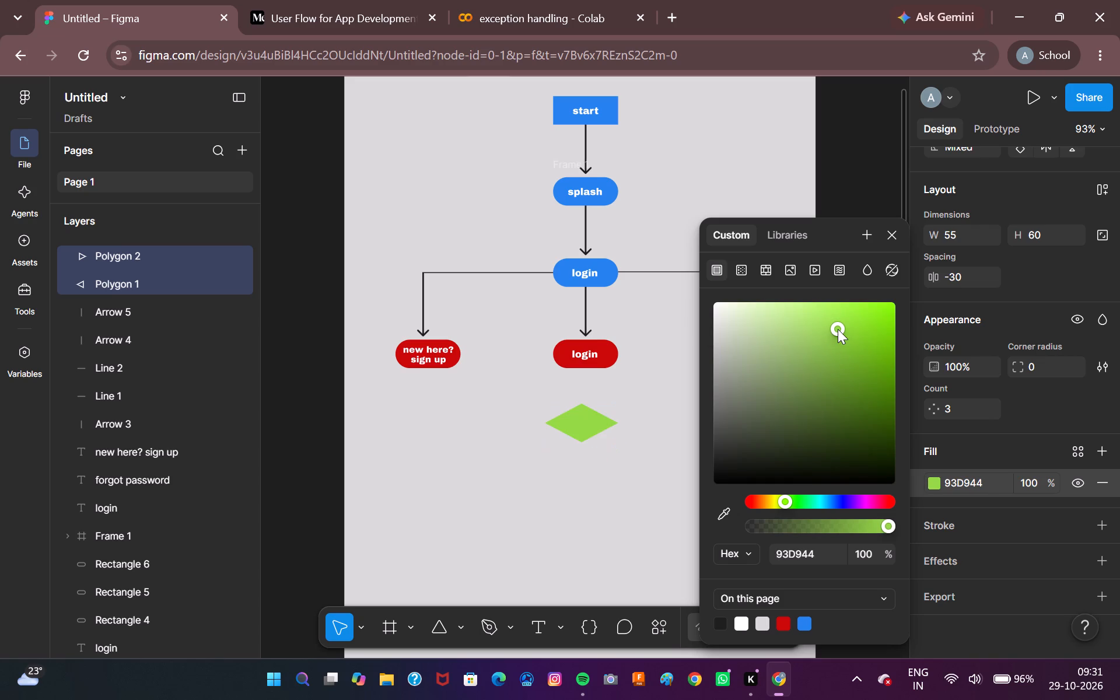
click(848, 145)
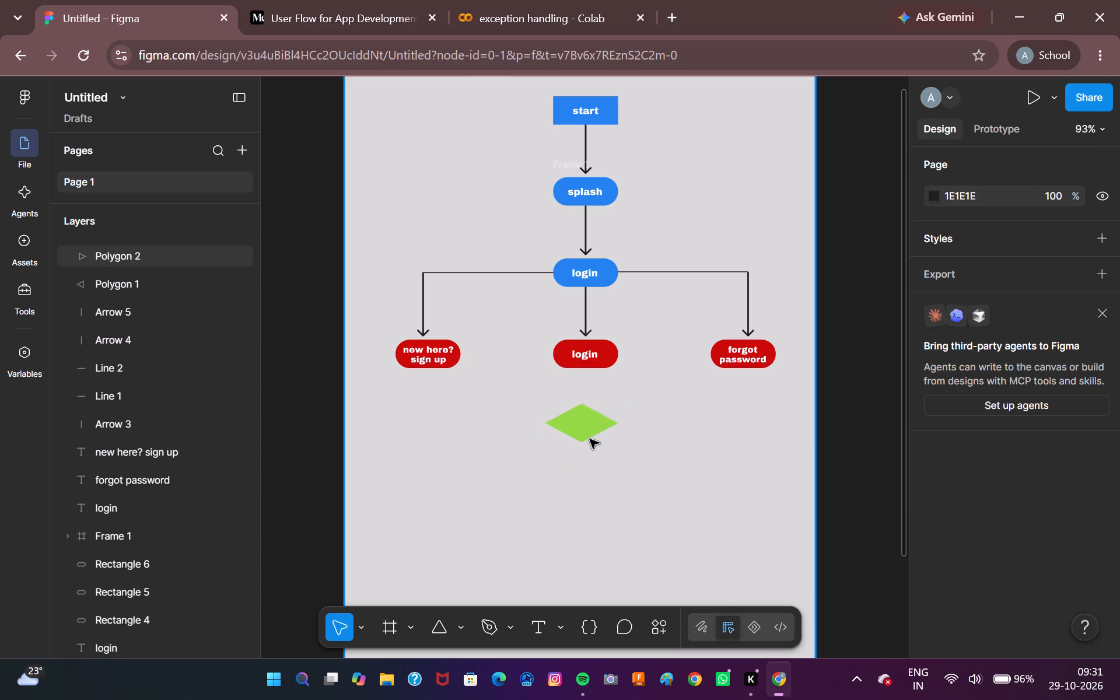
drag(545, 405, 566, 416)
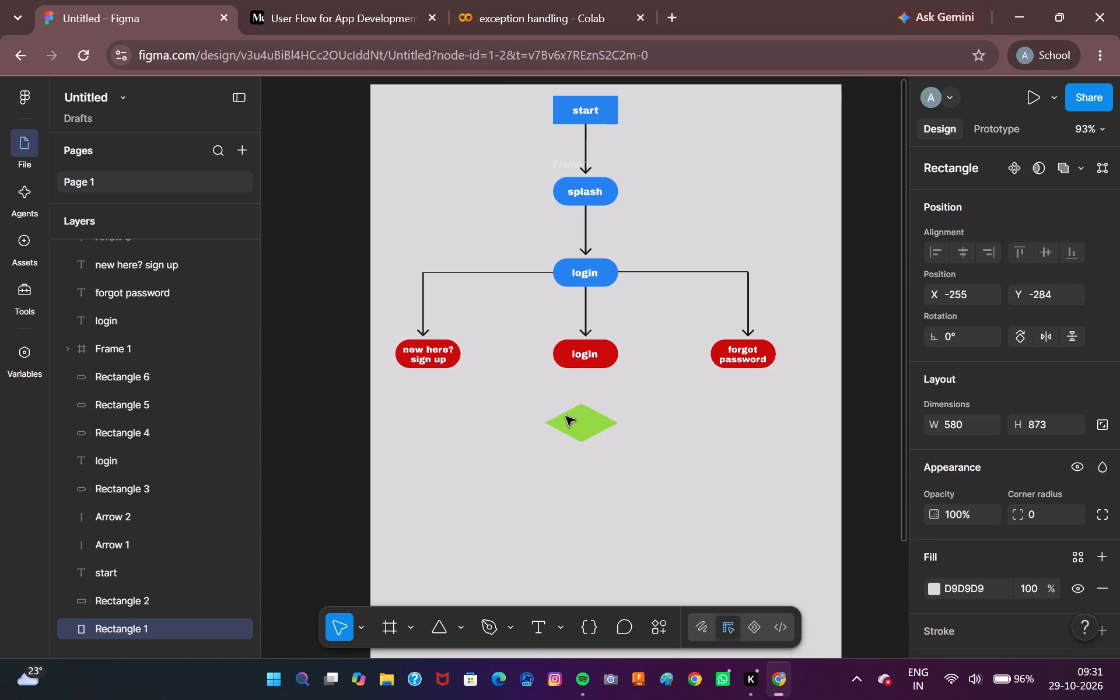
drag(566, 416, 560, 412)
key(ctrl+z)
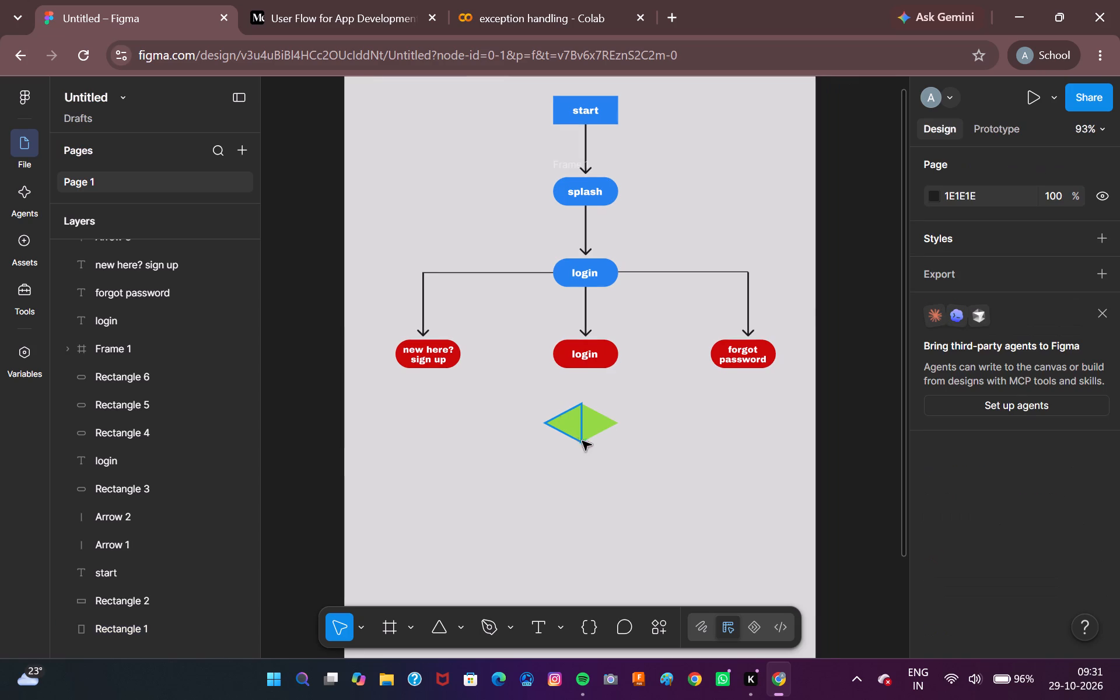
Select both green triangles and shift them slightly sideways so the diamond is centred below the red login node.
scroll(125, 317, up, 9)
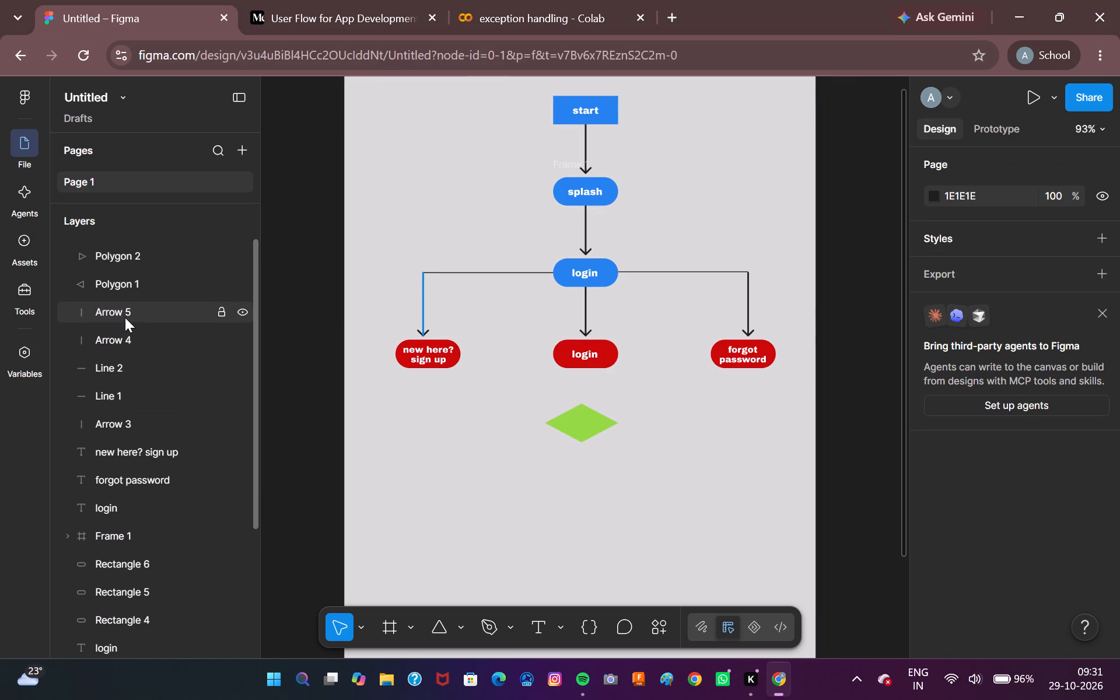
click(138, 290)
ctrl+click(145, 253)
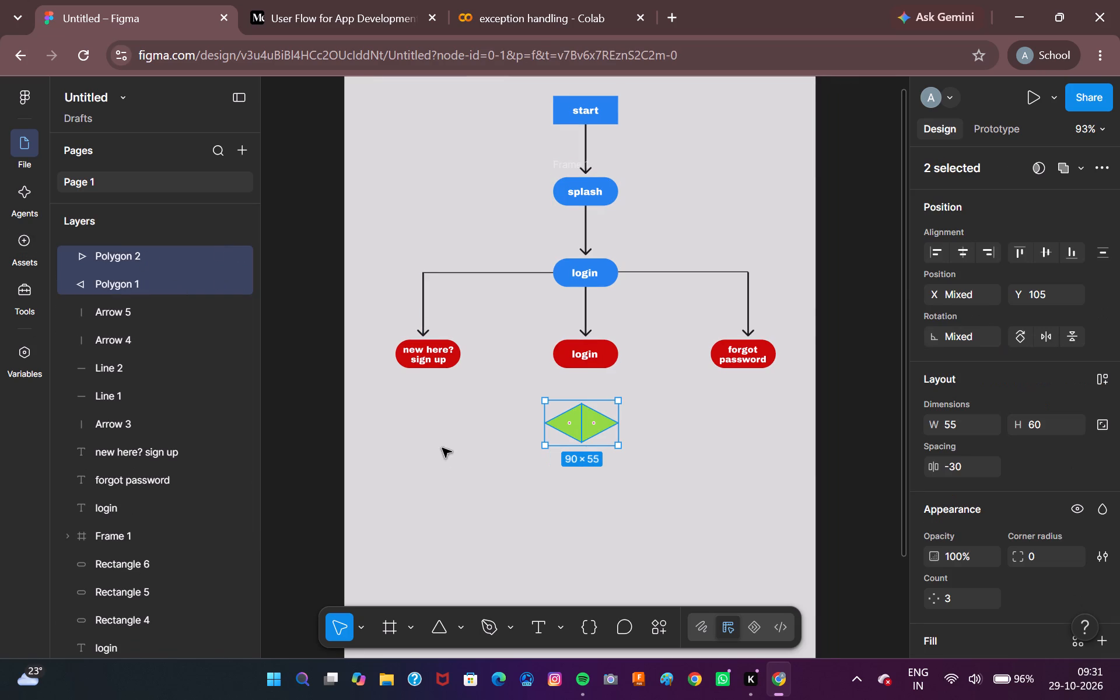
click(582, 406)
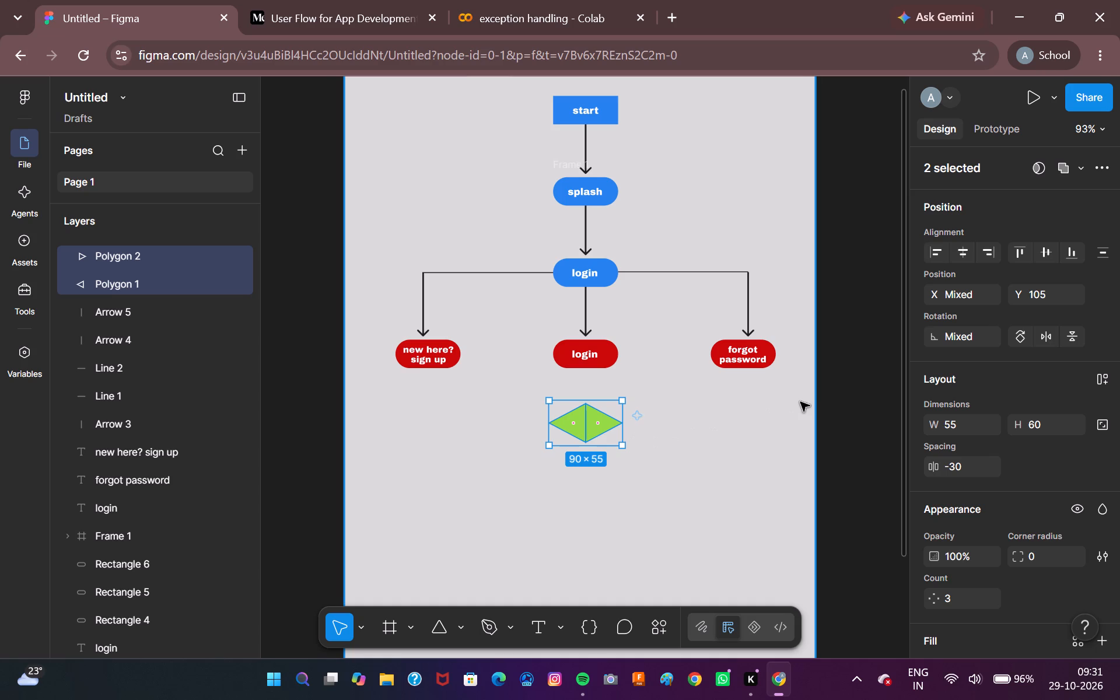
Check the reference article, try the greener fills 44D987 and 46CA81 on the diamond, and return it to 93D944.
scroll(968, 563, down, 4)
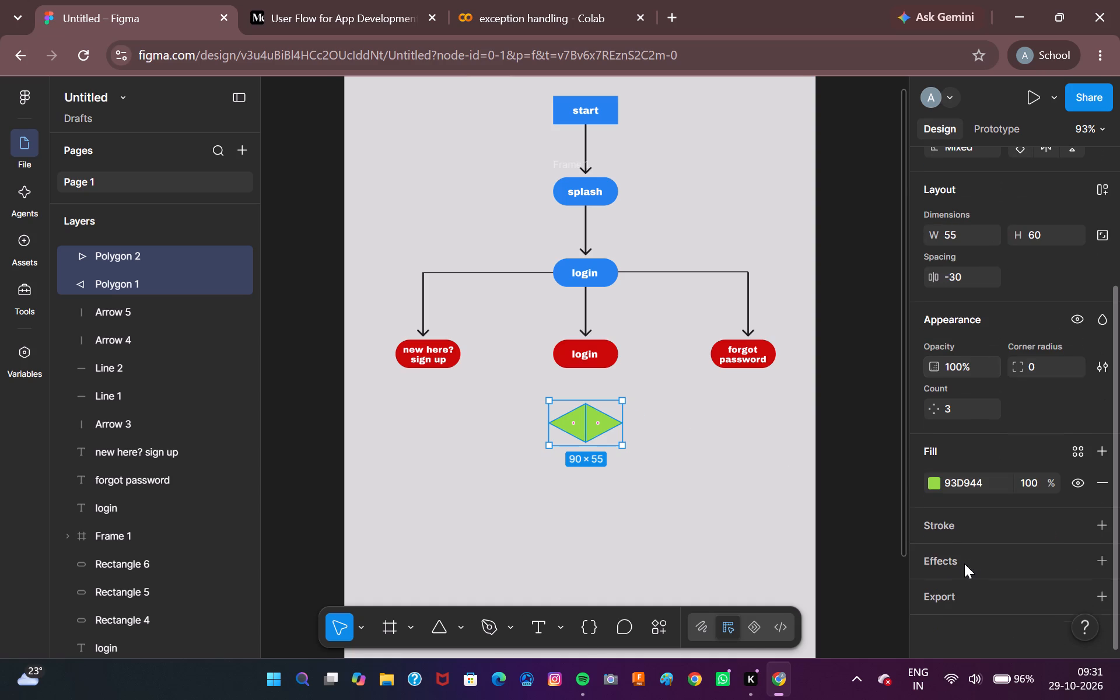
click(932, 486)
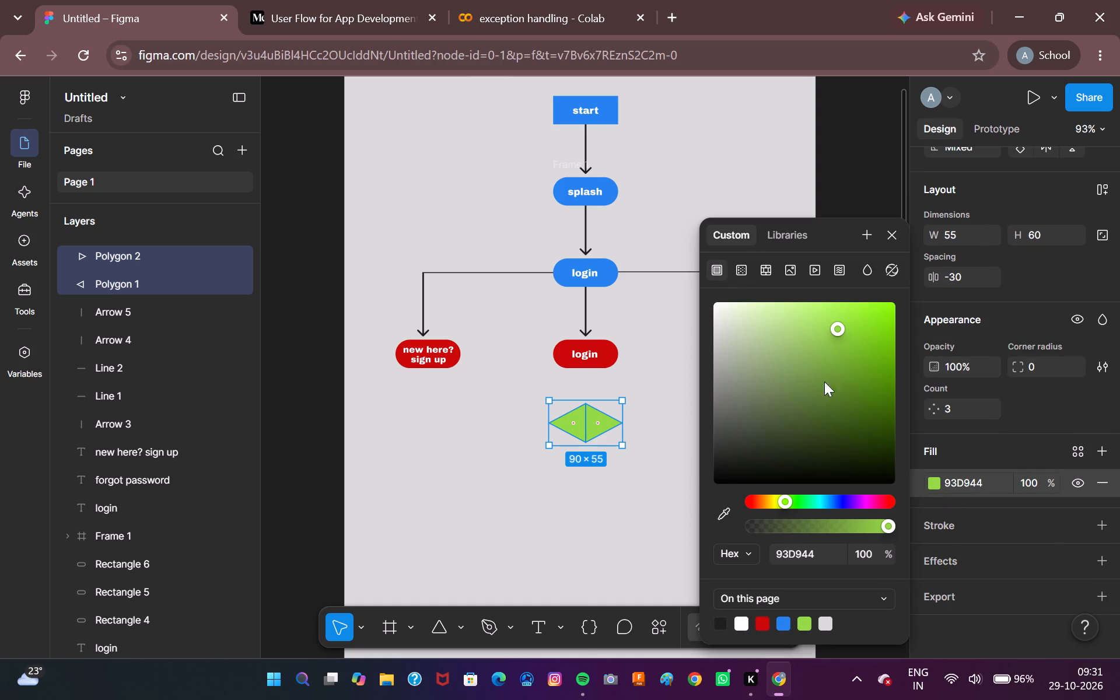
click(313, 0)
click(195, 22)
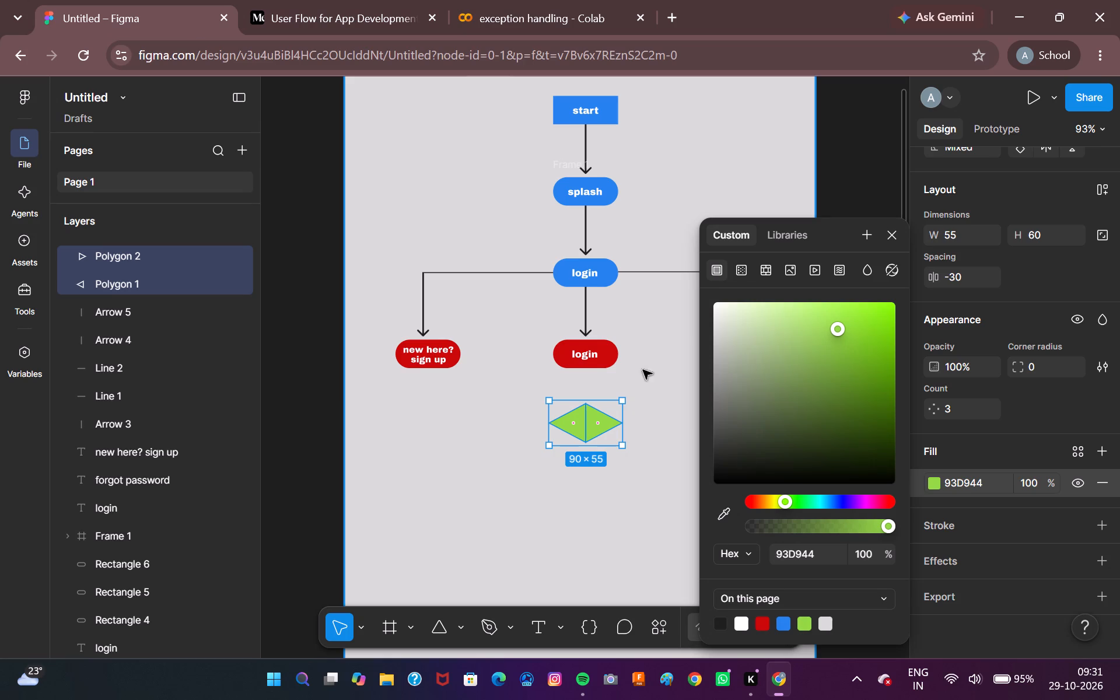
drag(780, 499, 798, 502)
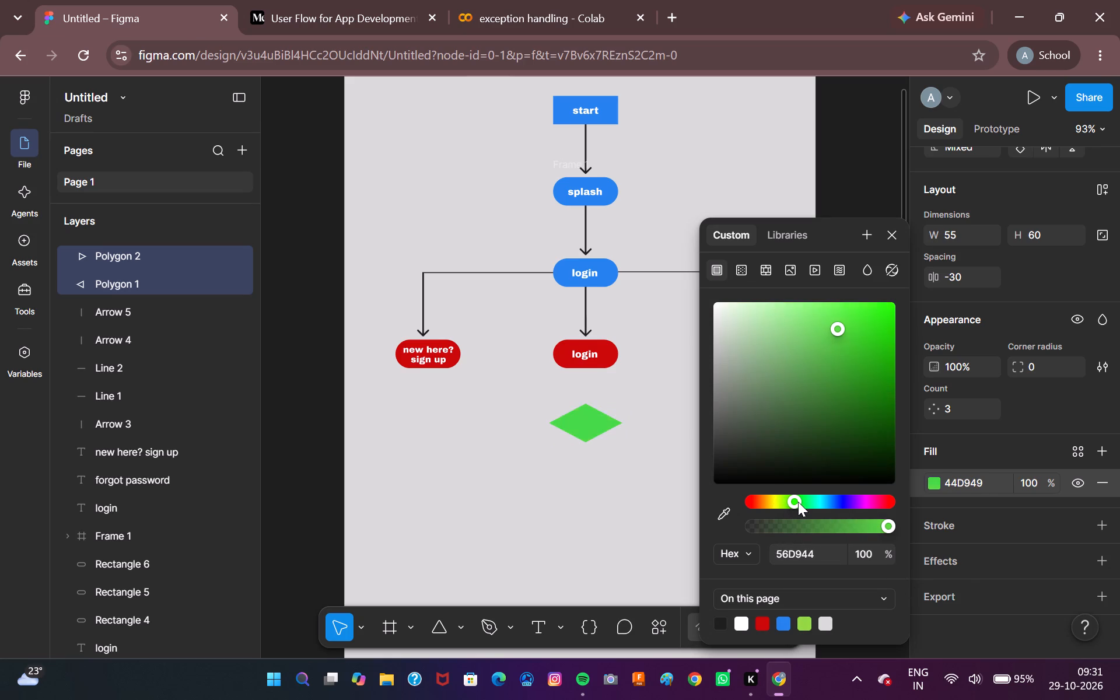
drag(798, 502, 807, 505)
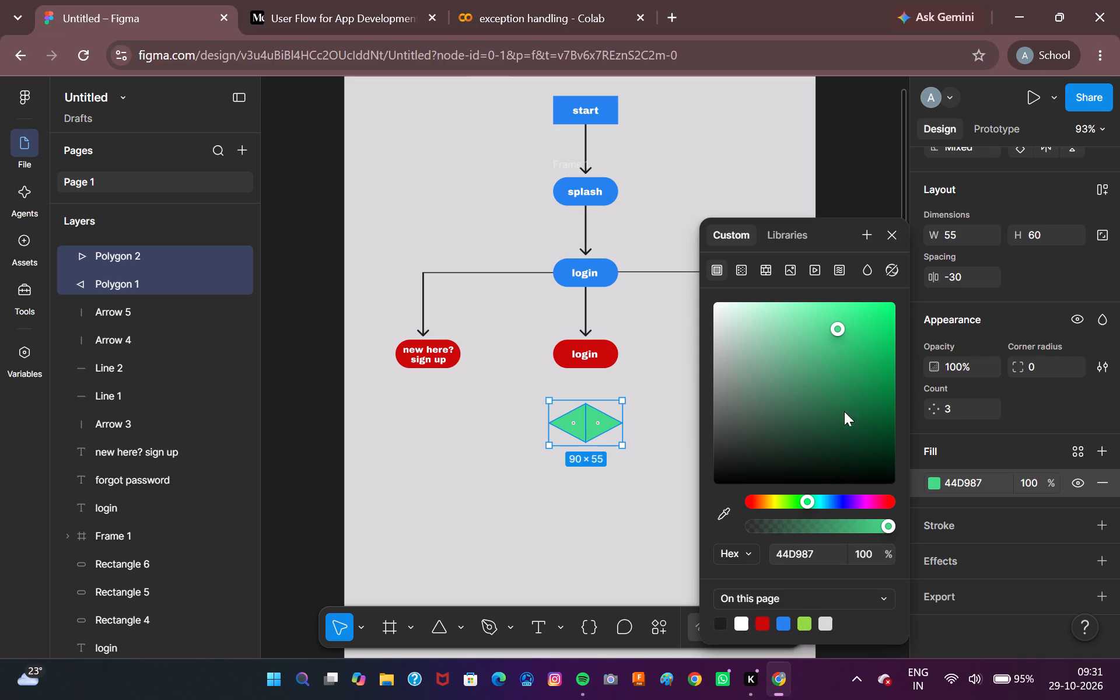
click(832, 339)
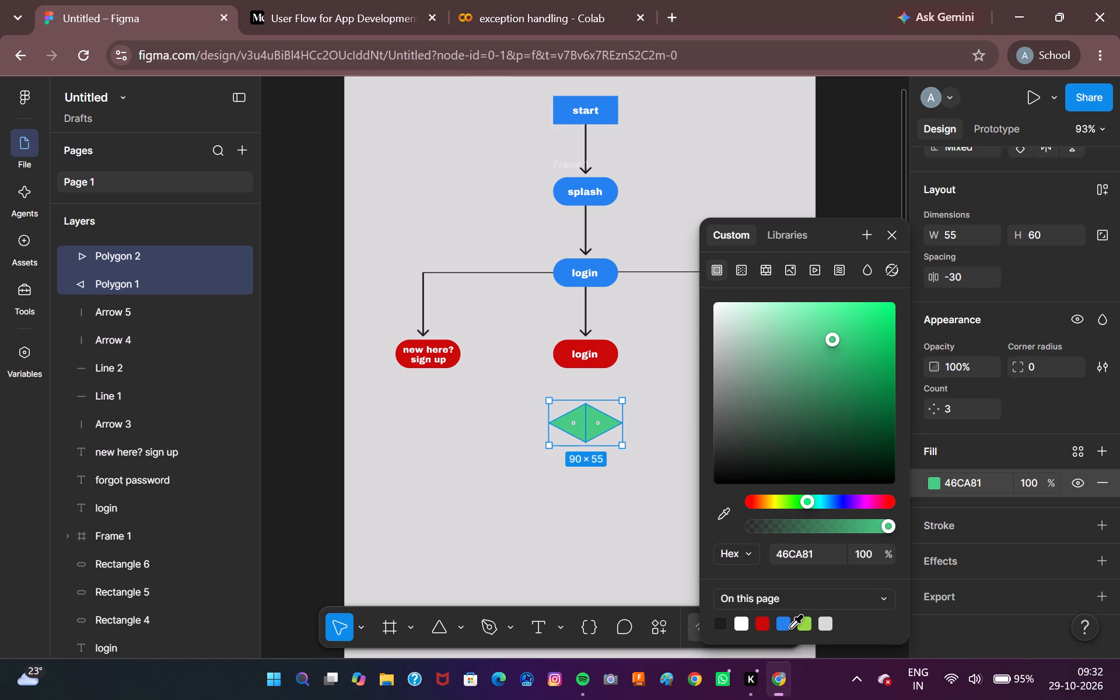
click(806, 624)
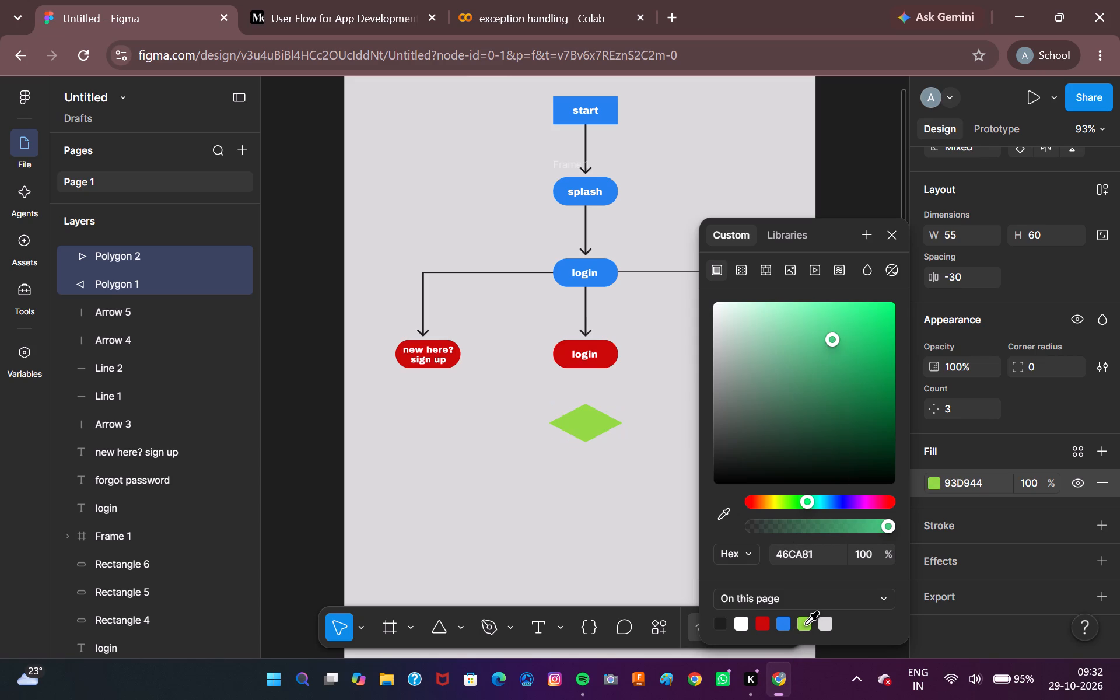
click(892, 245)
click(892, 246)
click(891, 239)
Shift the fill hue of both triangles from lime to a teal green.
click(929, 482)
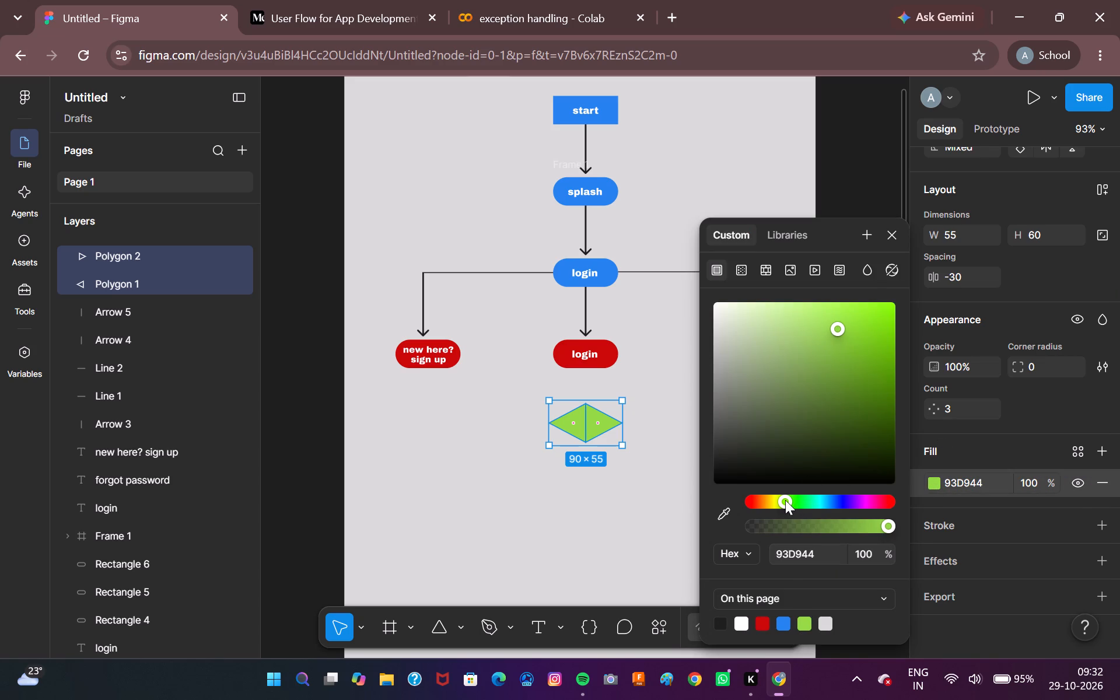
drag(785, 500, 812, 507)
click(863, 181)
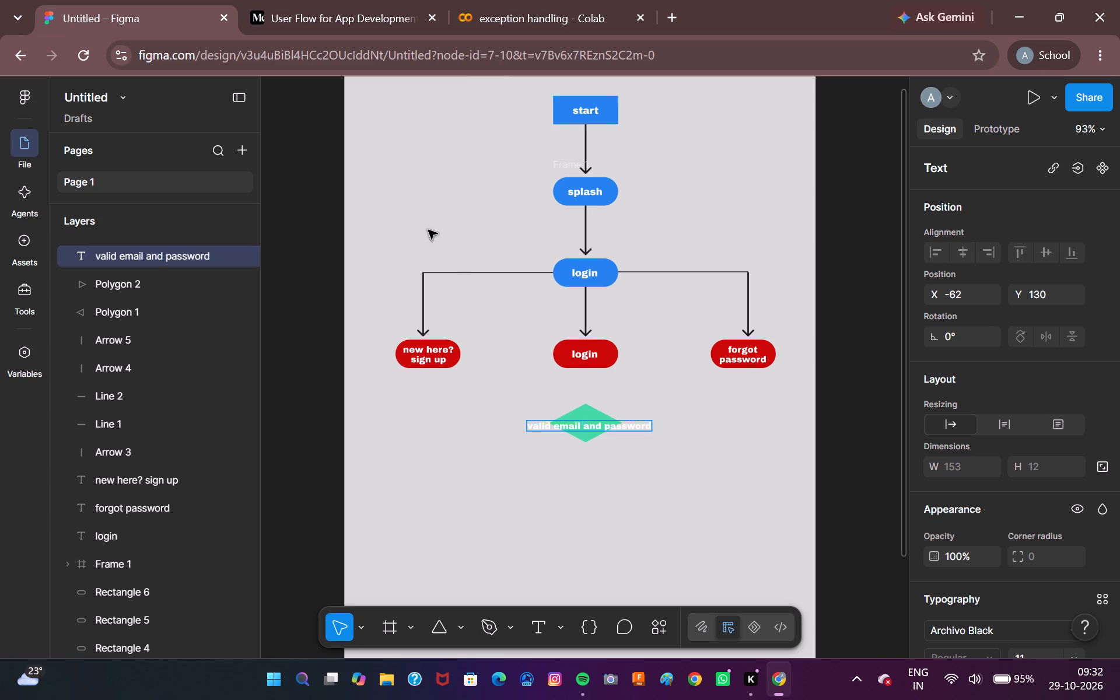
Check the diamond's wording in the reference article and add a question mark to make the label "valid email and password?".
click(318, 28)
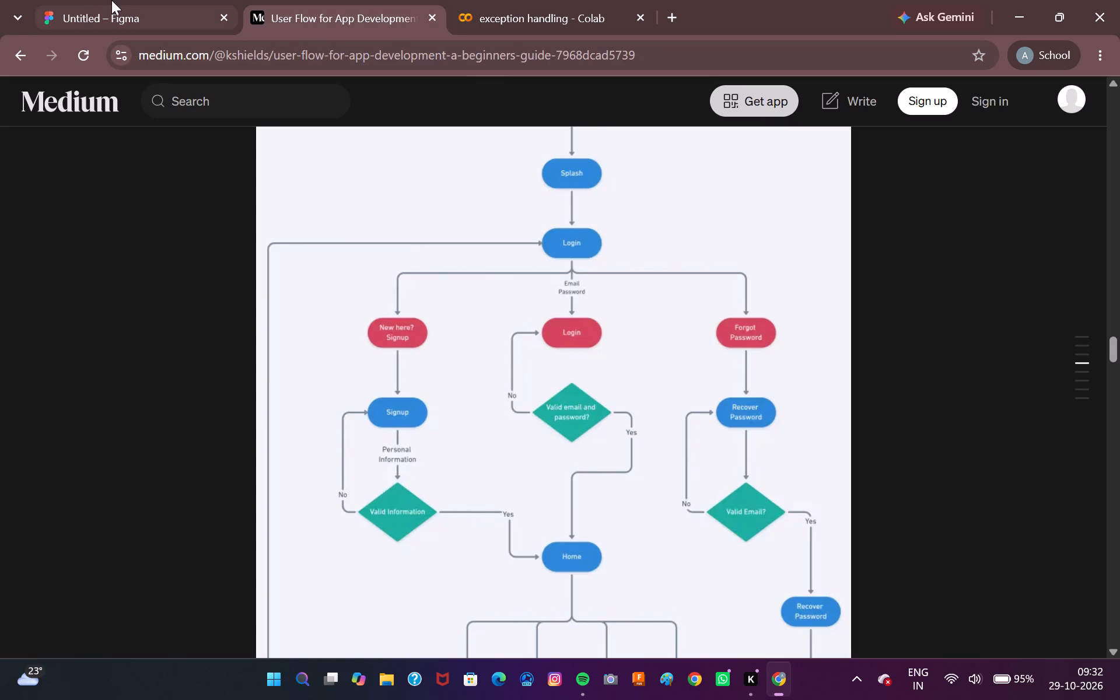
click(83, 1)
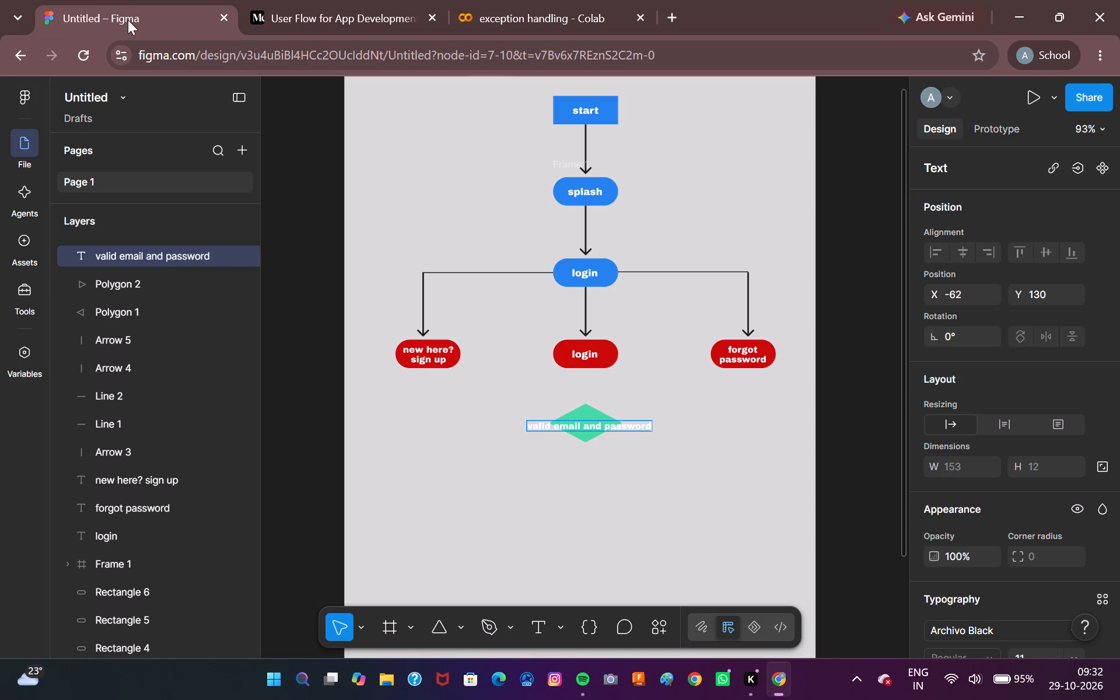
key(shift+question)
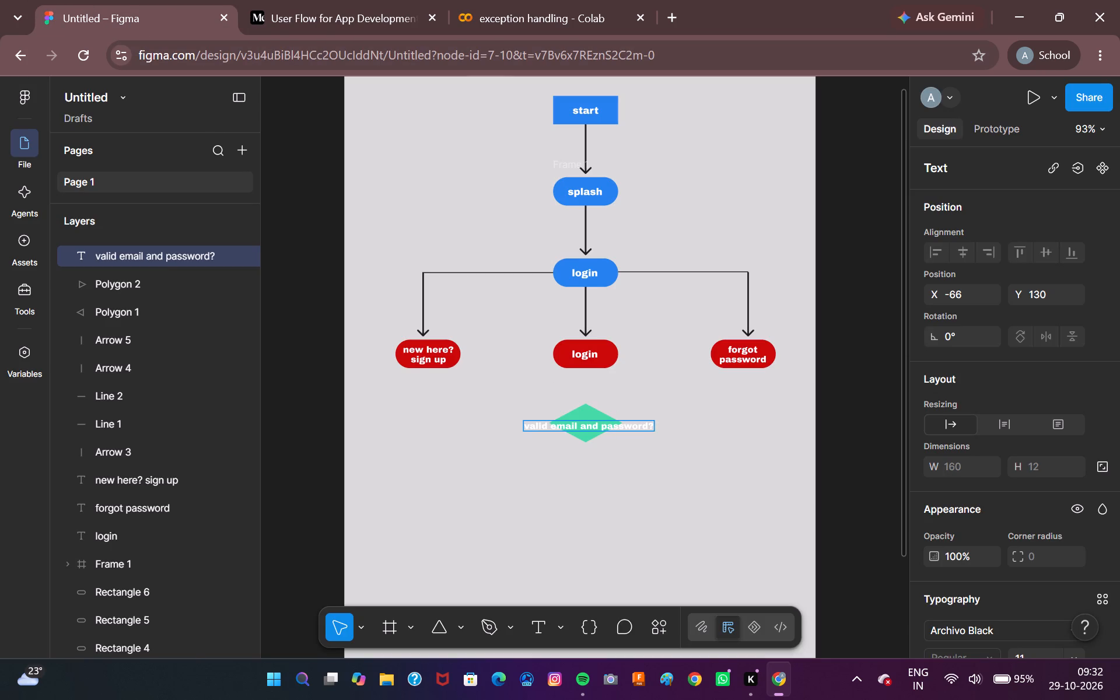
click(682, 424)
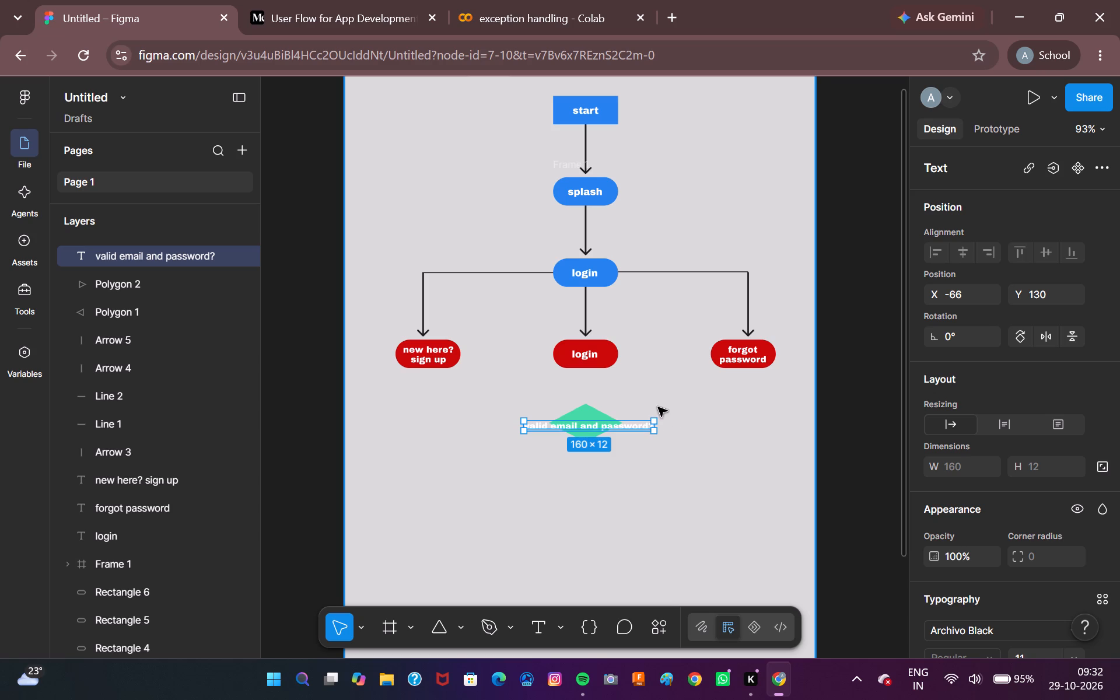
Narrow the "valid email and password?" text box to about 101 wide so it wraps onto two lines, and centre it over the green diamond.
scroll(694, 409, right, 1)
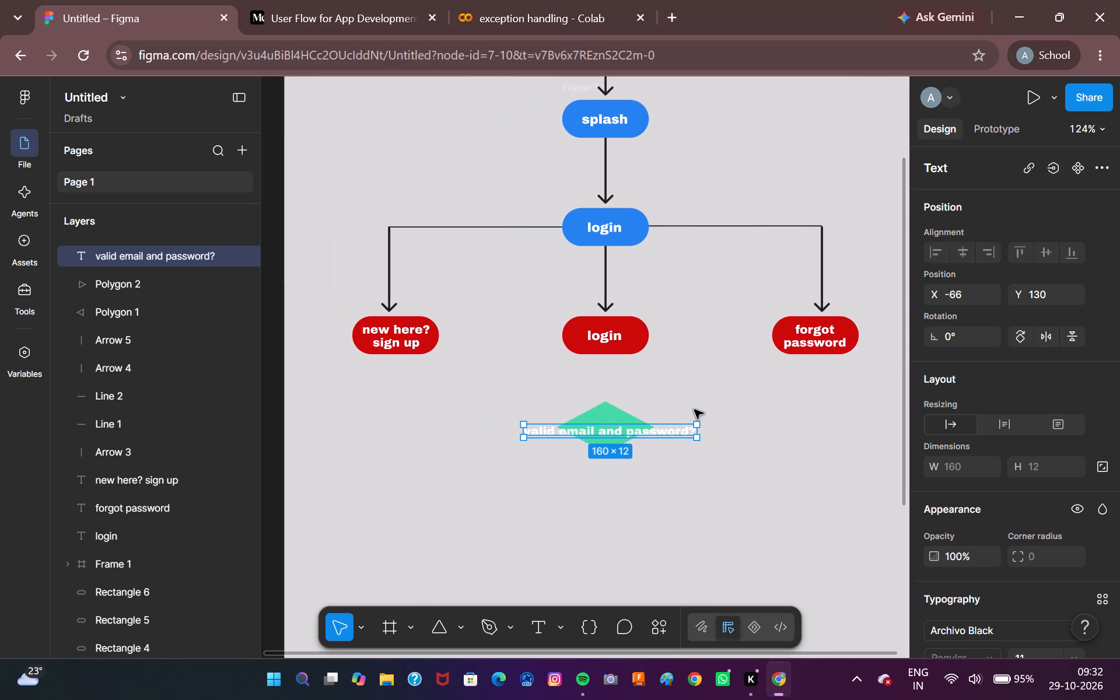
scroll(694, 409, right, 1)
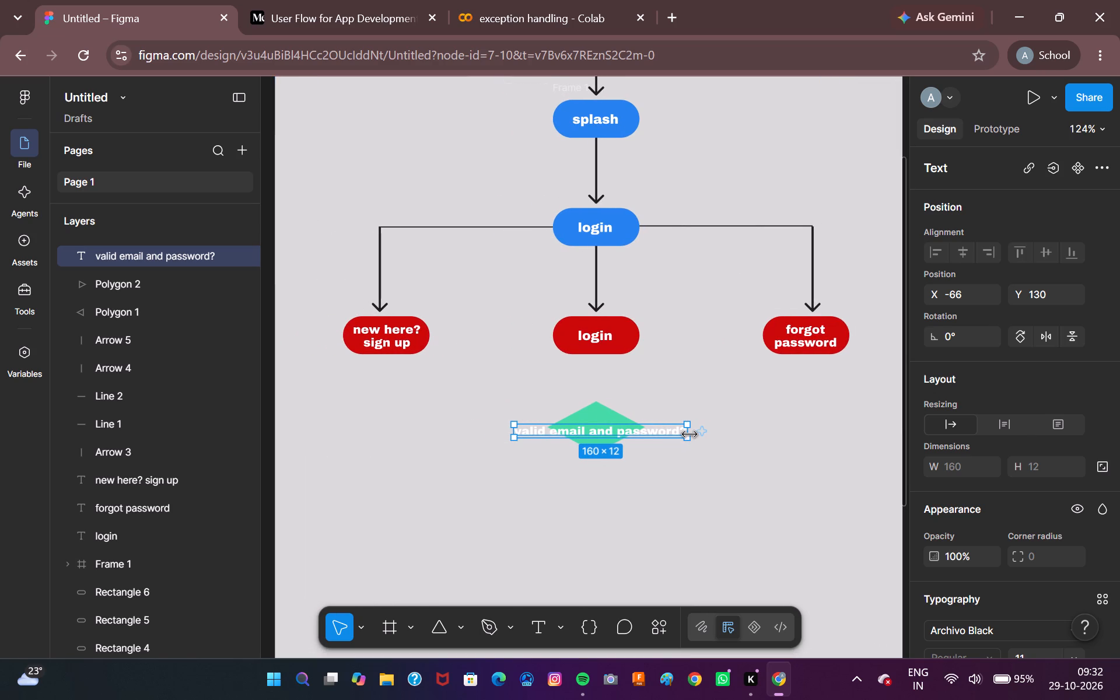
drag(689, 435, 660, 435)
drag(659, 437, 649, 439)
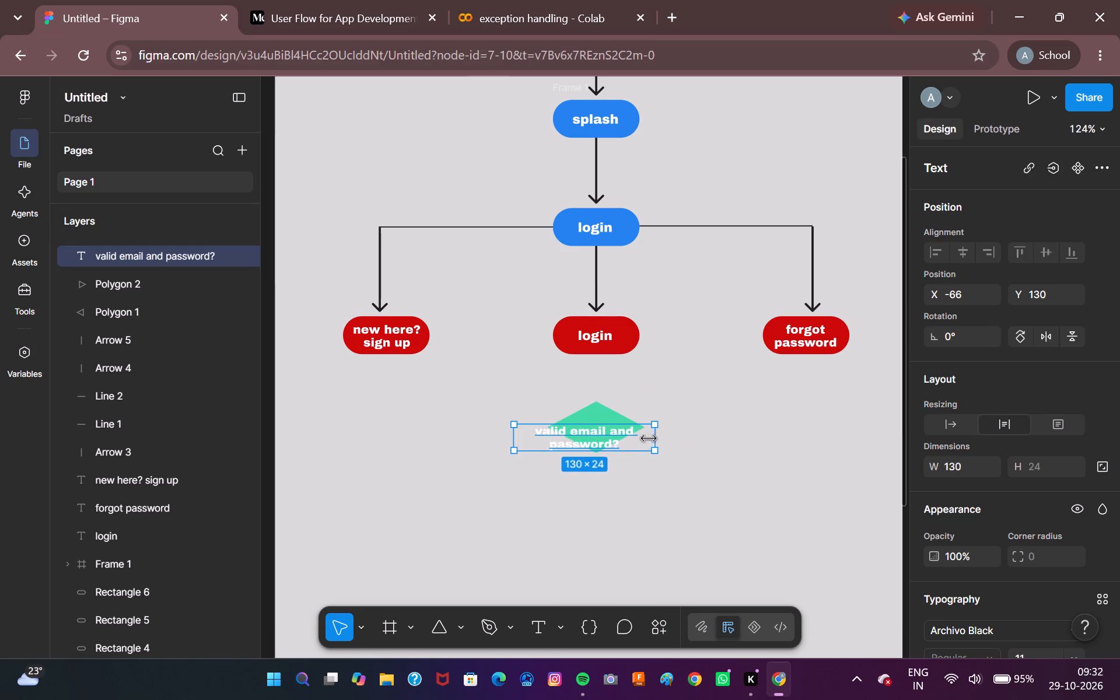
drag(649, 439, 623, 439)
drag(570, 433, 587, 428)
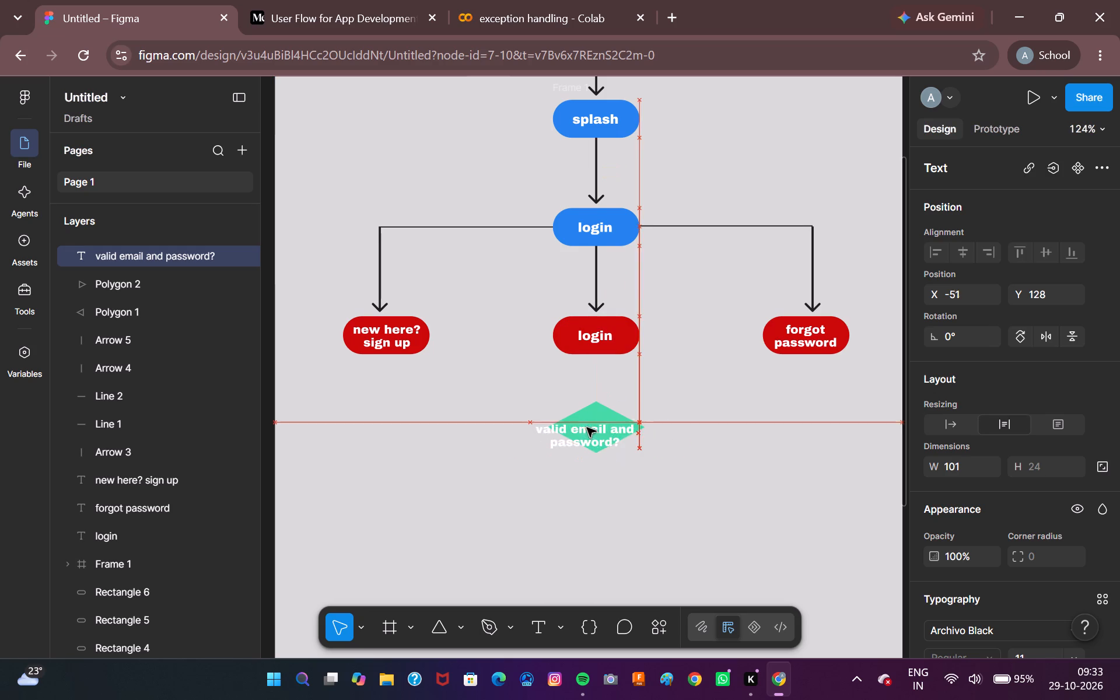
drag(587, 428, 599, 424)
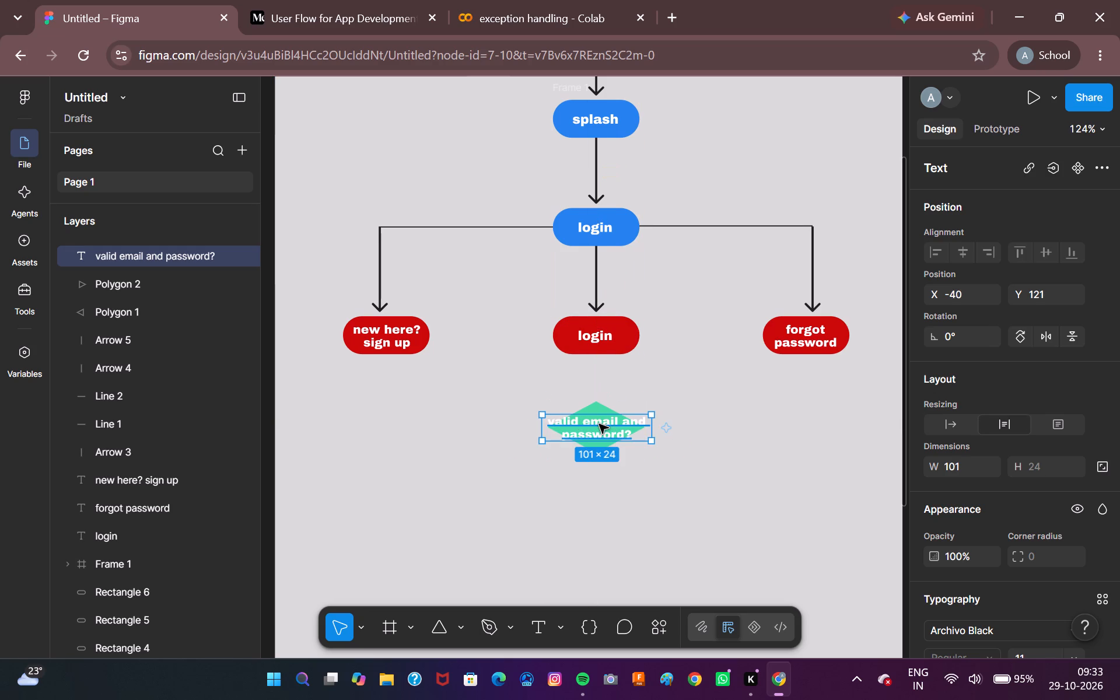
Set the diamond label's font size to 10 and re-centre the label on the diamond.
double_click(599, 424)
scroll(1051, 551, down, 2)
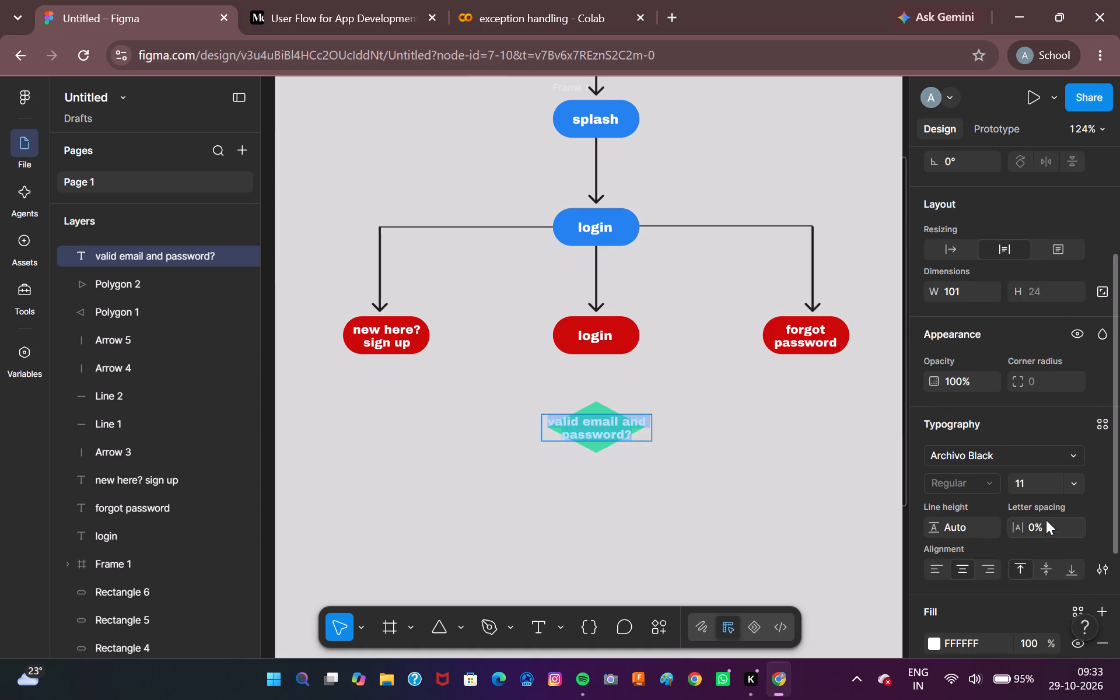
click(1031, 484)
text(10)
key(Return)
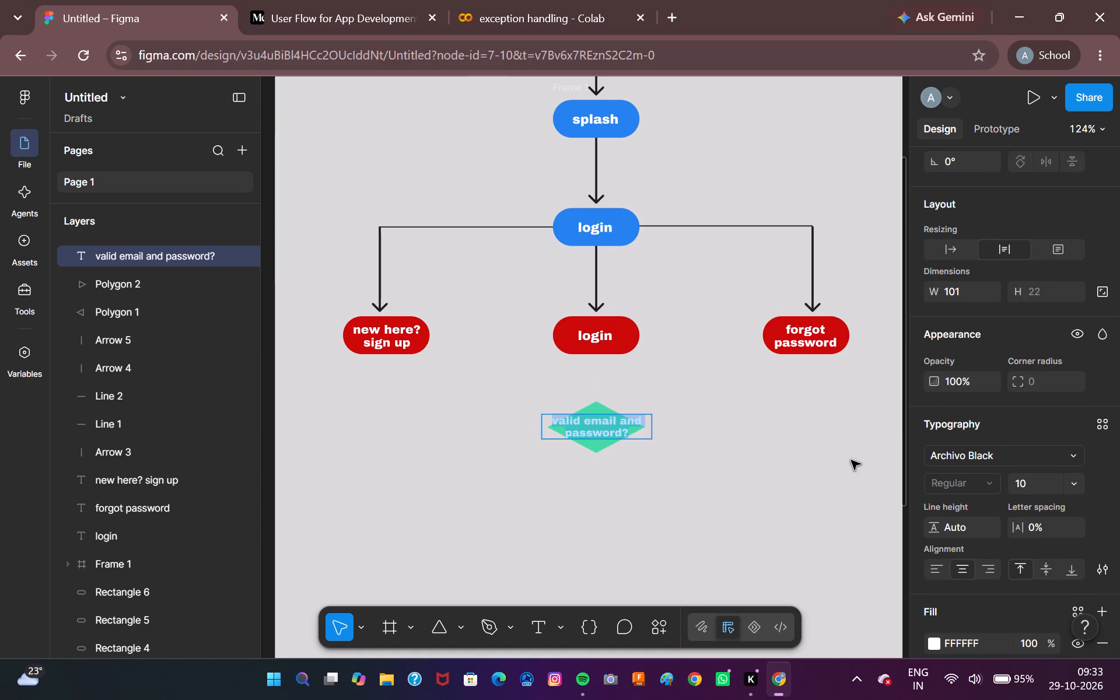
click(878, 452)
click(596, 424)
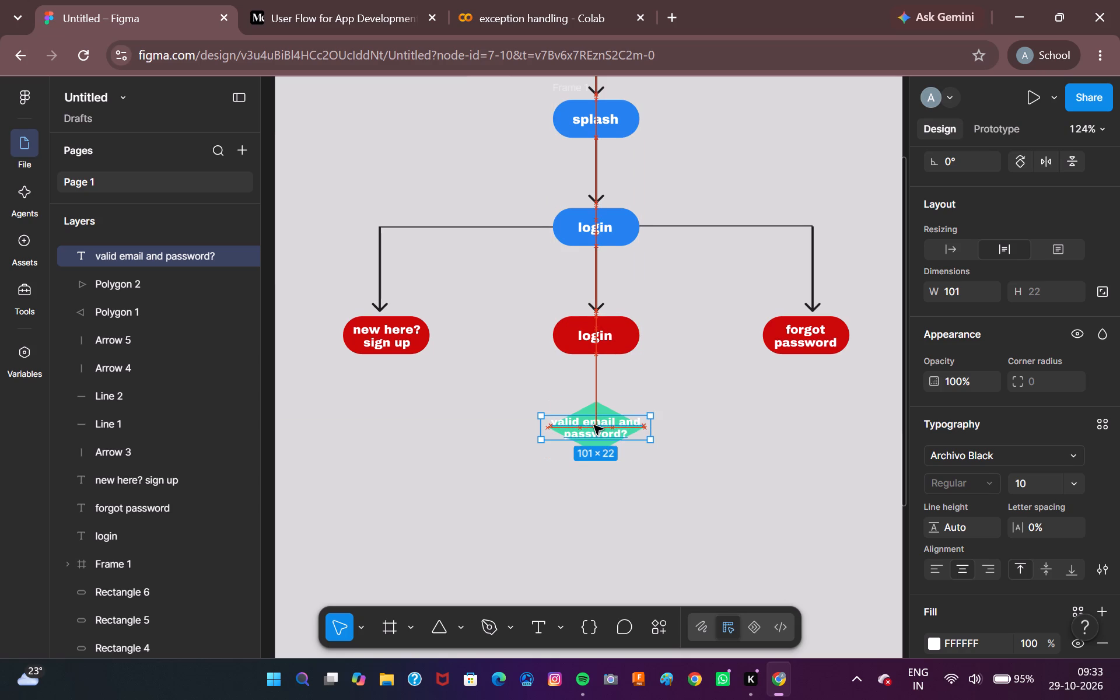
Select both green triangles forming the diamond and compare them with the reference flowchart in the Medium article.
click(165, 317)
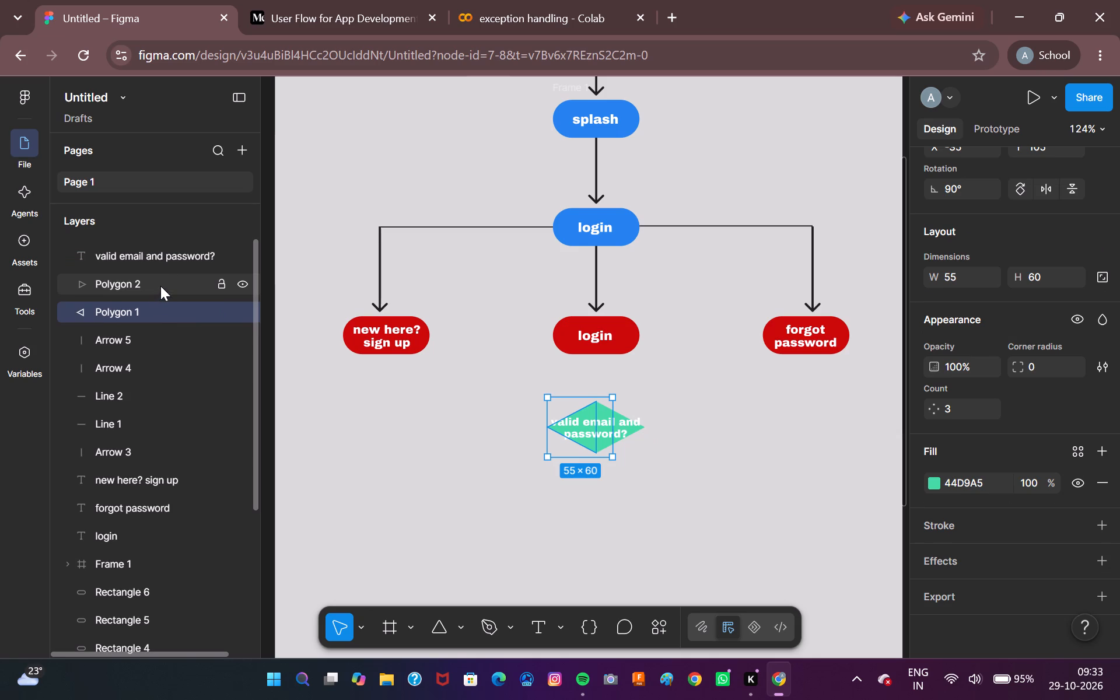
ctrl+click(160, 286)
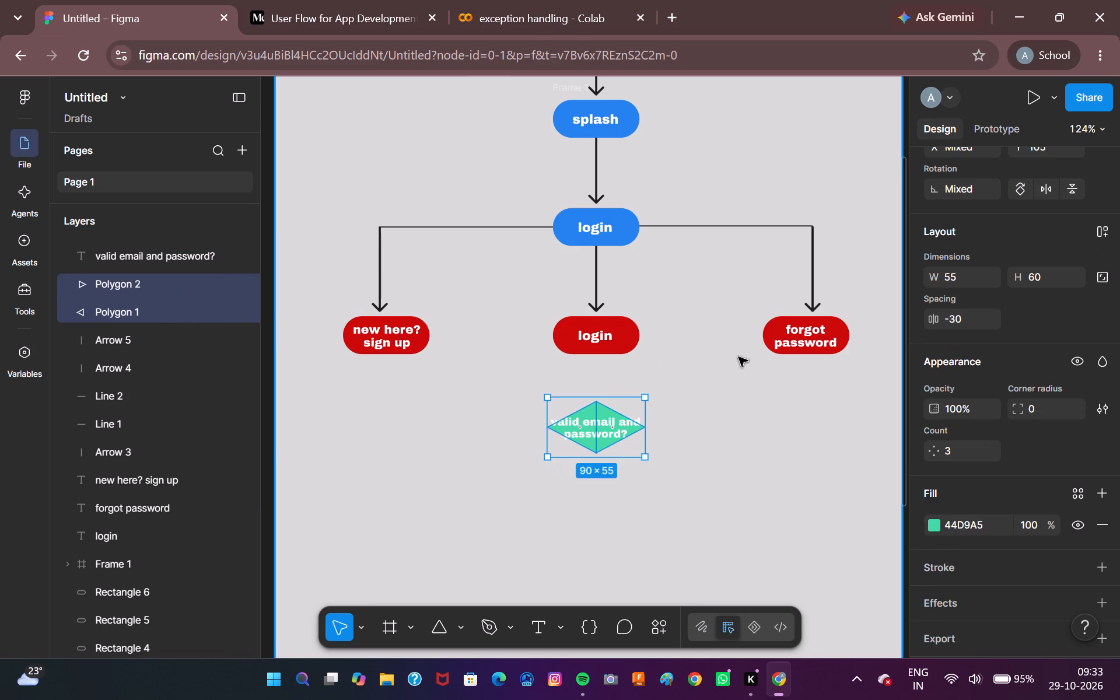
click(288, 3)
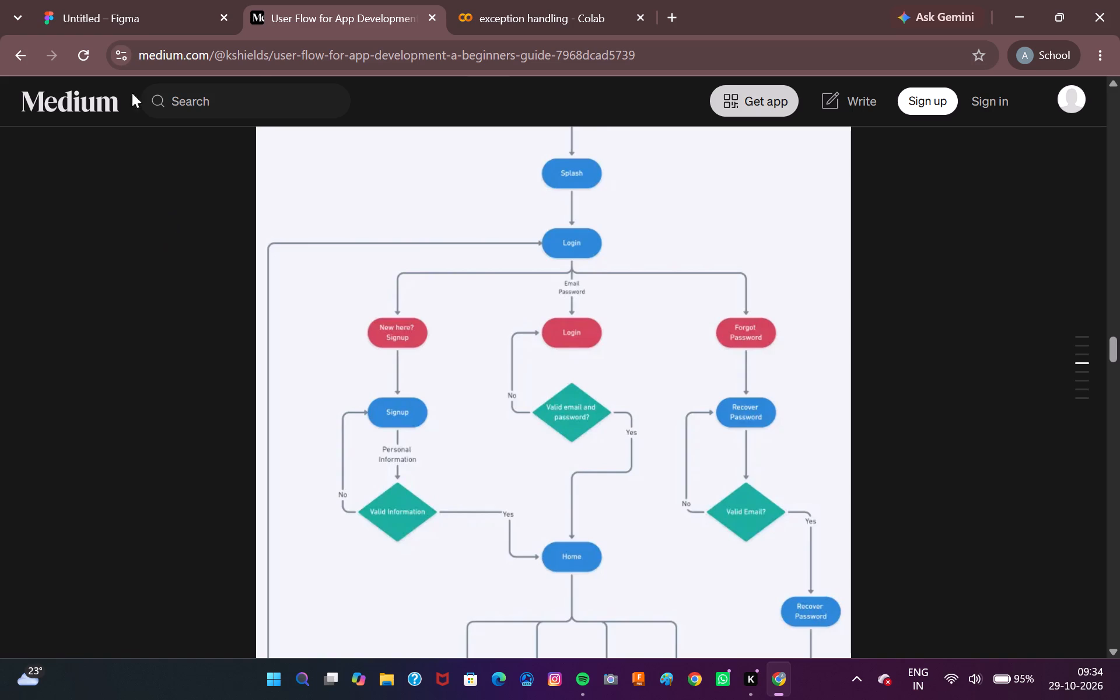
Switch back to the Figma design and resize both green triangles to a width of 65 and a height of 70.
click(129, 19)
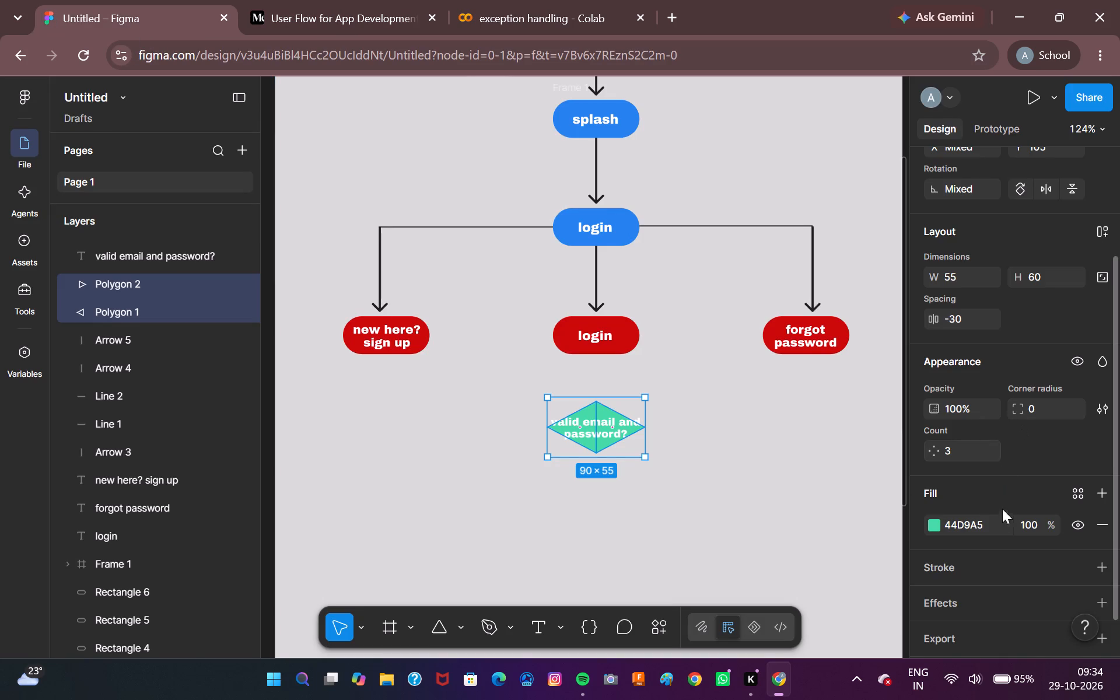
click(966, 272)
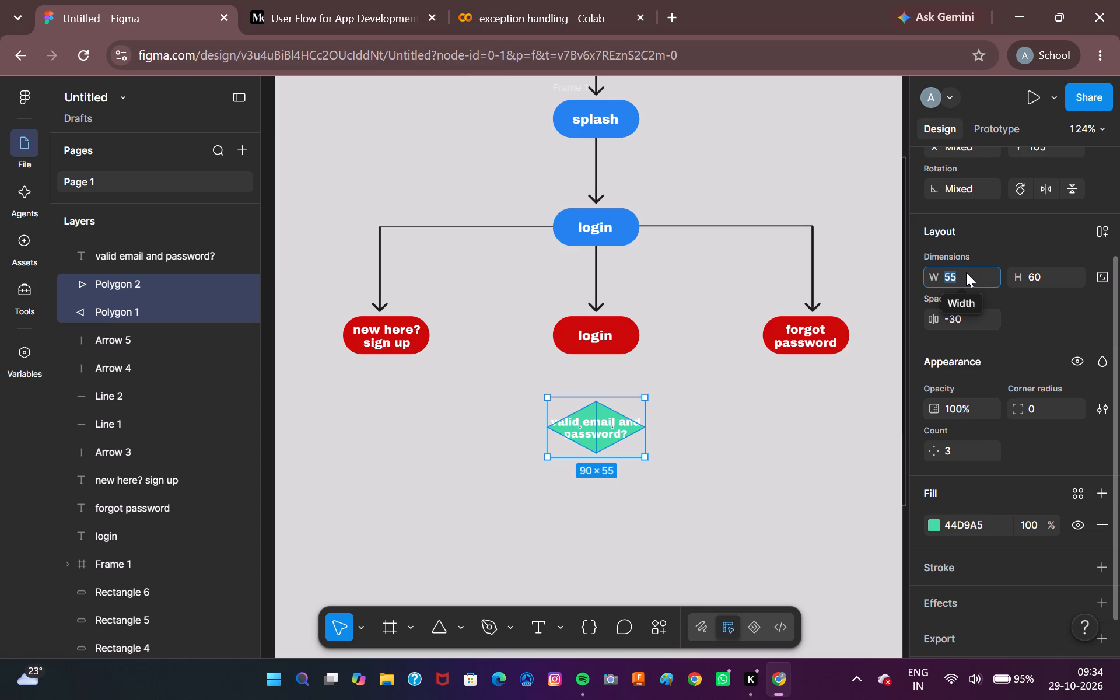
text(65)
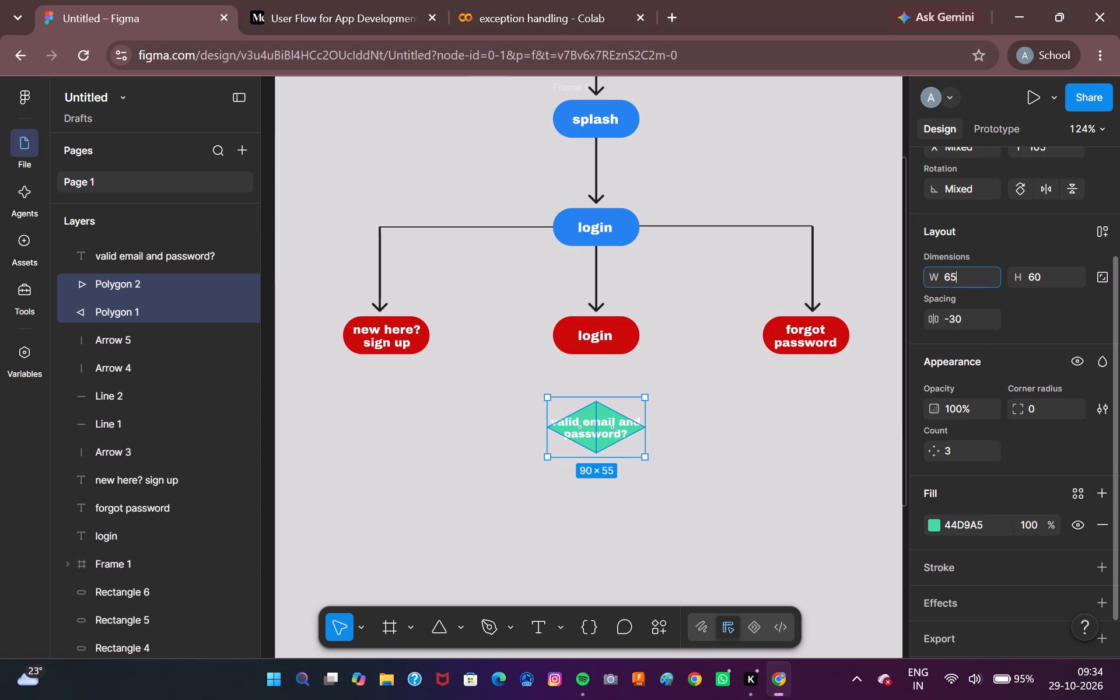
click(1051, 278)
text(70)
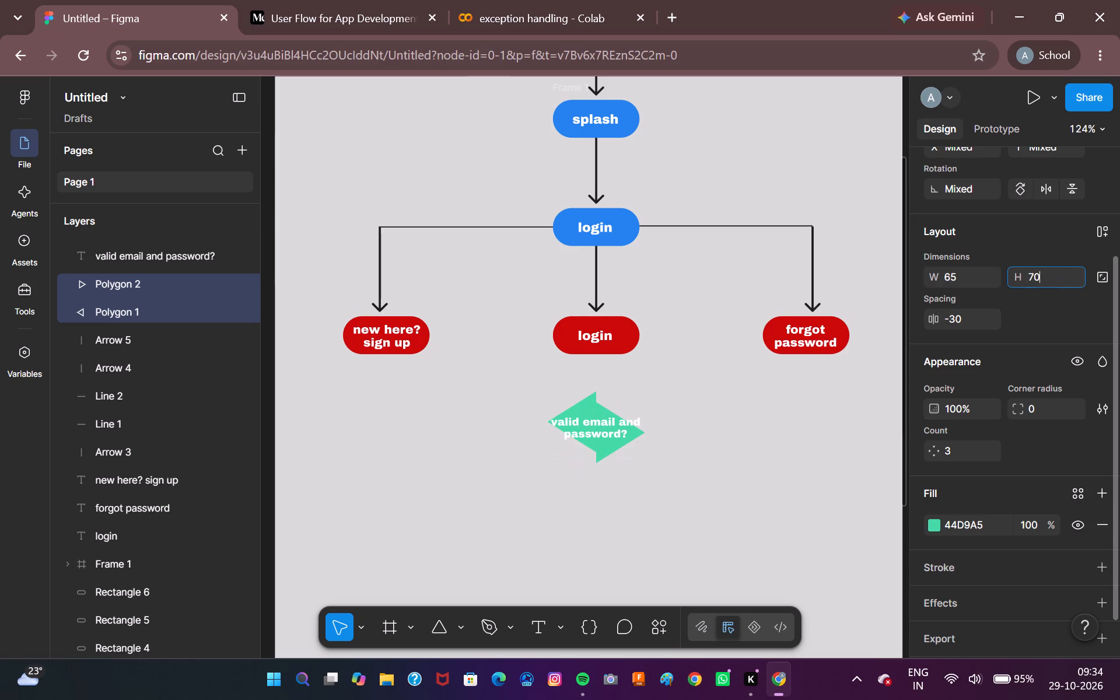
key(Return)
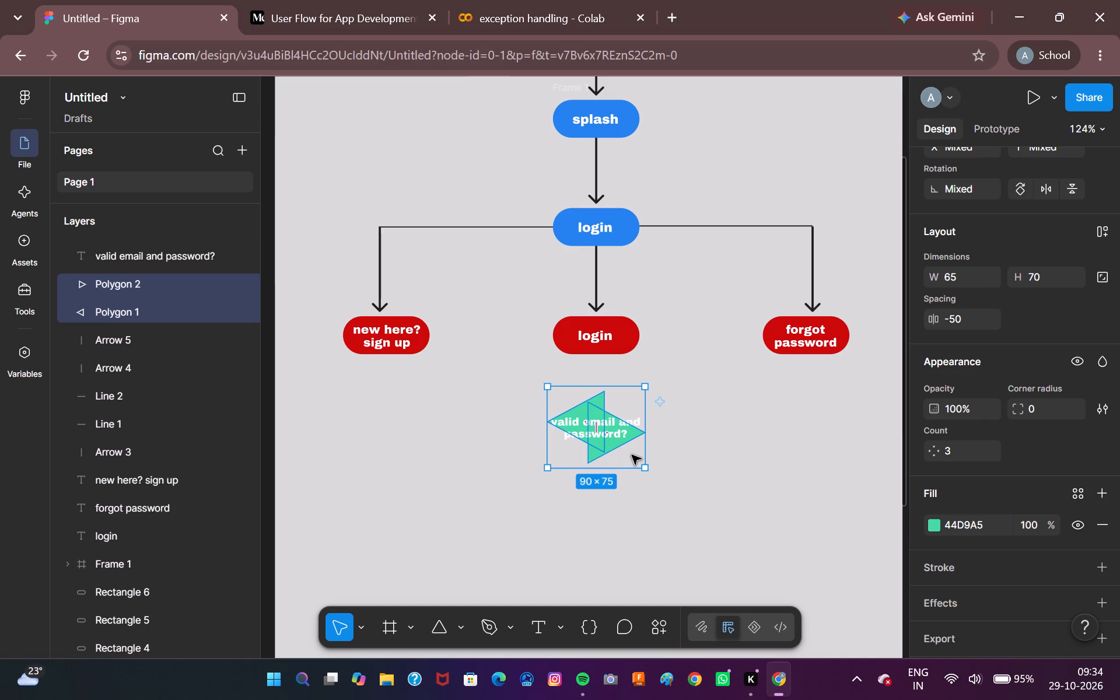
Align the two green triangles by their vertical centres.
scroll(992, 205, up, 6)
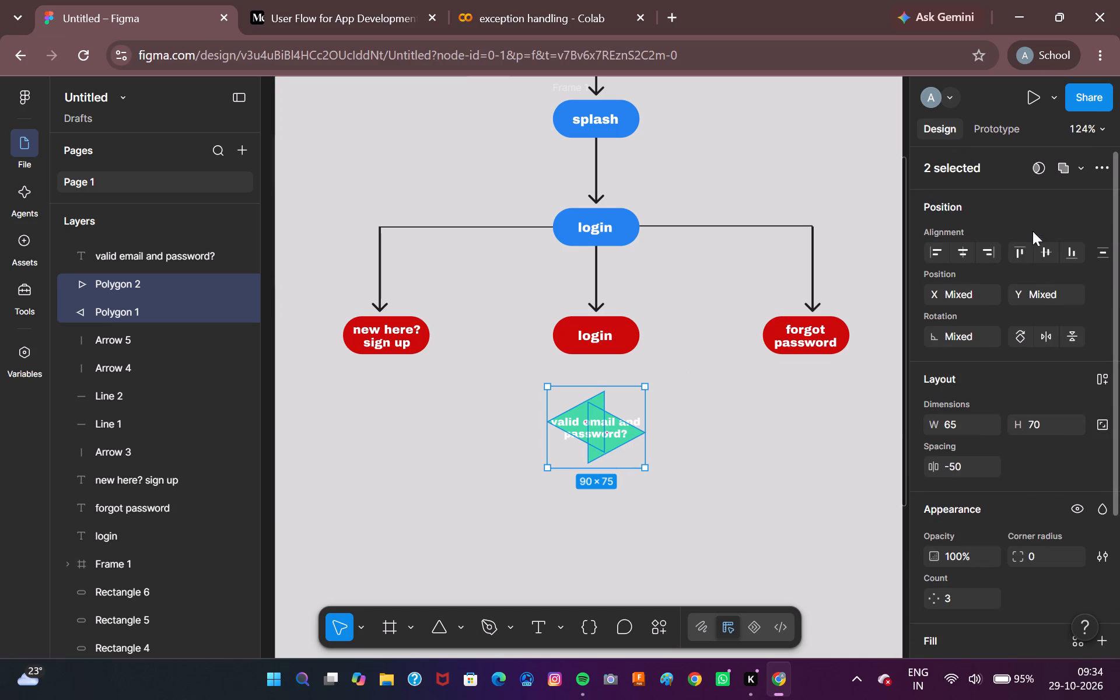
click(1049, 256)
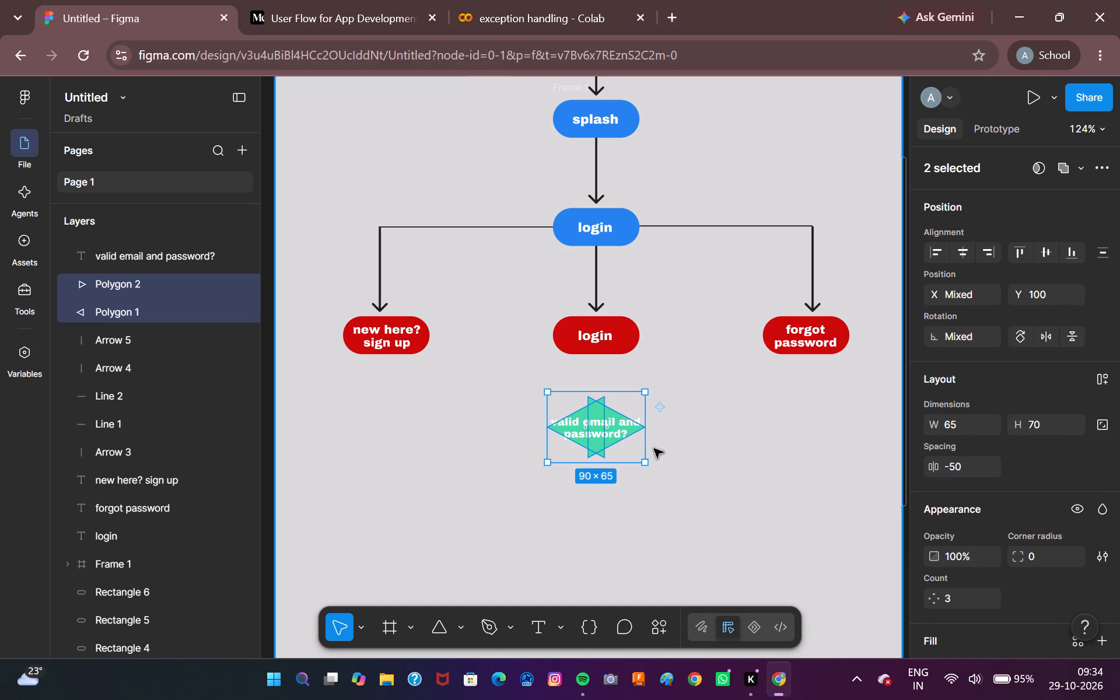
Adjust the spacing between the two green triangles, trying -20 first and then setting -30.
click(972, 468)
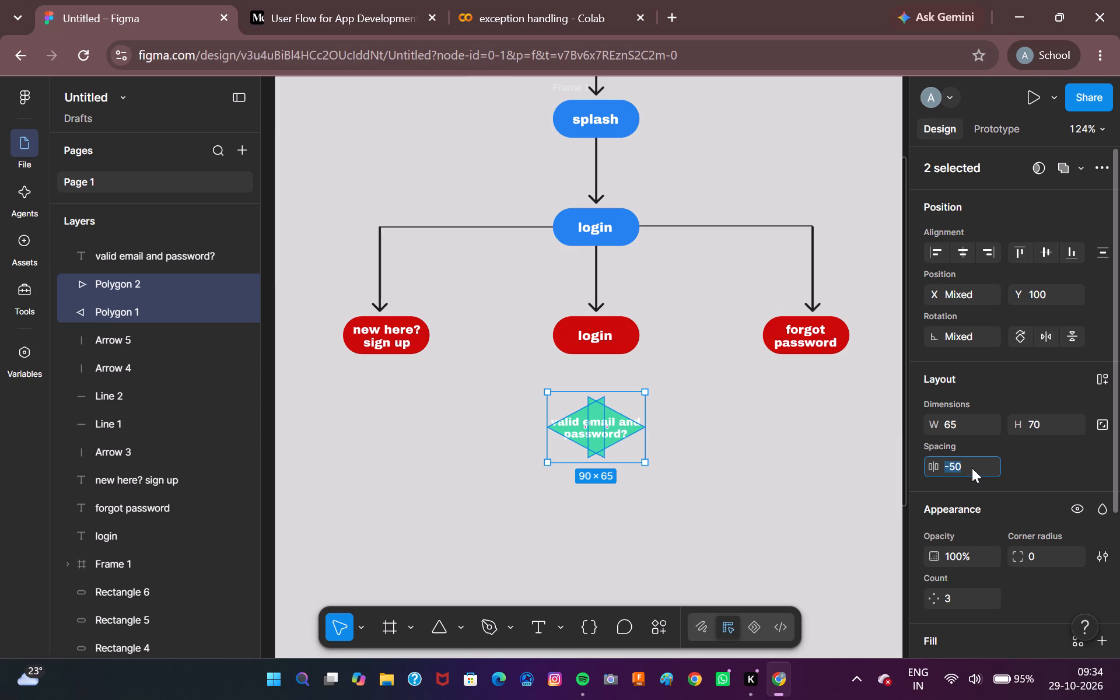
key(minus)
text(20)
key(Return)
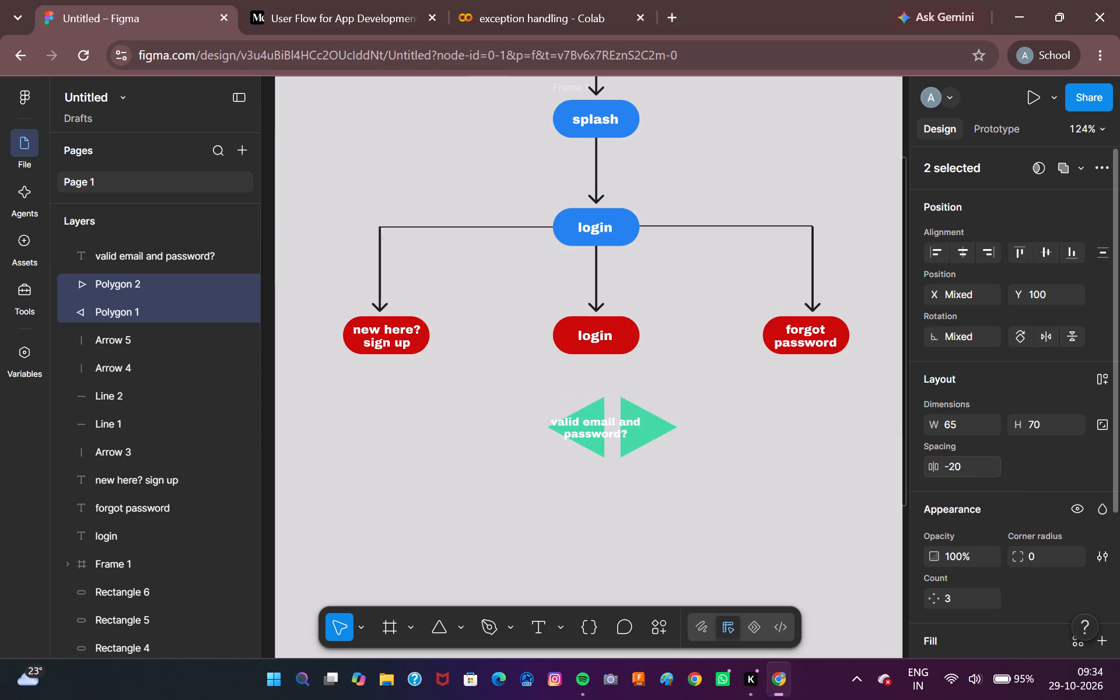
click(967, 465)
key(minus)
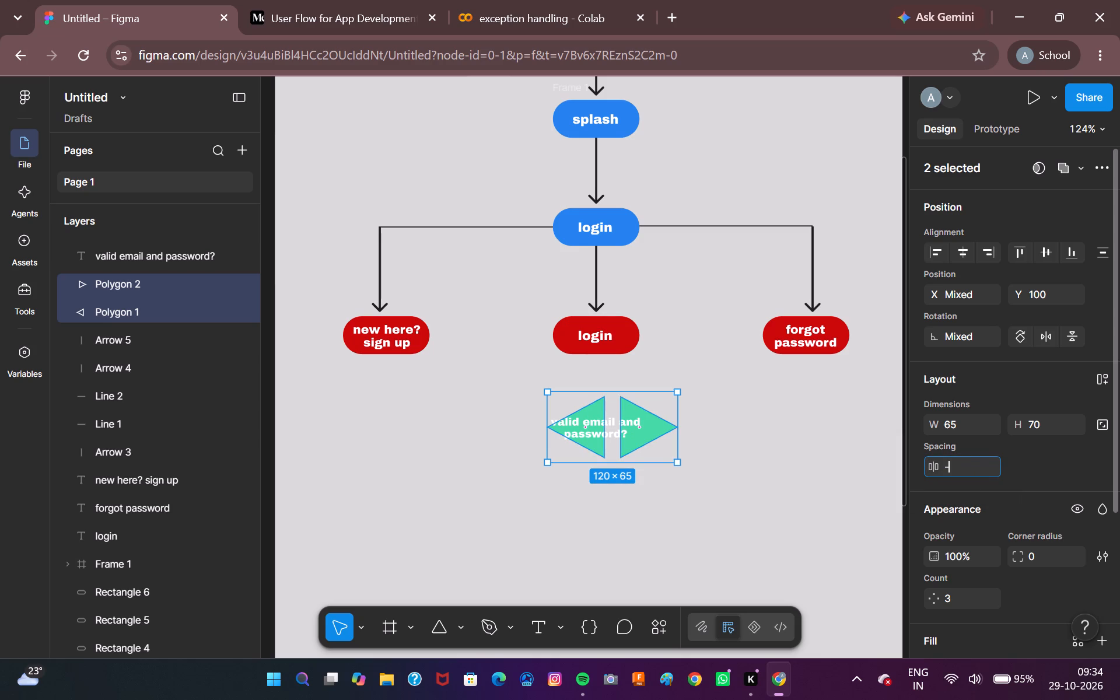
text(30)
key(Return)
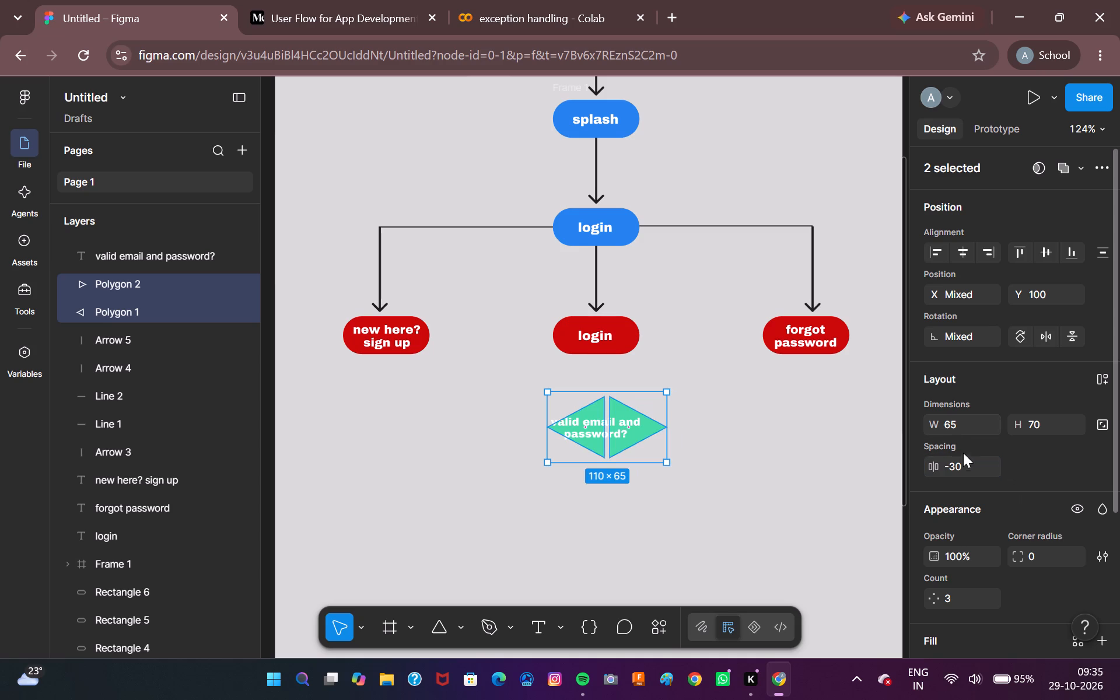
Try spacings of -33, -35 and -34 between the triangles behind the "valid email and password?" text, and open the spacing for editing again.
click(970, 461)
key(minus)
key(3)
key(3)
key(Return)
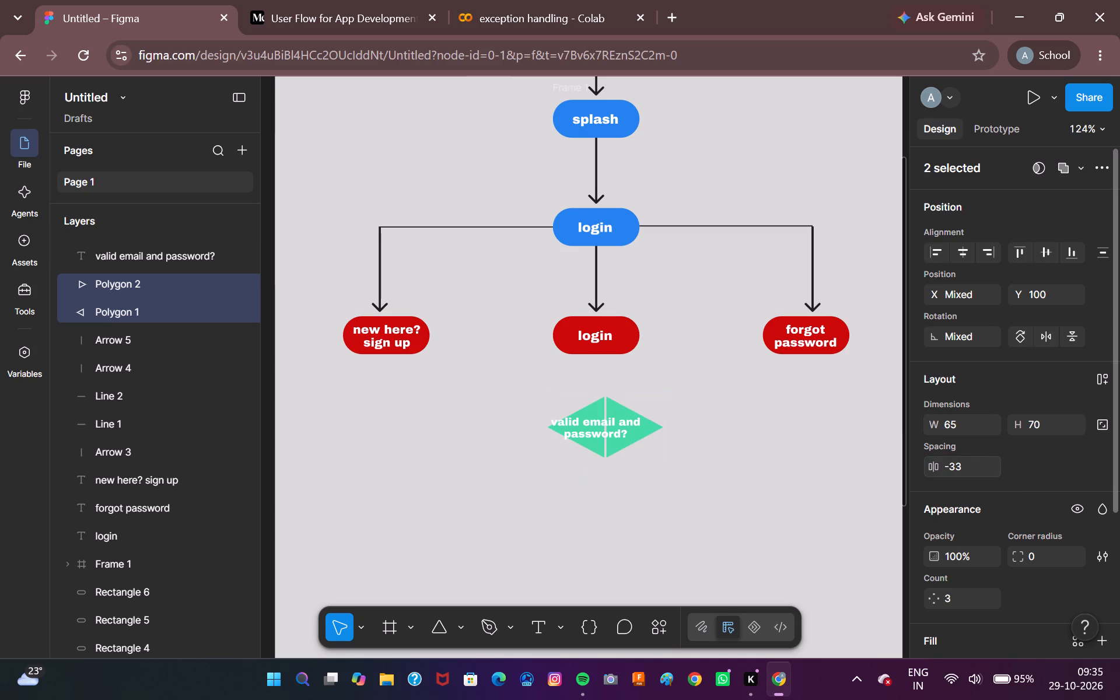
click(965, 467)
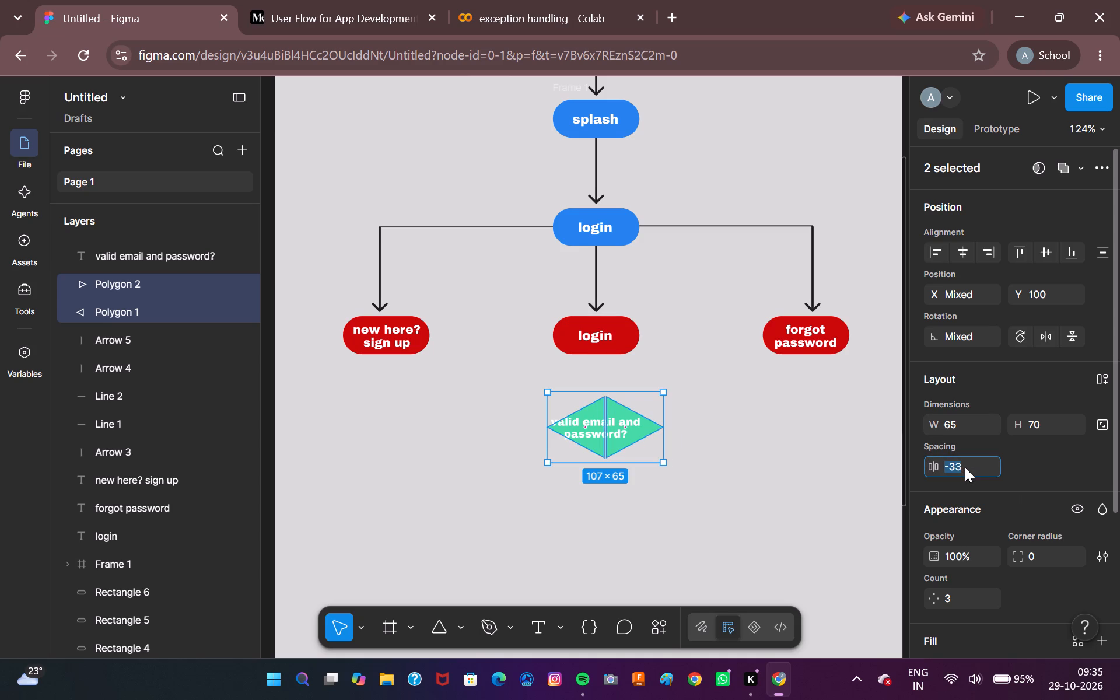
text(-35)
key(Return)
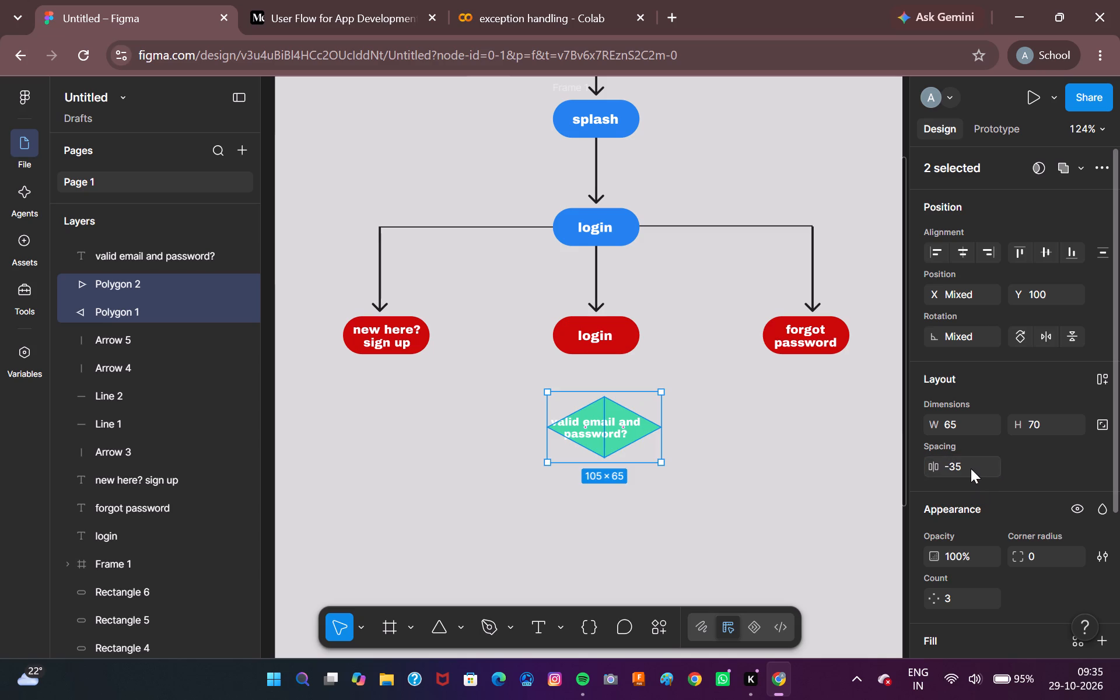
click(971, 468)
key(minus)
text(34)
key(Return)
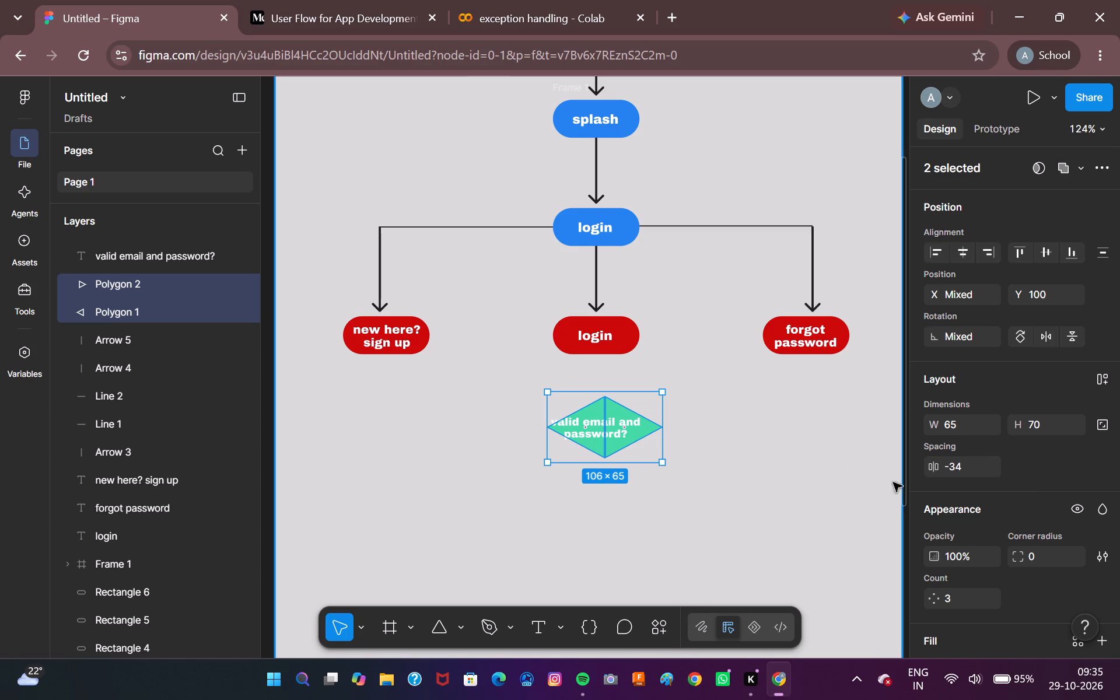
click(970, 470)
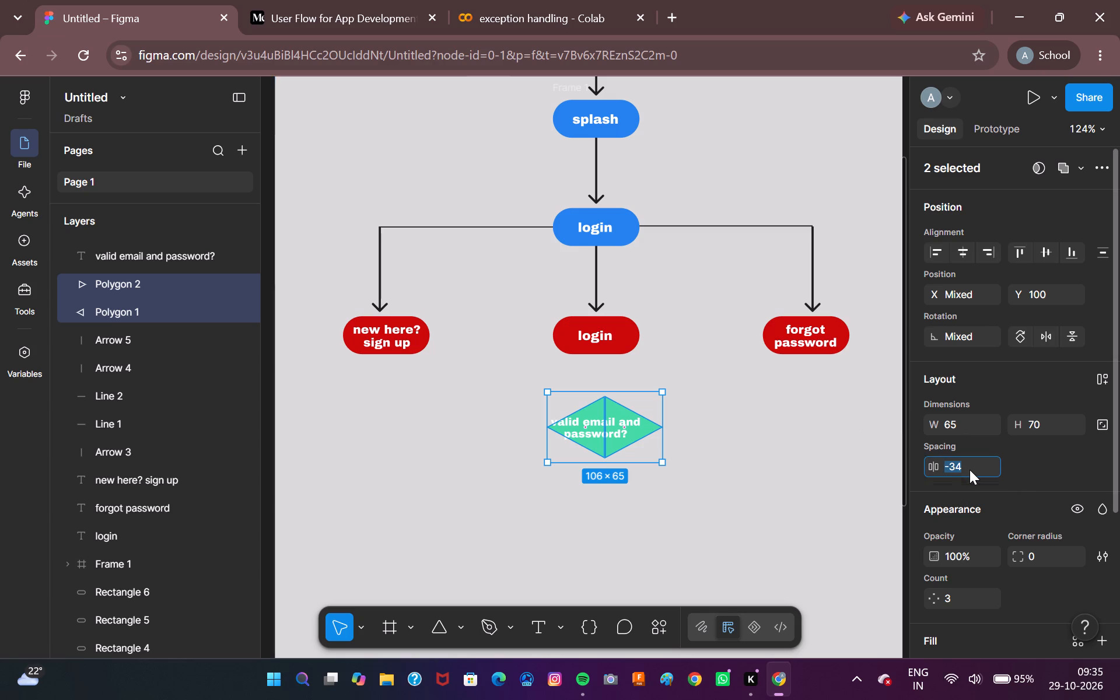
Try a spacing of -33.5 between the two green triangles, and settle on -34.5.
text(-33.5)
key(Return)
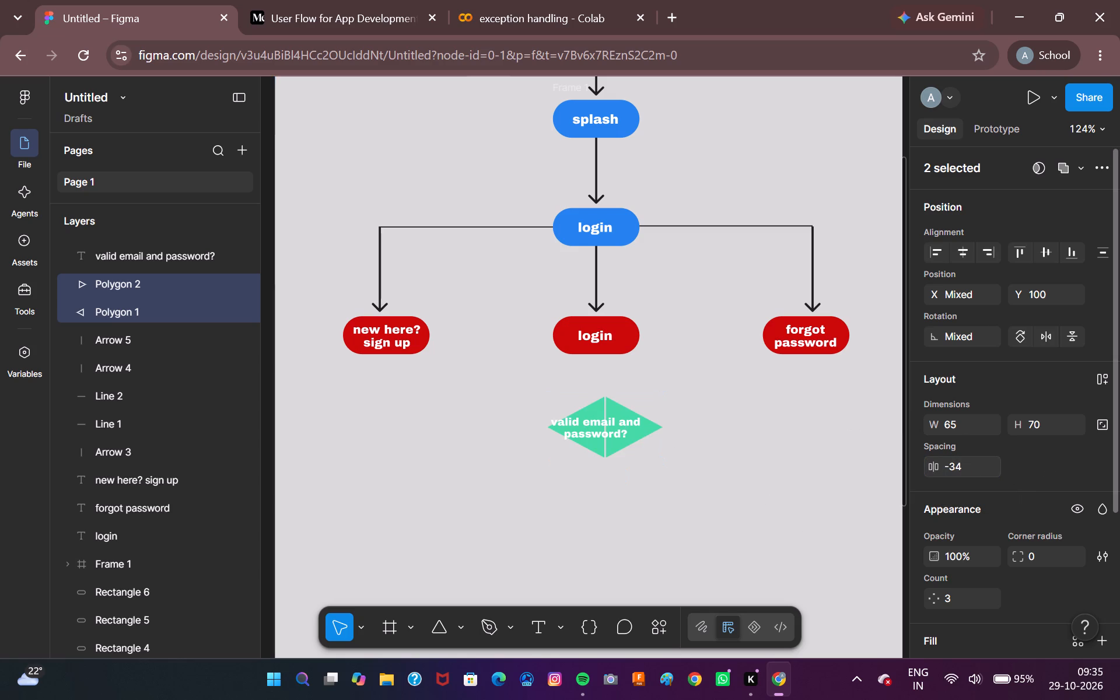
click(974, 466)
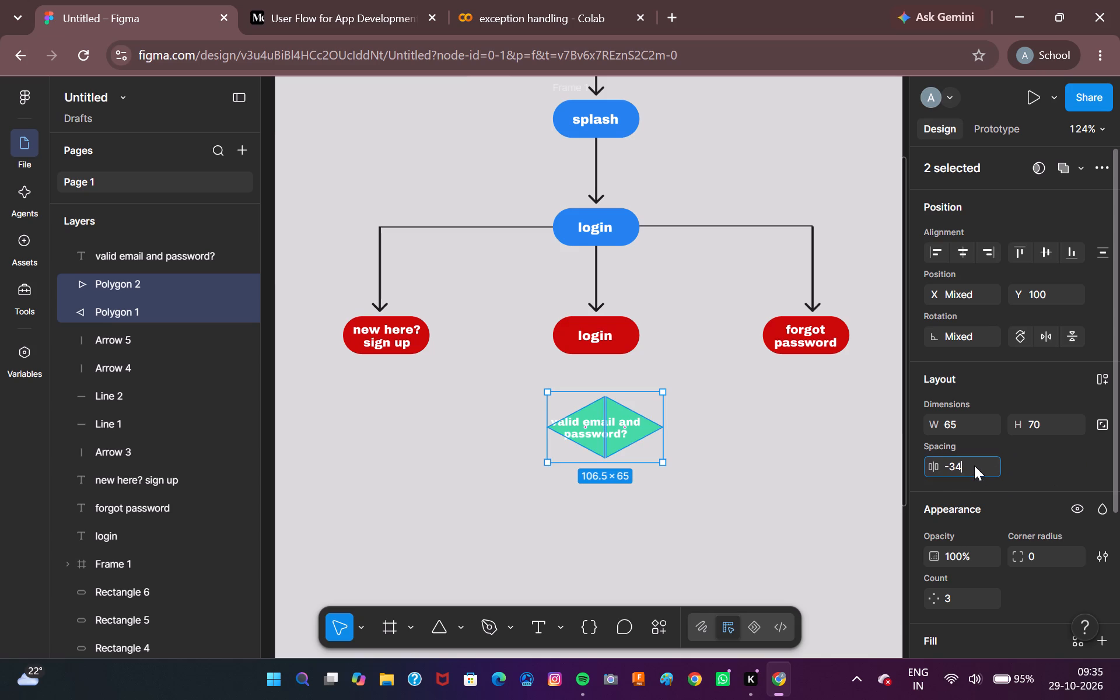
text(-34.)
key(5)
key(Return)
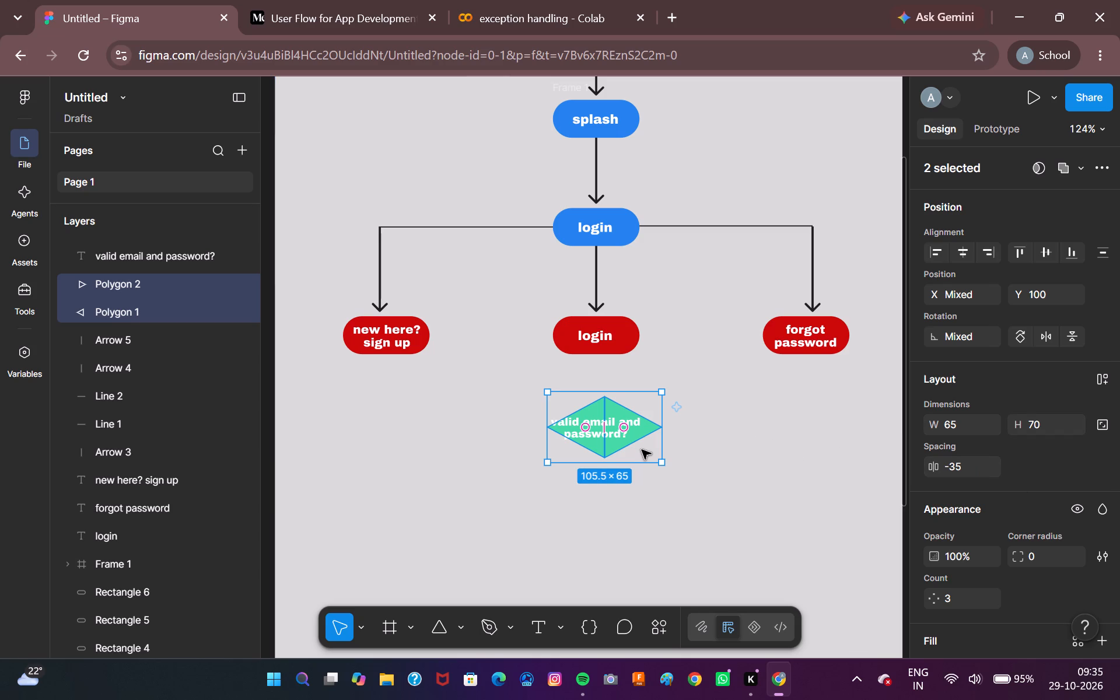
Shift both green triangles slightly so the diamond sits centred behind the "valid email and password?" text.
drag(642, 450, 635, 449)
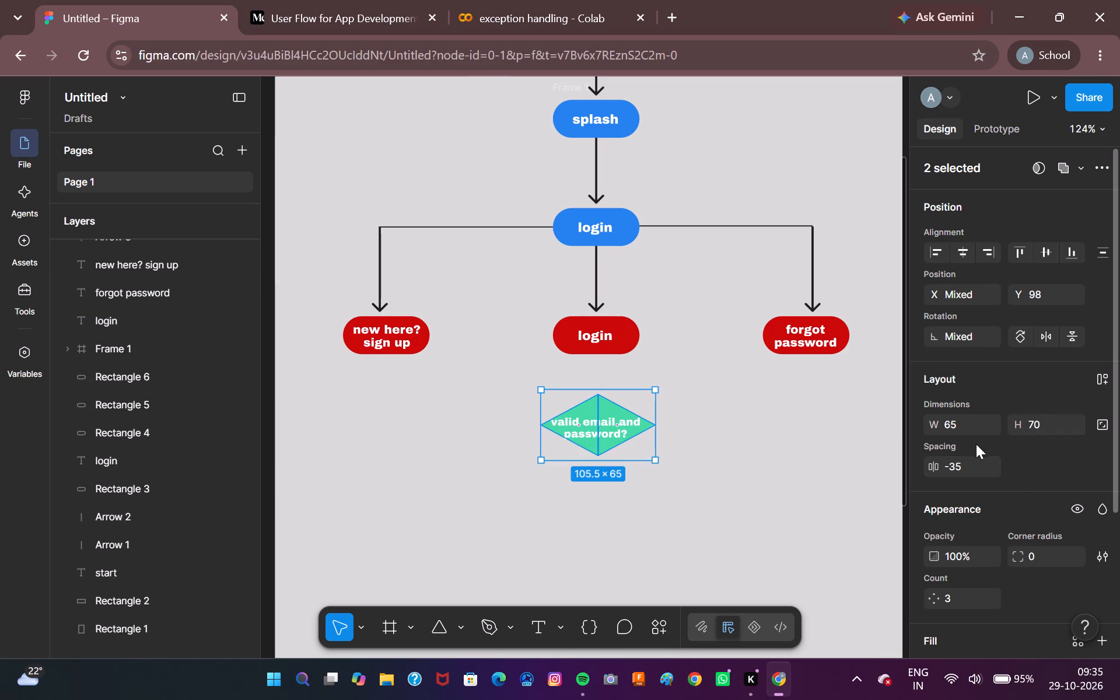
Resize both green triangles to a width of 70, lock their aspect ratio, and enter a height of 75.
click(965, 428)
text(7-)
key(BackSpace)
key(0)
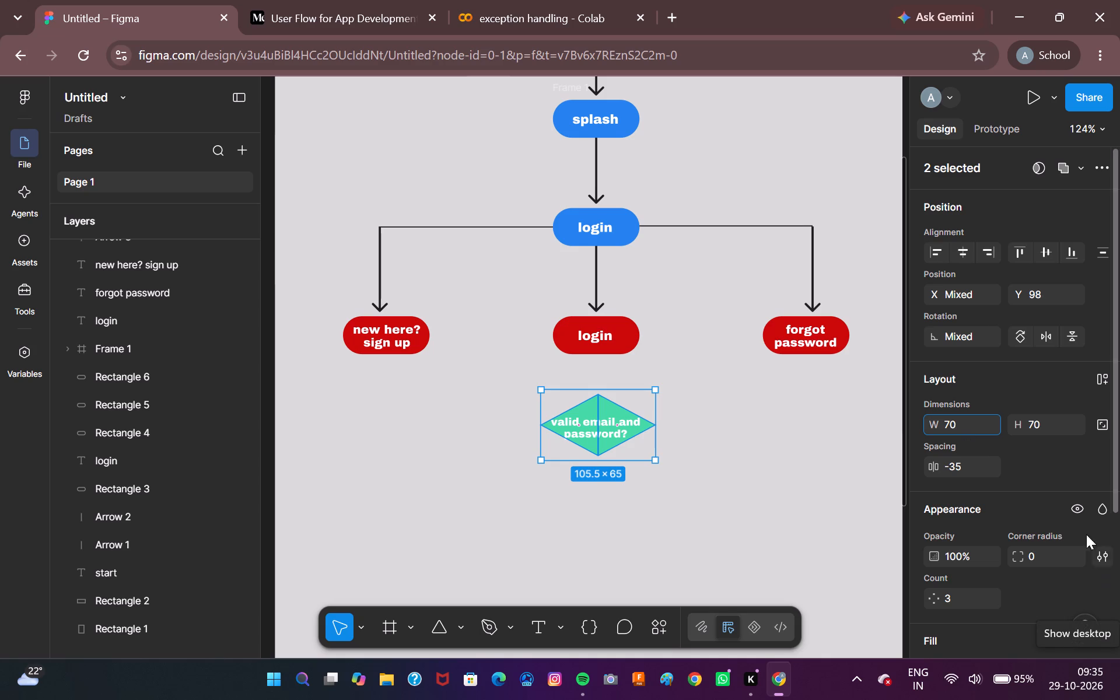
click(1055, 423)
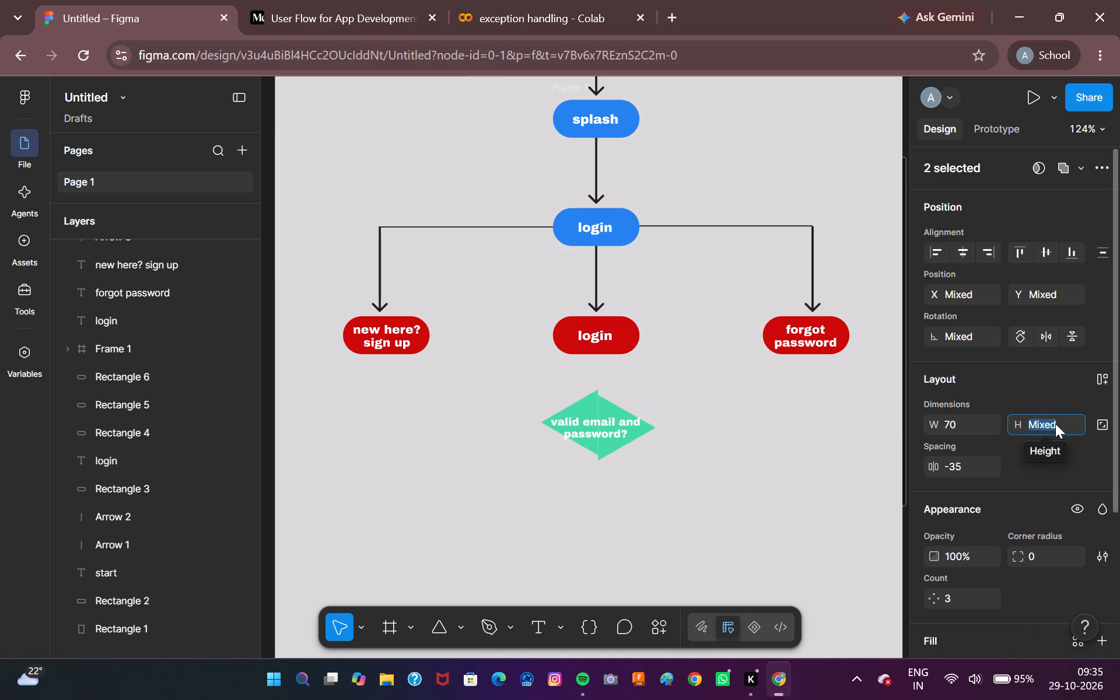
click(1104, 426)
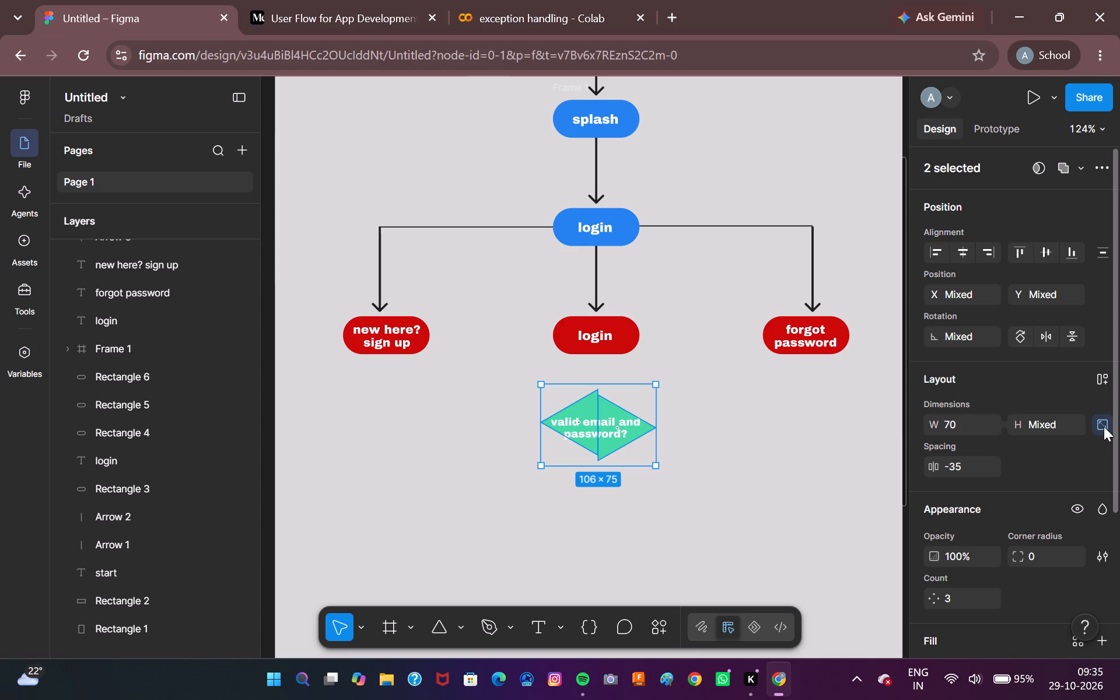
click(1063, 419)
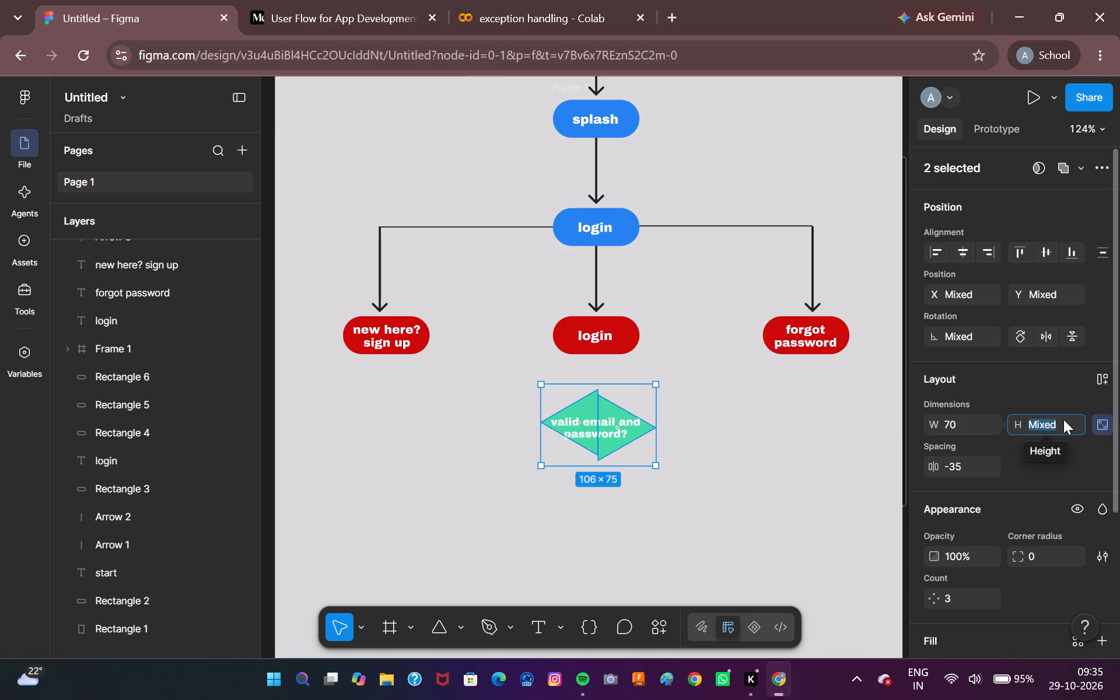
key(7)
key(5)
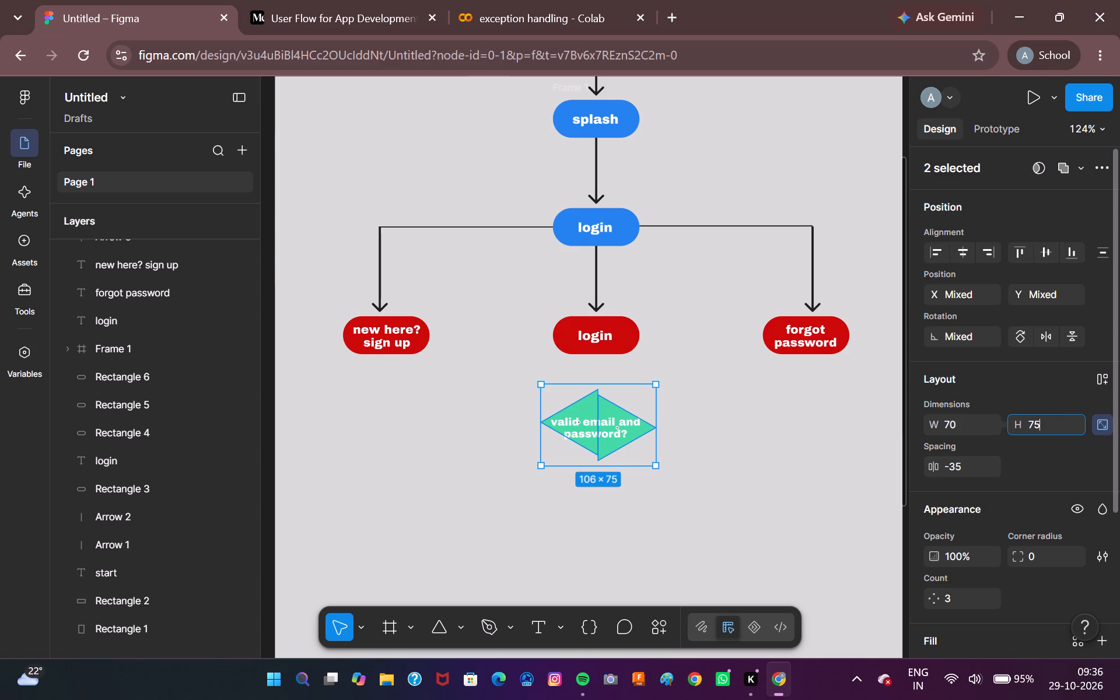
Undo the last resize of the diamond's two triangles.
key(ctrl+z)
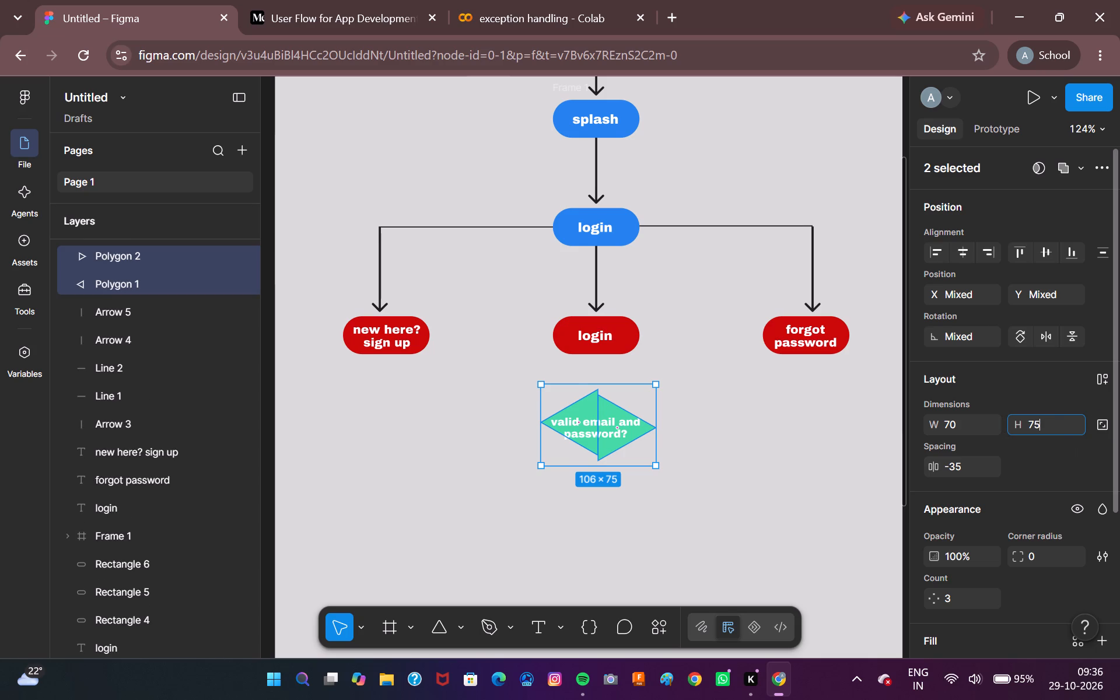
key(ctrl+z)
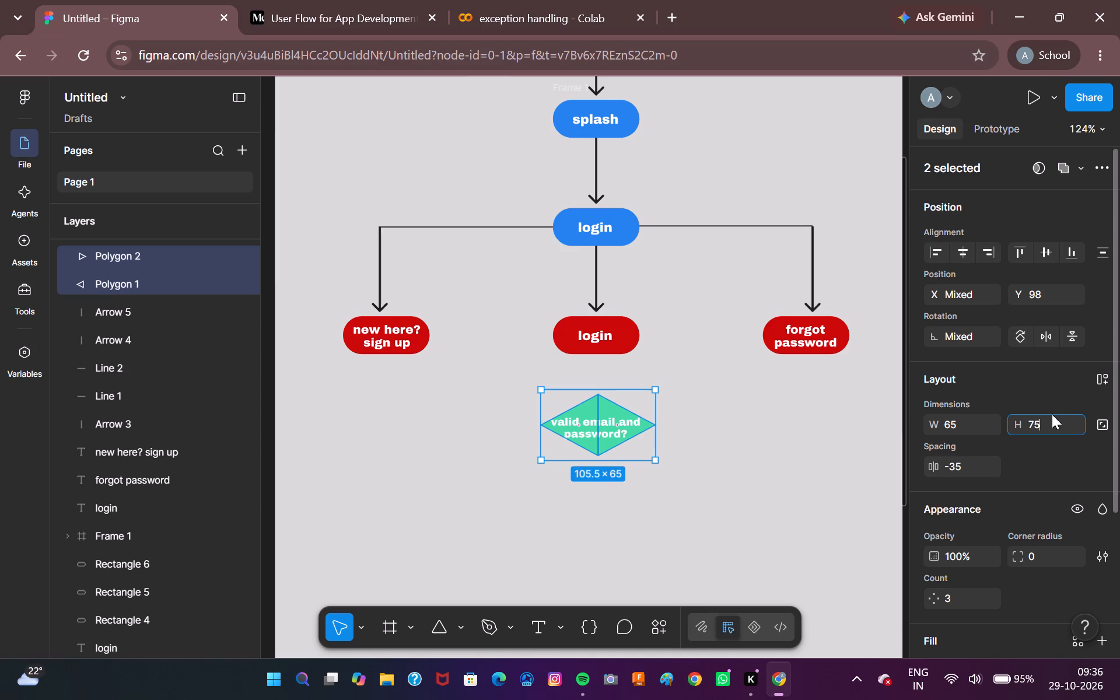
Redo the undone resizes of the diamond's two triangles, set their height to 80 and align their vertical centres.
key(ctrl+y)
key(ctrl+y)
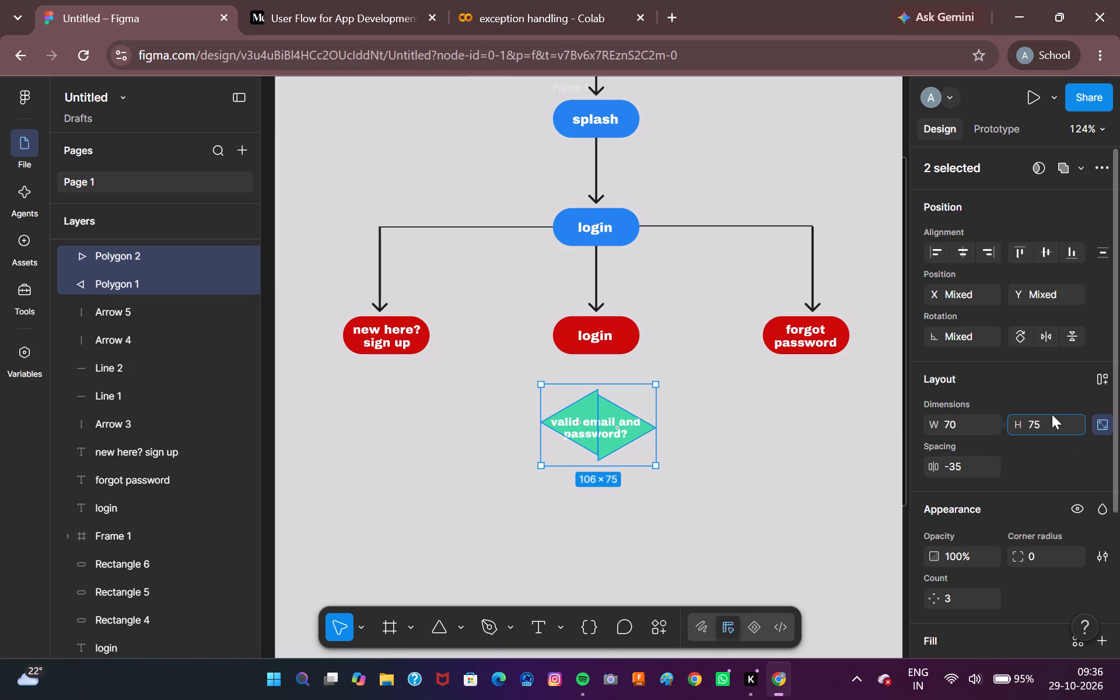
key(BackSpace)
key(BackSpace)
text(80)
key(Return)
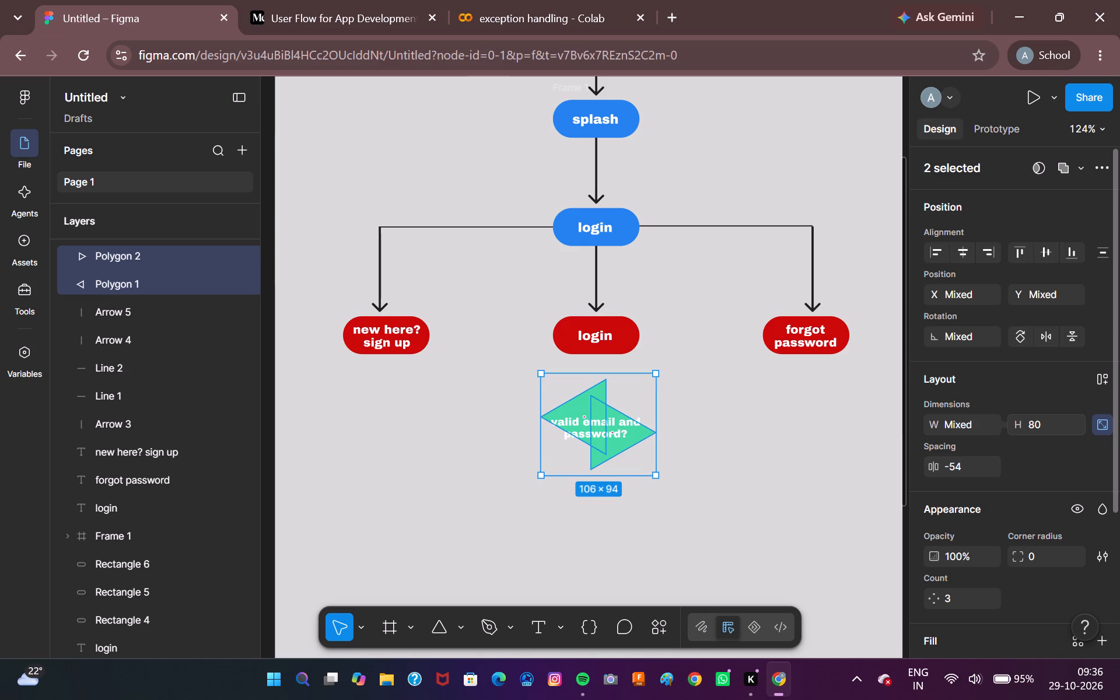
click(1048, 251)
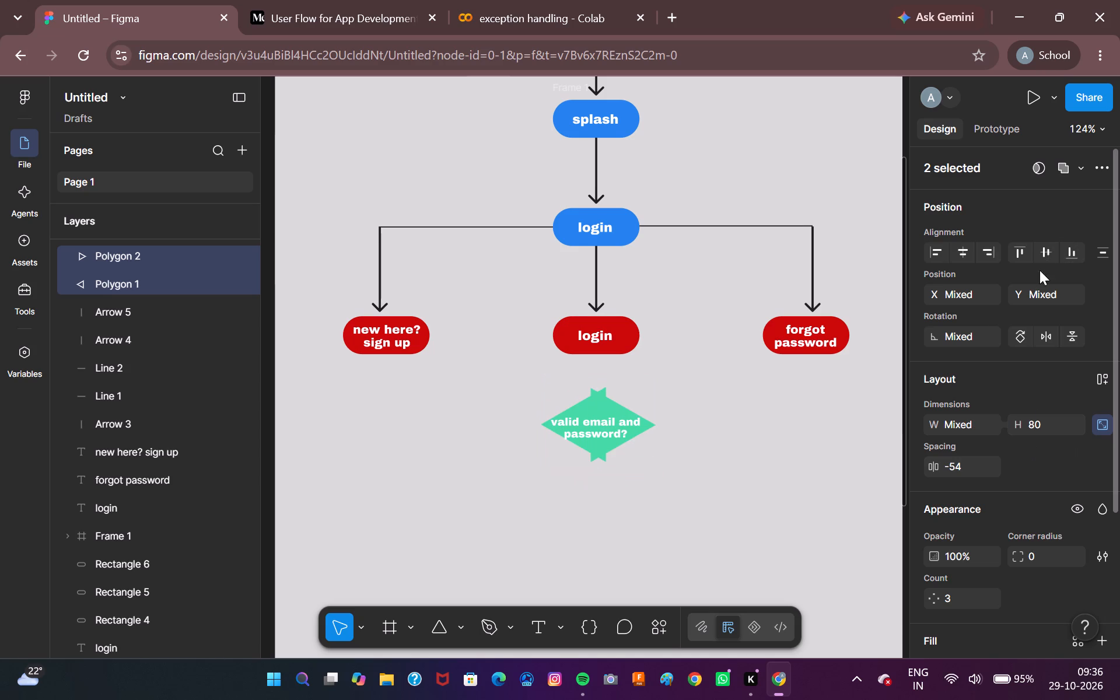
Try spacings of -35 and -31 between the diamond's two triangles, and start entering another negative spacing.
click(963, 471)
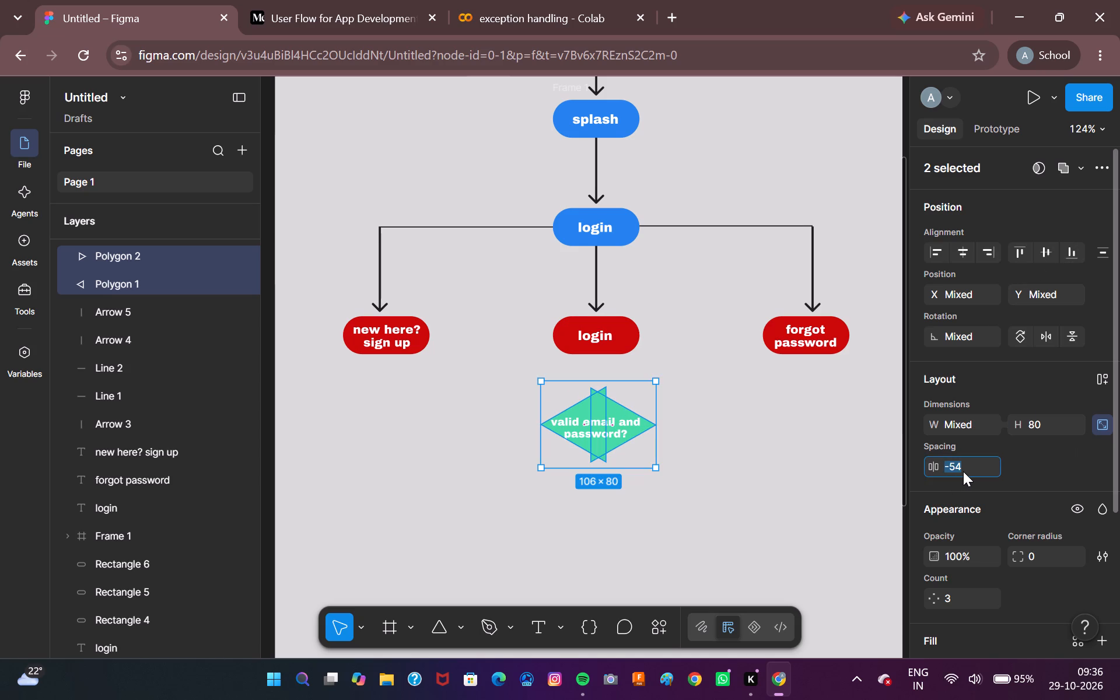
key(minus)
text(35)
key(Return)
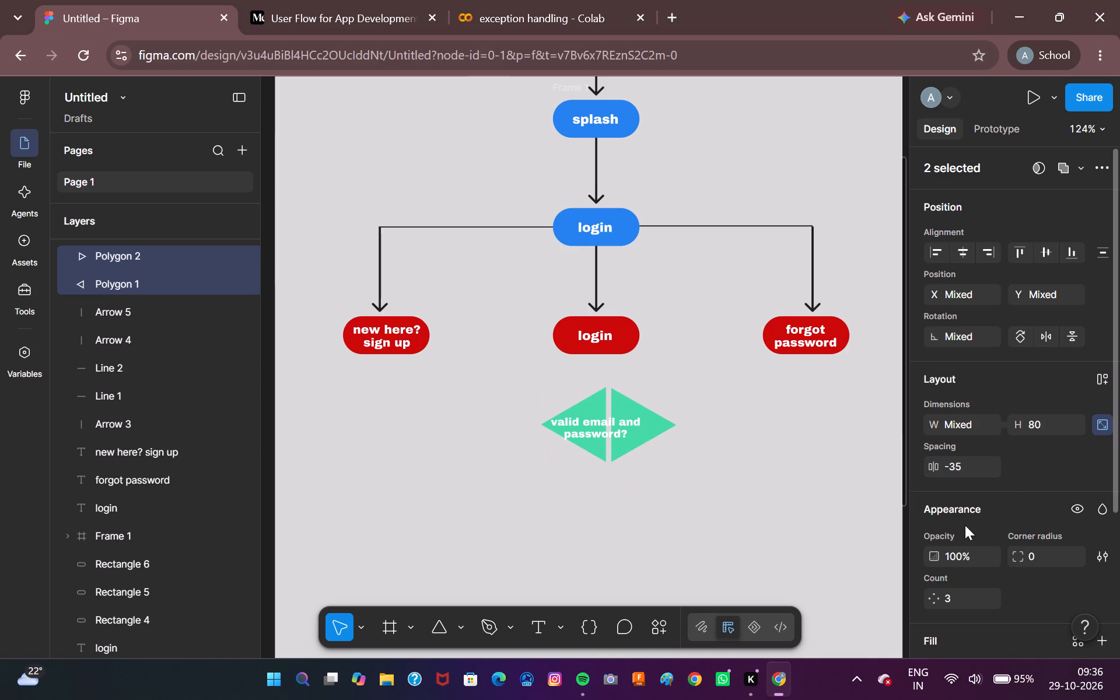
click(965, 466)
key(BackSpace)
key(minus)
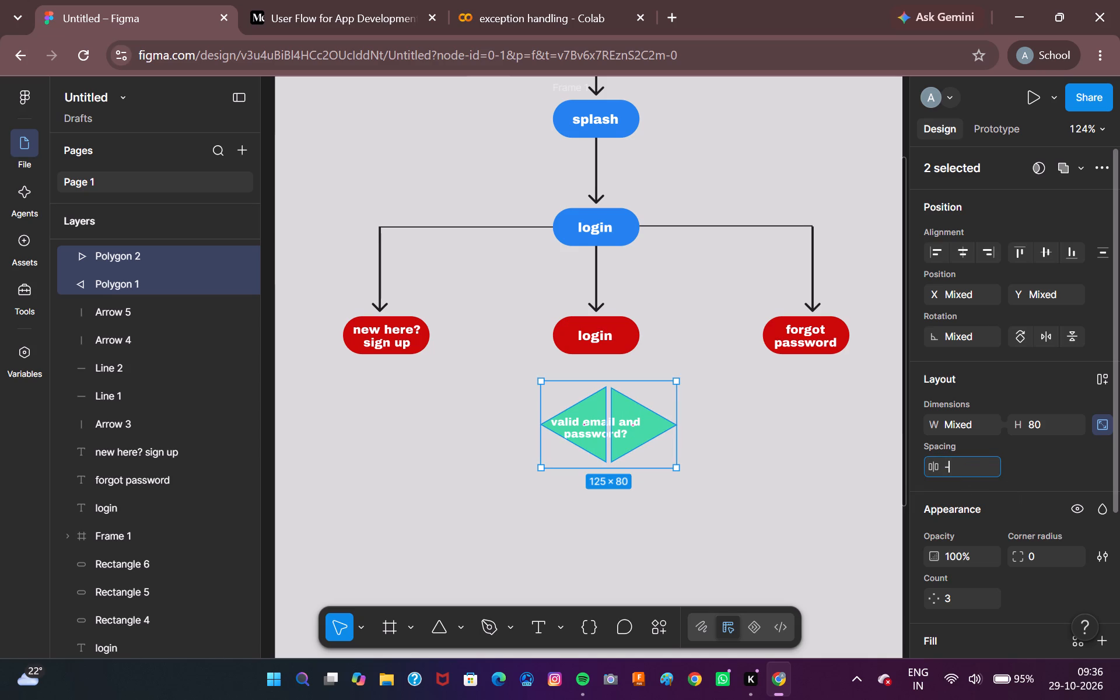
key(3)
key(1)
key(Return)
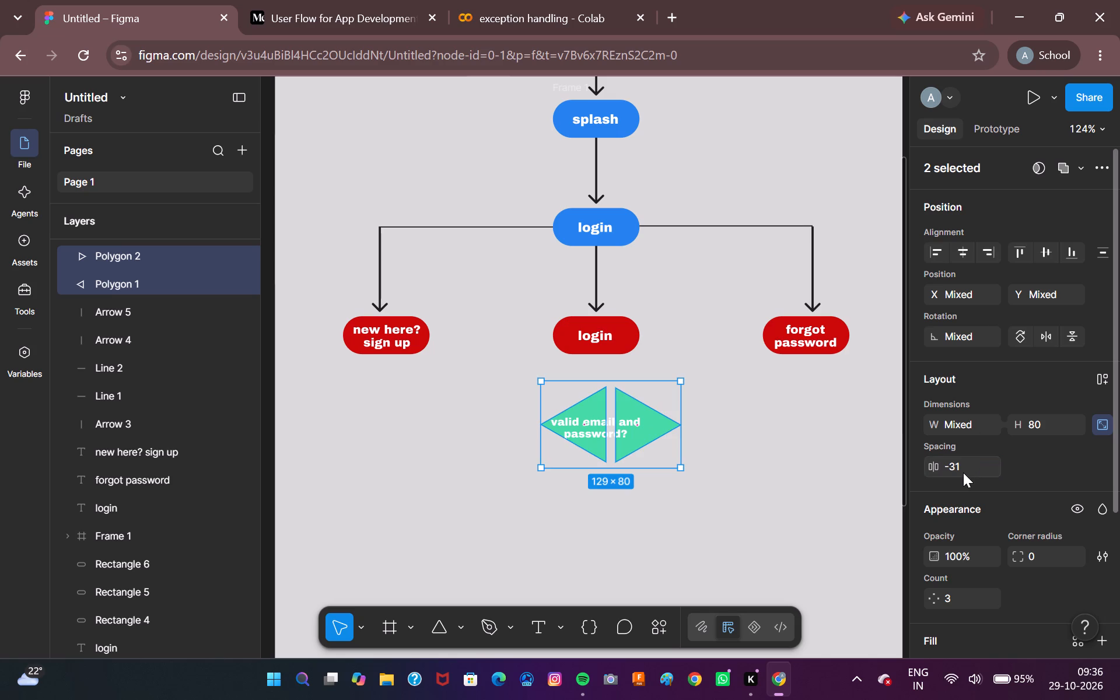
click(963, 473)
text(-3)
Try spacings of -37 and -39 between the diamond's two triangles, and set the spacing to -40.
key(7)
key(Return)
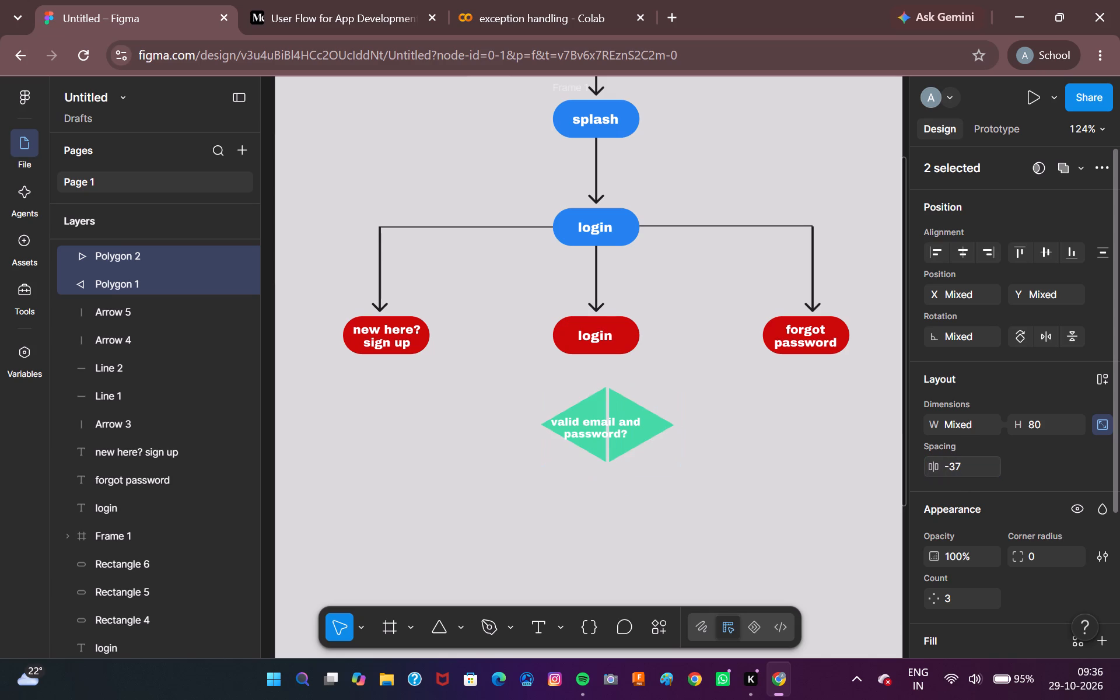
click(958, 467)
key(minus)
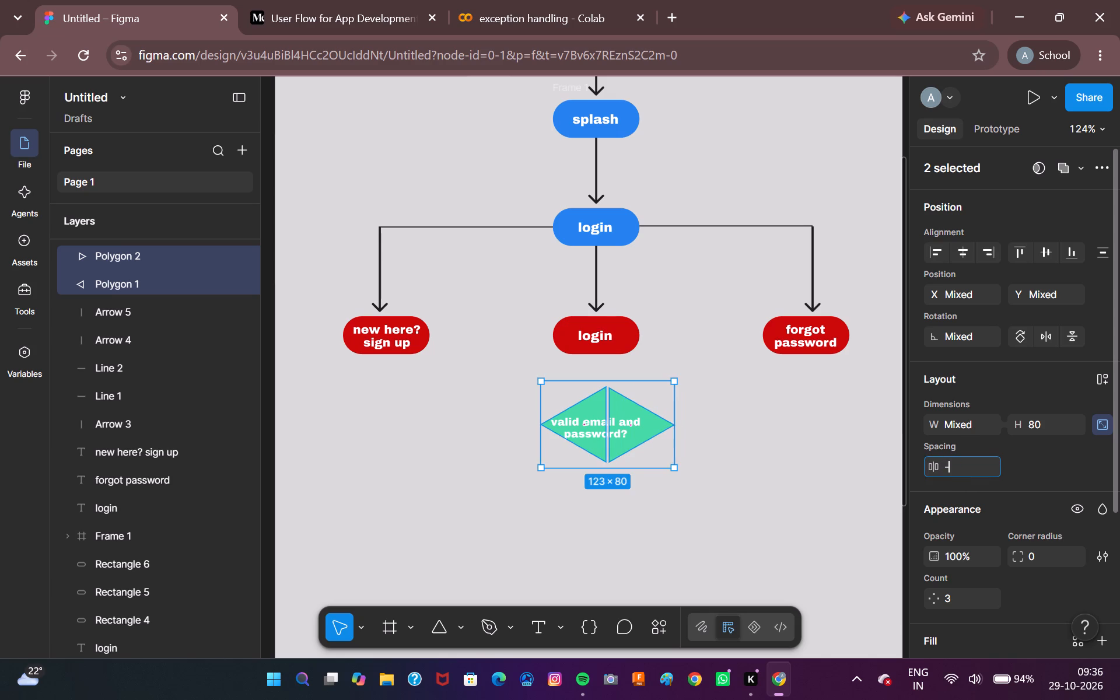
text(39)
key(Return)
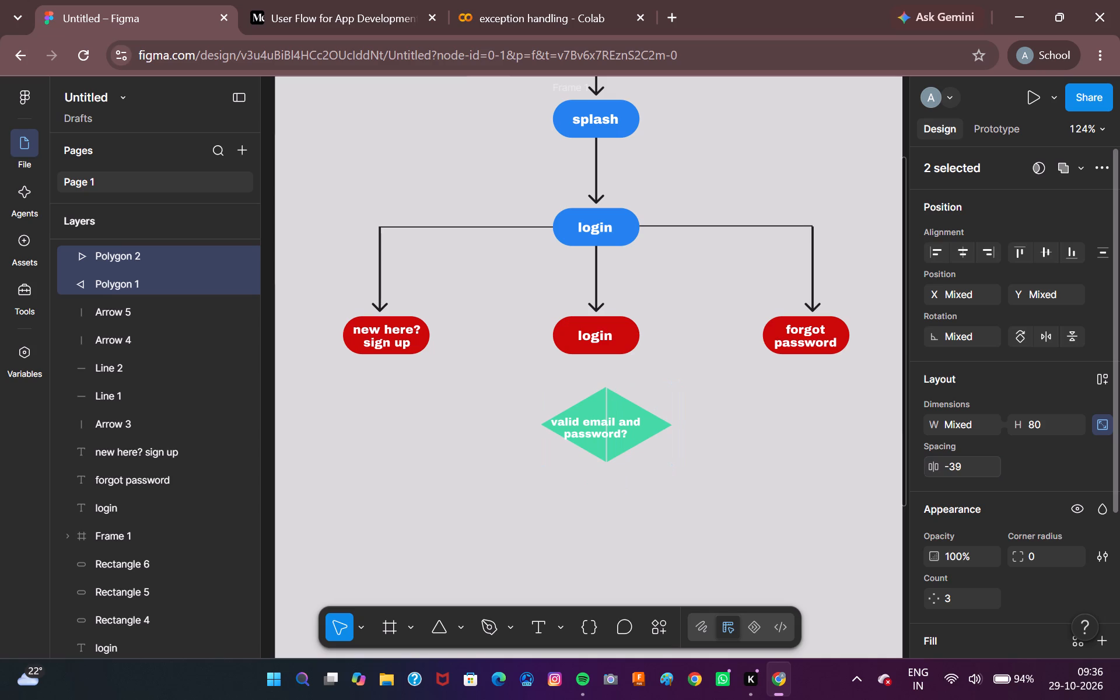
click(958, 467)
click(958, 467)
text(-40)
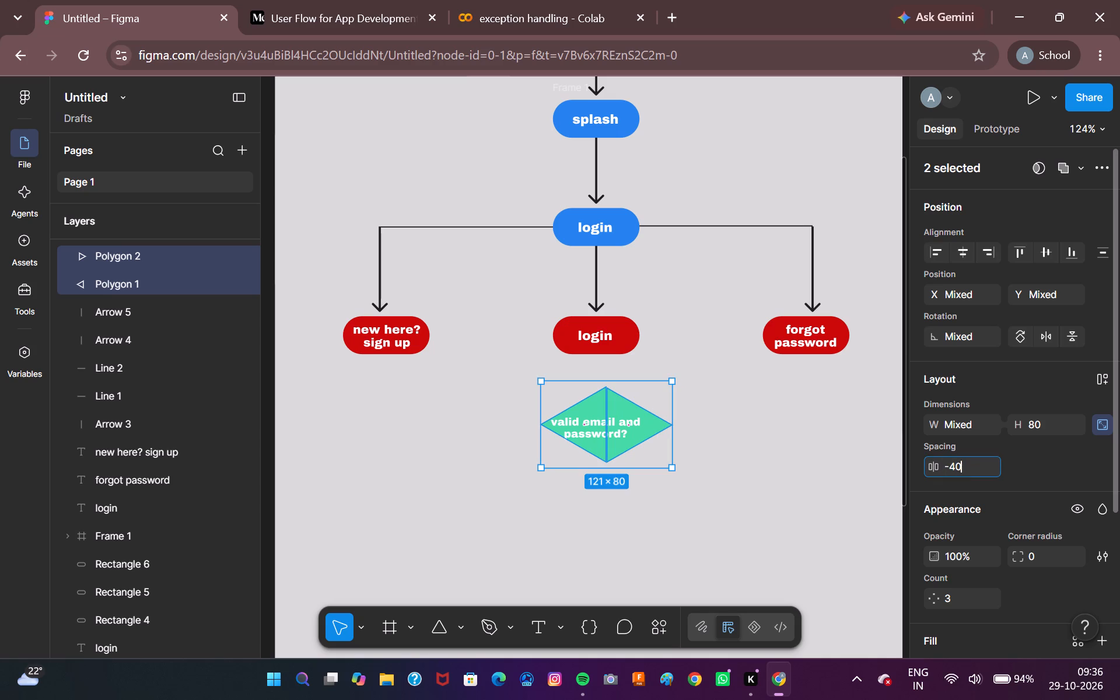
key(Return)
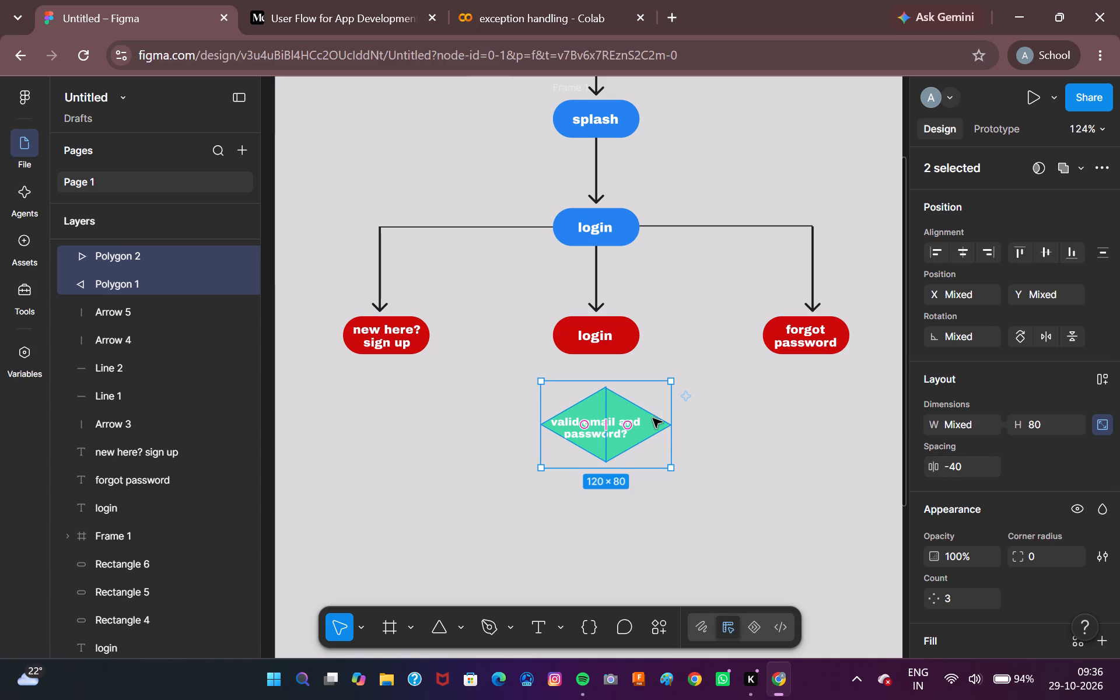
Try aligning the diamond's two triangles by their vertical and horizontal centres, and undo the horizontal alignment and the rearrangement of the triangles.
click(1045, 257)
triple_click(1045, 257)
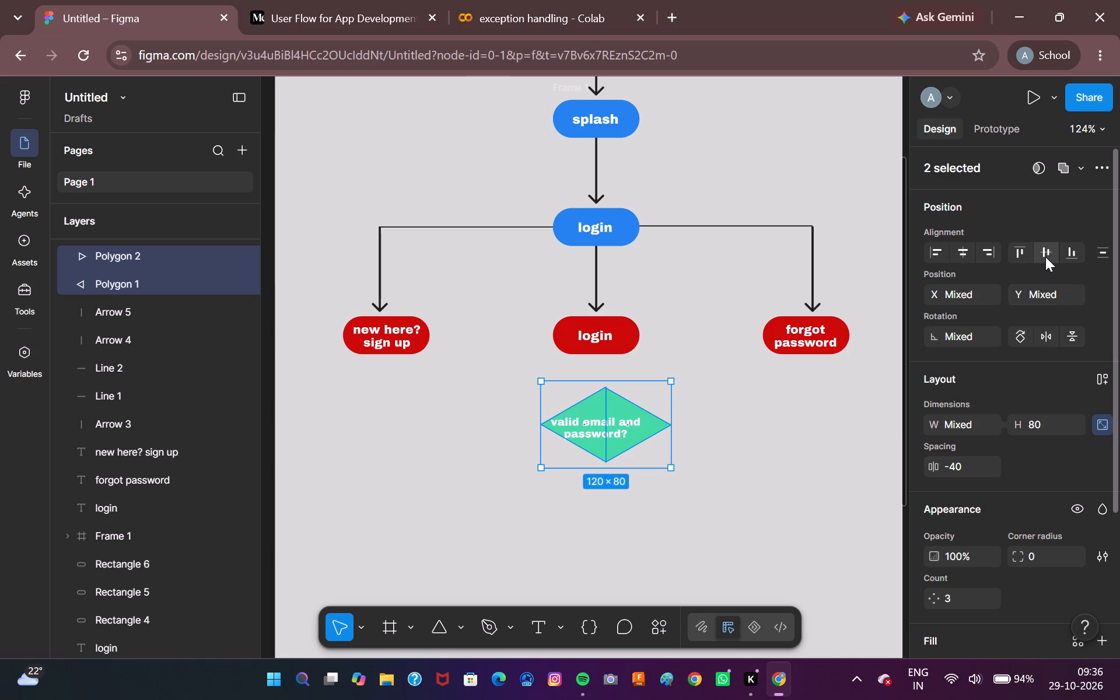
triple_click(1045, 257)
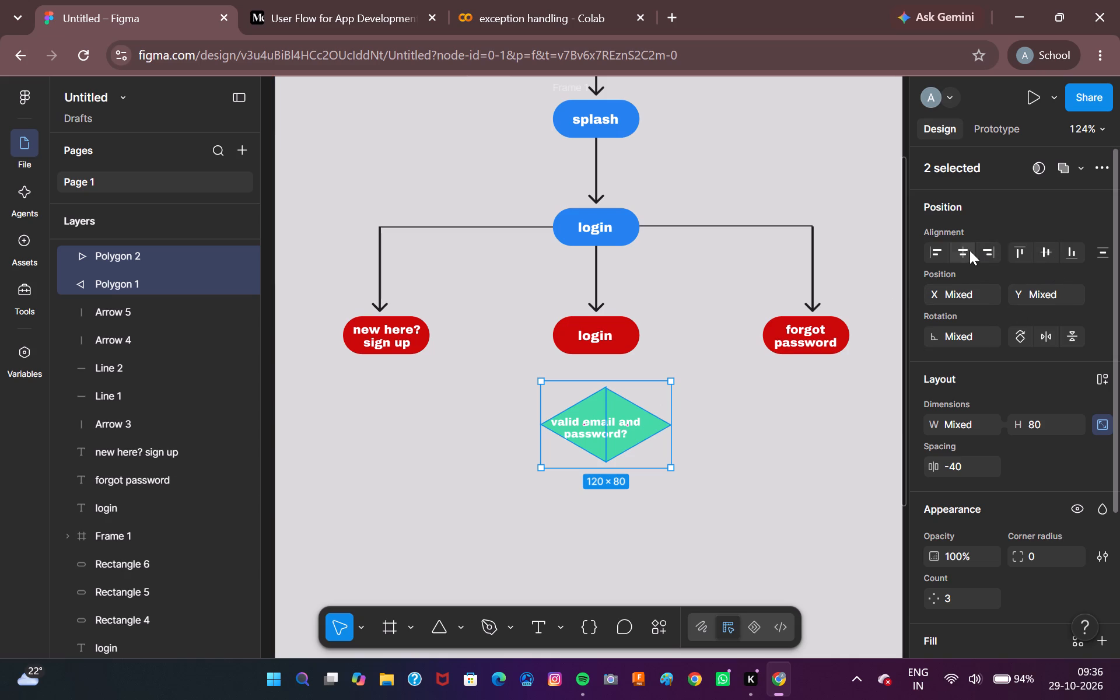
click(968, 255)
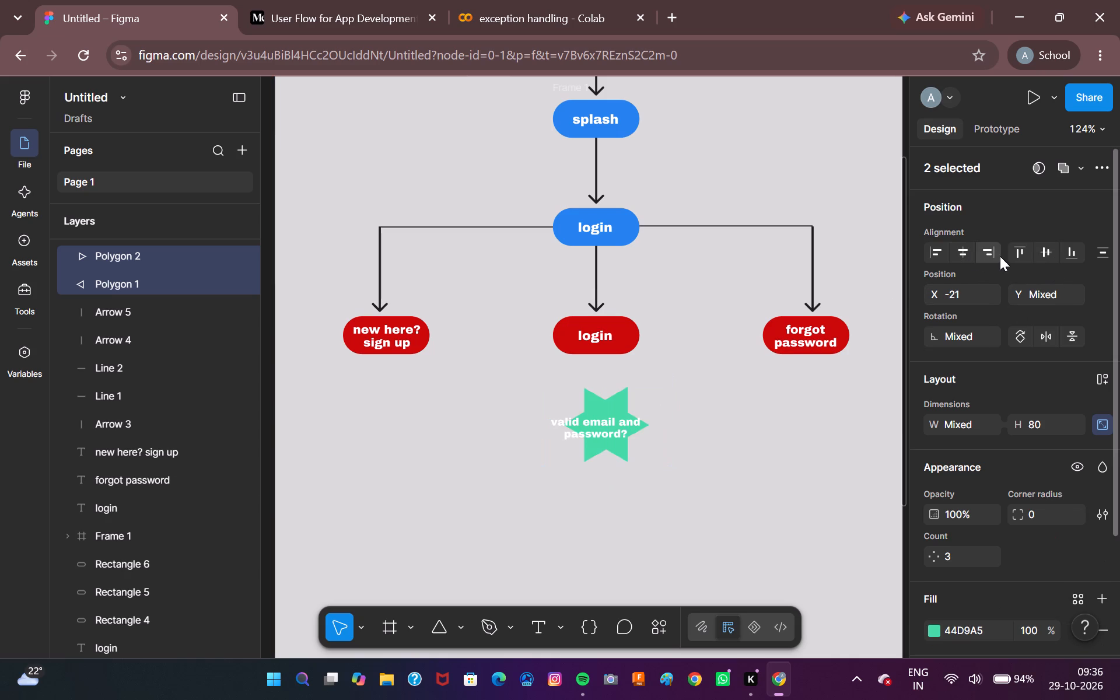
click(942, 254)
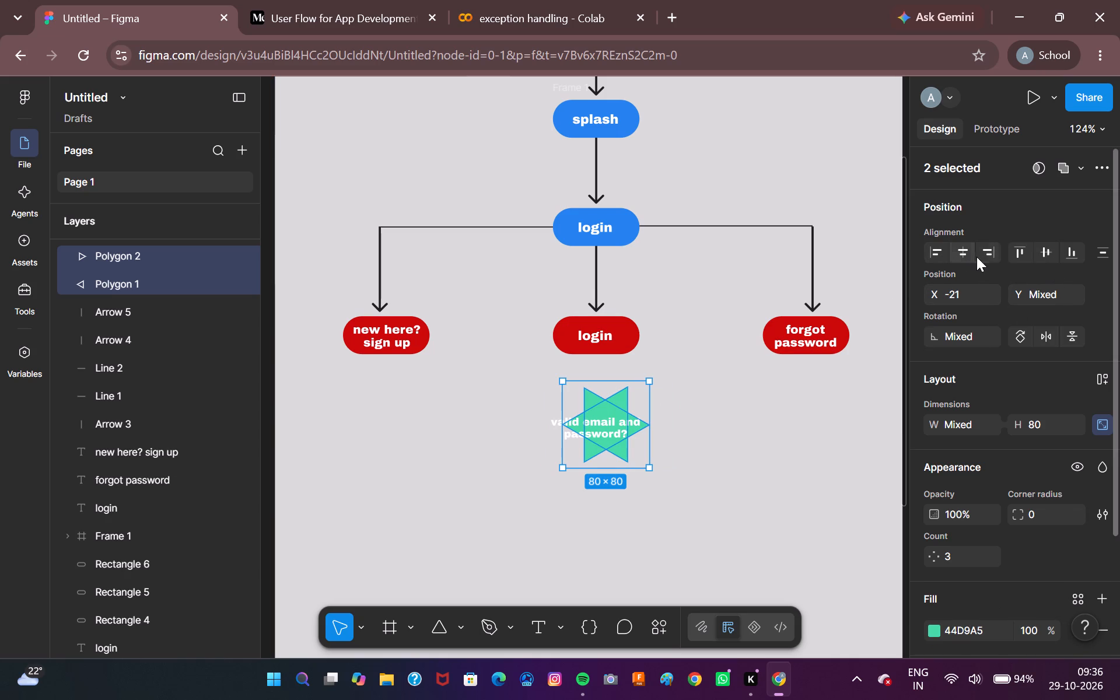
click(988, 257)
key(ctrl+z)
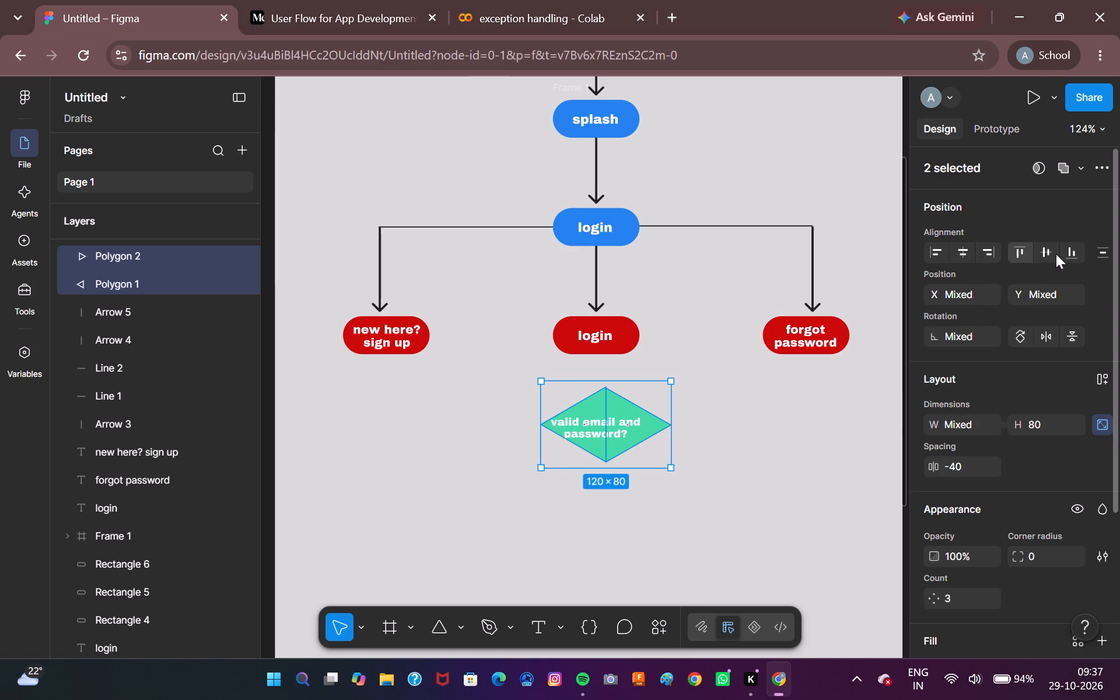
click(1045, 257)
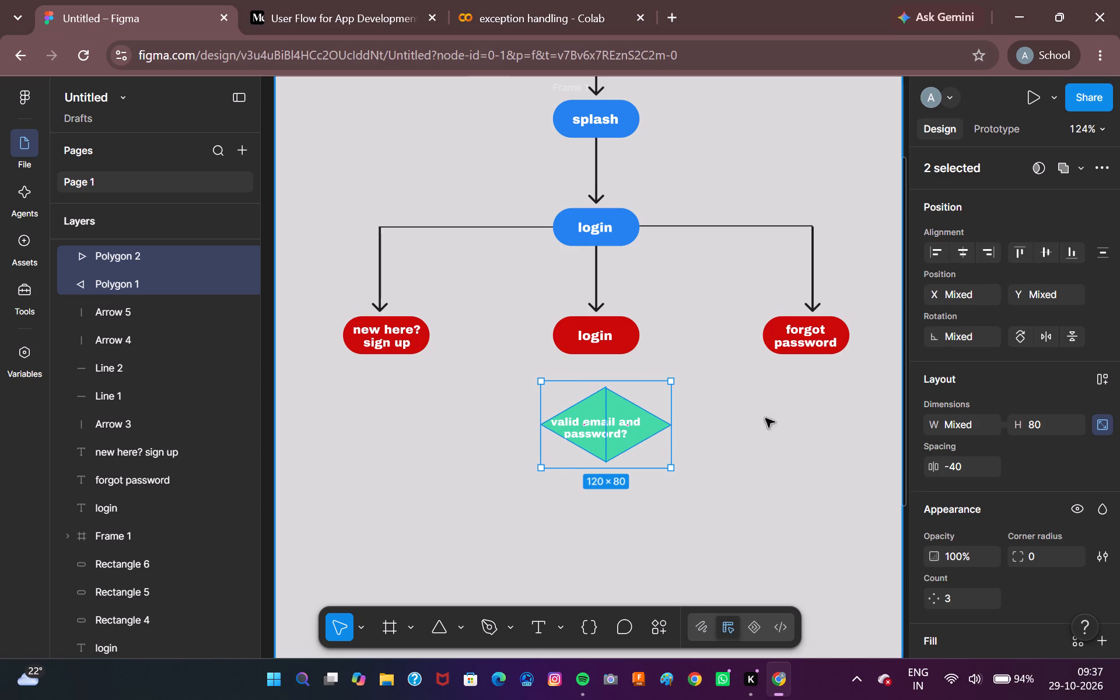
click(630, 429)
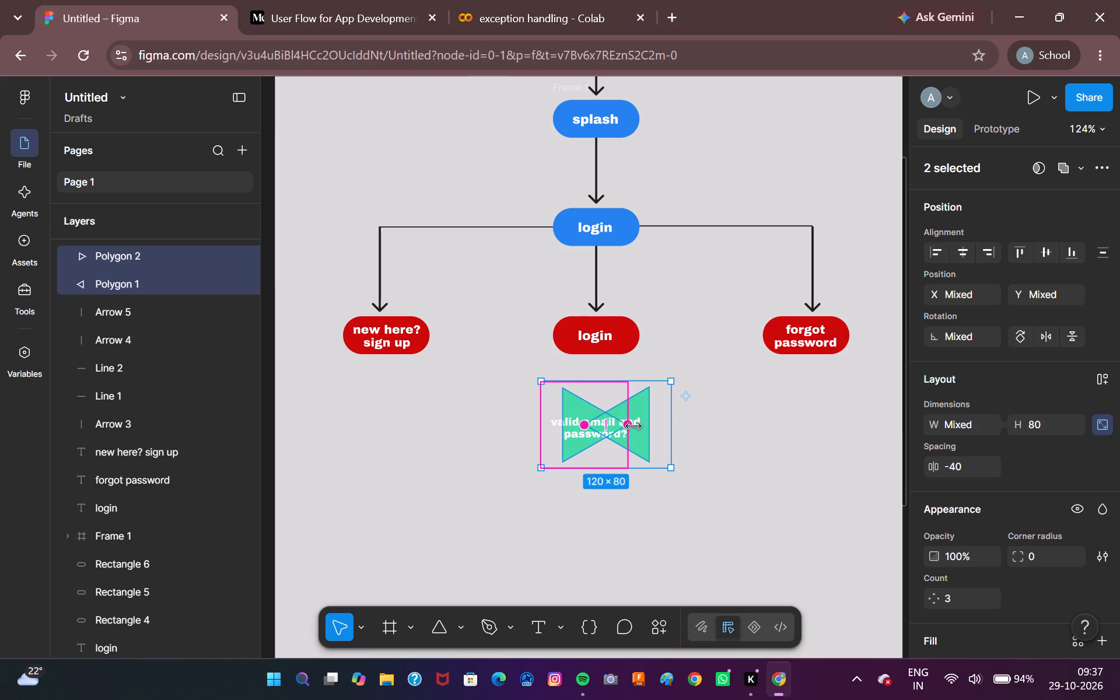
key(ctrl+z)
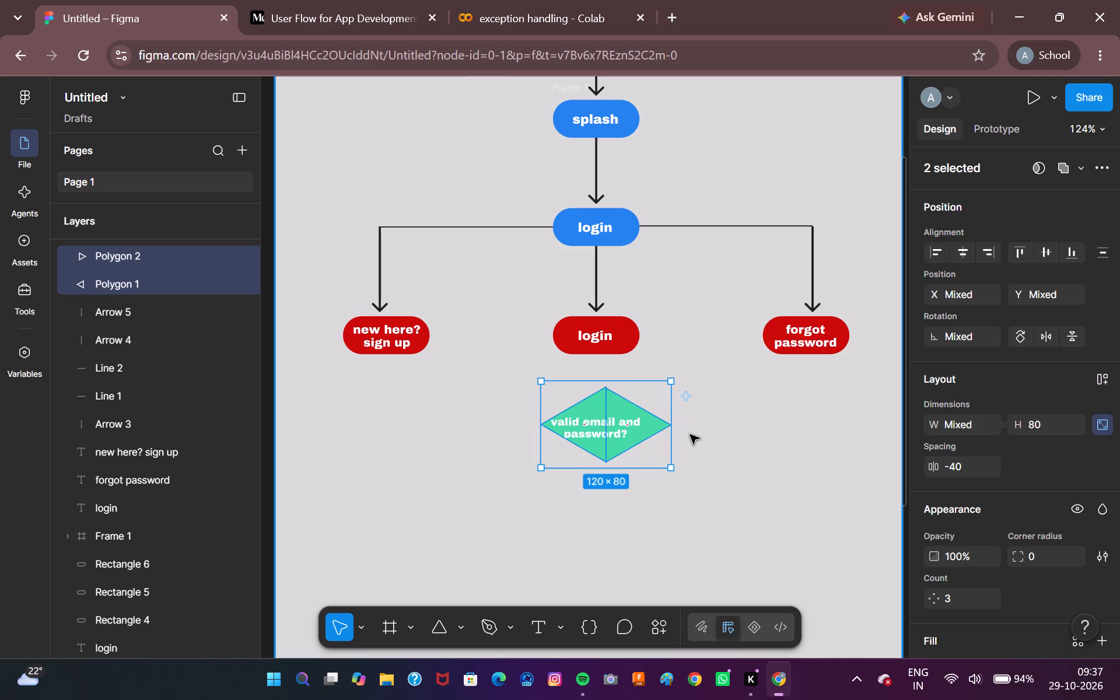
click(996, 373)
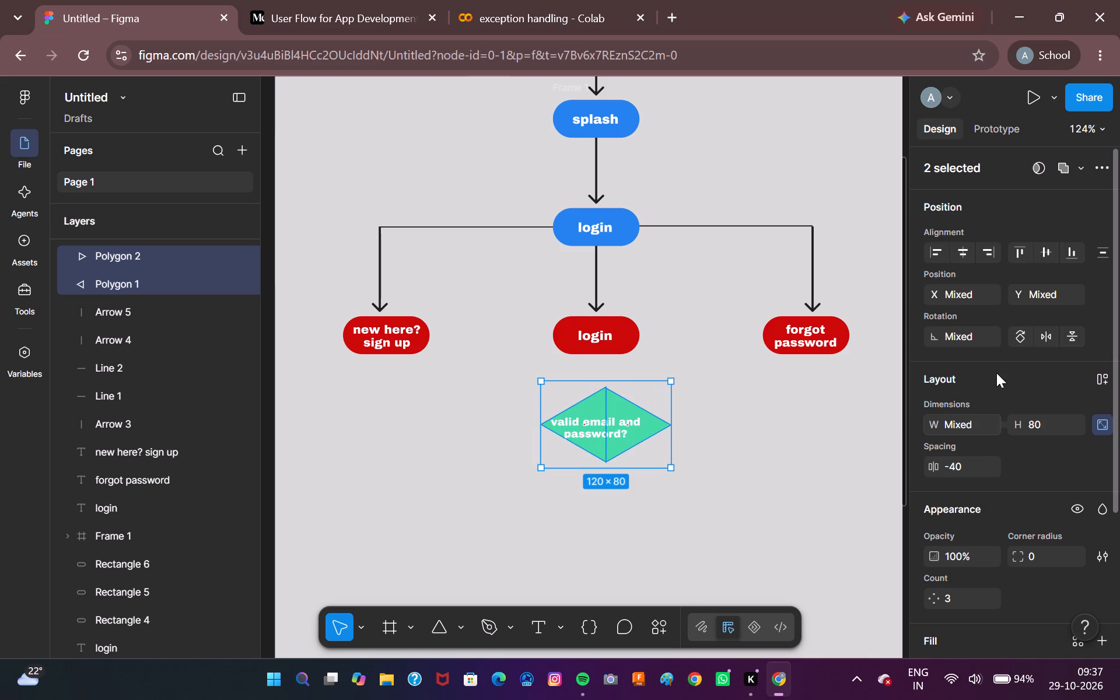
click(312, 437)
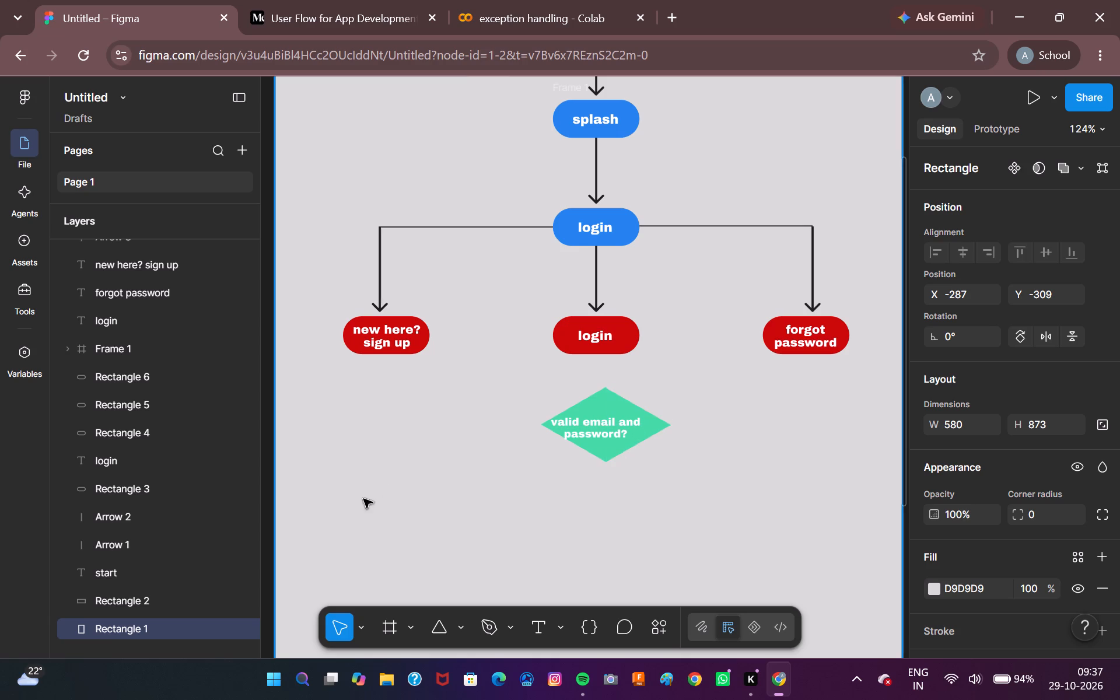
Move both green triangles together so the diamond sits slightly lower and is centred under the red "login" pill.
scroll(139, 332, up, 12)
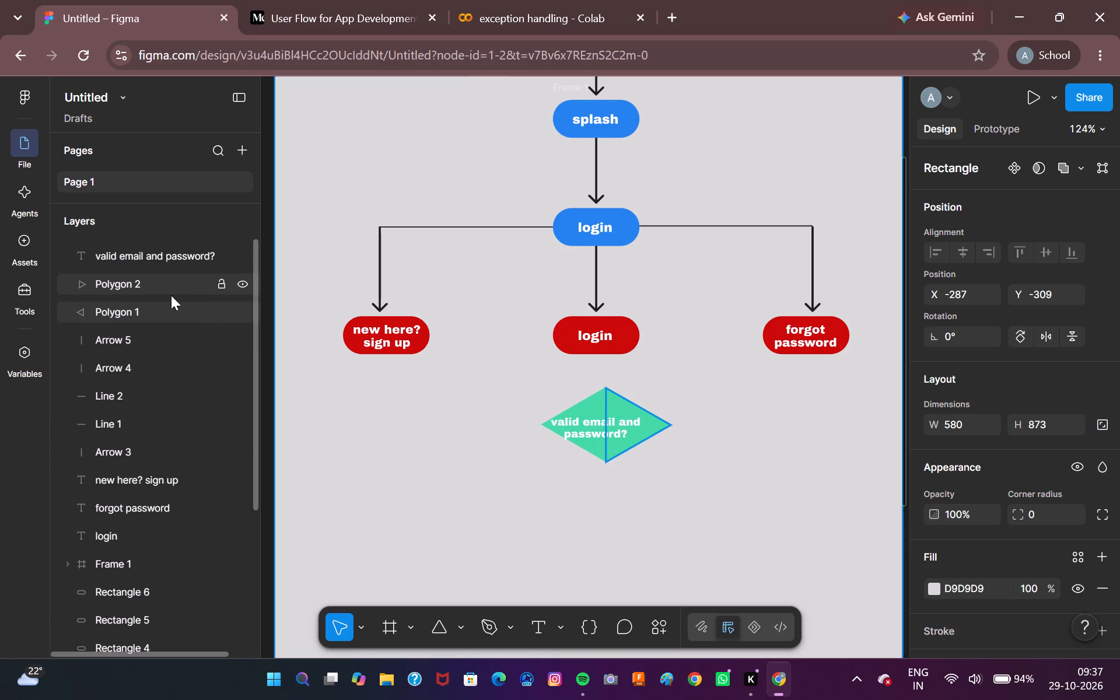
click(171, 295)
ctrl+click(163, 313)
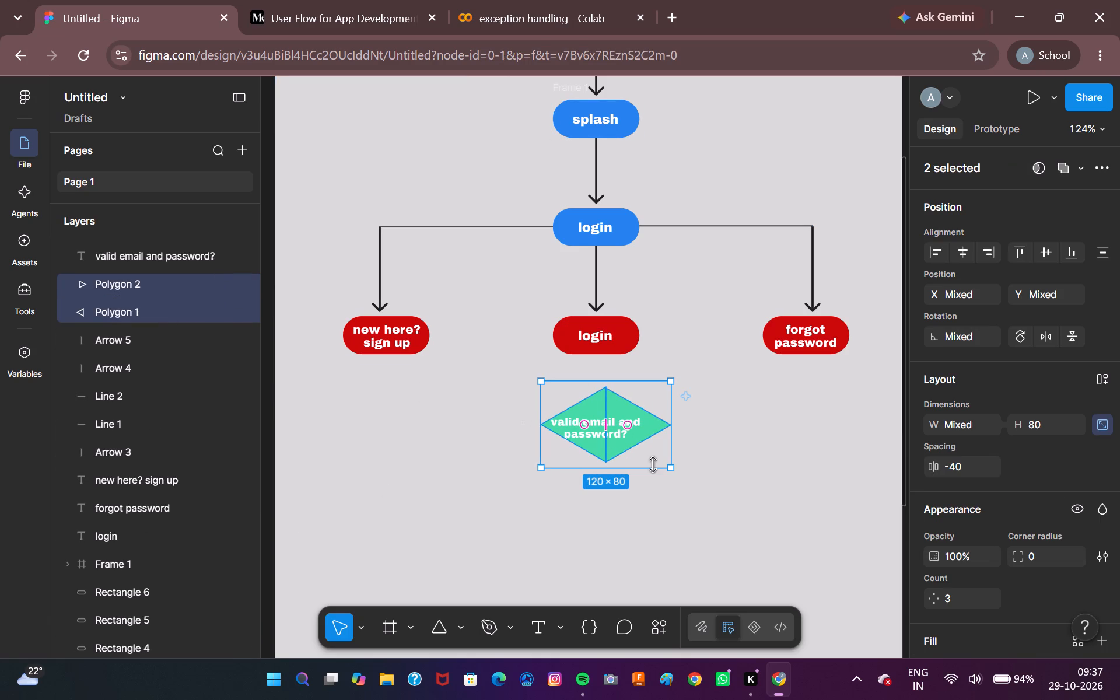
drag(622, 446, 608, 449)
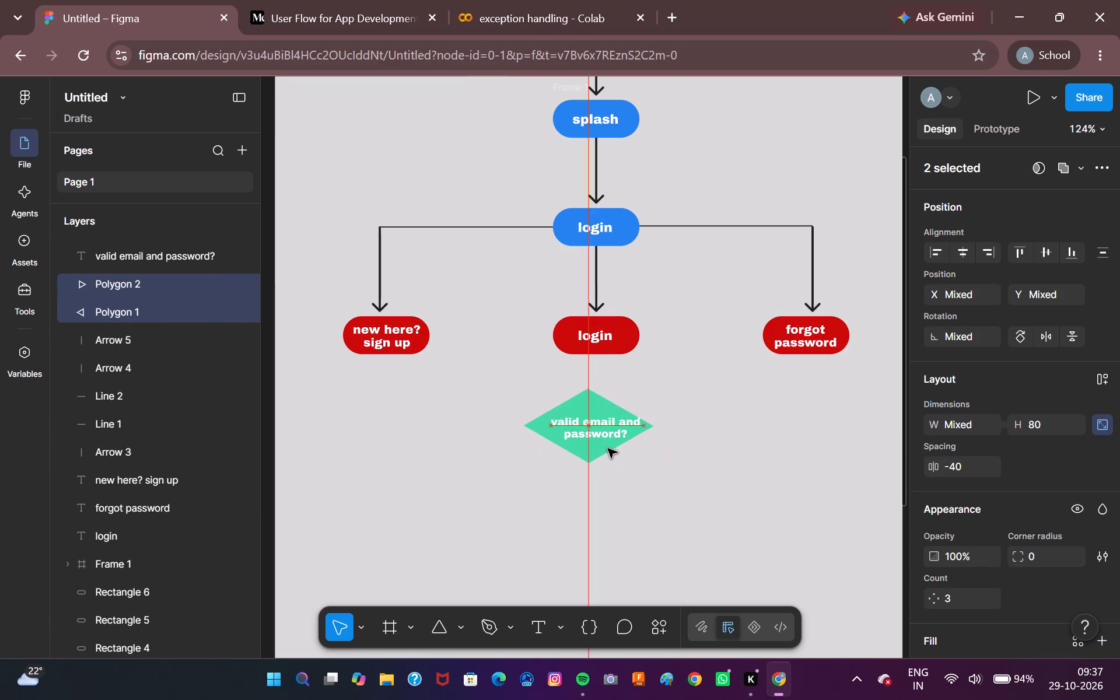
drag(608, 449, 615, 449)
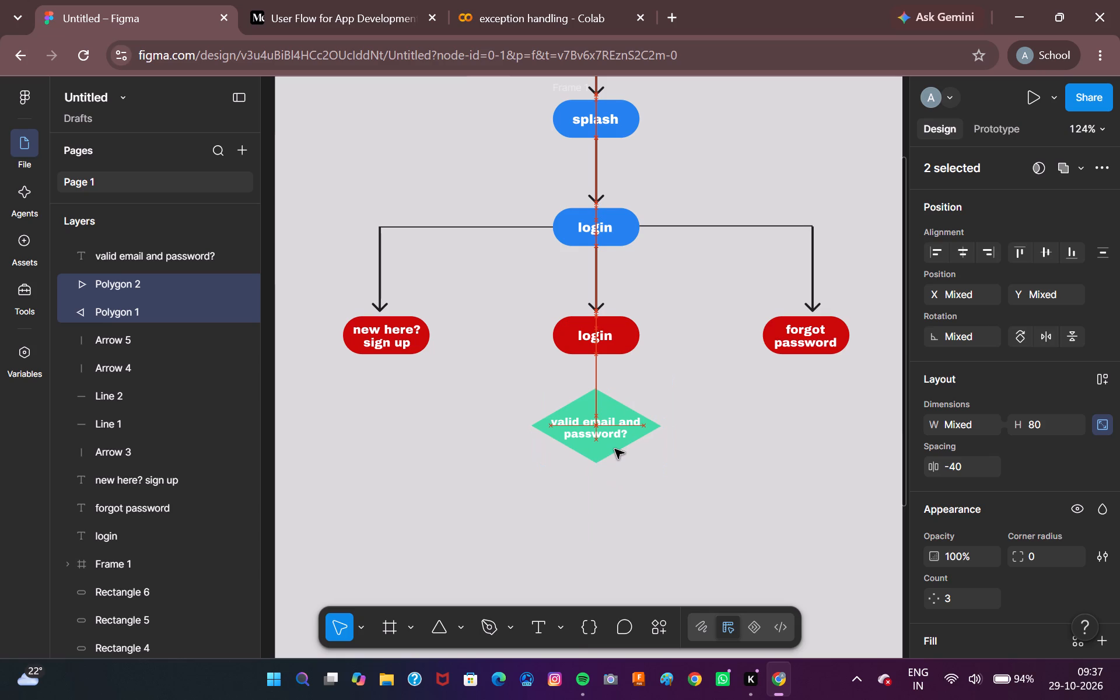
drag(615, 449, 614, 455)
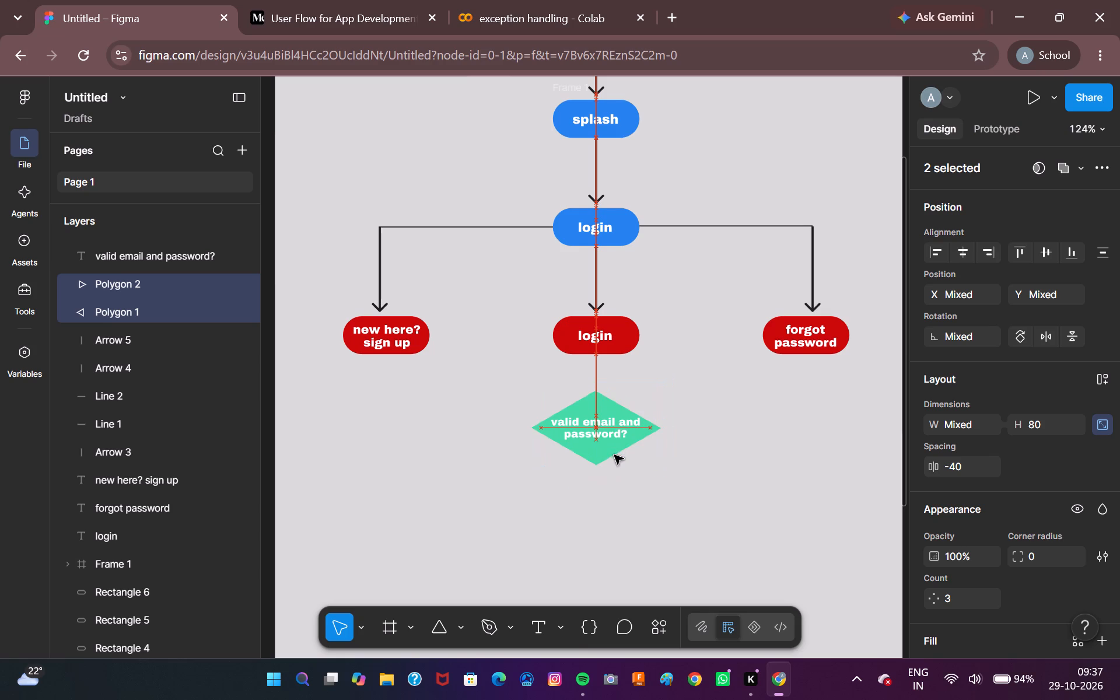
drag(614, 455, 616, 449)
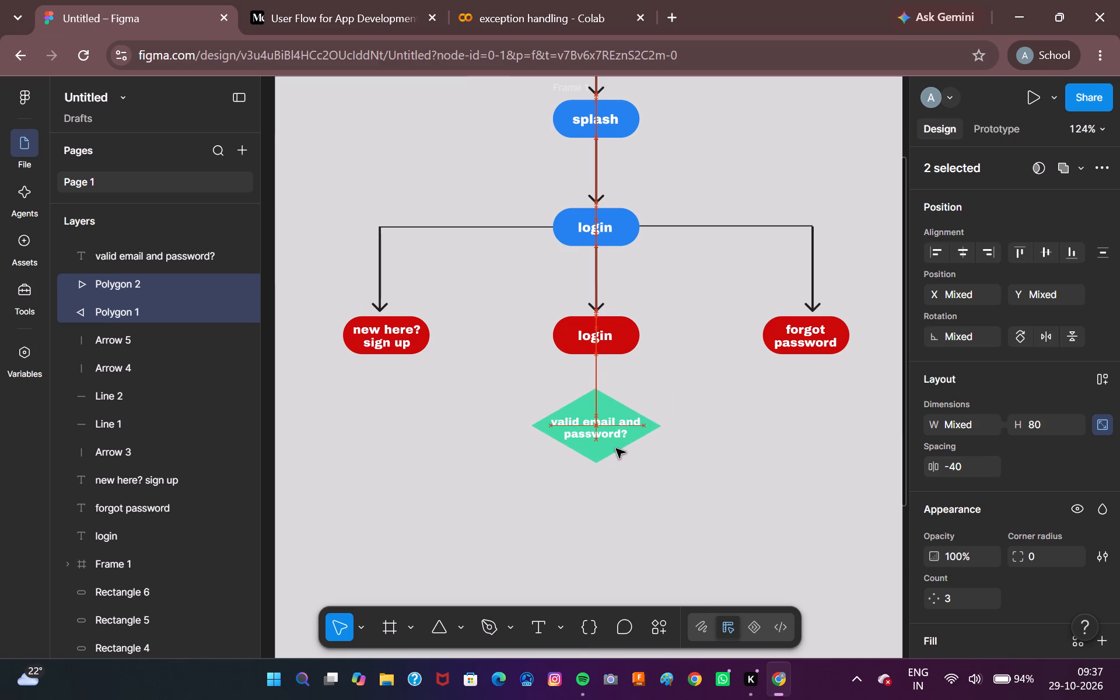
drag(616, 449, 610, 460)
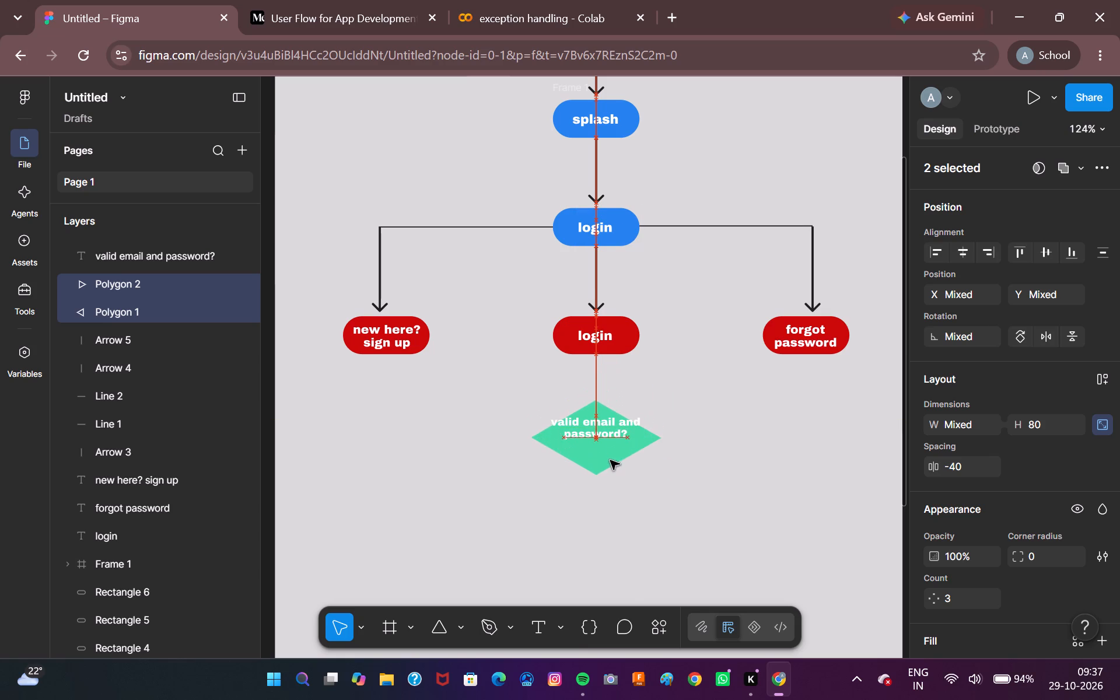
drag(610, 460, 610, 465)
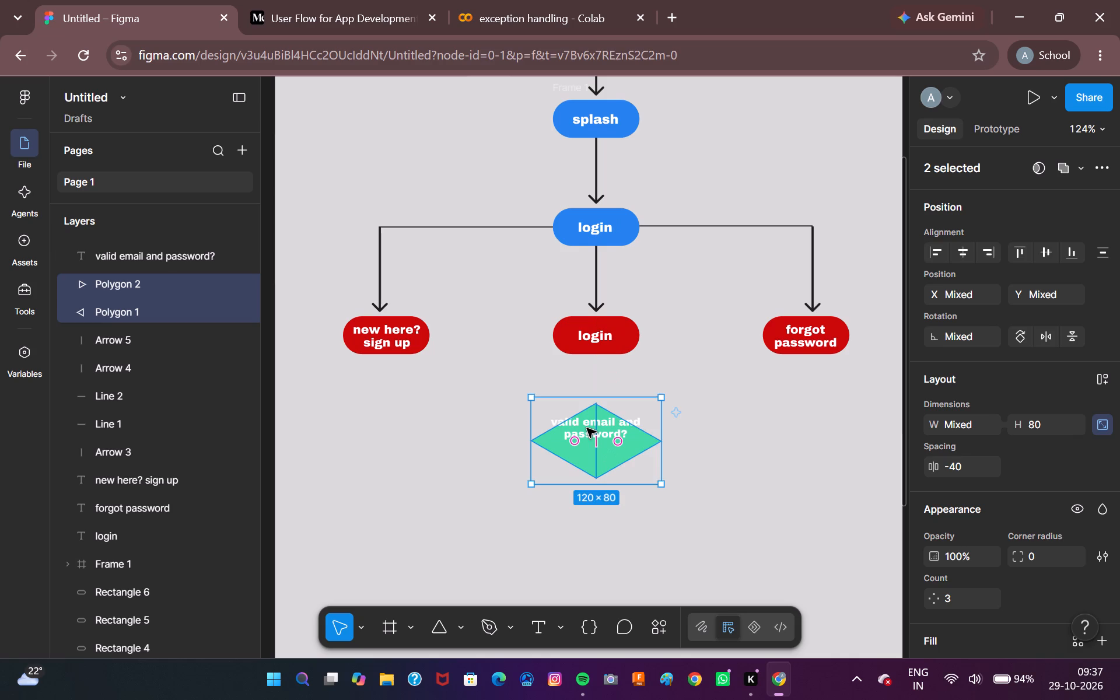
Move the "valid email and password?" text to the middle of the green diamond, at X -41, Y 137.
click(587, 428)
click(587, 428)
drag(587, 428, 583, 443)
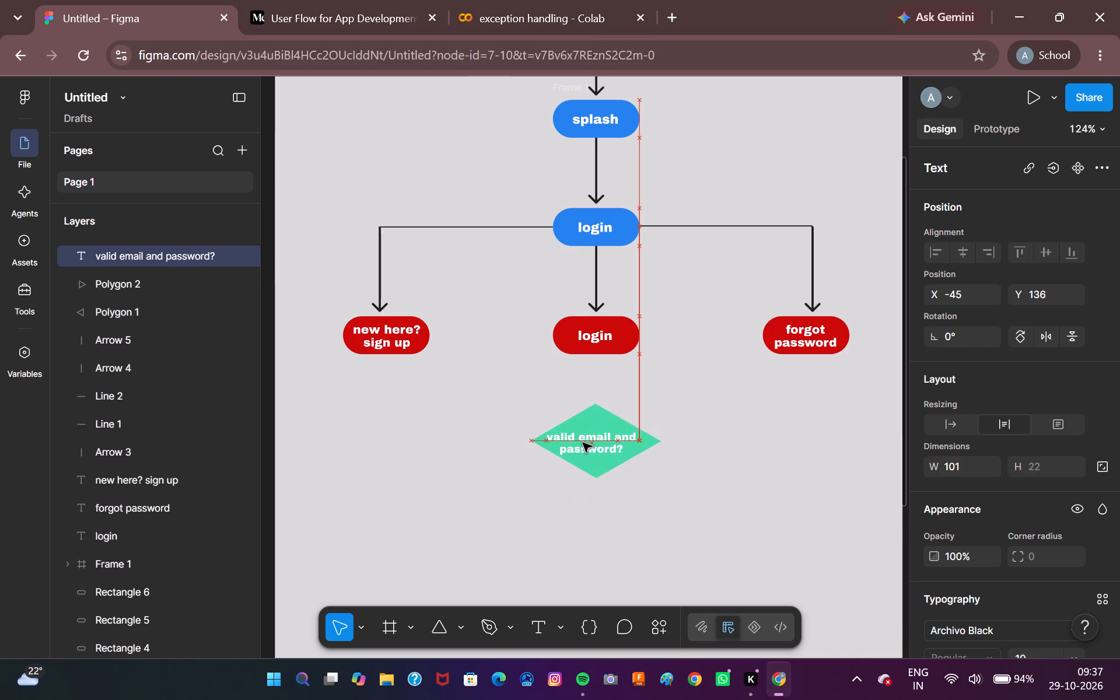
drag(583, 443, 589, 444)
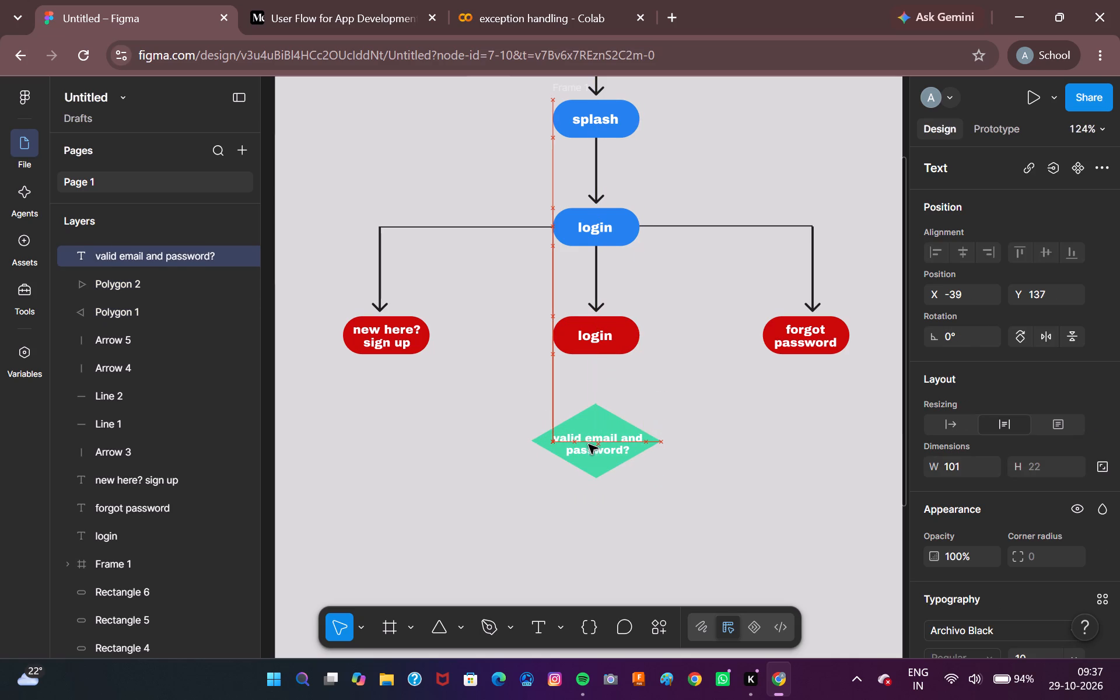
drag(589, 444, 588, 440)
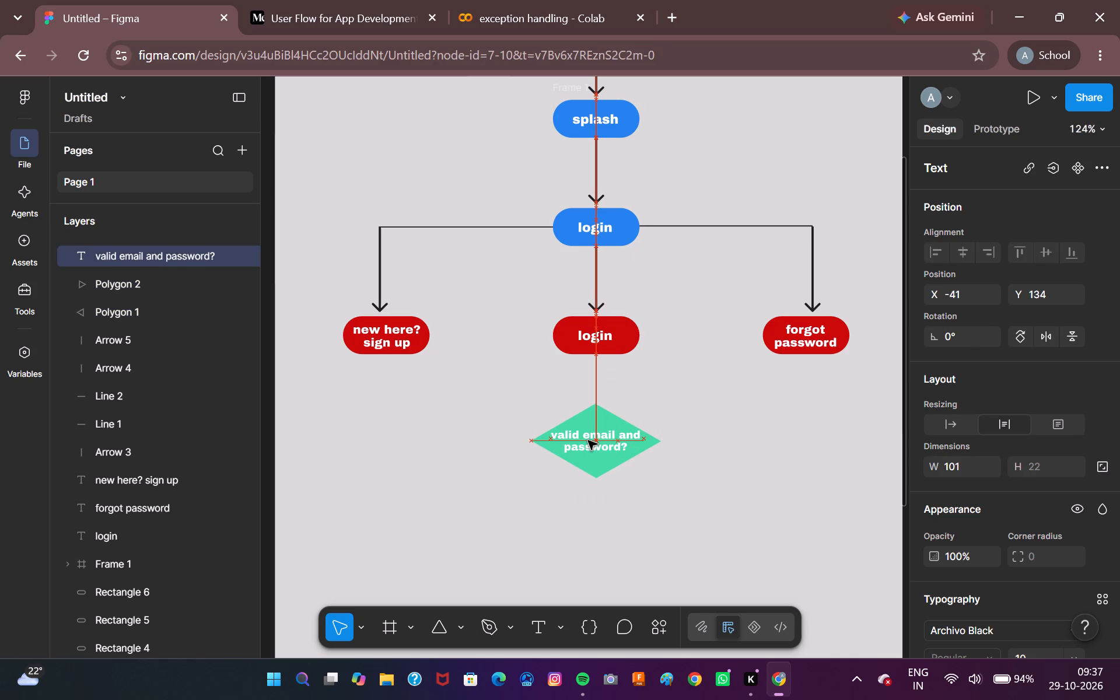
drag(588, 440, 585, 442)
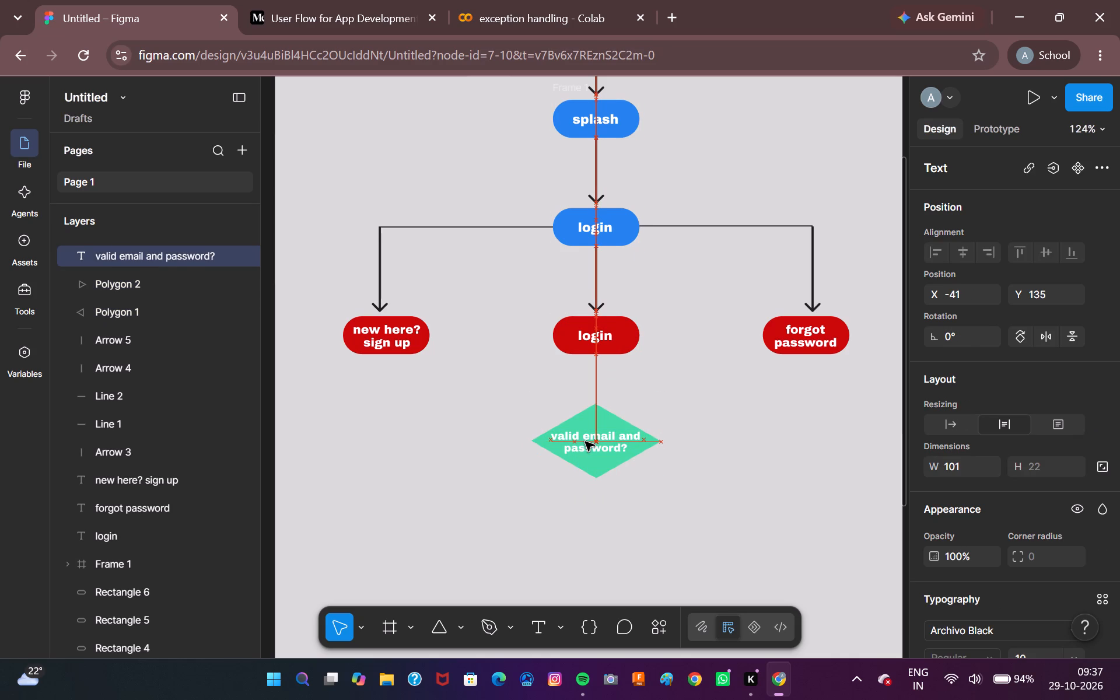
drag(585, 442, 587, 440)
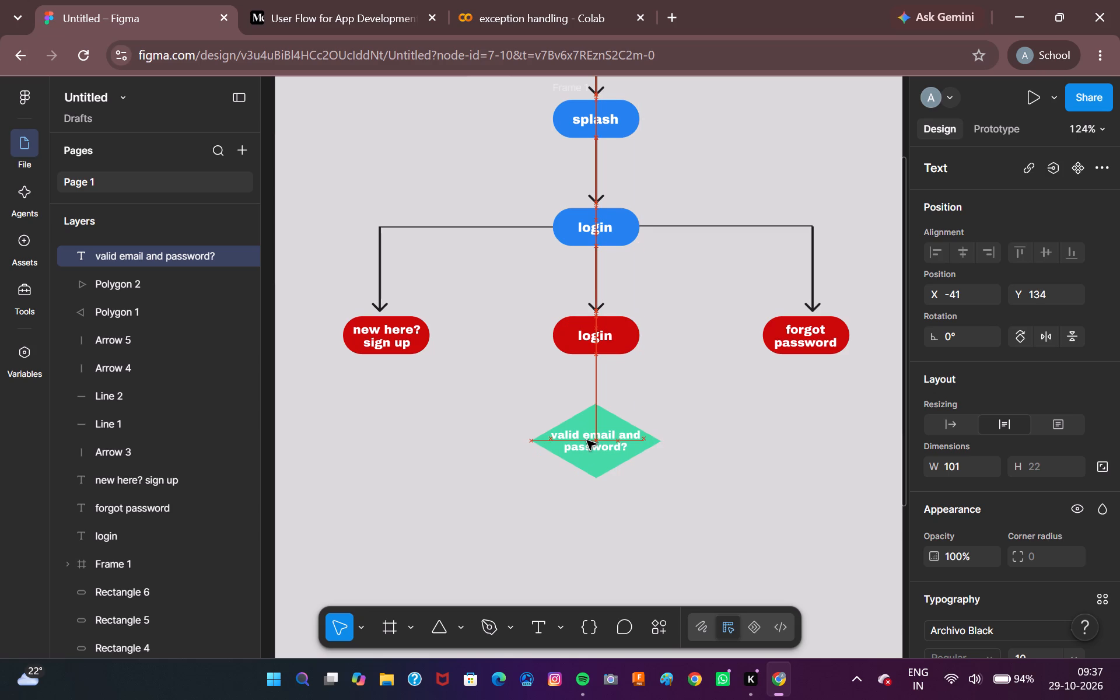
drag(587, 440, 587, 442)
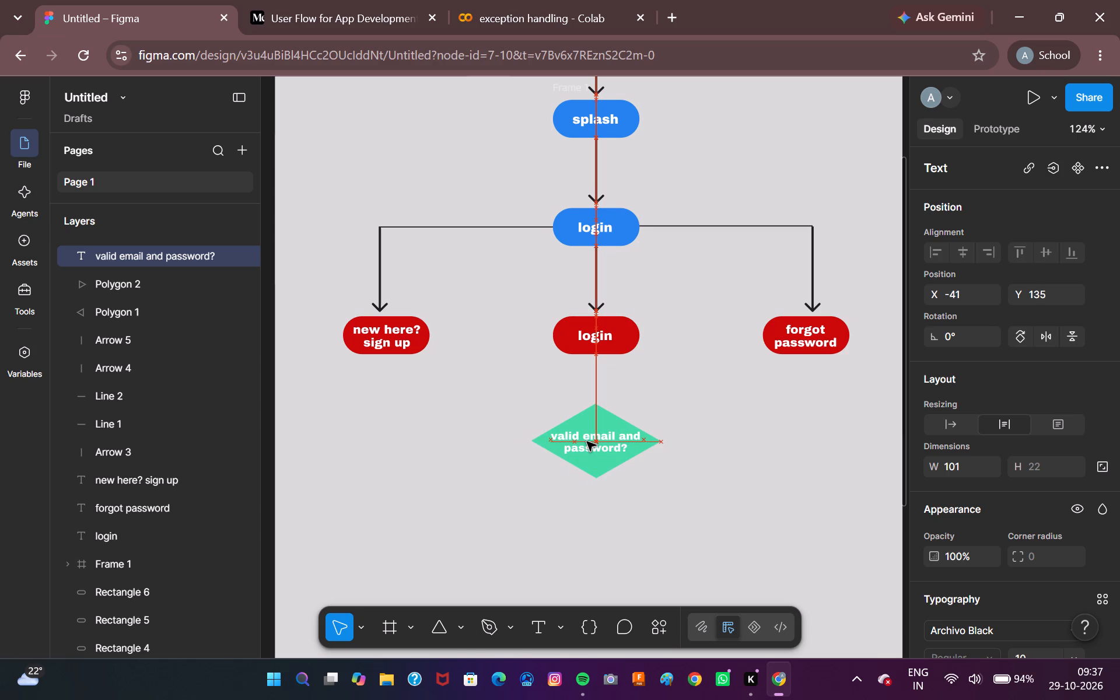
drag(587, 442, 585, 450)
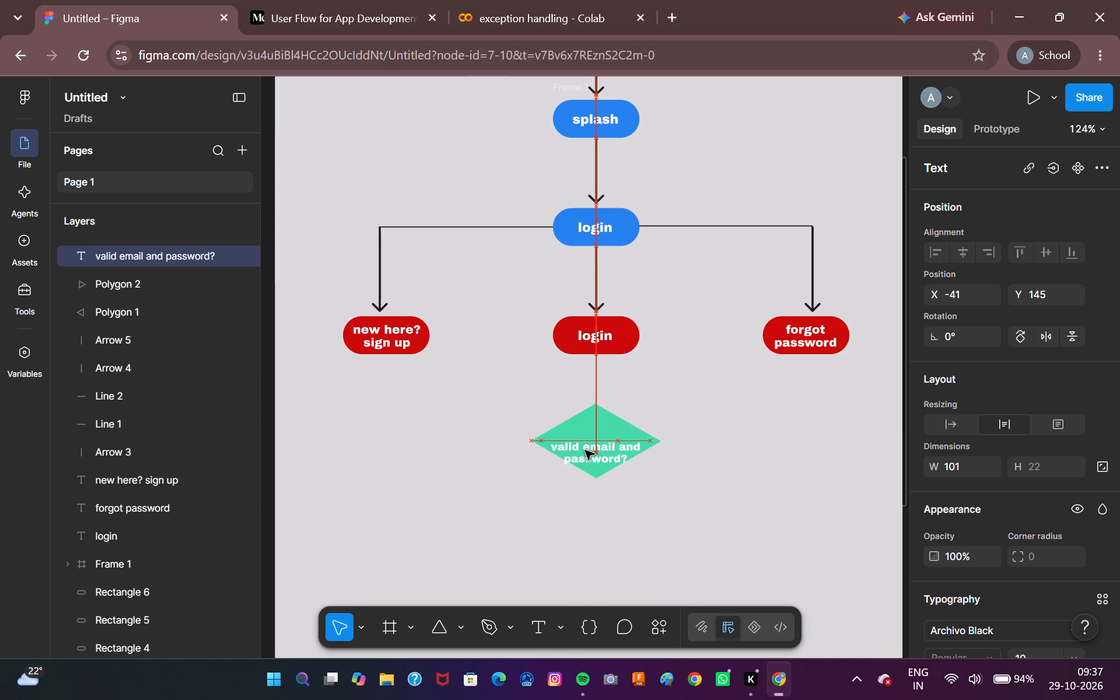
drag(585, 450, 590, 450)
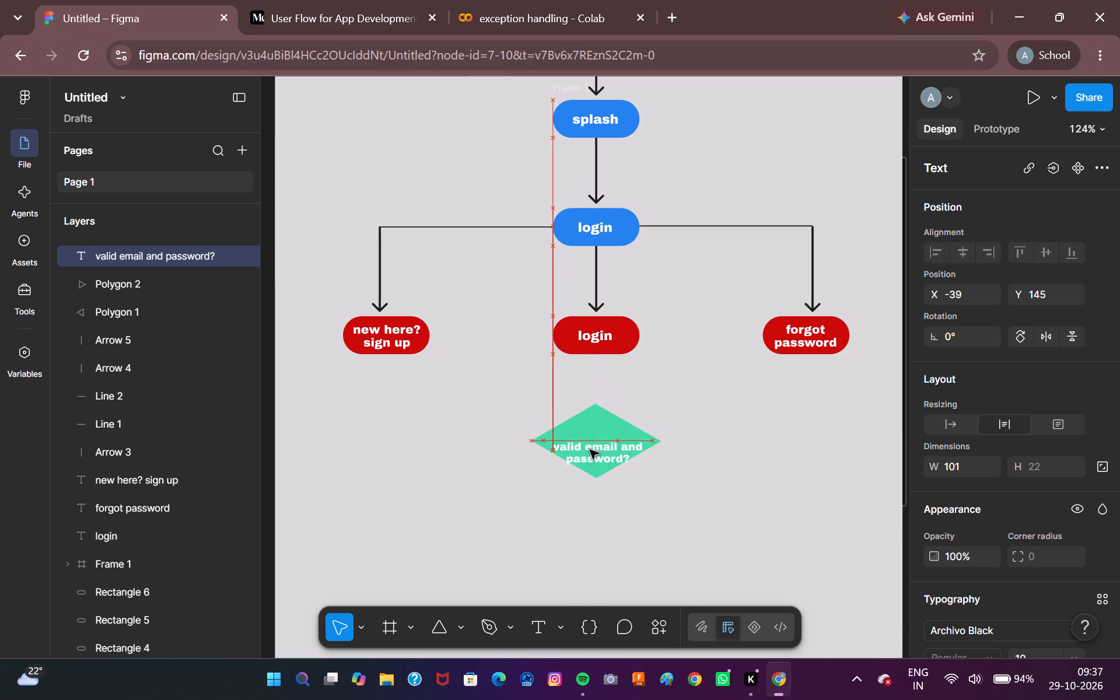
drag(590, 450, 587, 443)
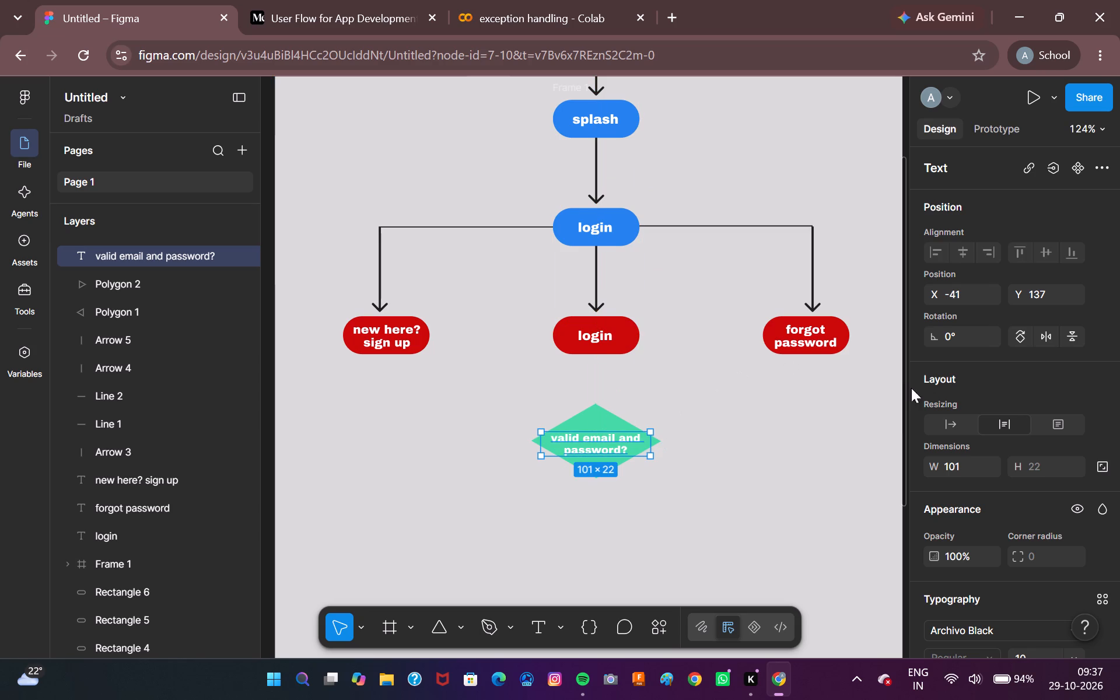
click(737, 434)
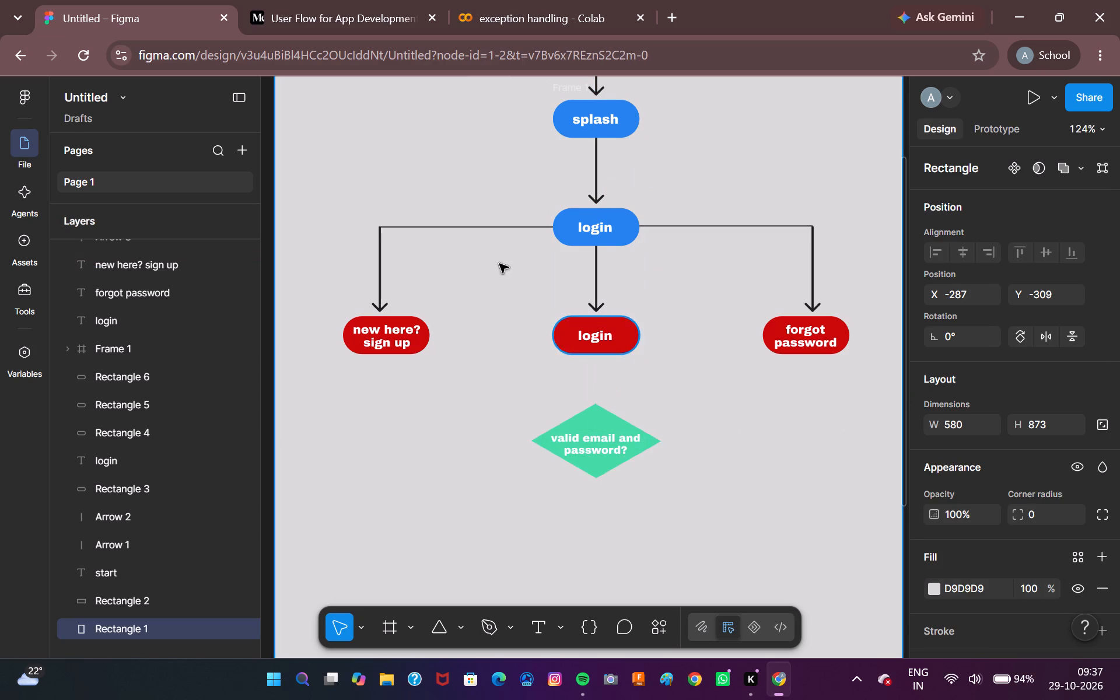
Switch to the Medium article to examine the reference flow around the "Valid email and password?" decision.
click(307, 14)
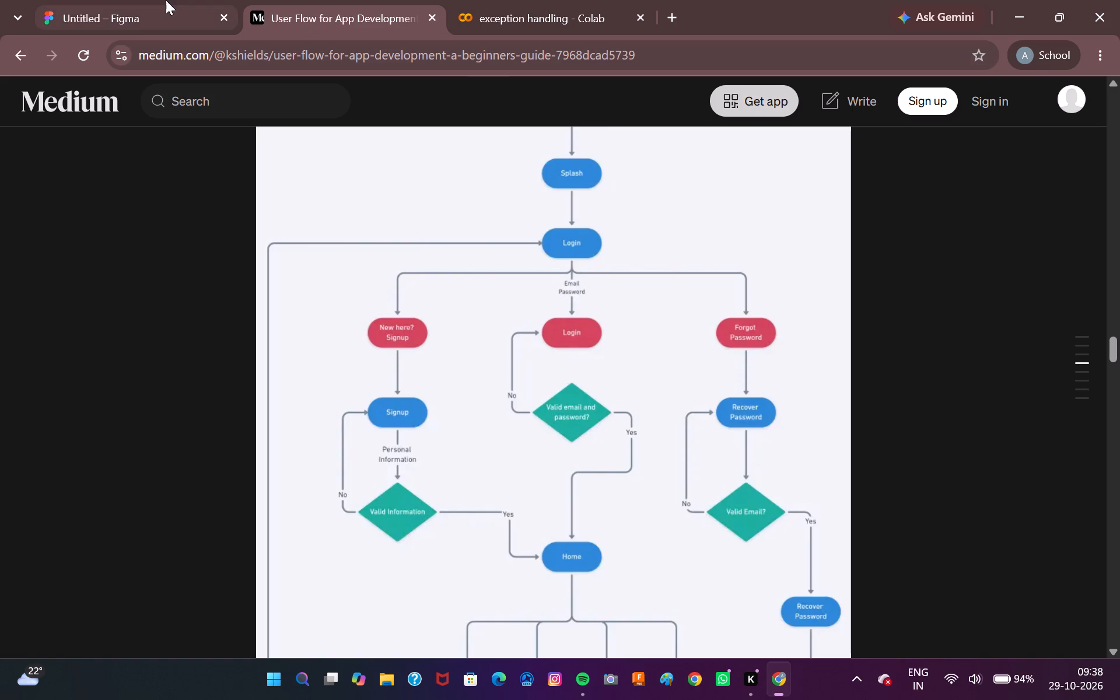
Return to the Figma file and draw a rectangle about 89 by 44 below the "new here? sign up" node.
click(135, 0)
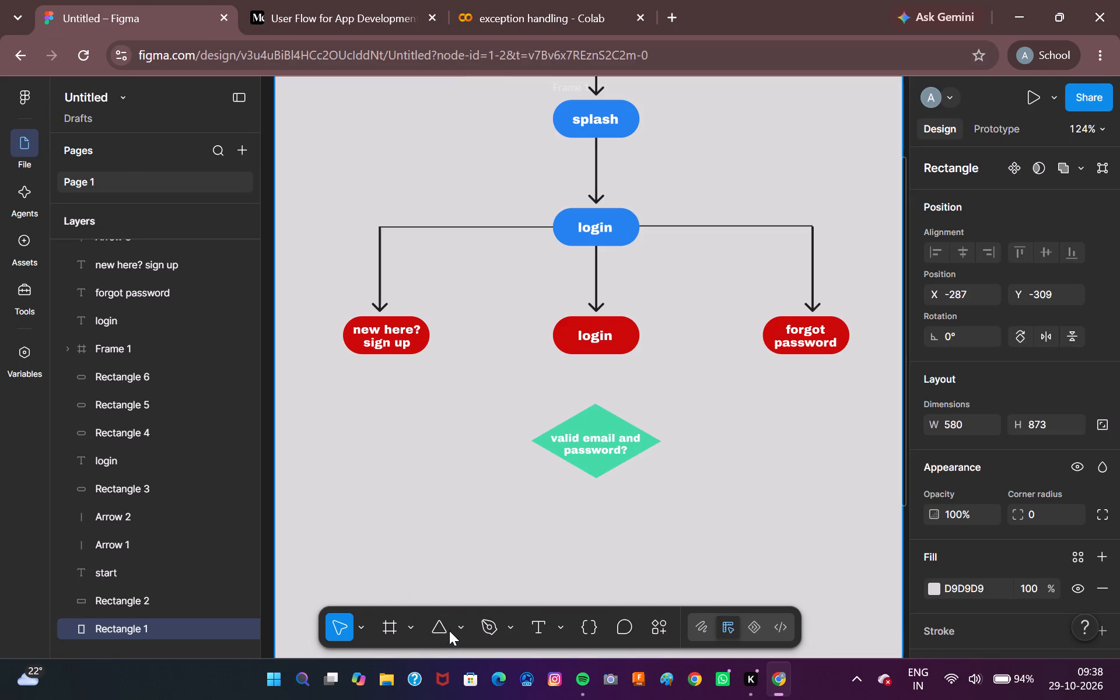
click(454, 631)
click(502, 468)
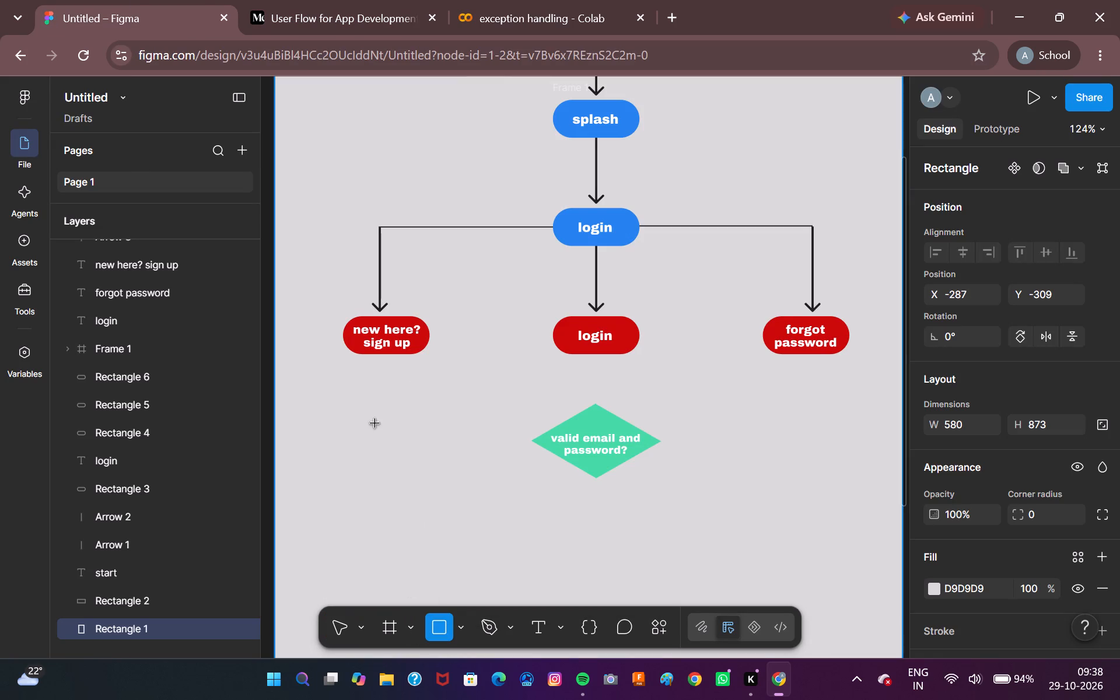
drag(360, 423, 453, 470)
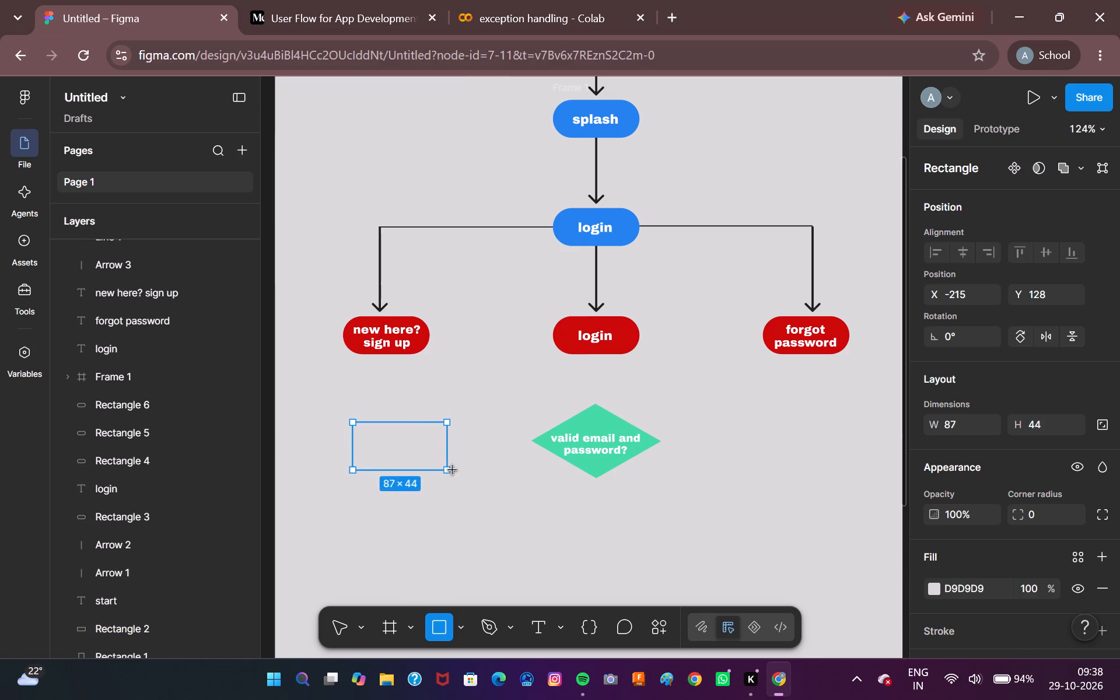
drag(453, 470, 449, 470)
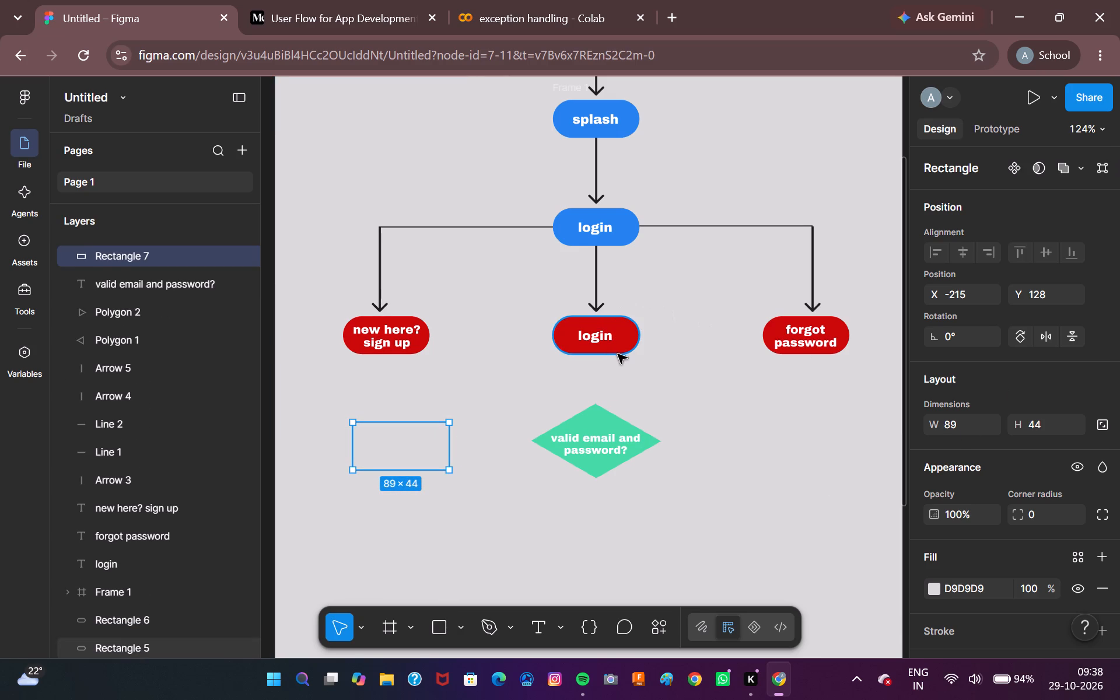
Set the new rectangle below "new here? sign up" to a width of 80 and a height of 35.
click(618, 354)
click(384, 438)
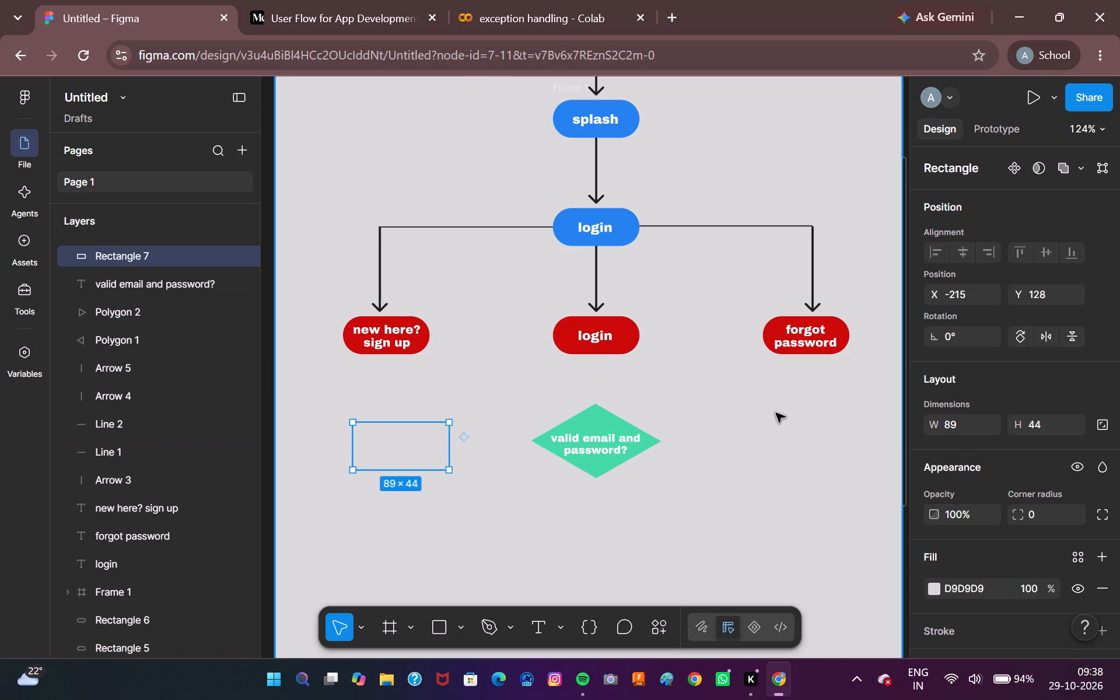
click(978, 423)
key(0)
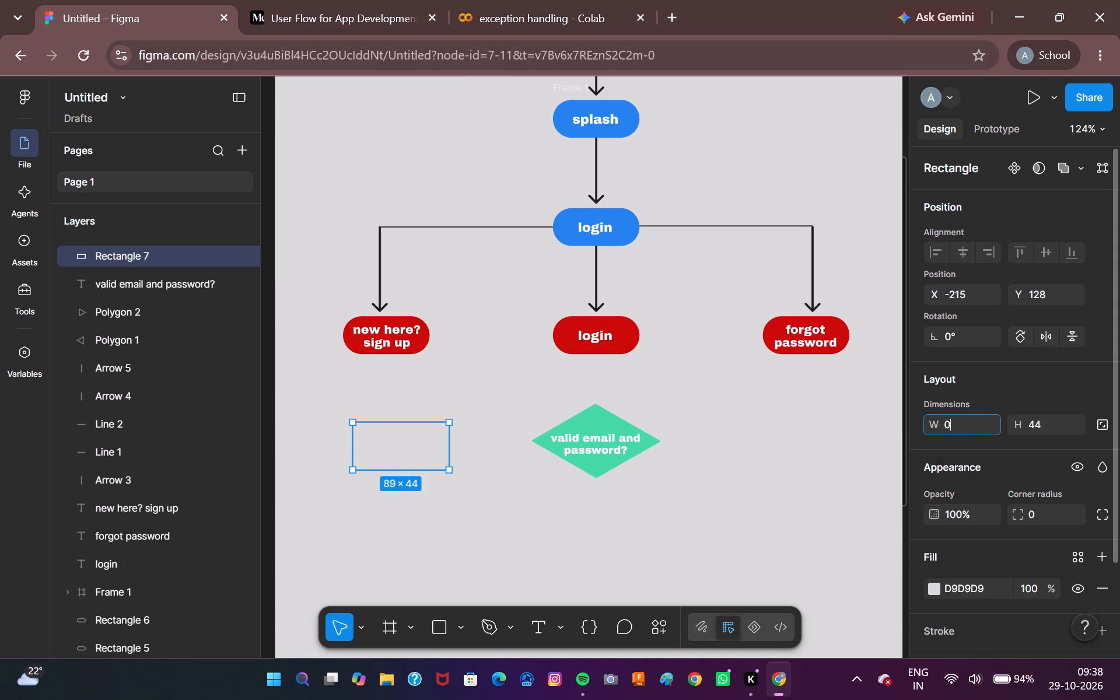
key(BackSpace)
text(80)
click(1043, 422)
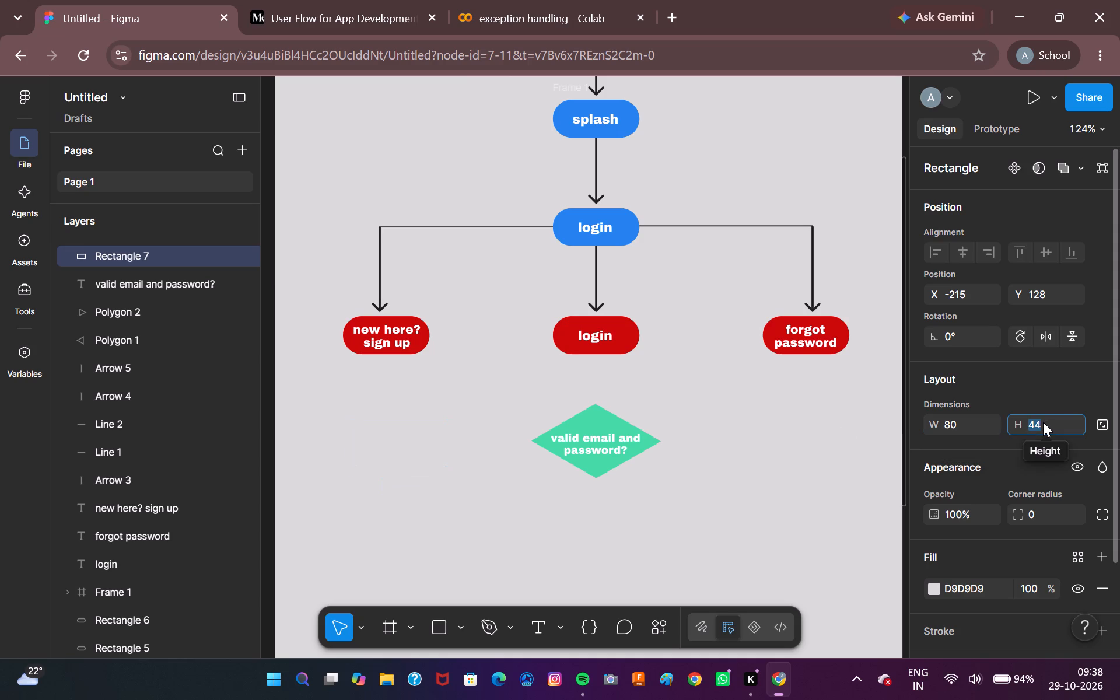
text(35)
key(Return)
Give the new rectangle the page's blue fill 2382EF and a corner radius of 30.
click(933, 587)
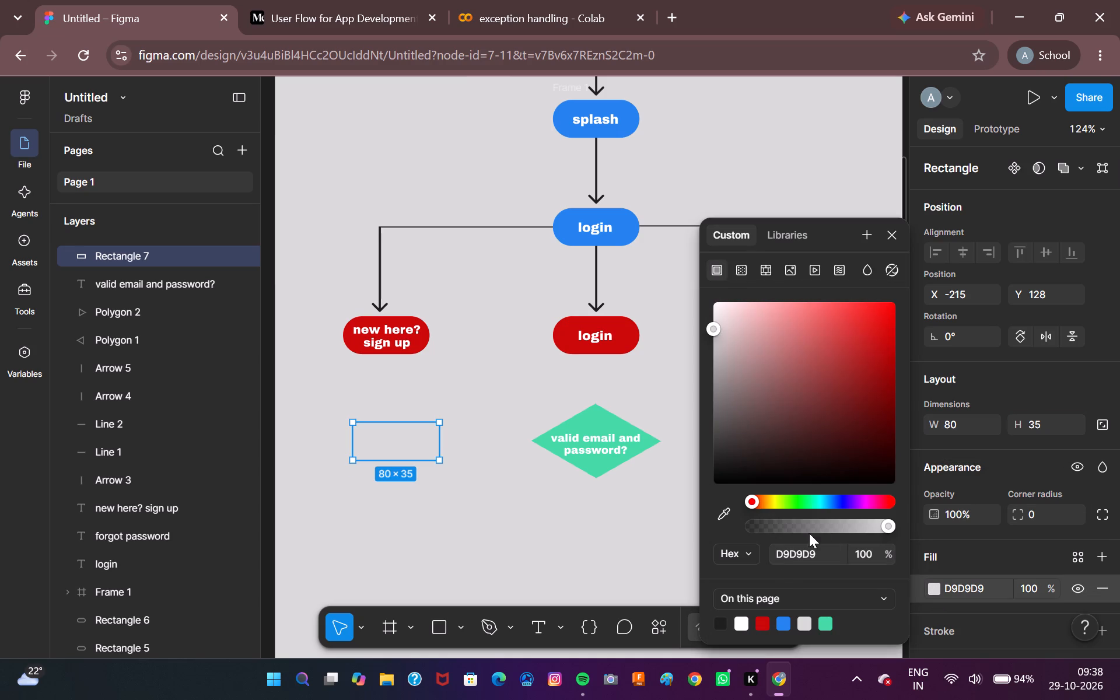
click(786, 623)
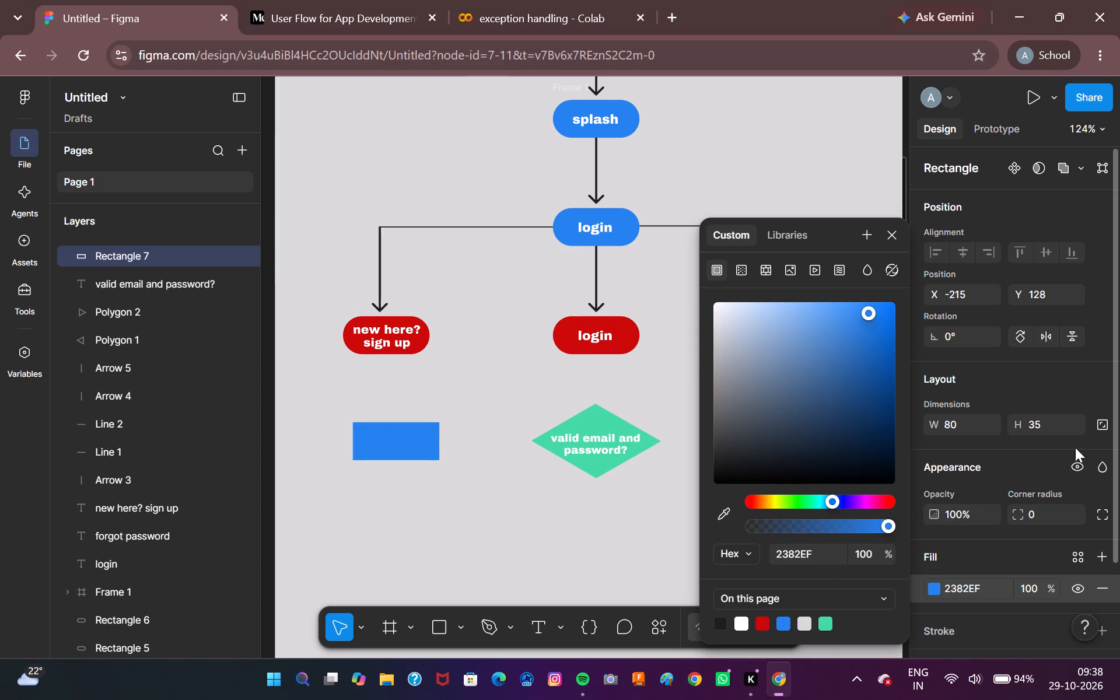
click(1038, 521)
text(30)
key(Return)
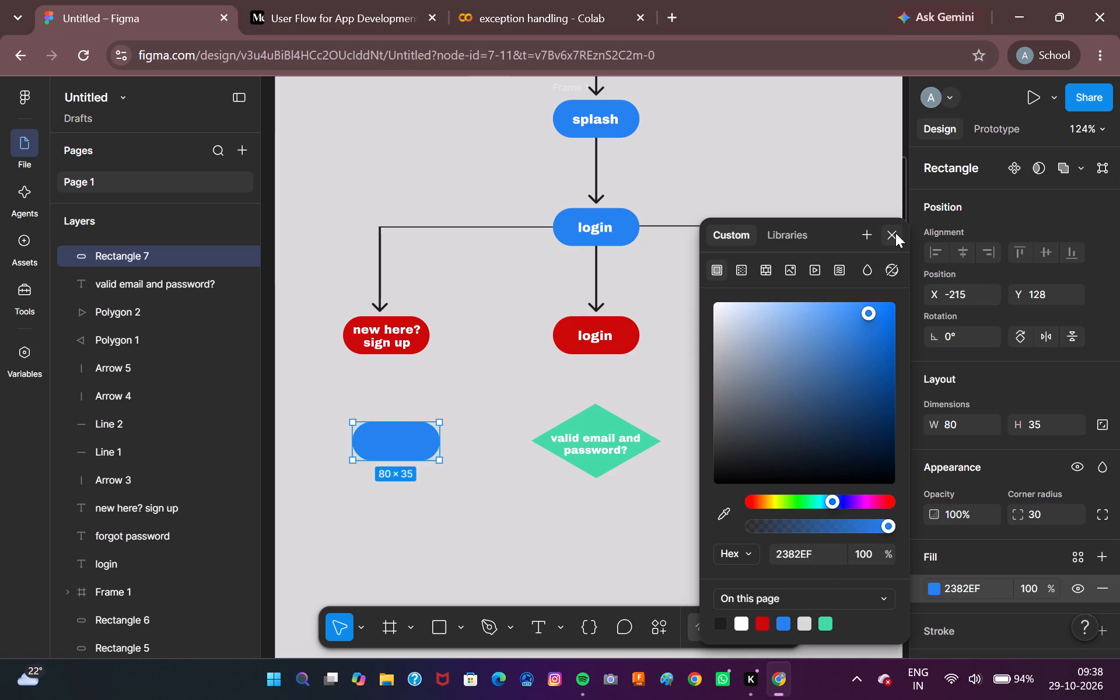
click(895, 233)
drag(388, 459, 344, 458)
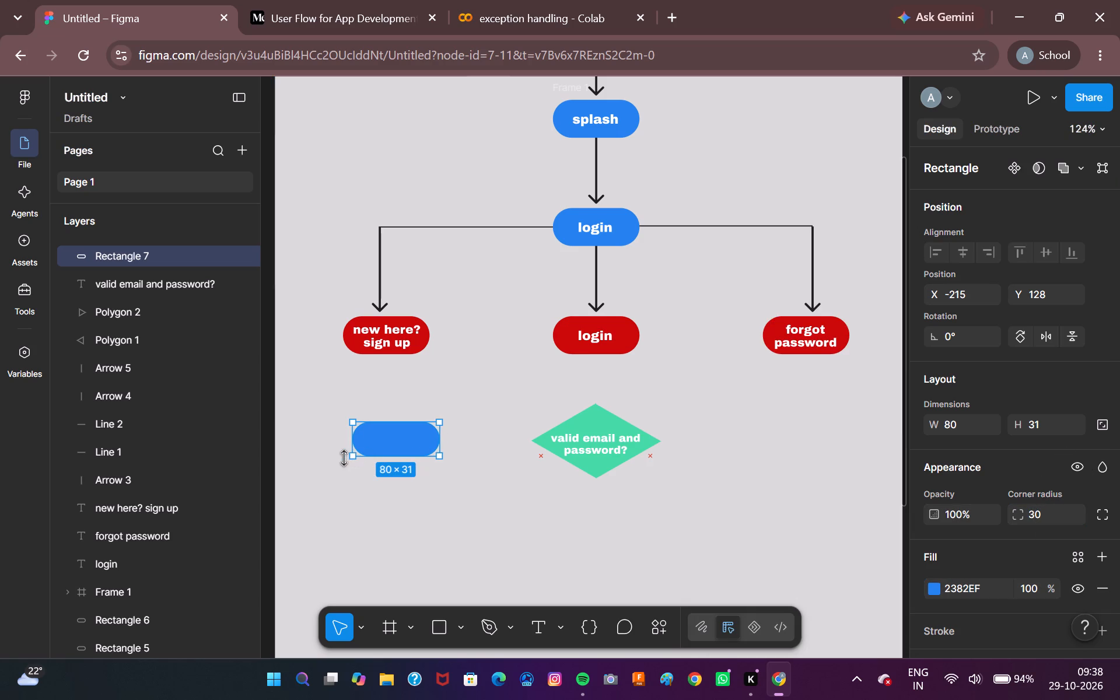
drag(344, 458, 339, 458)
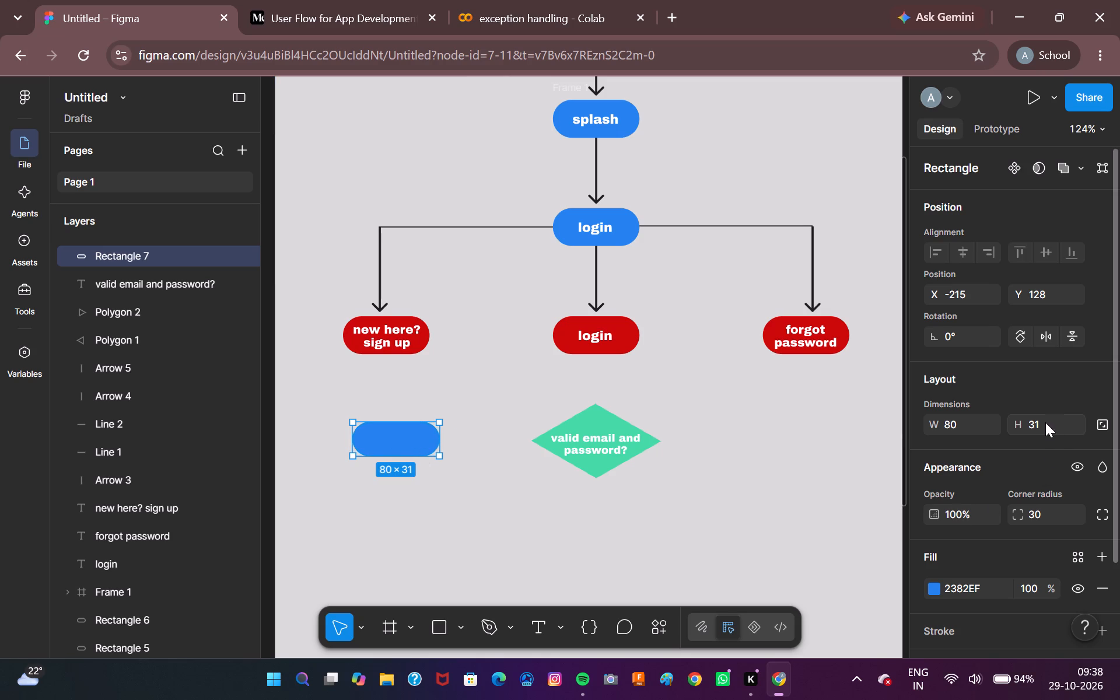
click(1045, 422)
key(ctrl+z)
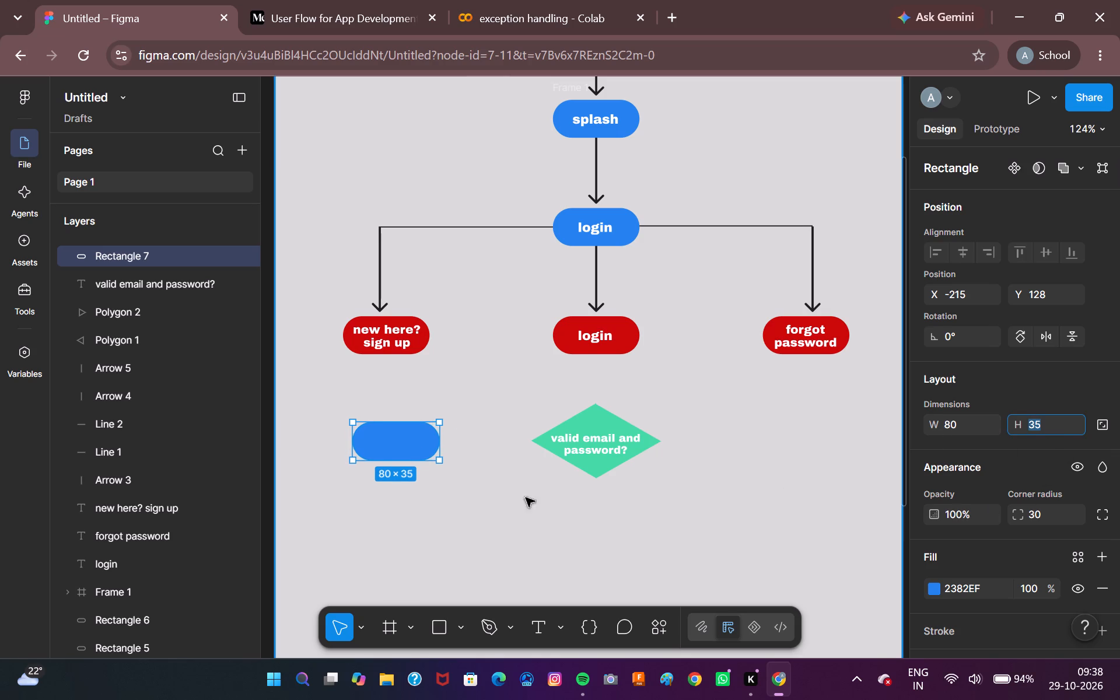
Move the blue node to X -224, Y 130, centred beneath the "new here? sign up" node.
drag(400, 433, 388, 437)
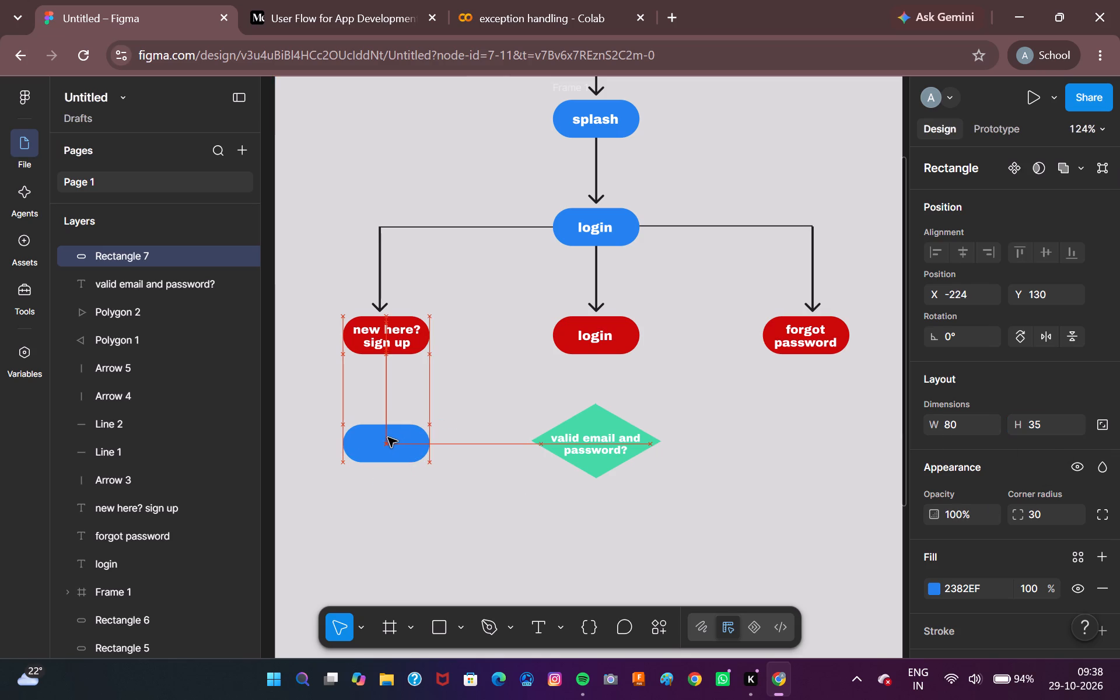
drag(388, 437, 388, 437)
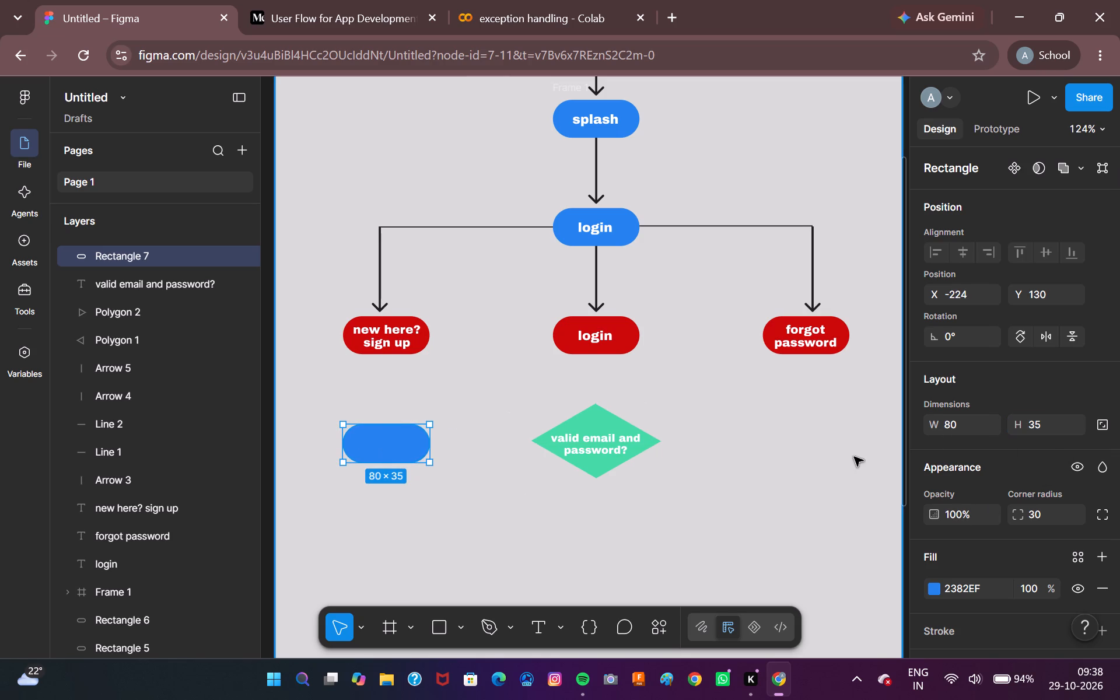
Draw a rectangle below the "forgot password" node and set its size to 80 by 35.
click(433, 632)
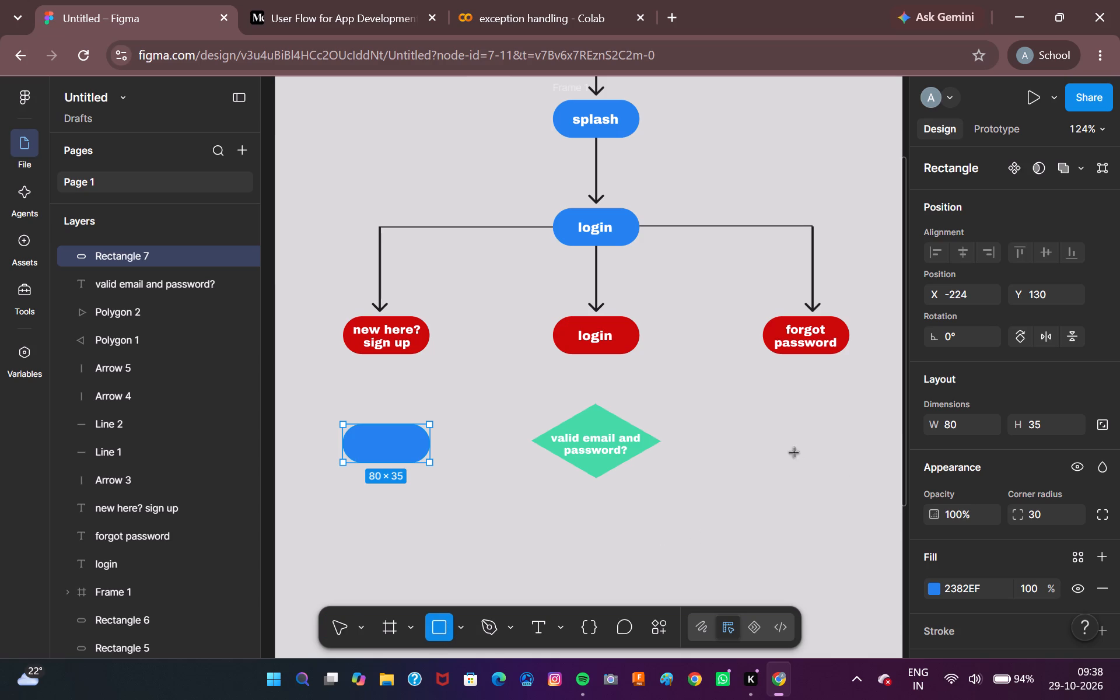
drag(771, 433, 870, 475)
click(964, 423)
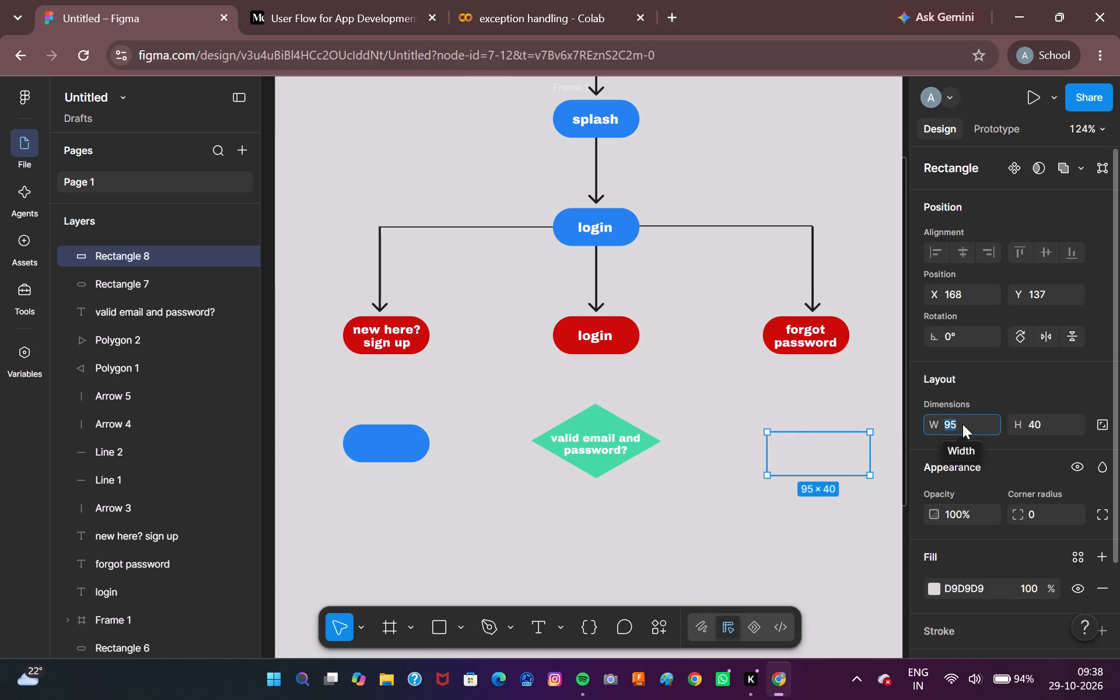
key(0)
text(80)
click(1052, 430)
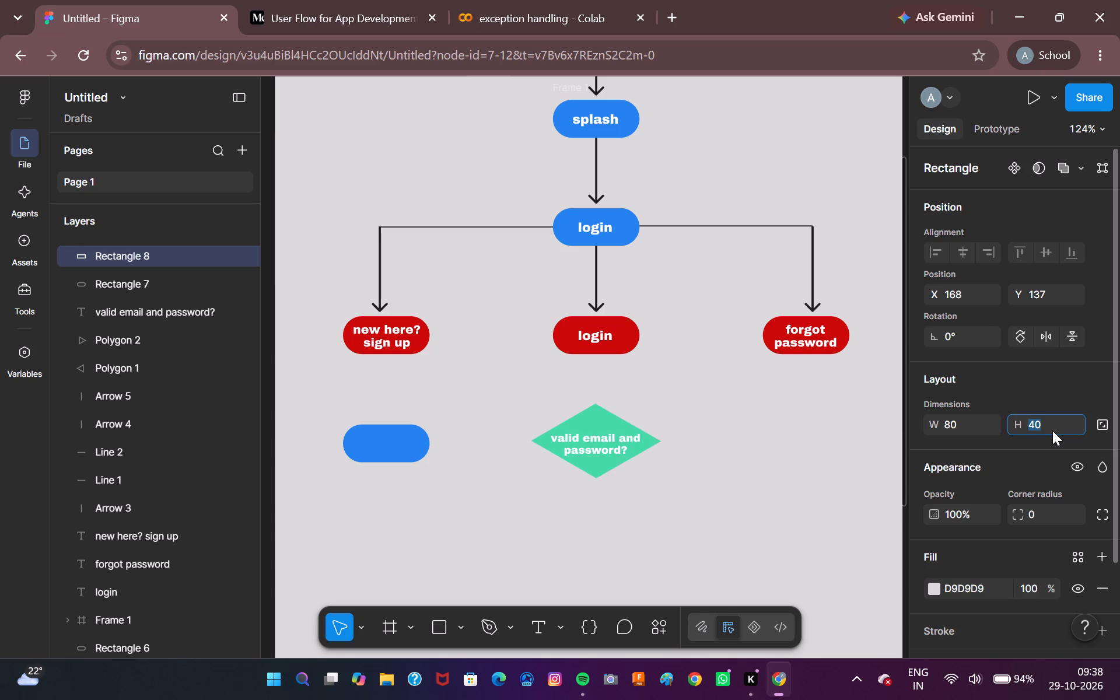
text(35)
key(Return)
Give the rectangle below "forgot password" the page's blue fill 2382EF and a corner radius of 30.
click(935, 592)
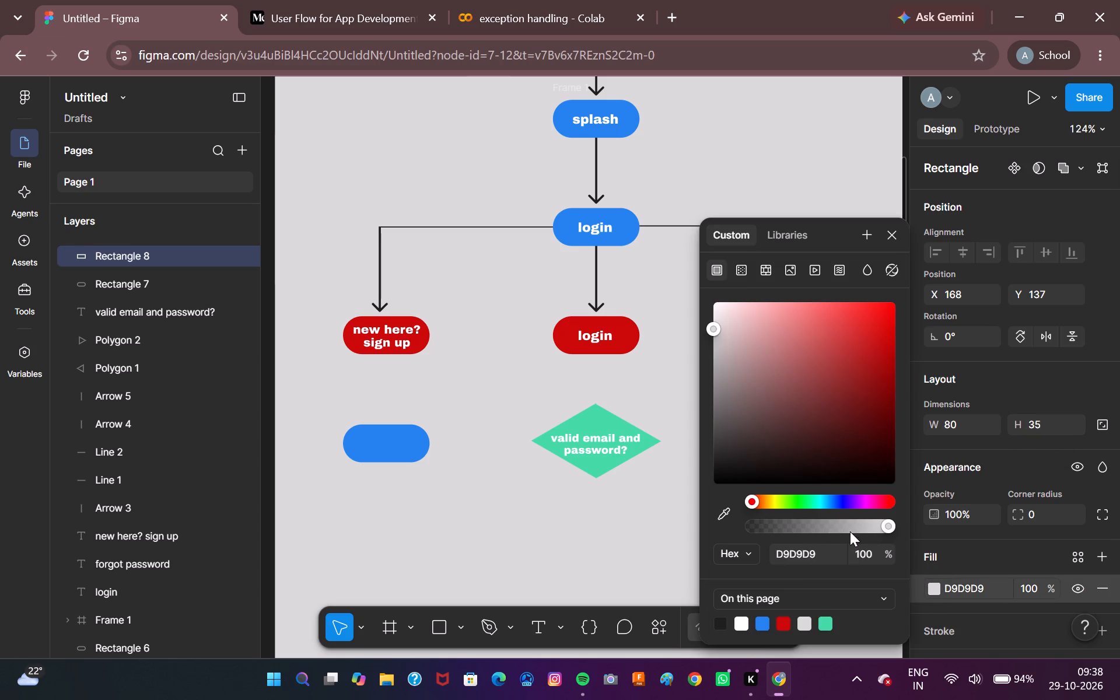
click(765, 626)
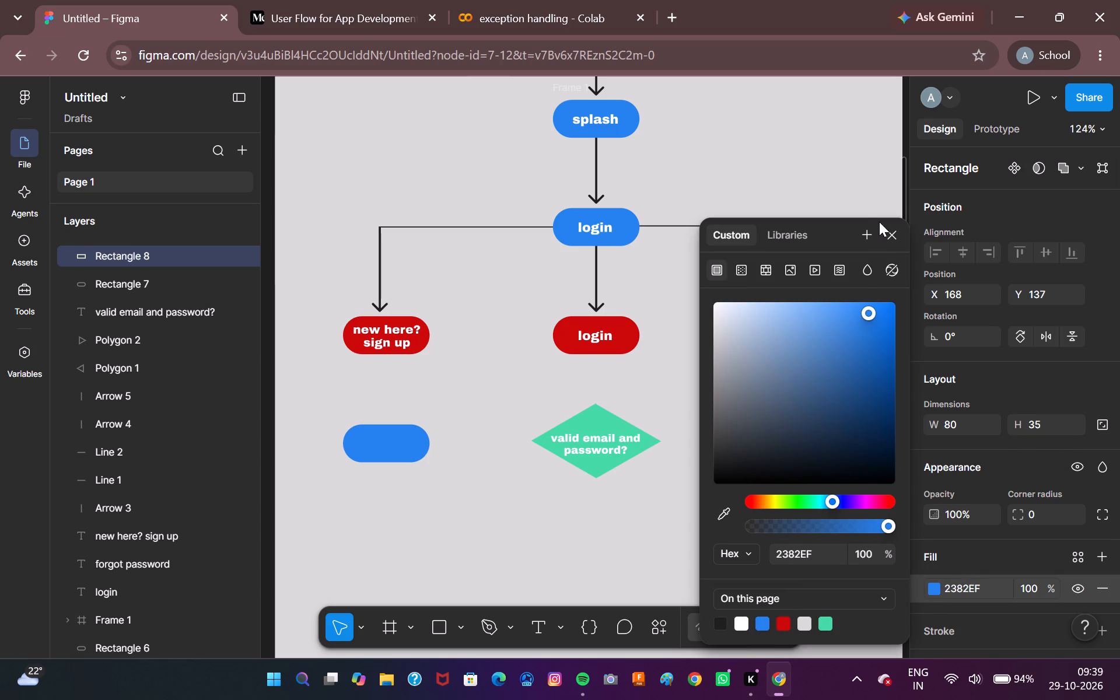
click(895, 235)
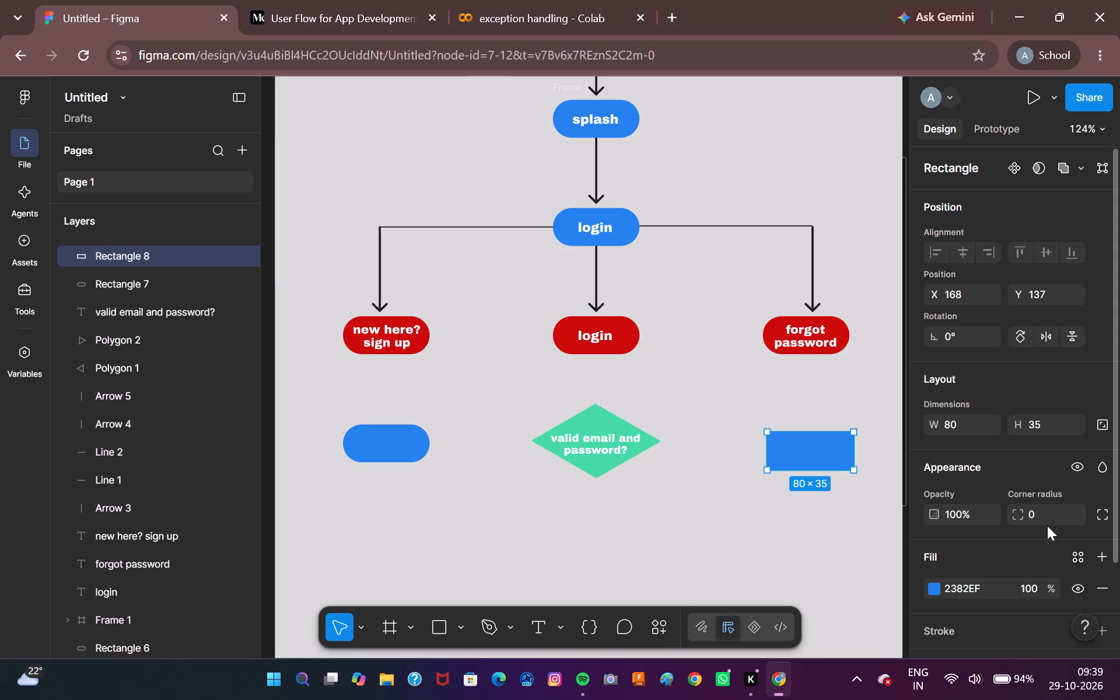
click(1047, 526)
click(1048, 517)
text(30)
key(Return)
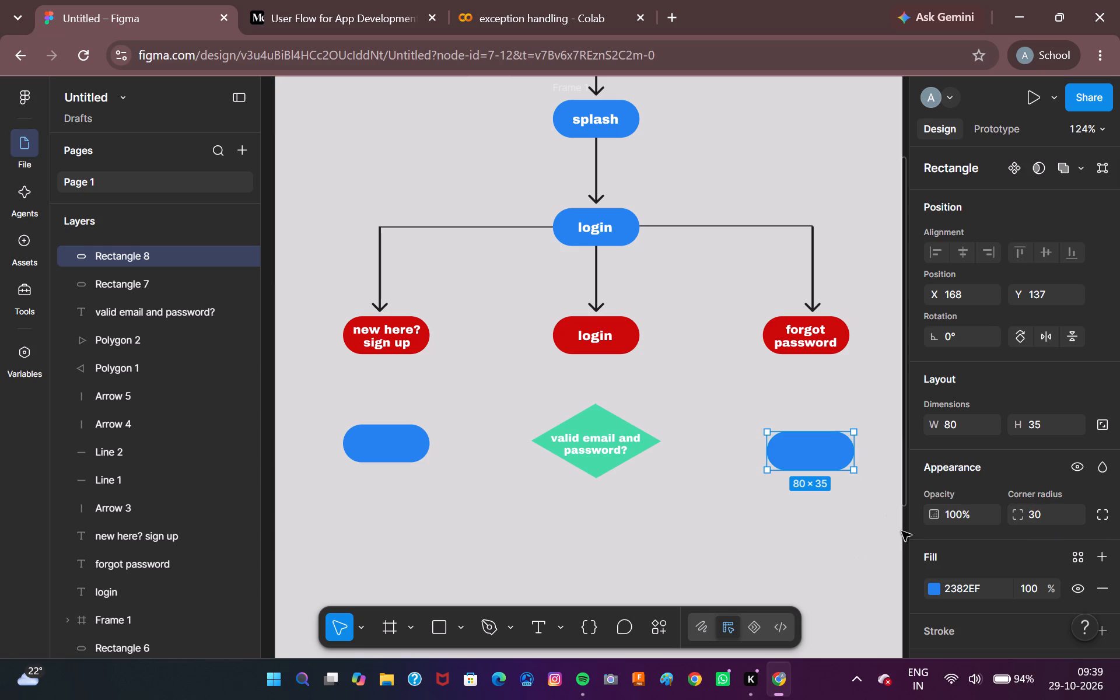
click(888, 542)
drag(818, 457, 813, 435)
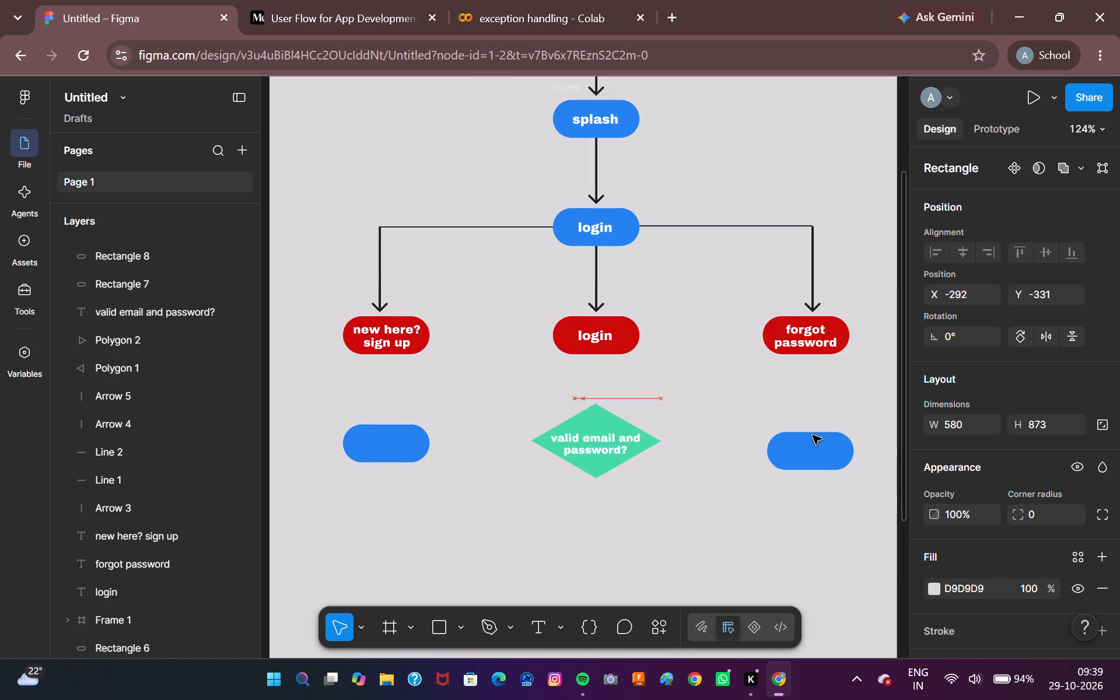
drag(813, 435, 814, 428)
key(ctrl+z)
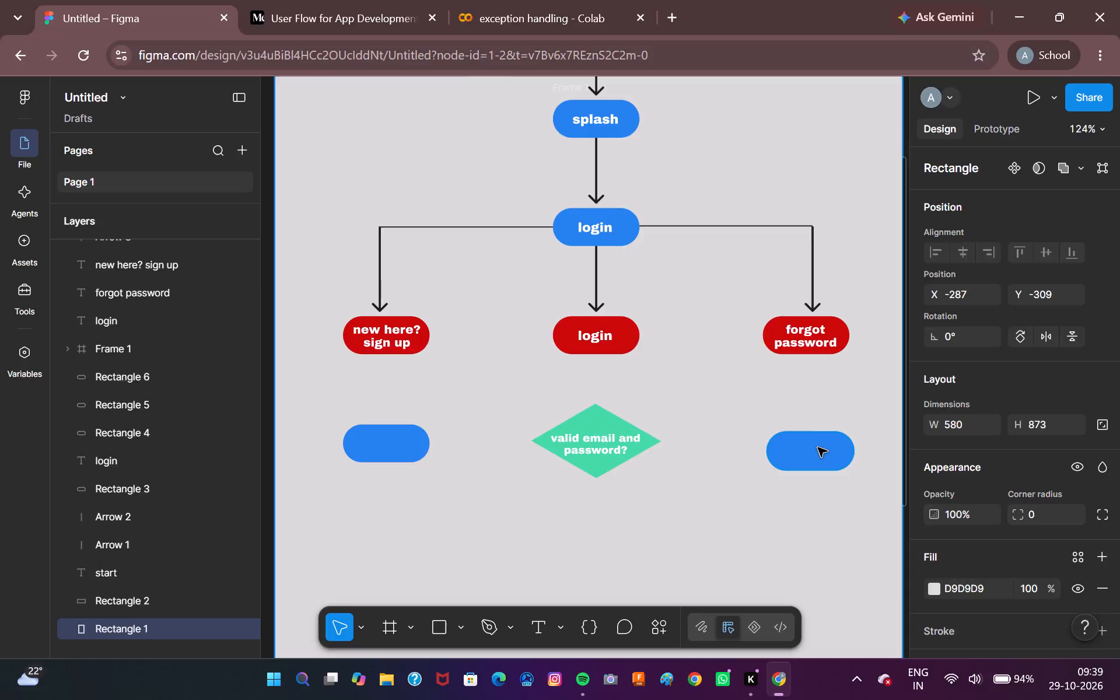
Move the new blue node to X 164, Y 122, centred beneath the "forgot password" node.
click(818, 447)
drag(811, 454, 810, 437)
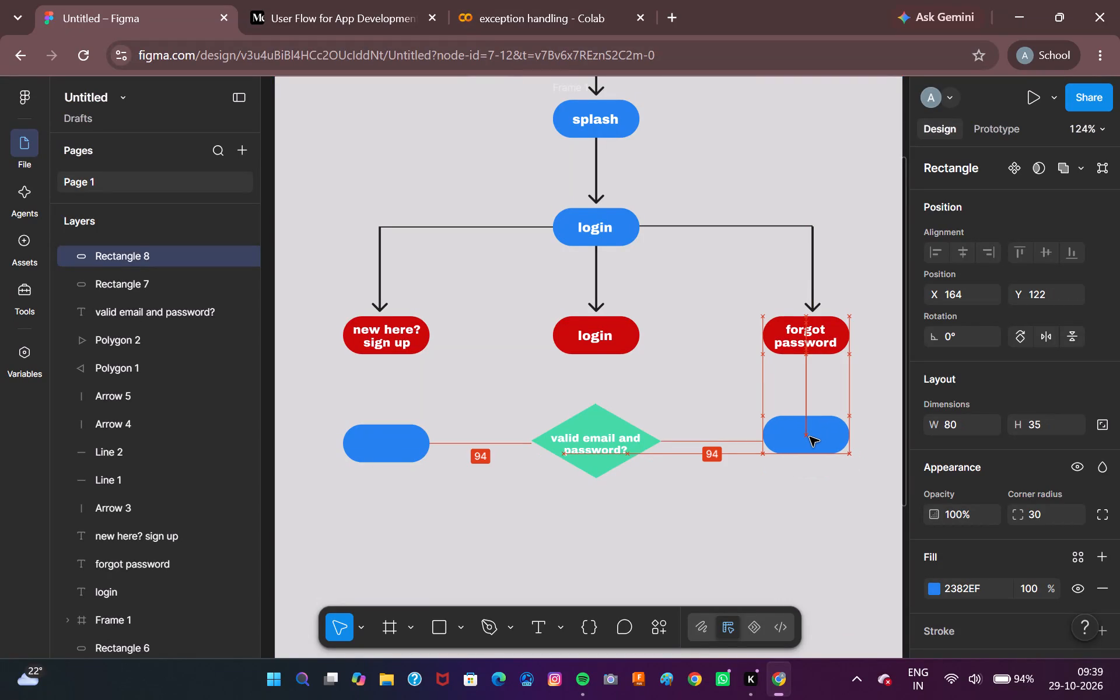
drag(810, 437, 809, 437)
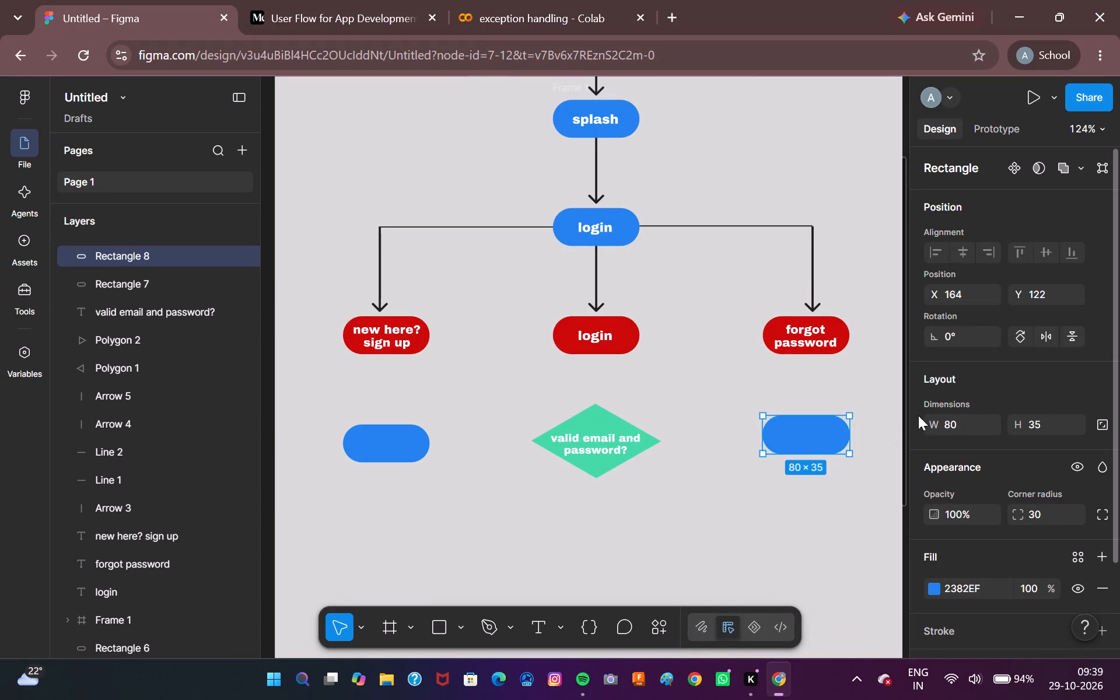
click(921, 367)
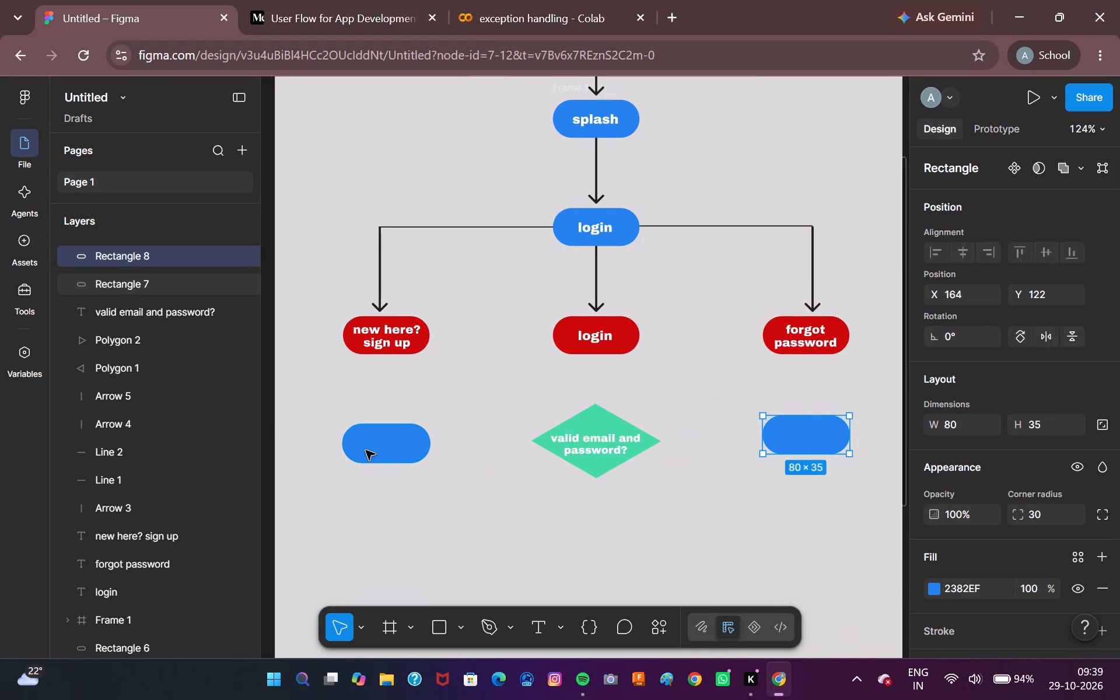
Add the text "signup" on the blue node below "new here? sign up", checking the label against the Medium article's flow chart.
click(532, 621)
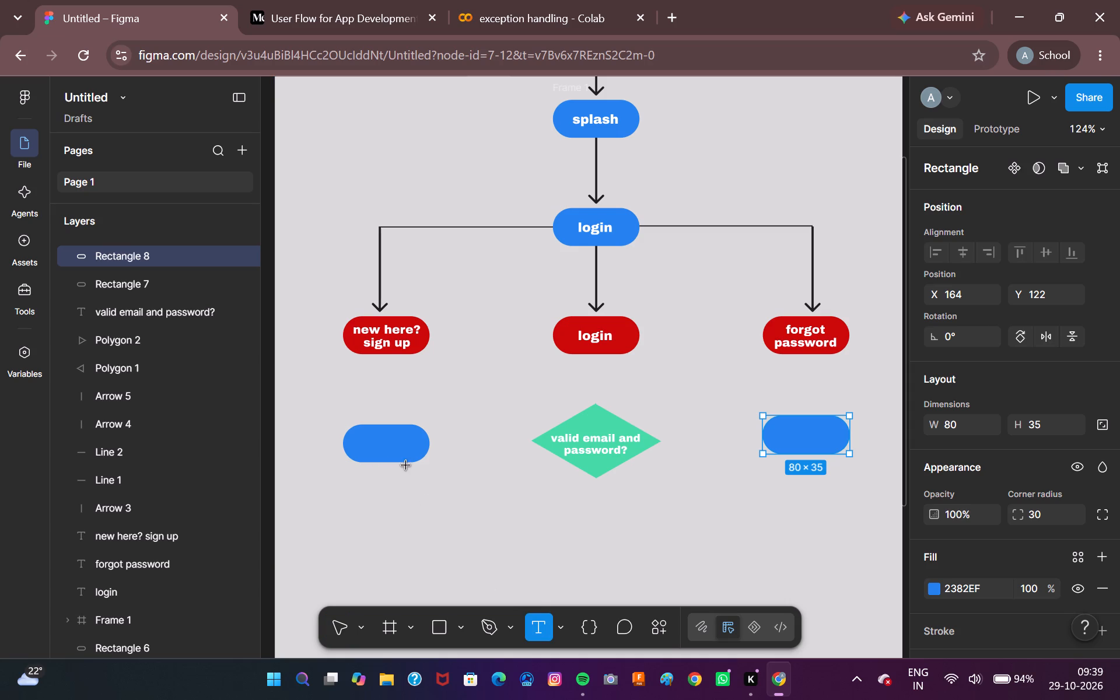
click(384, 450)
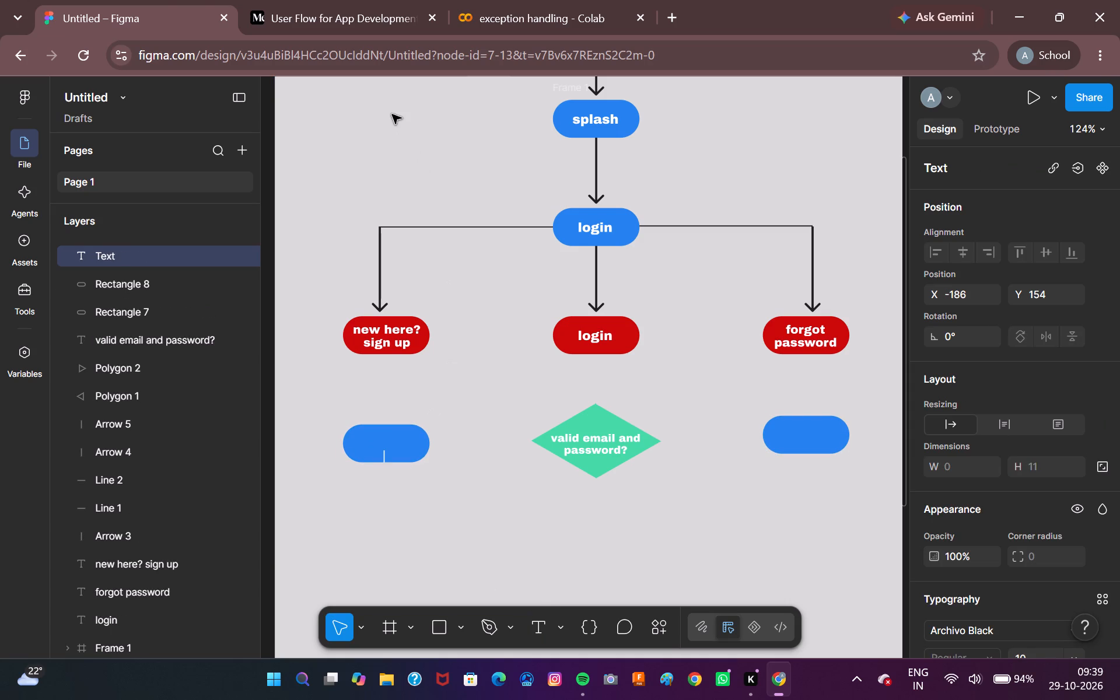
click(310, 26)
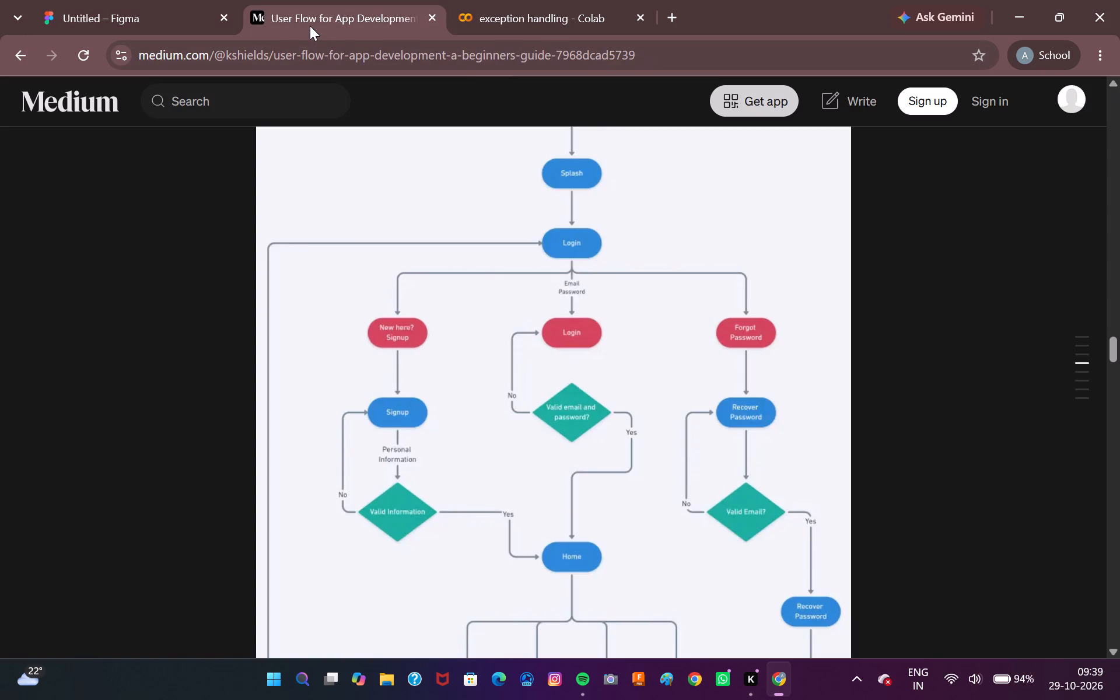
click(76, 10)
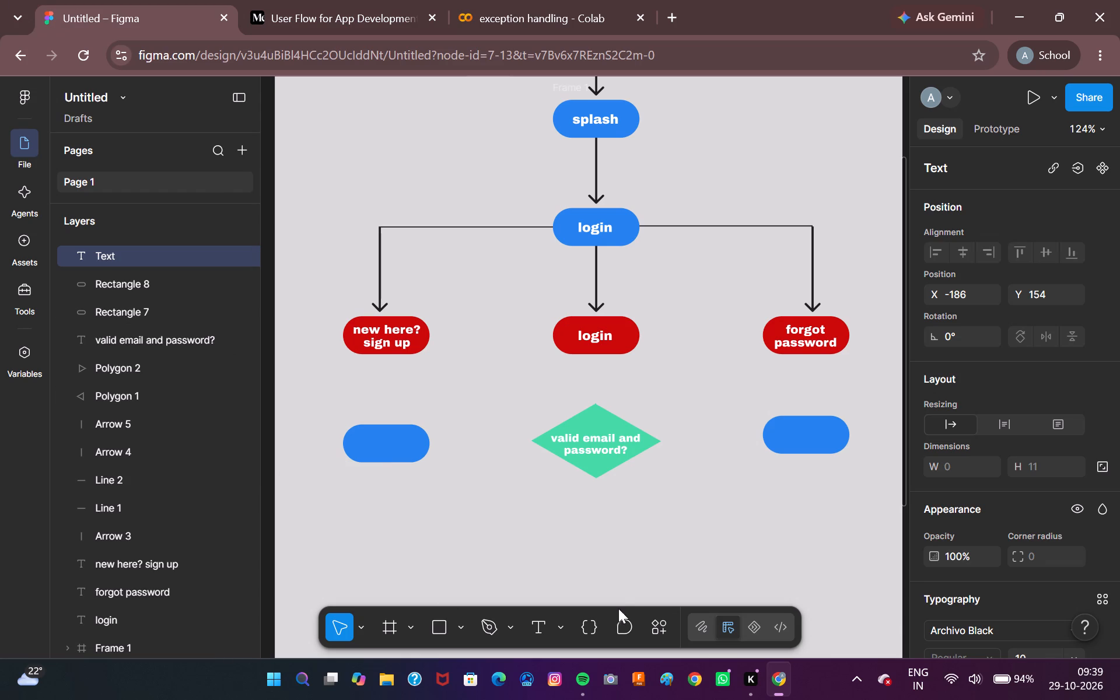
text(signup)
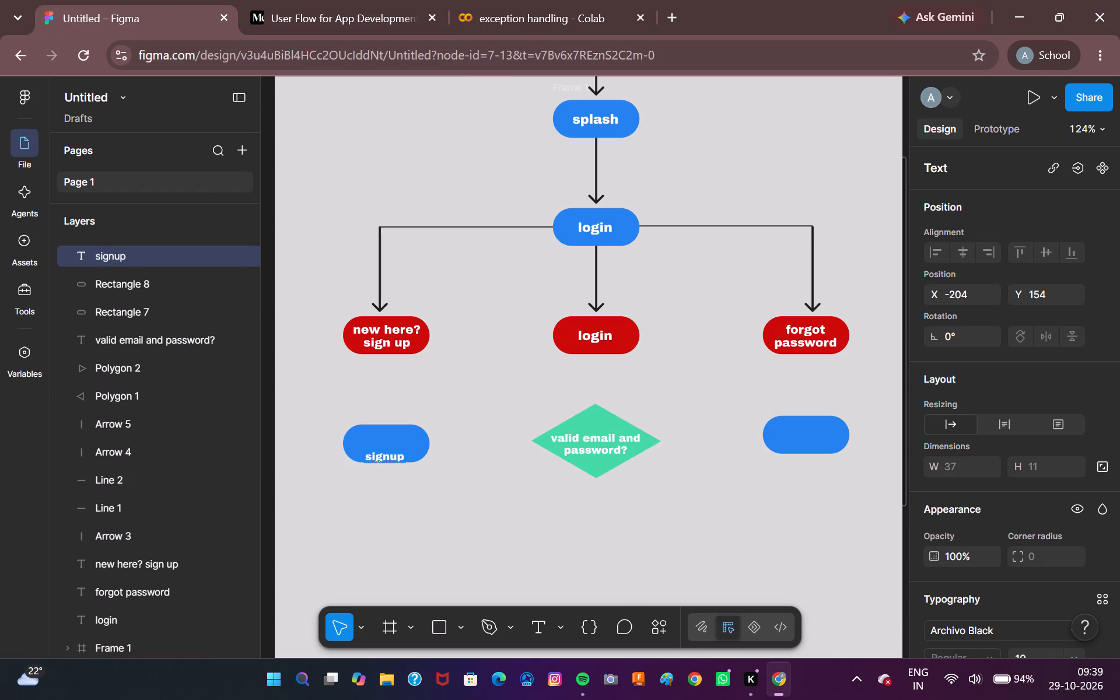
Set the font size of the "signup" label to 12.
scroll(1007, 494, down, 3)
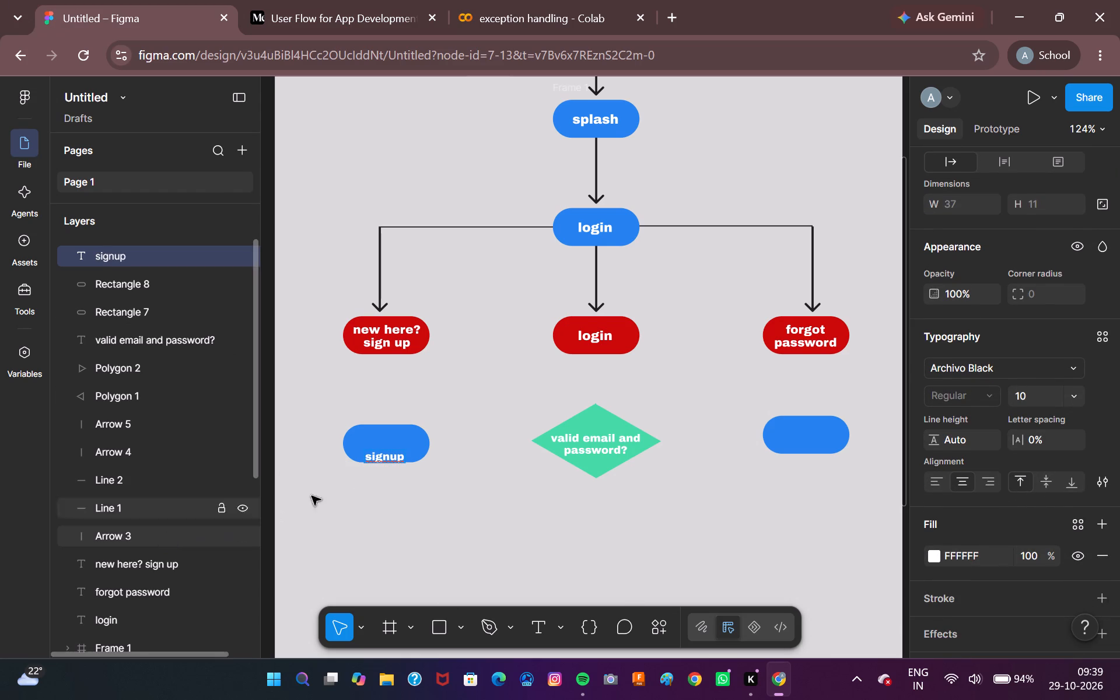
triple_click(384, 456)
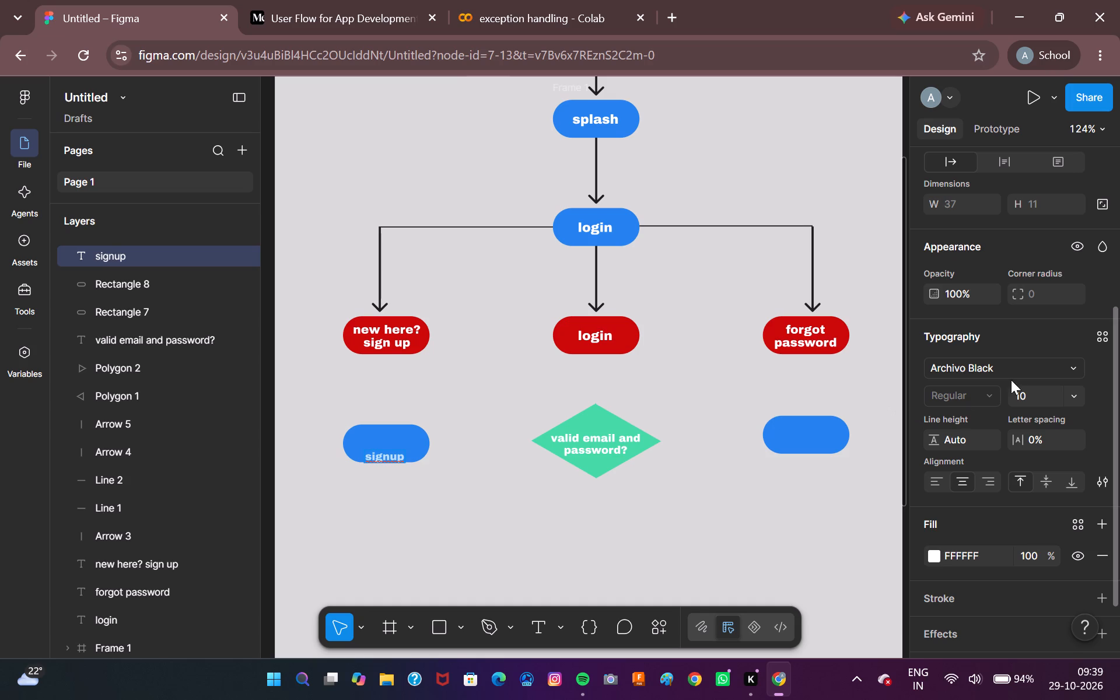
click(1037, 397)
text(12)
key(Return)
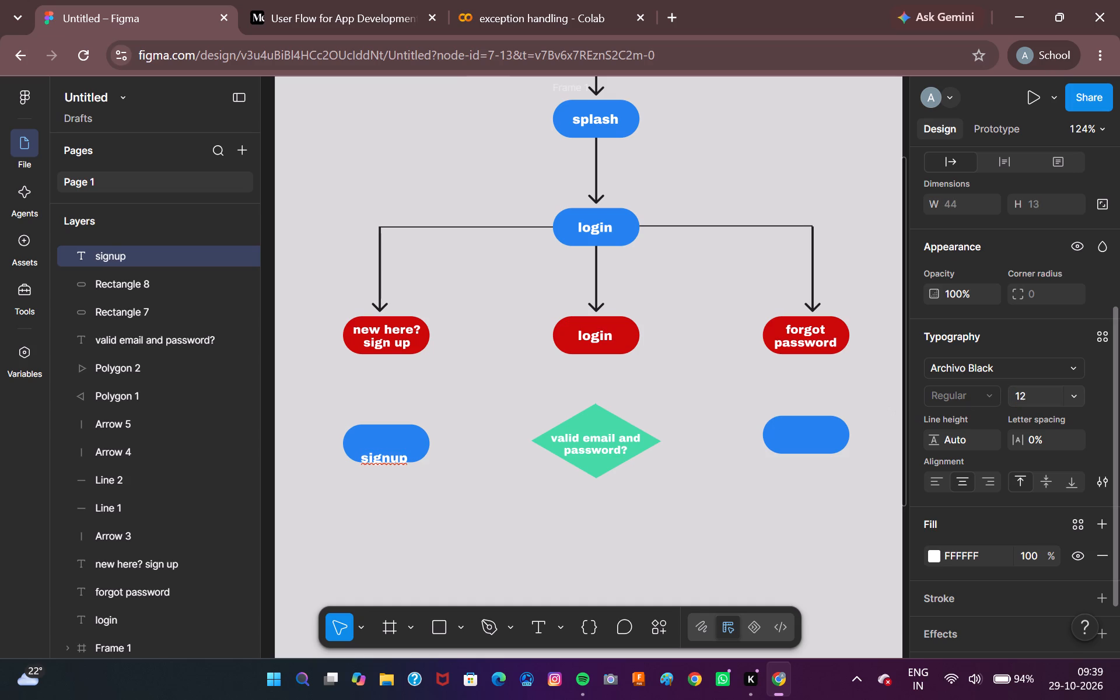
click(398, 497)
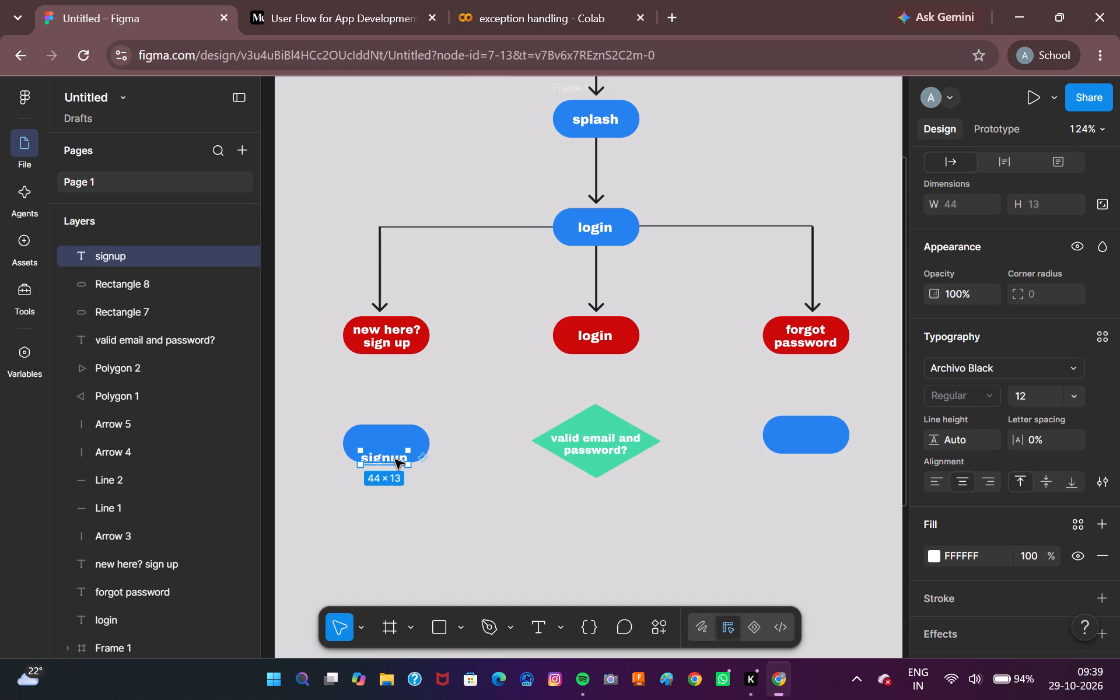
Centre the "signup" label on the blue node below "new here? sign up".
drag(391, 461, 394, 447)
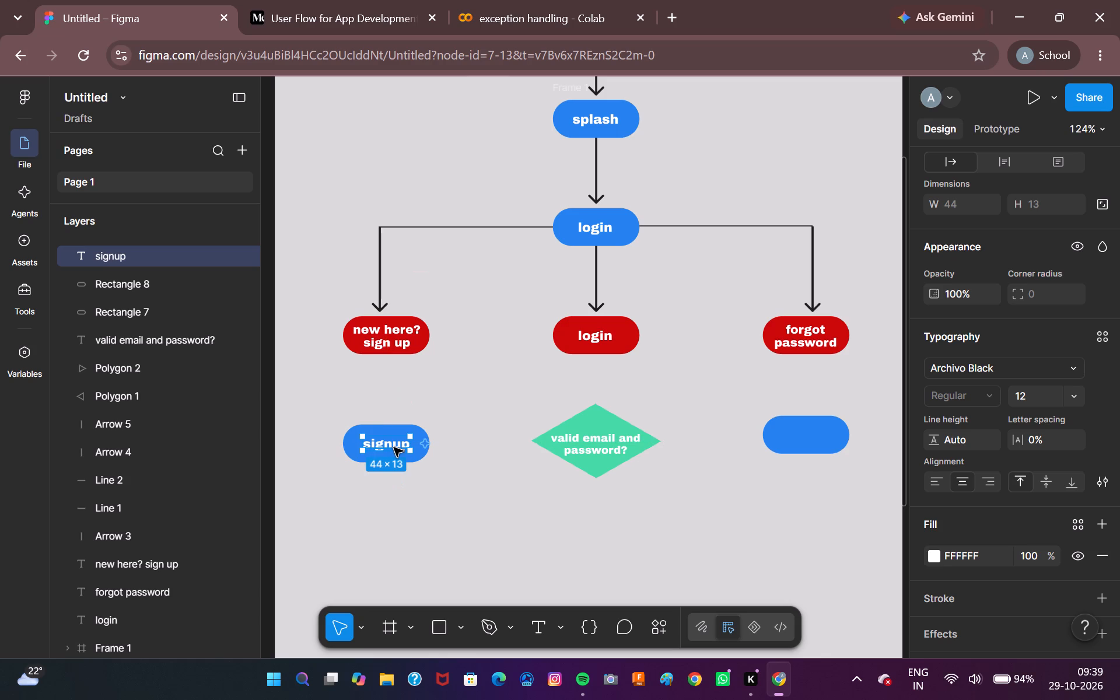
click(394, 447)
double_click(400, 442)
click(393, 443)
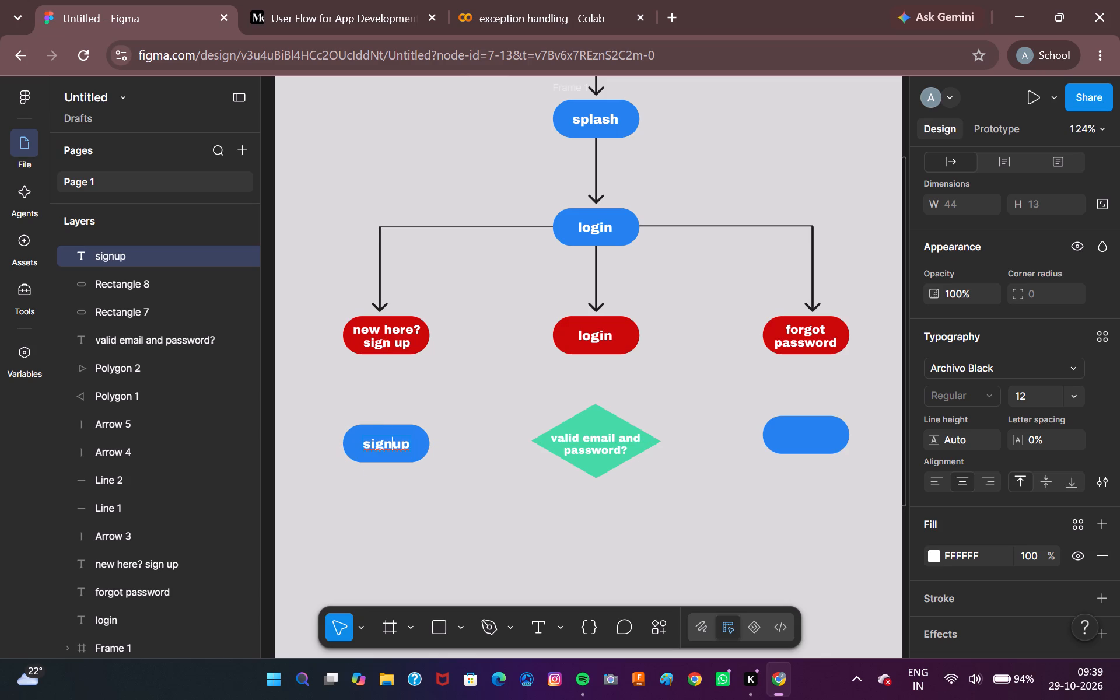
Change the "signup" label on the blue node below "new here? sign up" to read "sign up".
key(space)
click(457, 448)
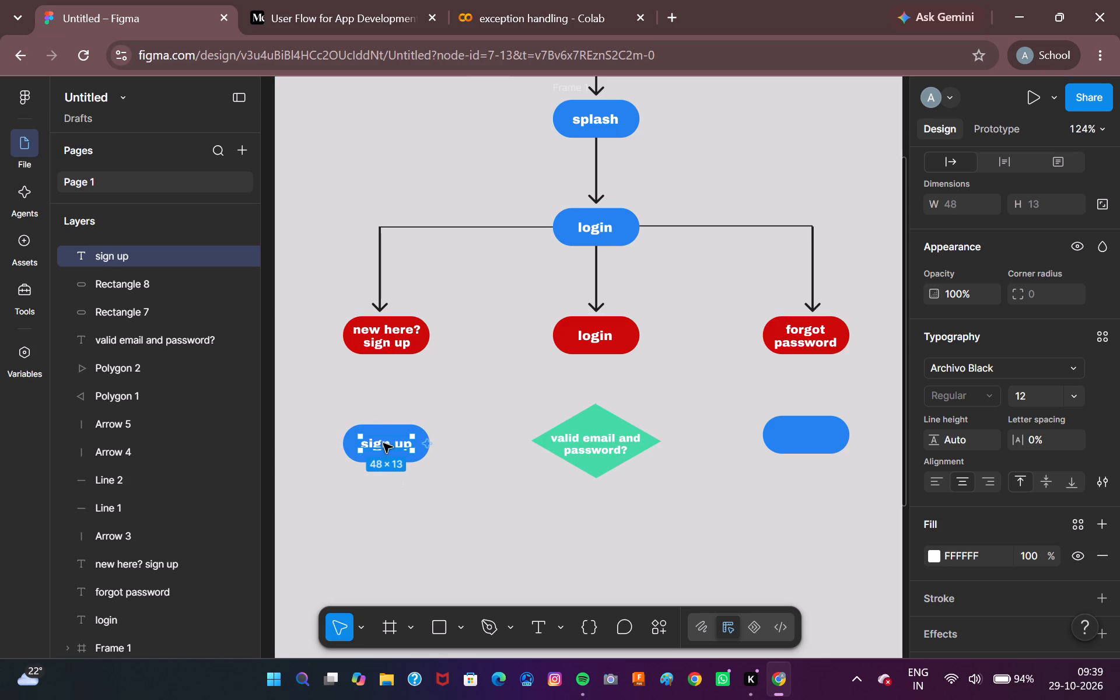
click(383, 443)
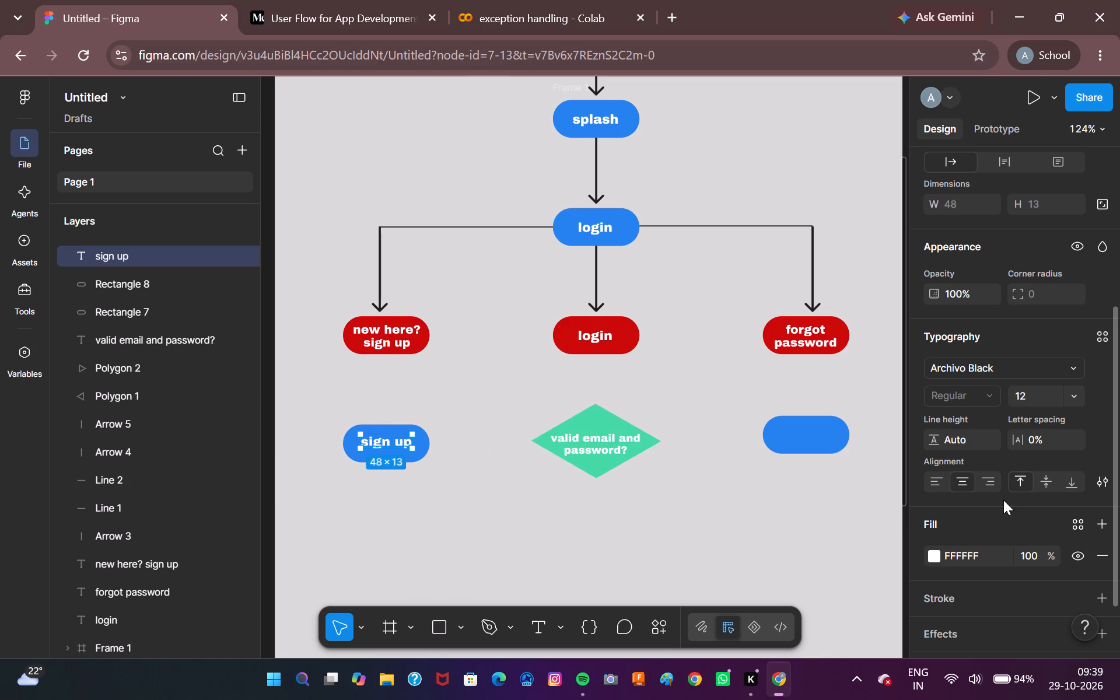
Add the text "recover password" on the blue node below "forgot password".
click(530, 628)
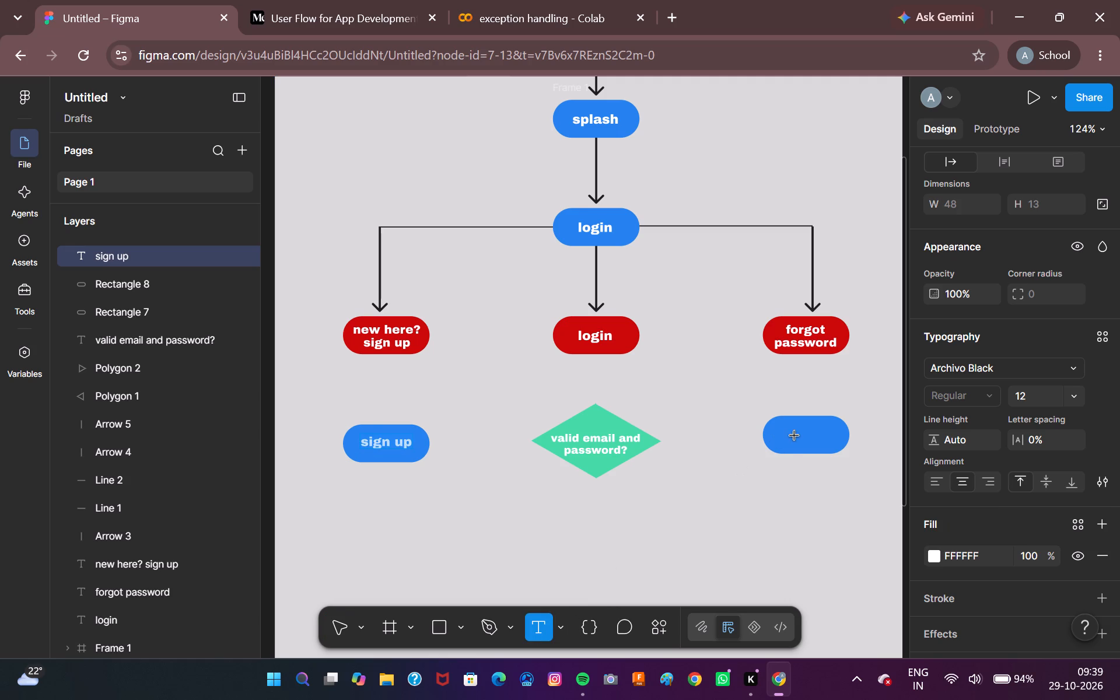
click(810, 436)
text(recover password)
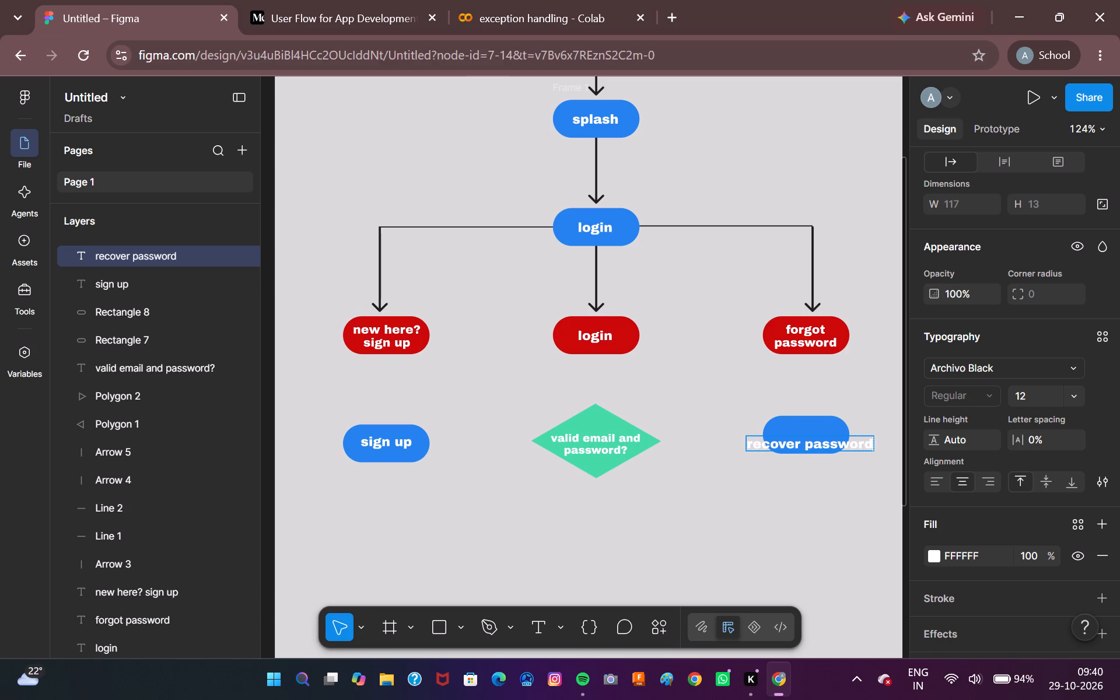
click(869, 486)
Narrow the "recover password" text box to a width of 76, wrapping it onto two lines, and move it onto its blue node.
click(871, 443)
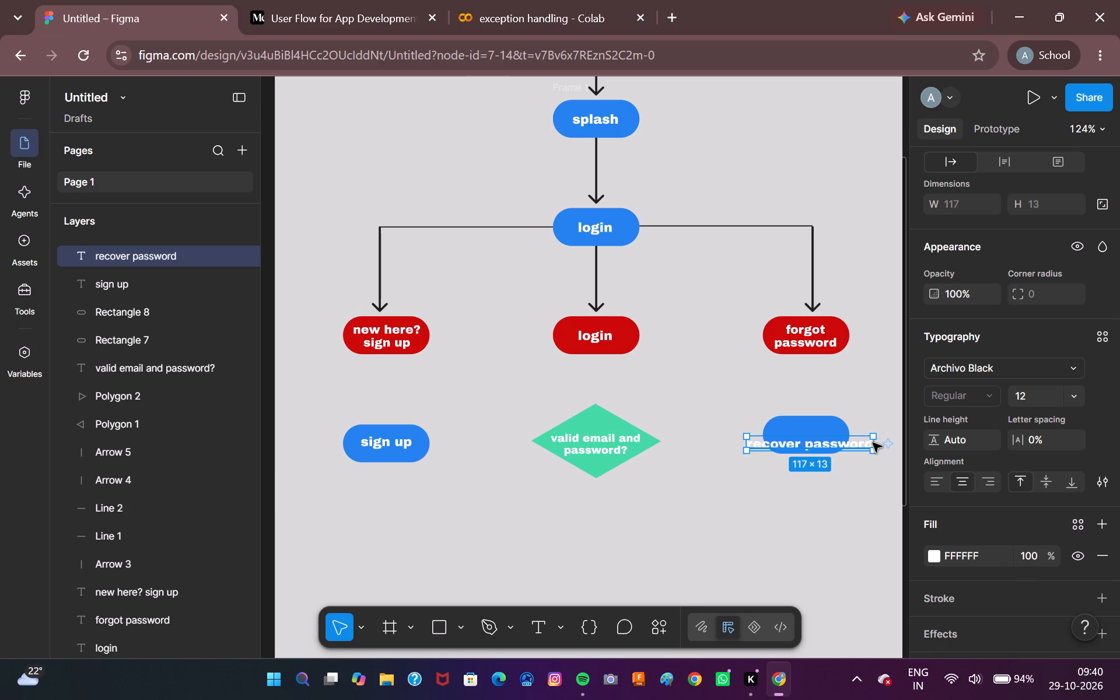
drag(874, 446, 857, 444)
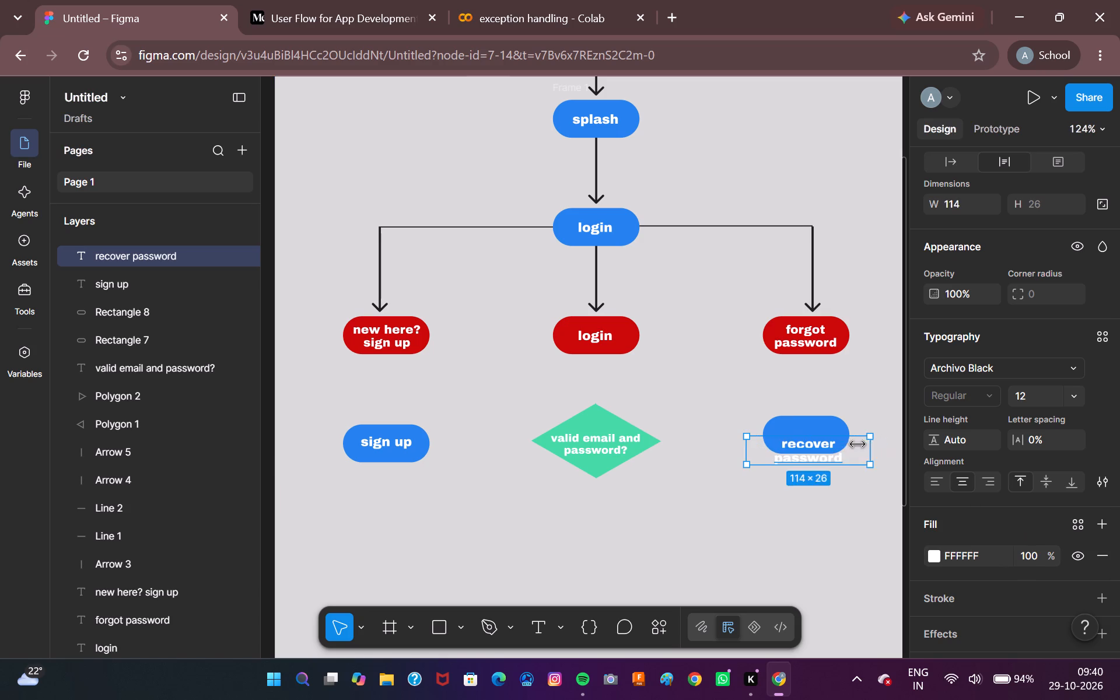
drag(857, 444, 827, 448)
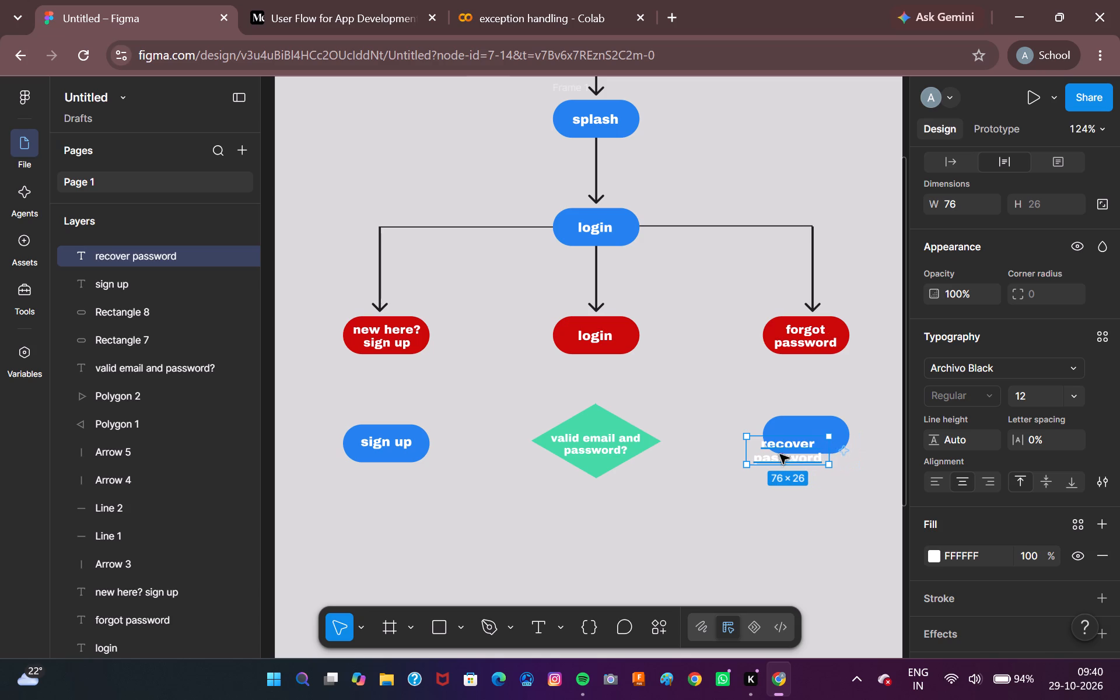
drag(783, 453, 806, 435)
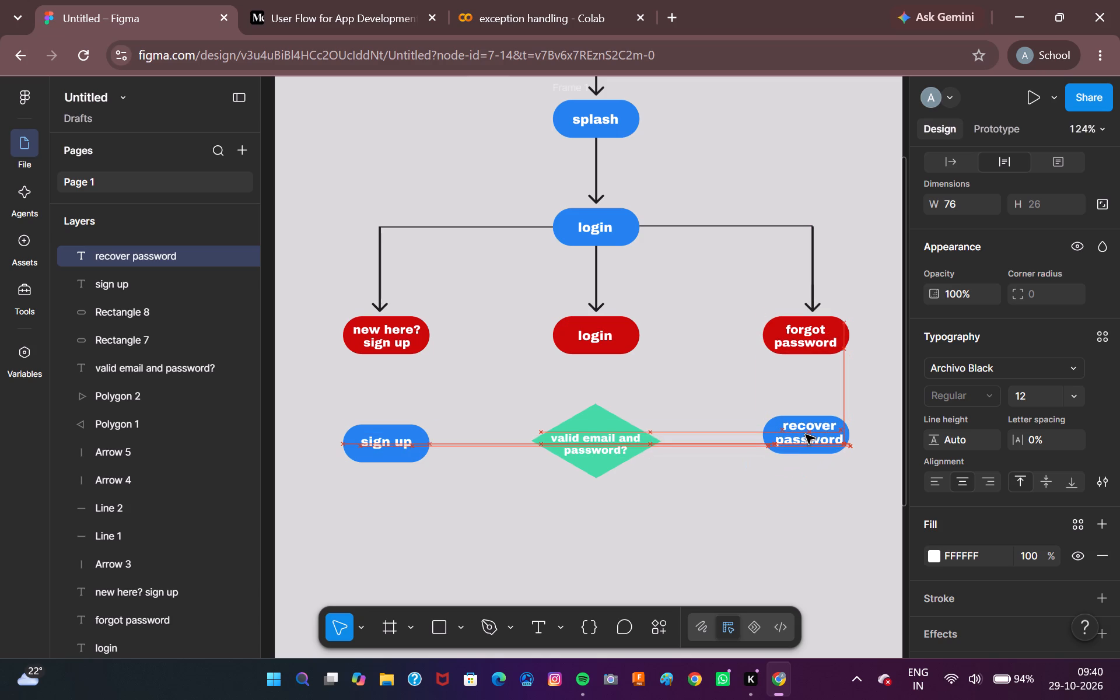
drag(806, 435, 804, 437)
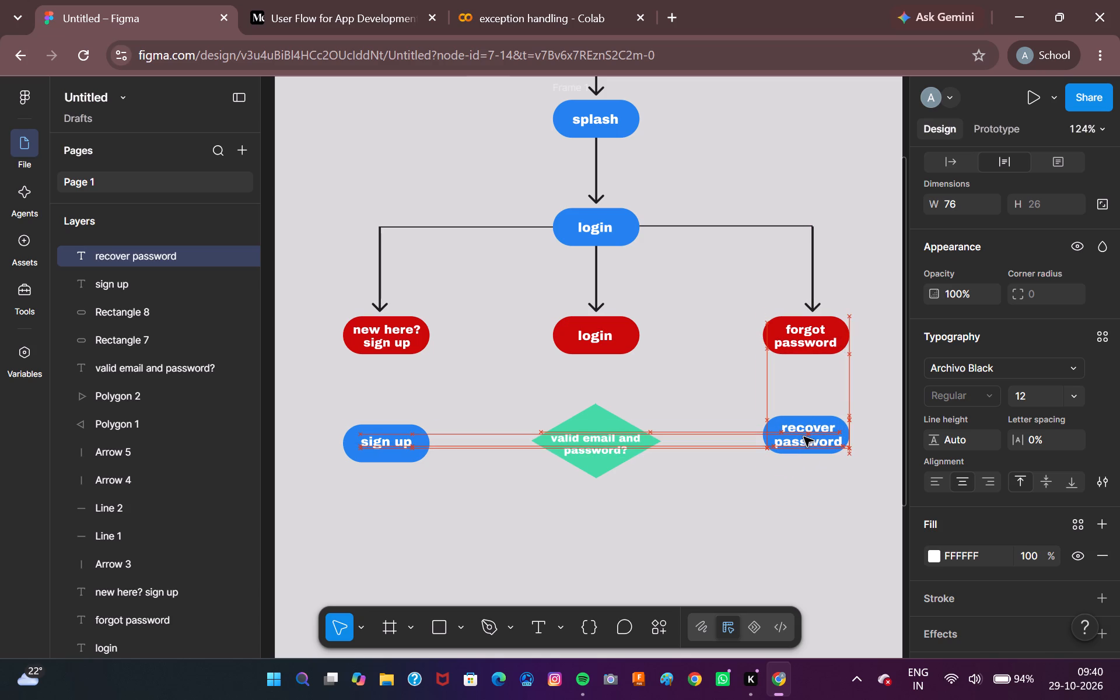
drag(804, 437, 801, 435)
Set the font size of the "recover password" label to 11.
triple_click(802, 435)
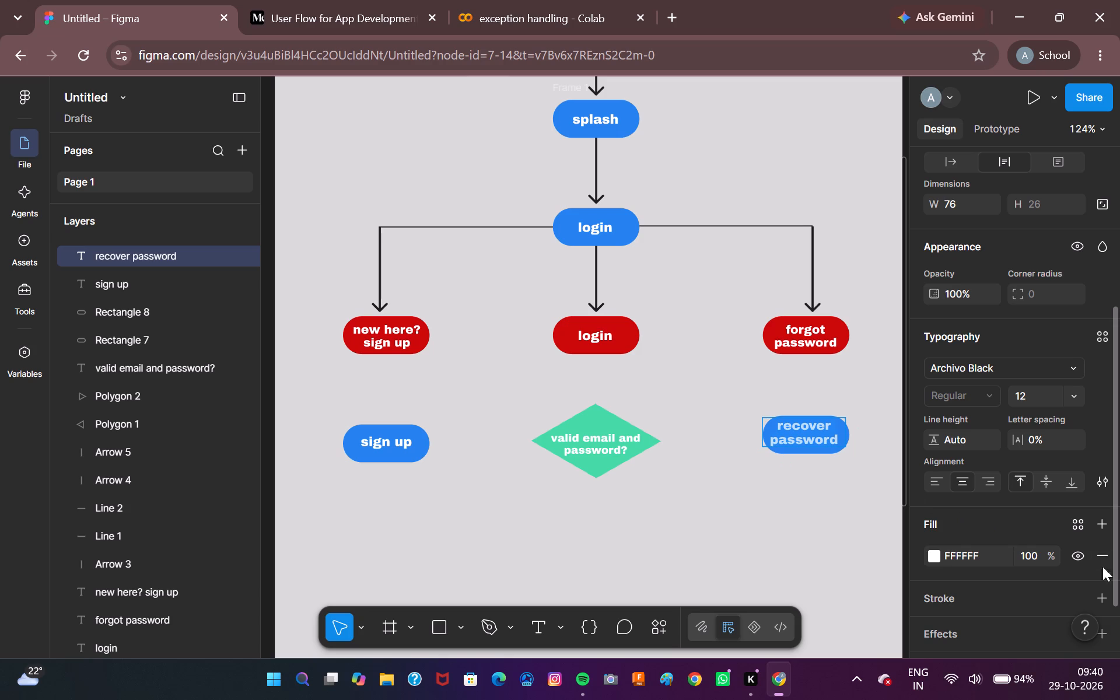
click(1040, 402)
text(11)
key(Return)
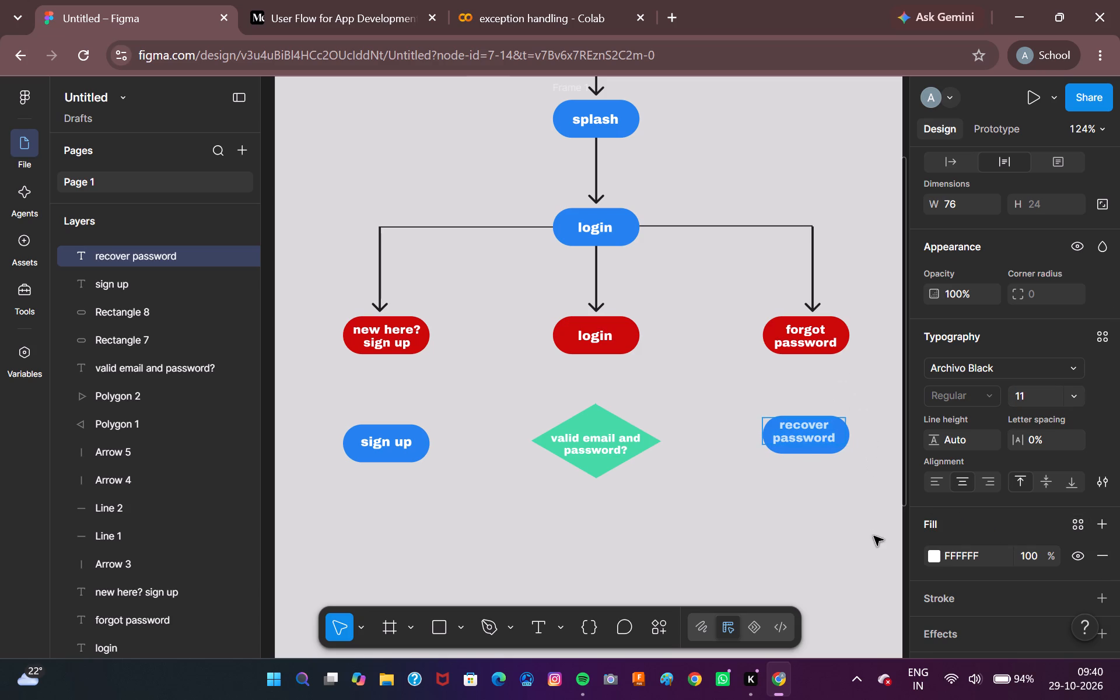
click(874, 537)
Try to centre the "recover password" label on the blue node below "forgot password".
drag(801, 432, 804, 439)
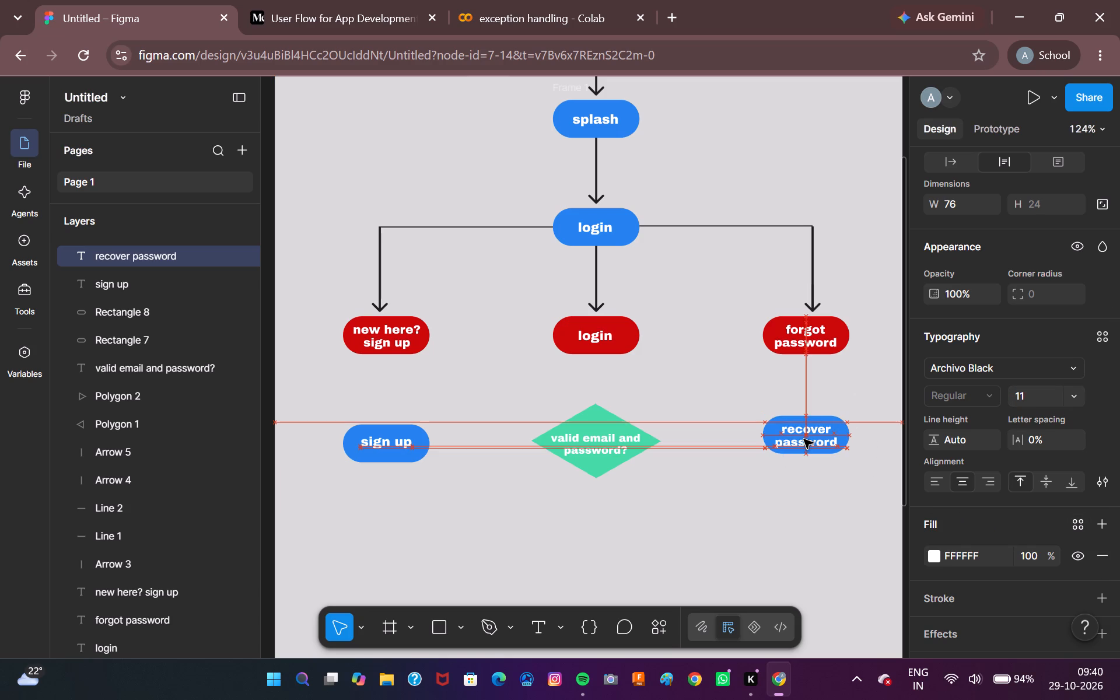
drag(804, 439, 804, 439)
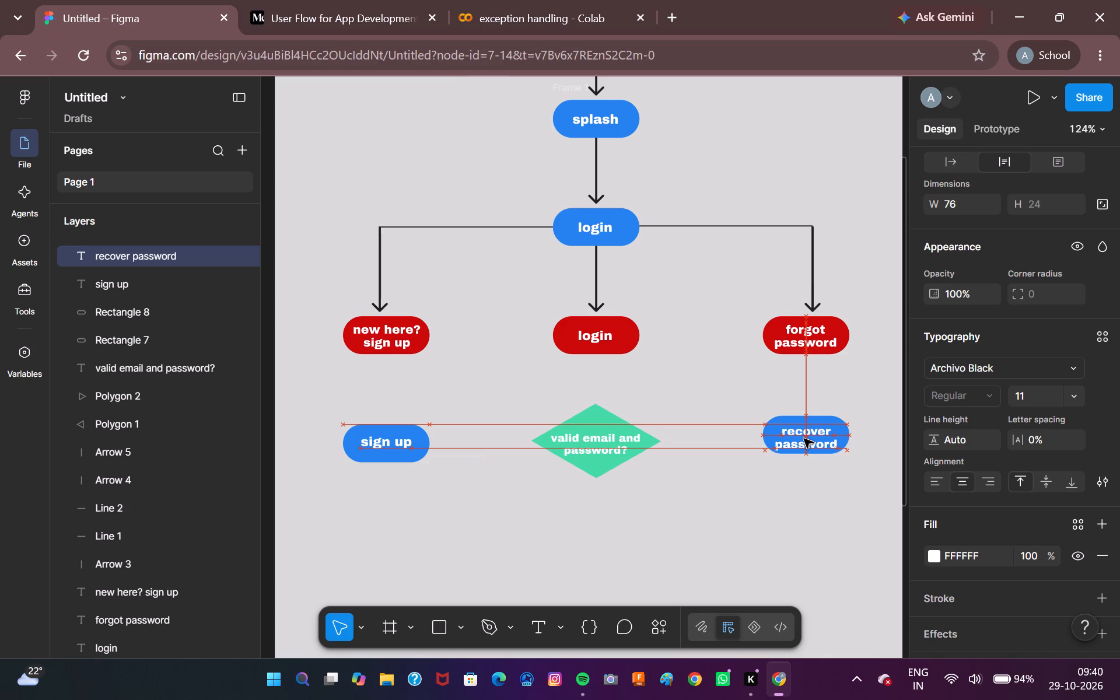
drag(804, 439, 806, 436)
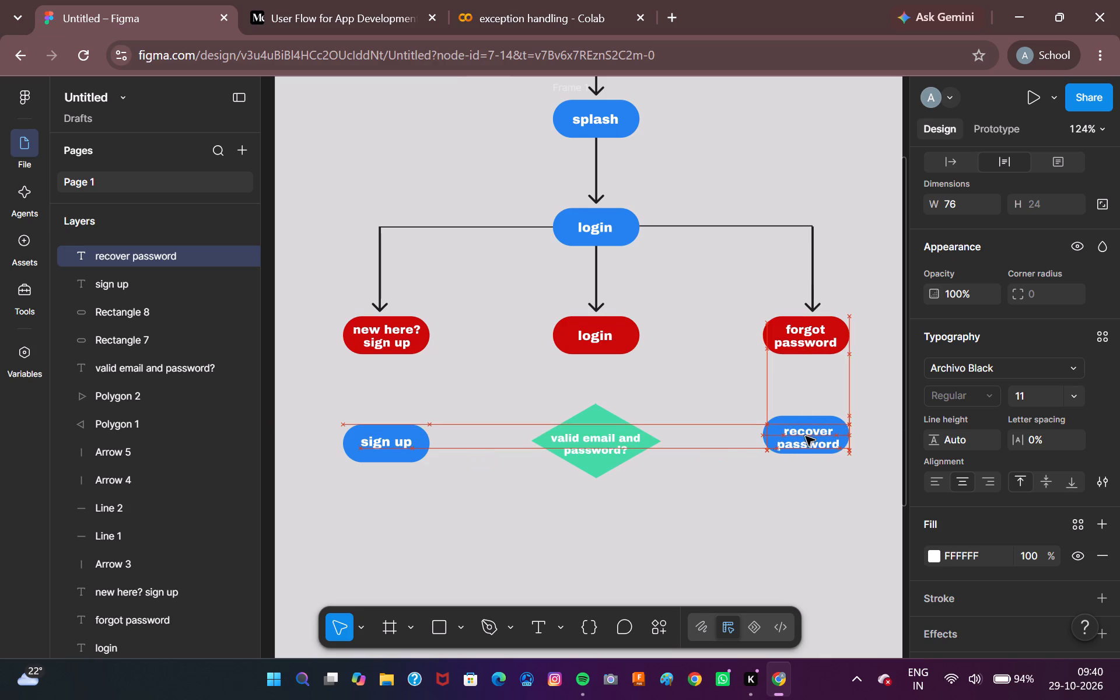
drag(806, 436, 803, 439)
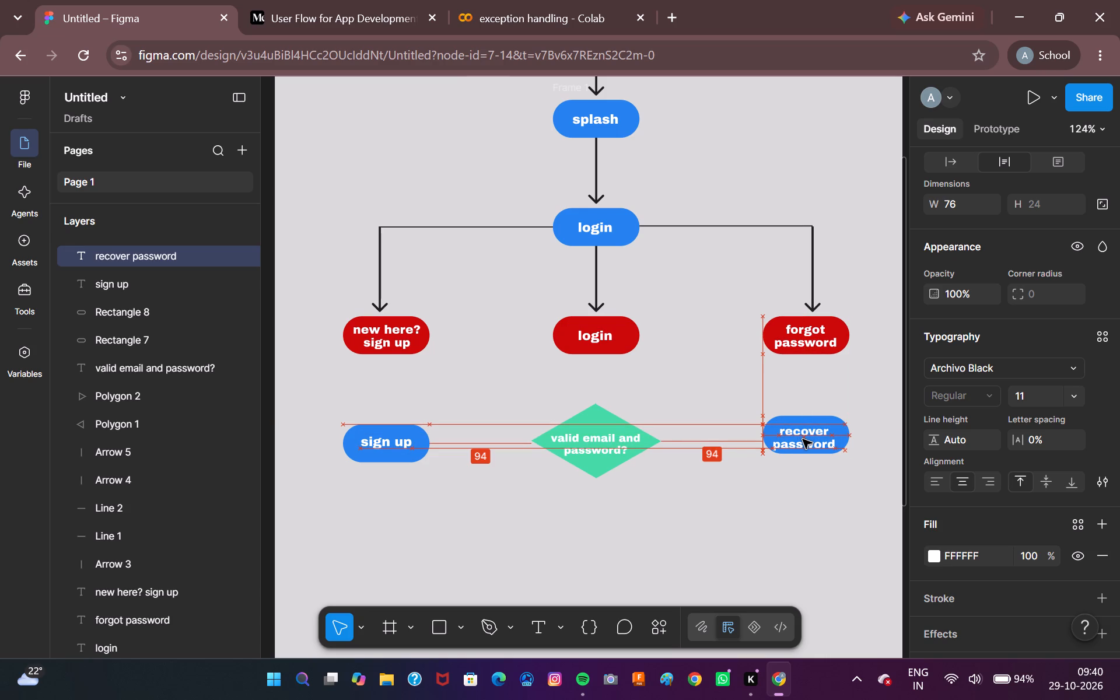
Move the "recover password" label clear of its blue node and reposition the node to X 164, Y 128, centred beneath "forgot password".
drag(803, 439, 747, 558)
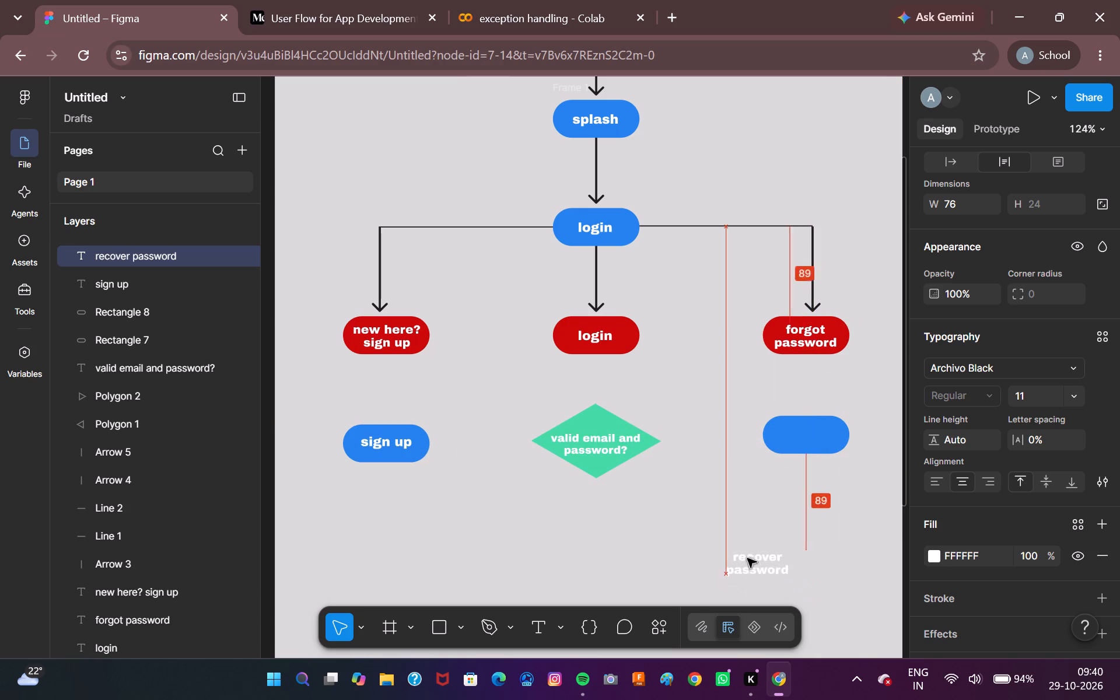
drag(747, 558, 675, 527)
click(804, 442)
drag(804, 442, 801, 449)
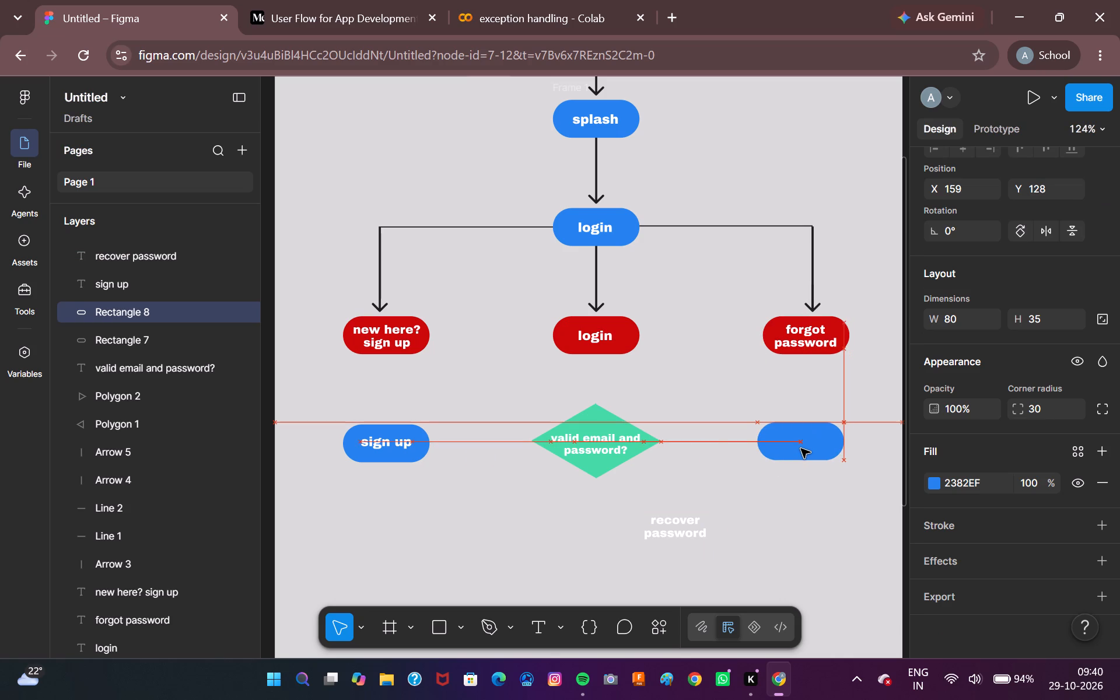
drag(801, 449, 806, 448)
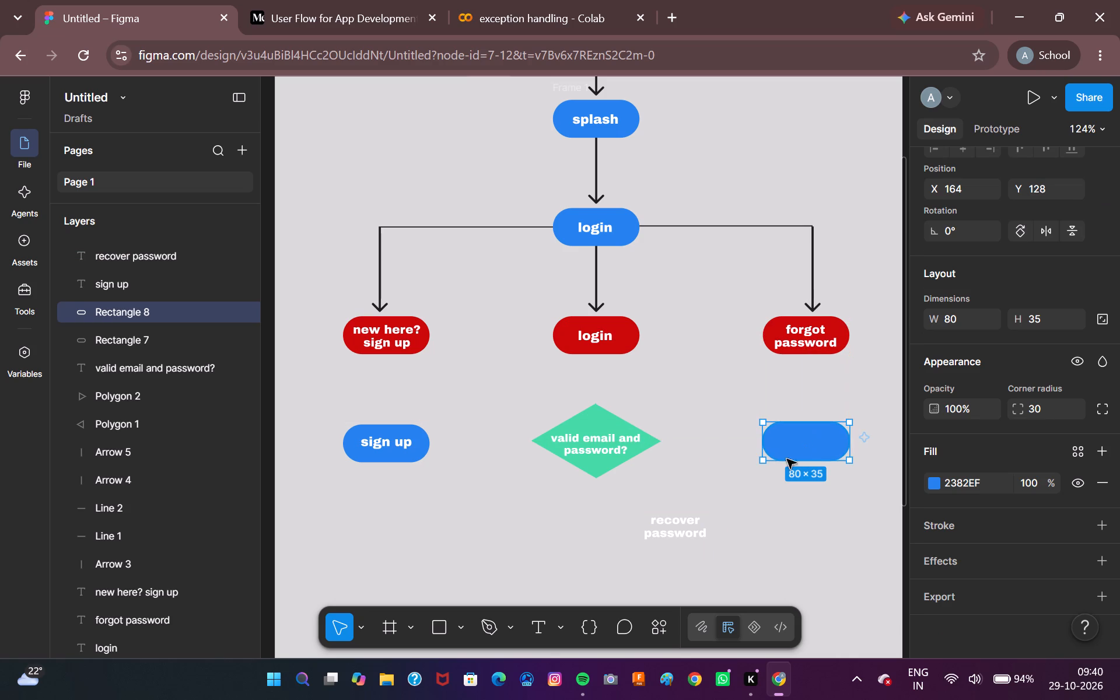
Move the "recover password" label back and centre it on the blue node below "forgot password".
click(683, 520)
drag(672, 528, 755, 489)
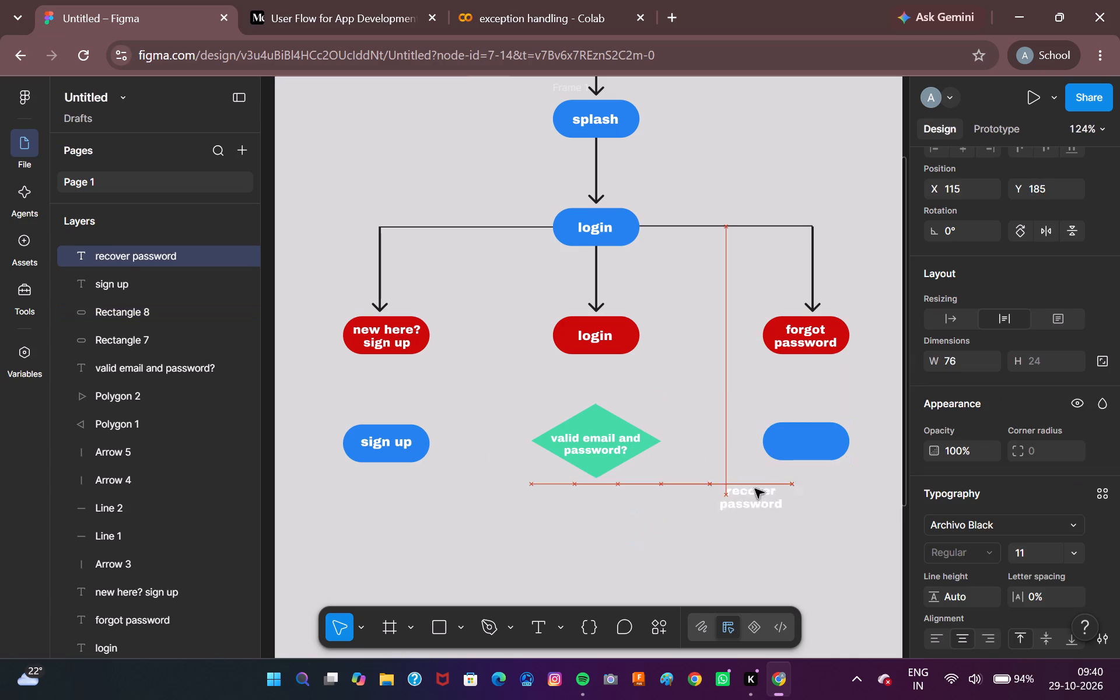
drag(755, 489, 778, 475)
drag(789, 466, 816, 437)
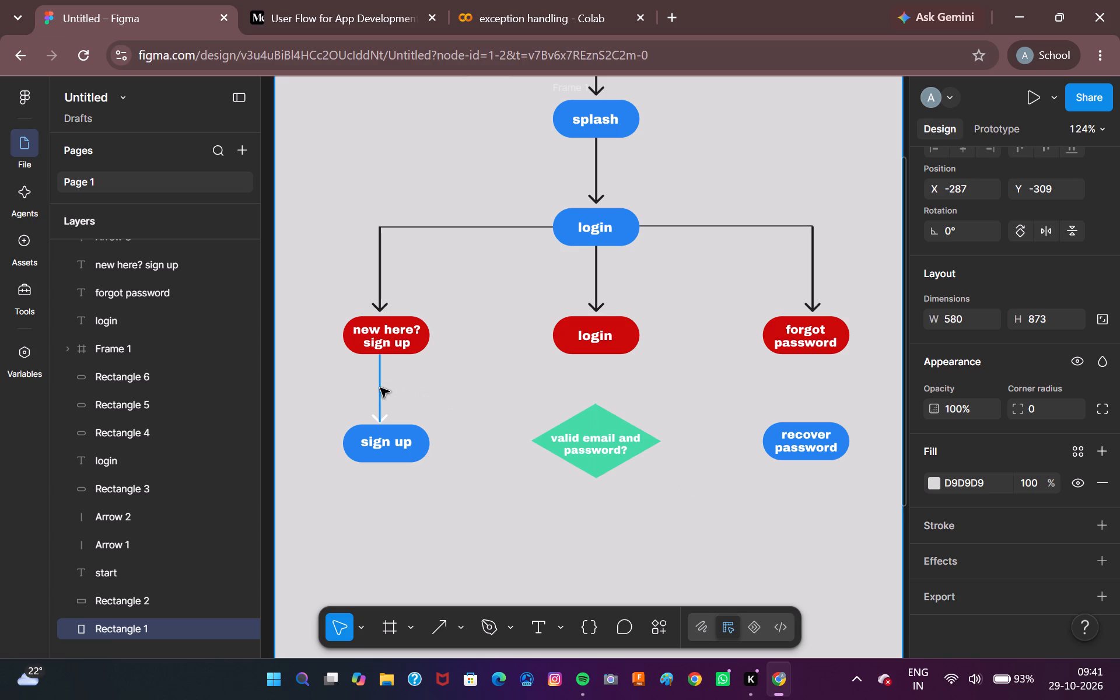
Recolour the white arrow between "new here? sign up" and "sign up" to the page's dark 1E1E1E and open its width value.
click(380, 388)
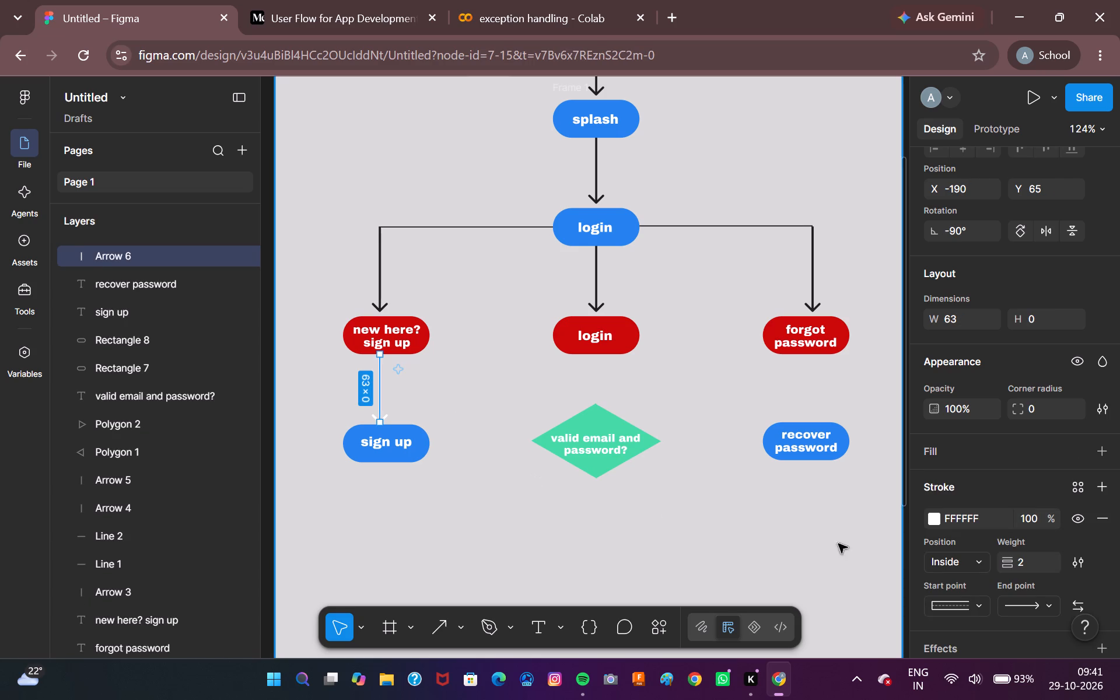
click(932, 523)
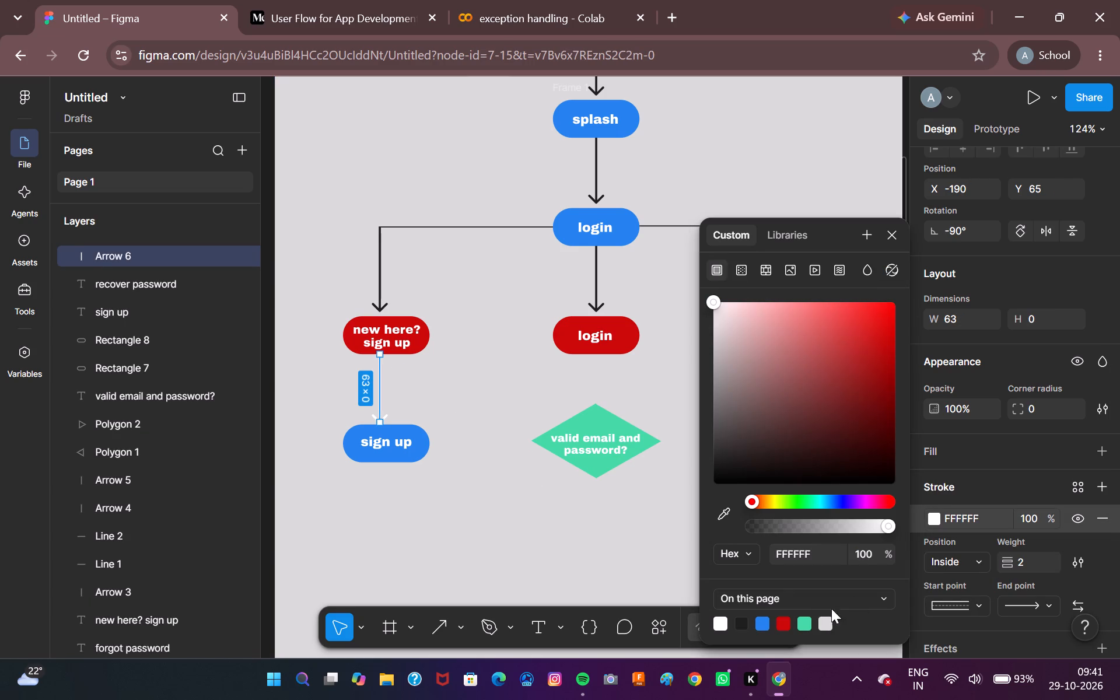
click(741, 625)
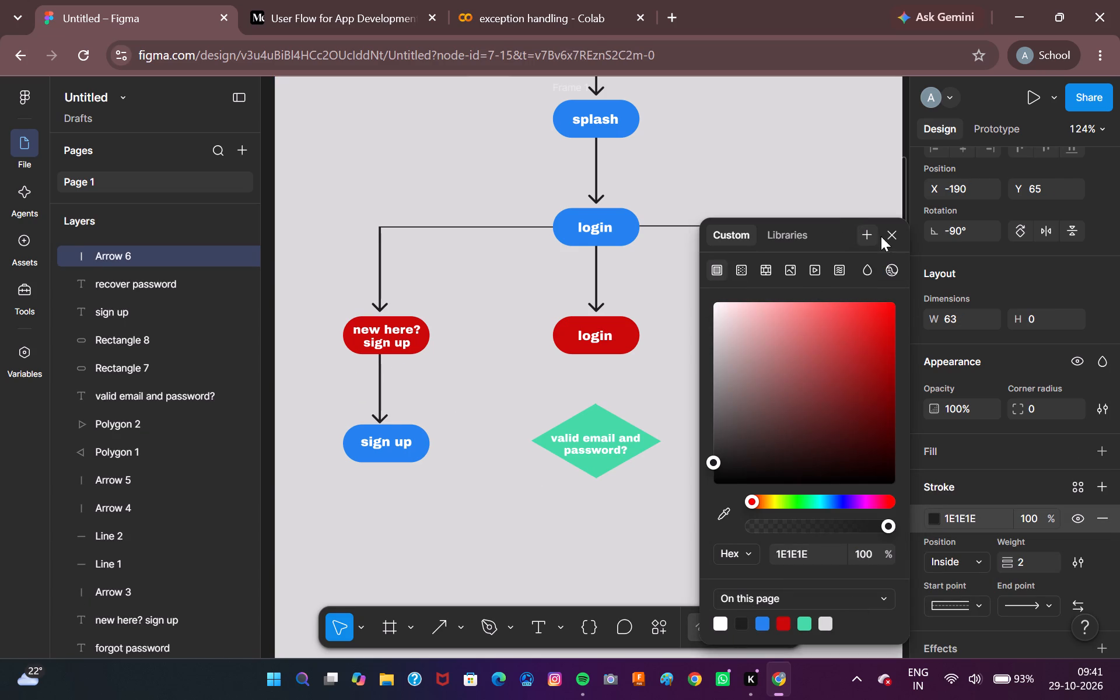
click(888, 237)
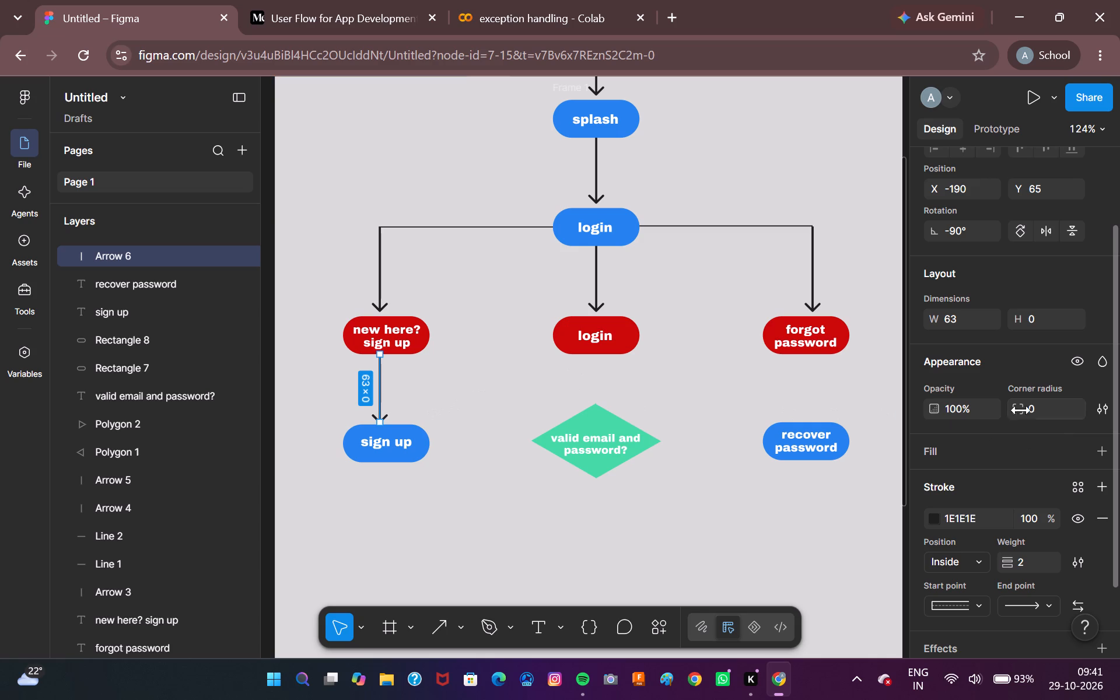
click(966, 312)
Set the width of the arrow between "new here? sign up" and "sign up" to 65.
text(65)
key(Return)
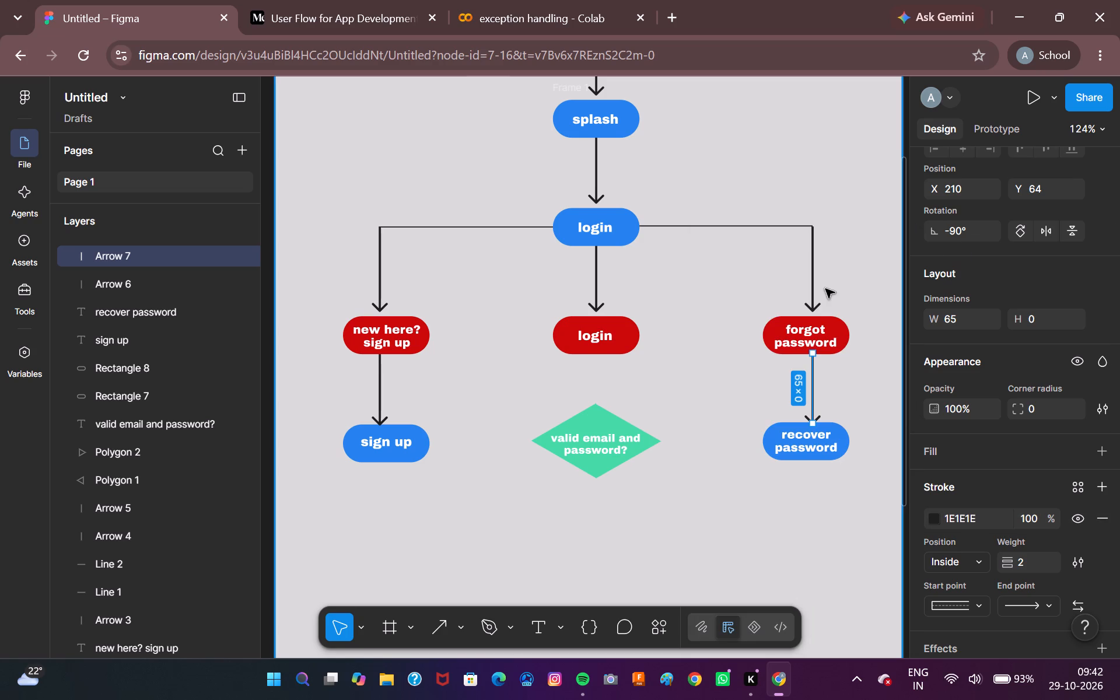
Shift the red "forgot password" shape to the right towards the arrow coming down from "login".
click(764, 226)
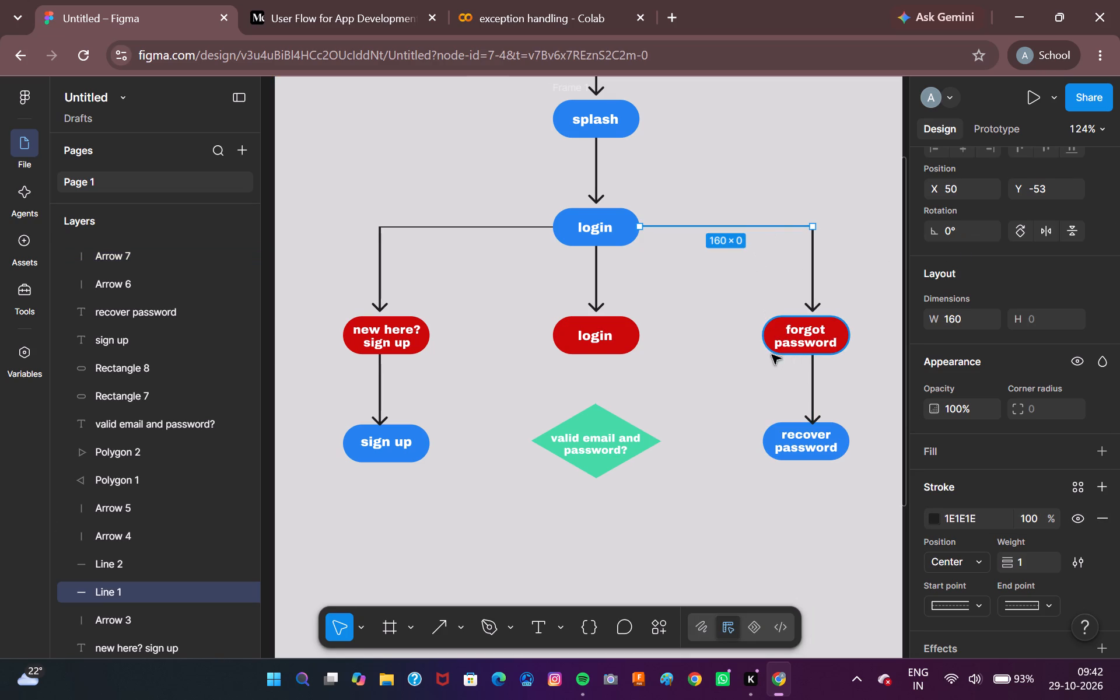
drag(767, 332, 776, 330)
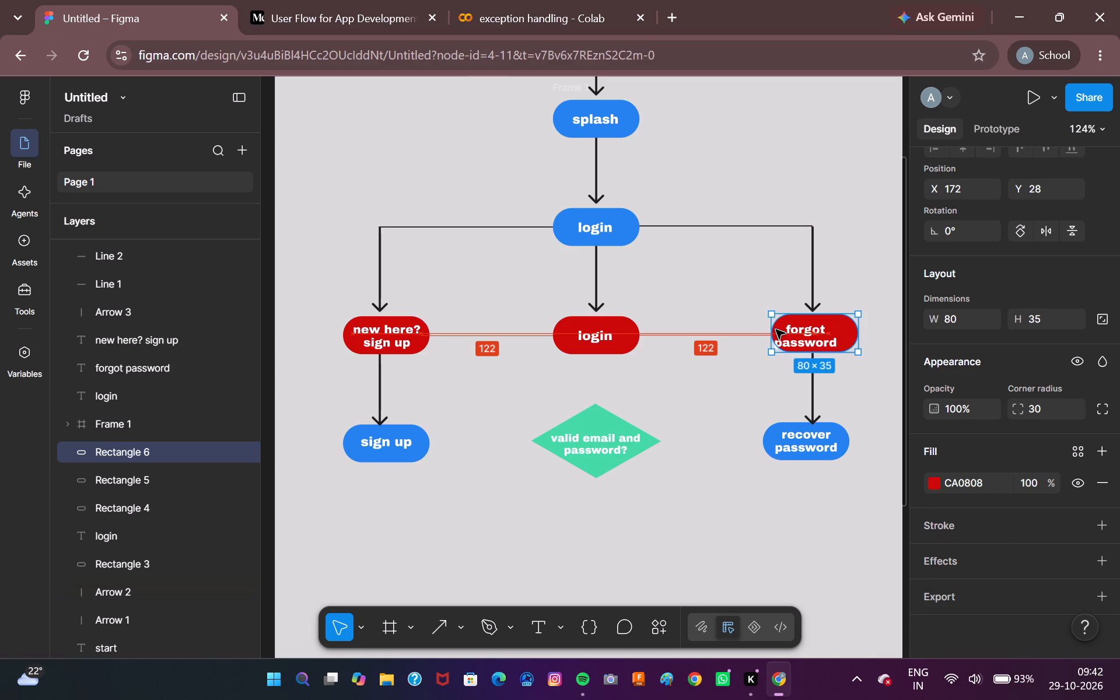
drag(776, 330, 773, 329)
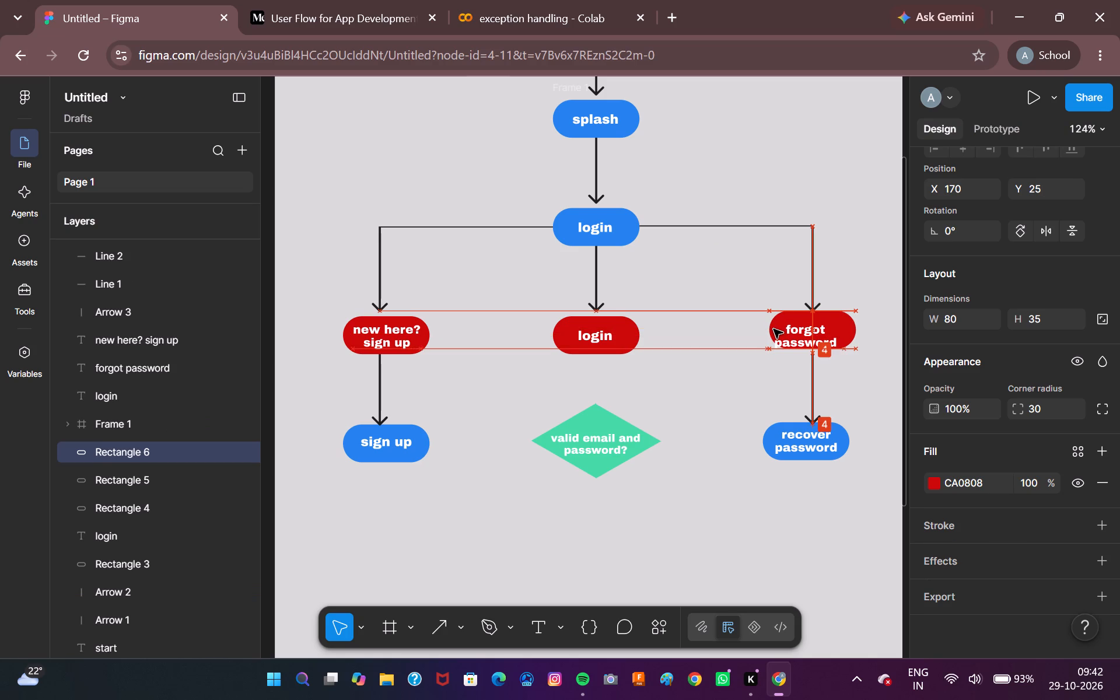
drag(773, 329, 773, 334)
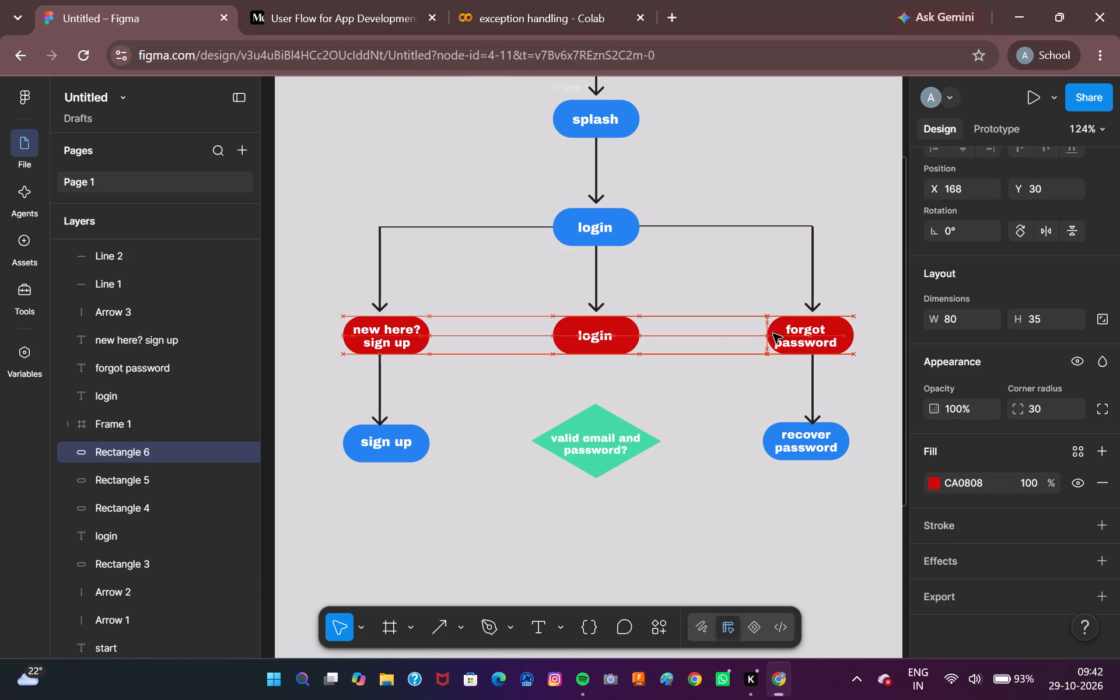
drag(773, 334, 775, 331)
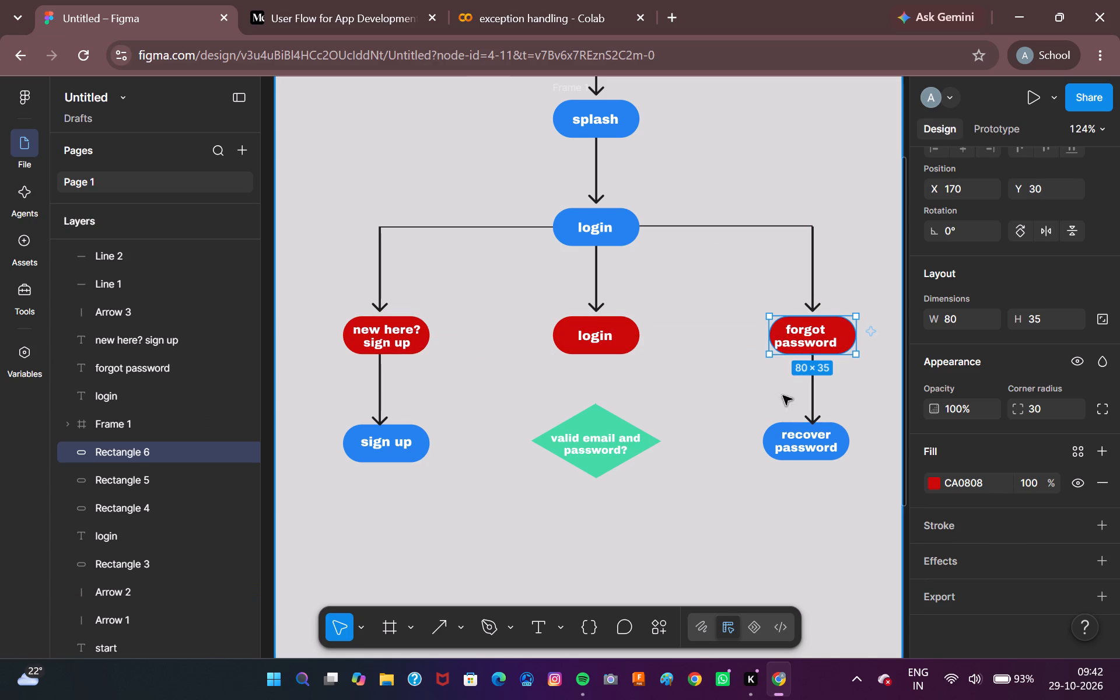
click(815, 337)
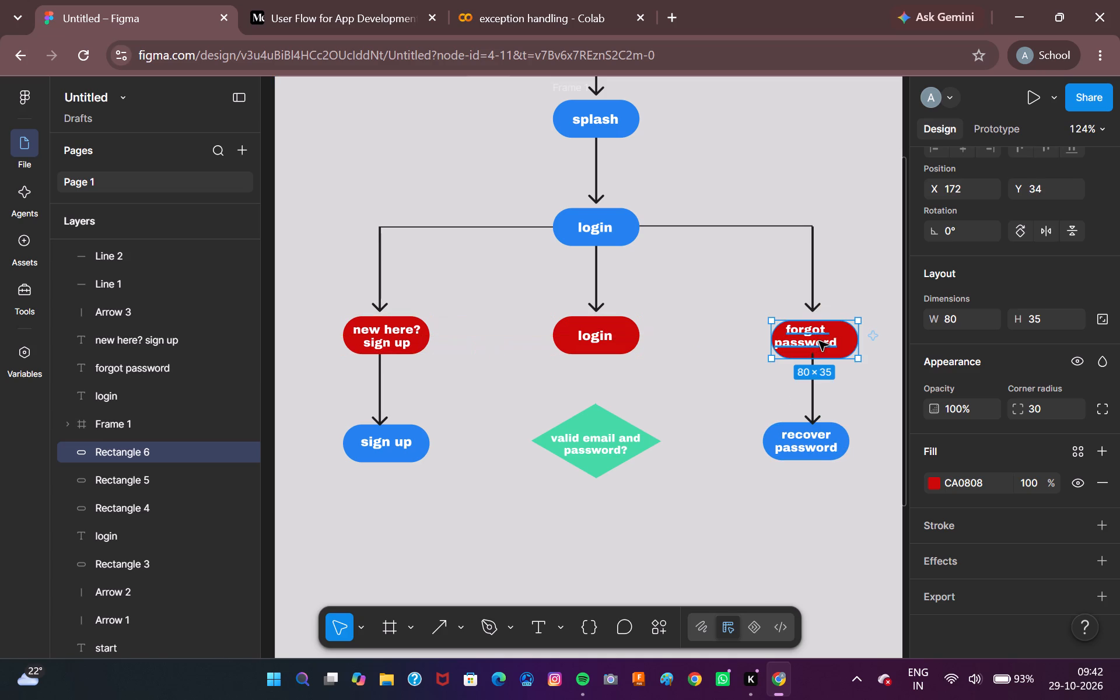
click(887, 325)
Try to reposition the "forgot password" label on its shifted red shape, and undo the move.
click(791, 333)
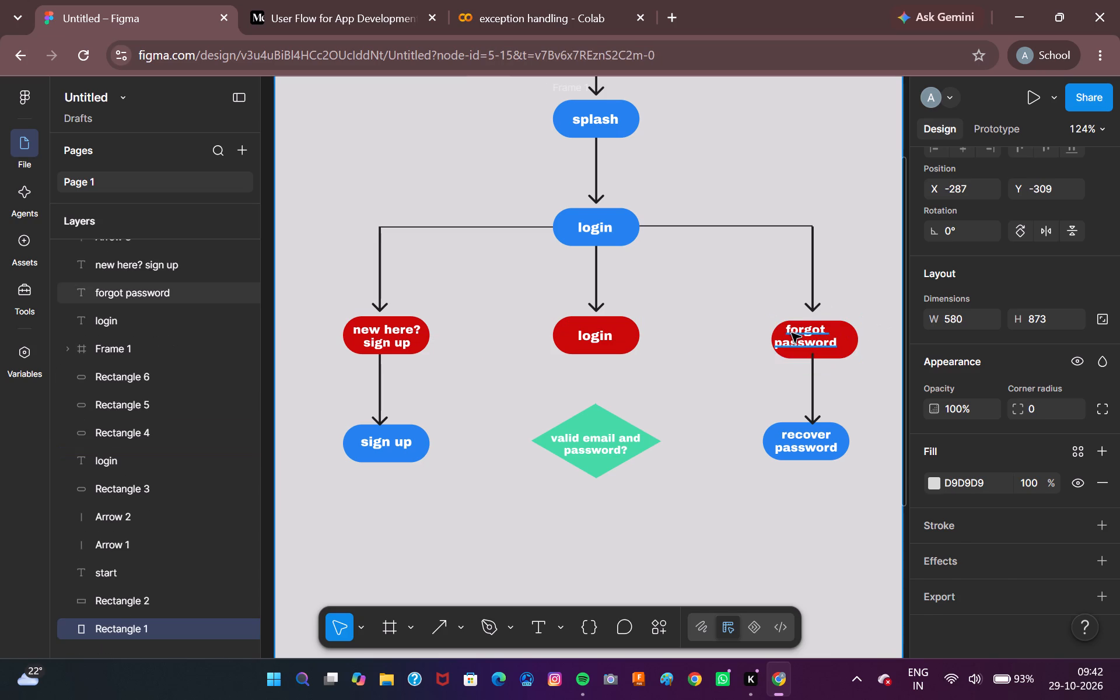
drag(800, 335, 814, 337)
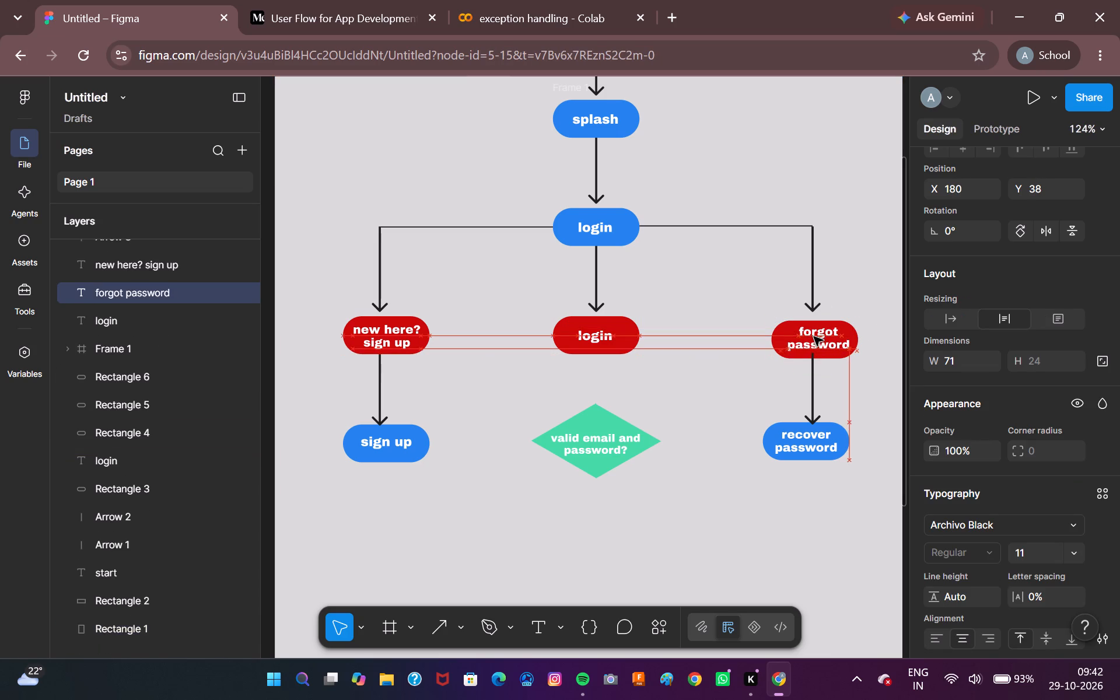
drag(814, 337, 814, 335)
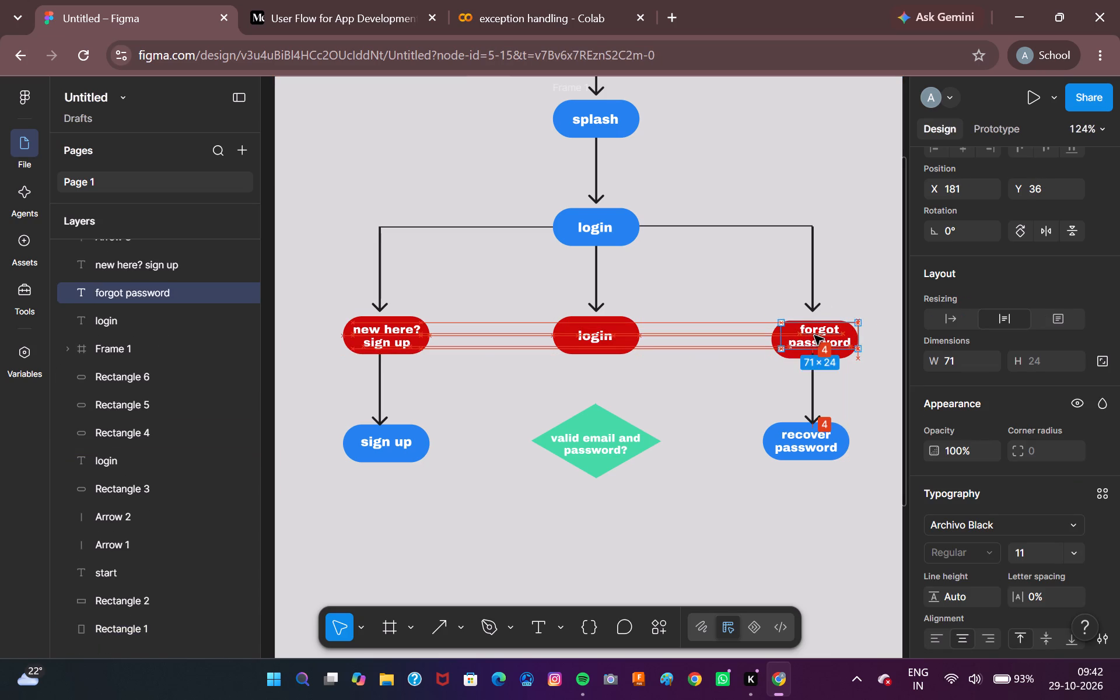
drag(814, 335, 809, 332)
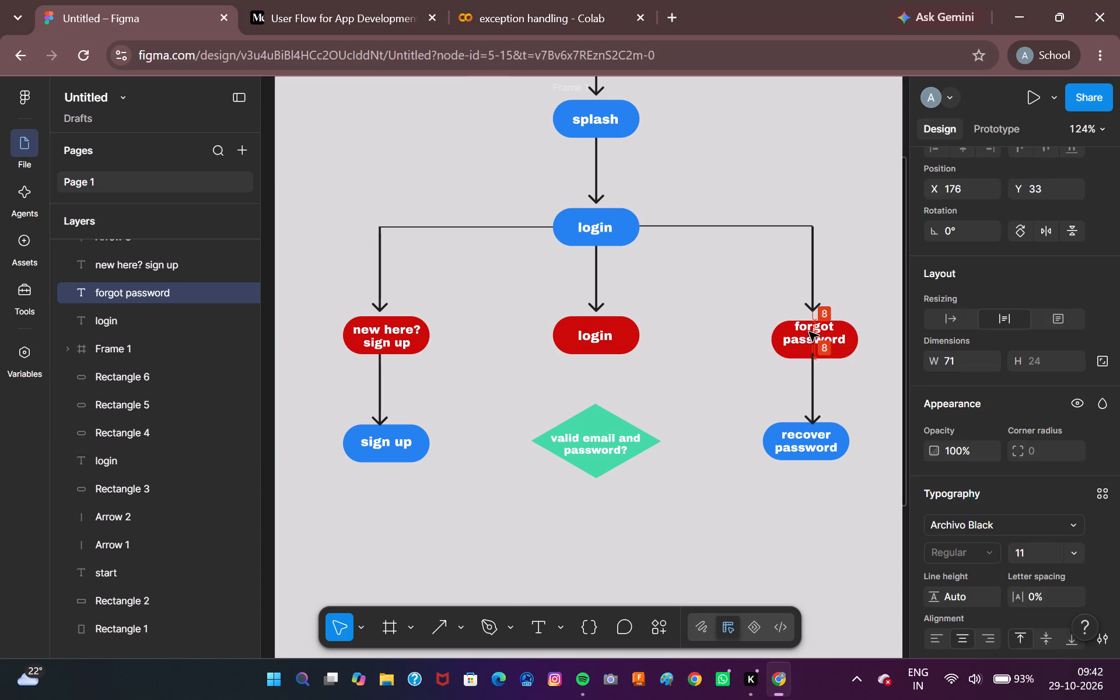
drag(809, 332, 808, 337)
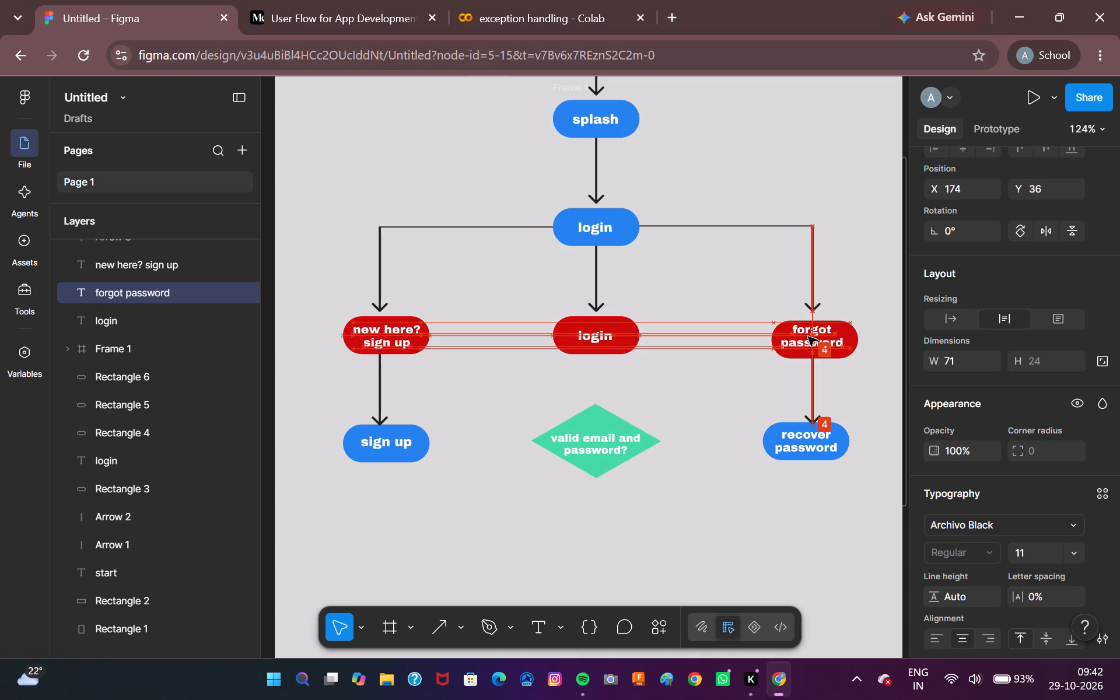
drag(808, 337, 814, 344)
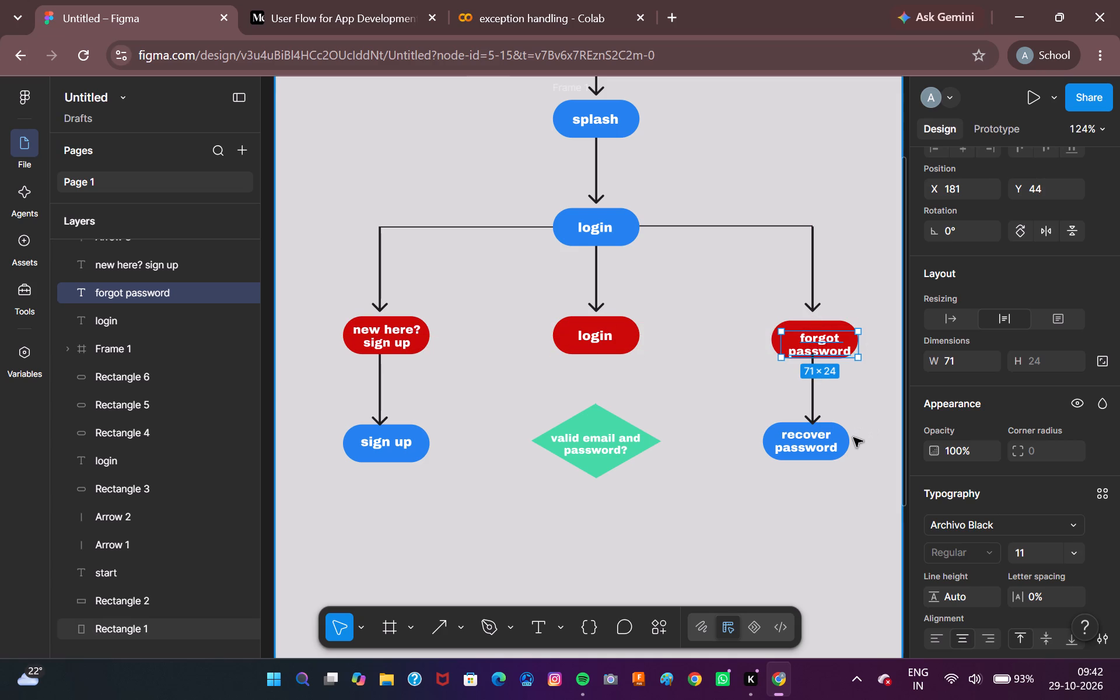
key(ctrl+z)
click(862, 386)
Realign the red "forgot password" shape level with the other red nodes and centred on its arrows.
click(846, 348)
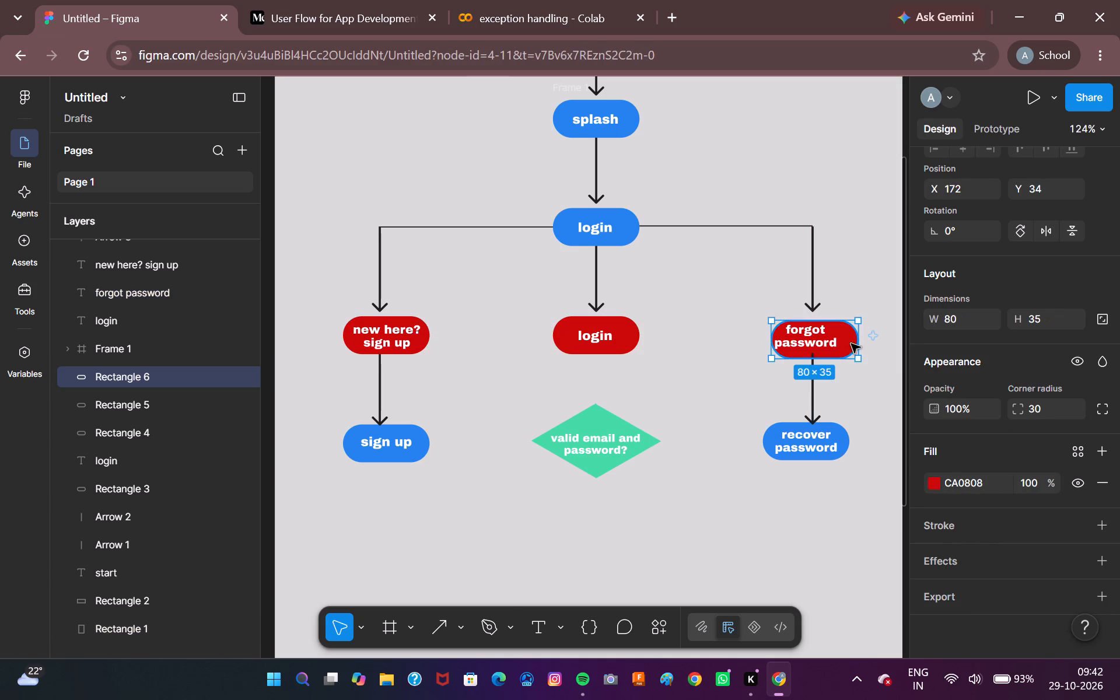
drag(851, 344, 858, 334)
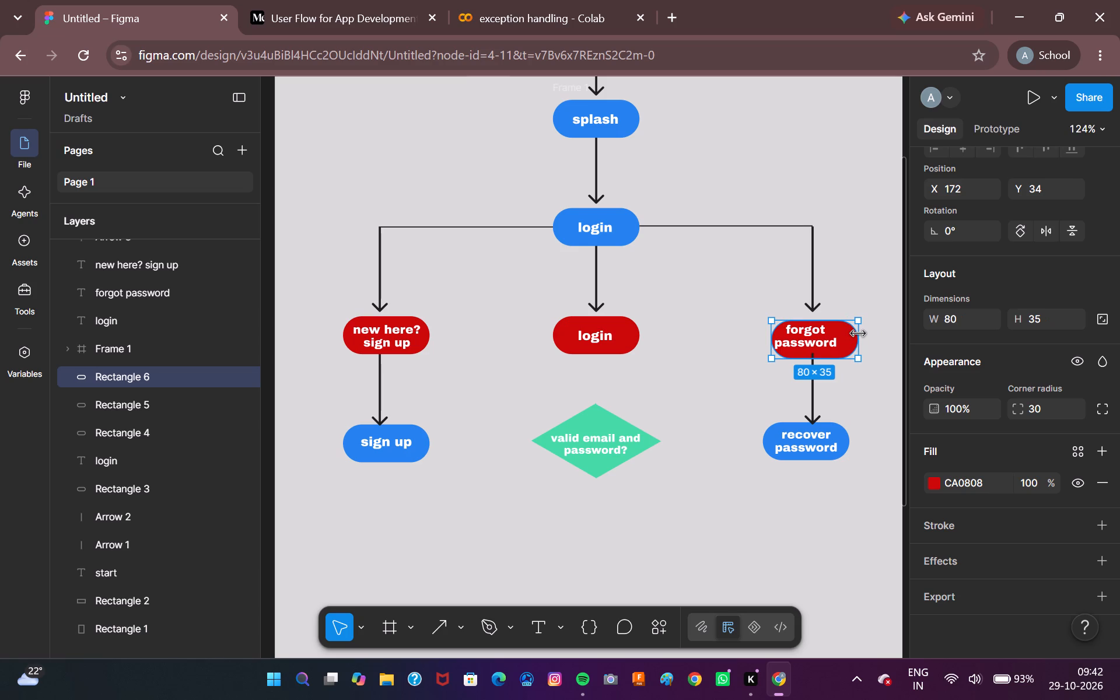
key(ctrl+z)
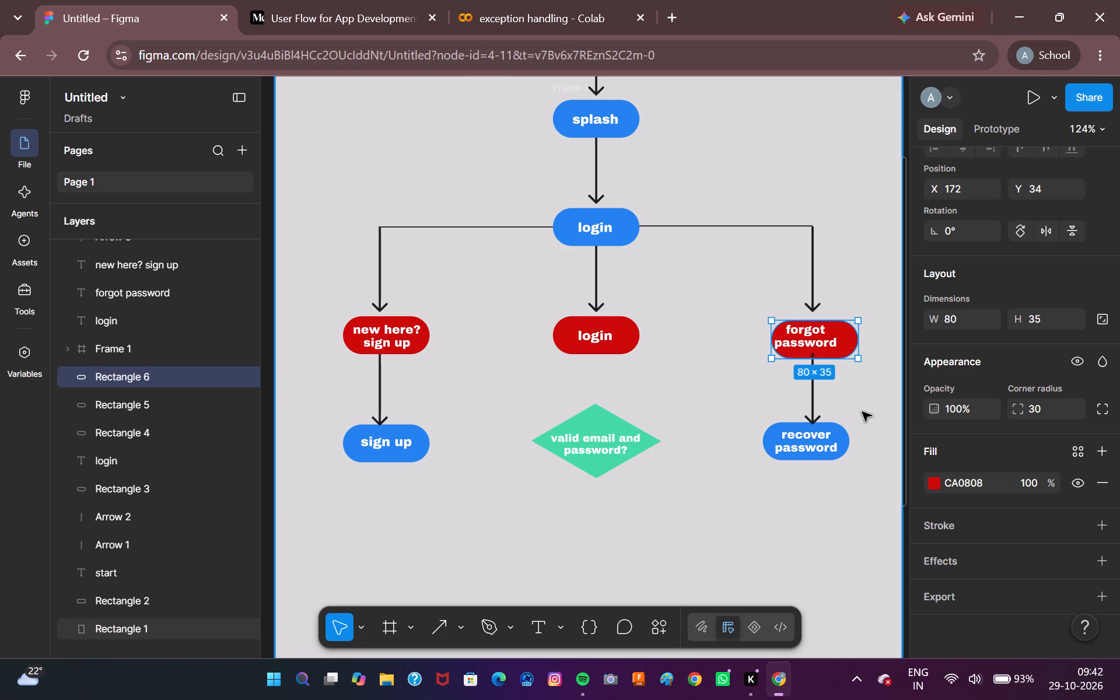
click(863, 418)
click(842, 341)
click(845, 341)
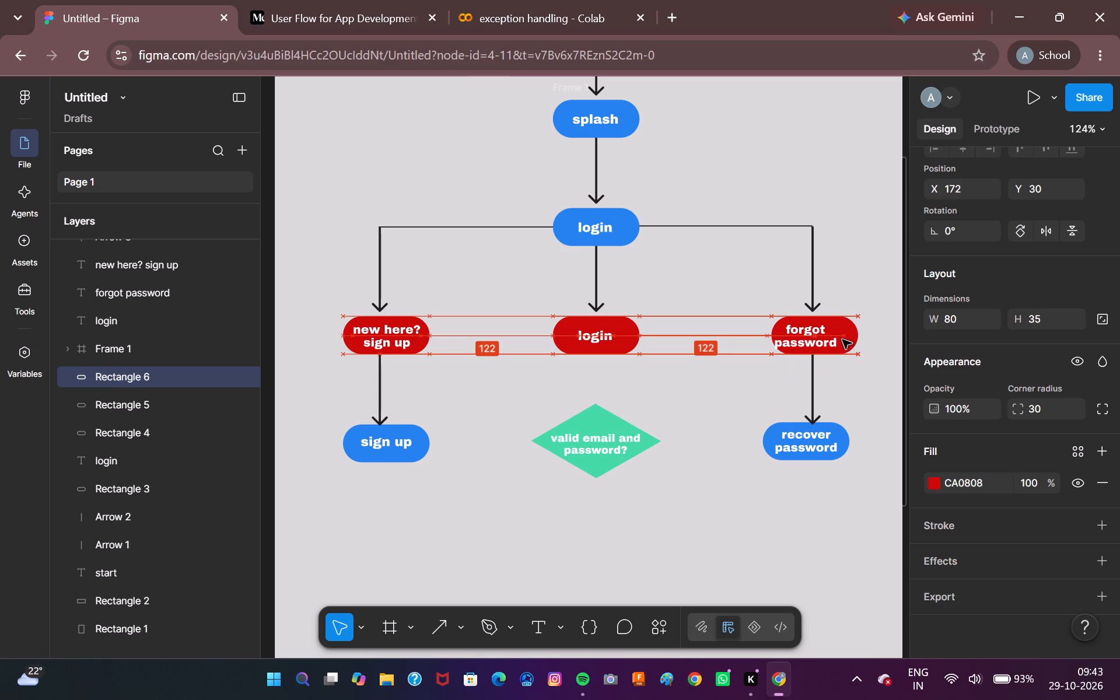
click(844, 387)
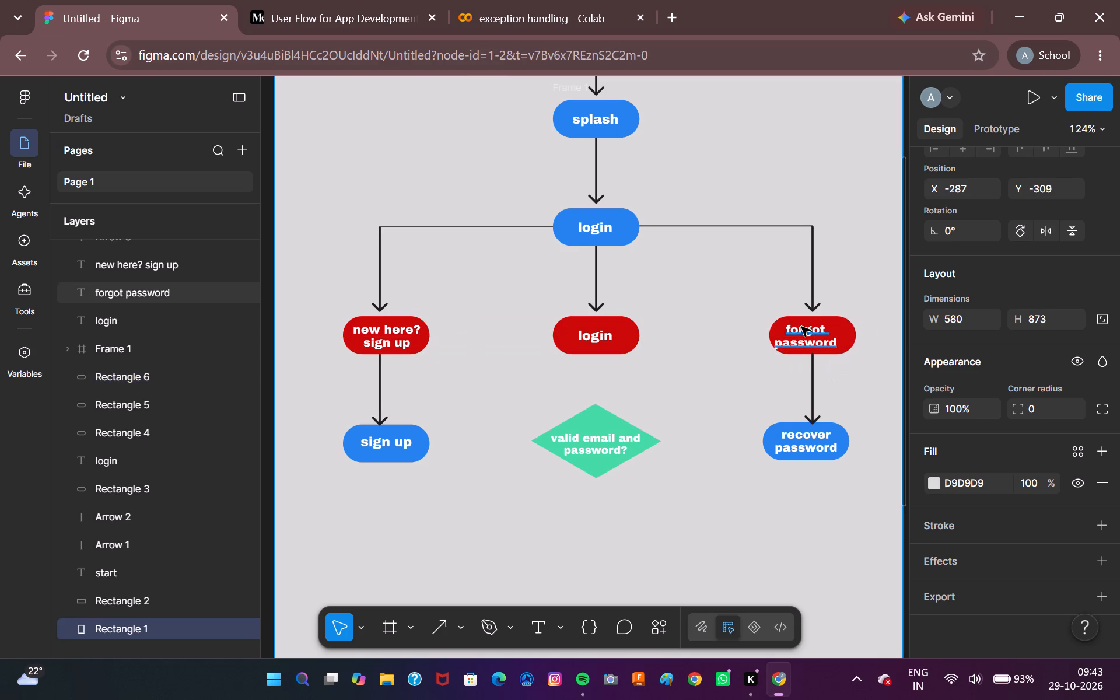
Centre the "forgot password" label on its red shape, at about X 174, Y 36.
click(804, 339)
drag(807, 339, 819, 336)
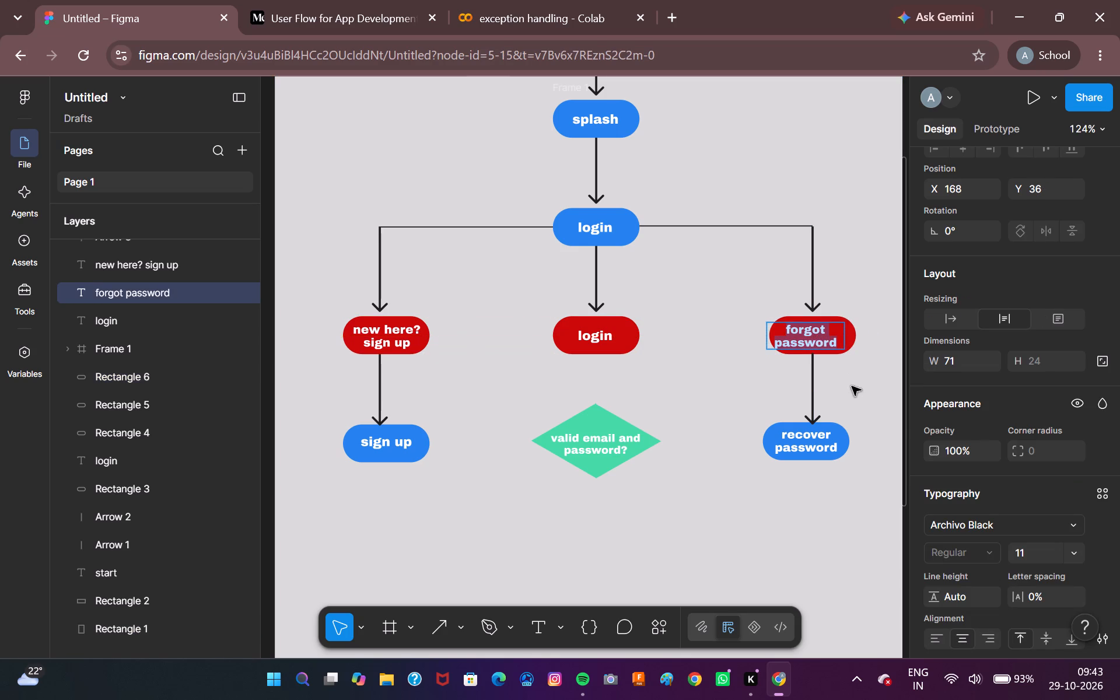
click(853, 389)
drag(816, 334, 825, 337)
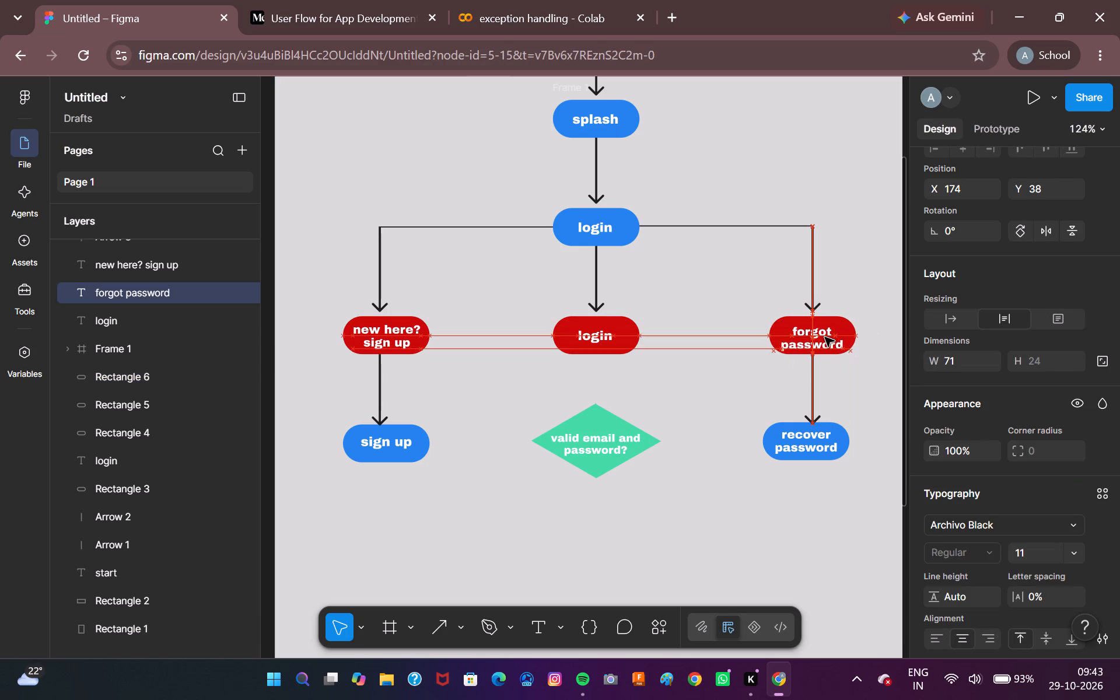
drag(825, 337, 825, 334)
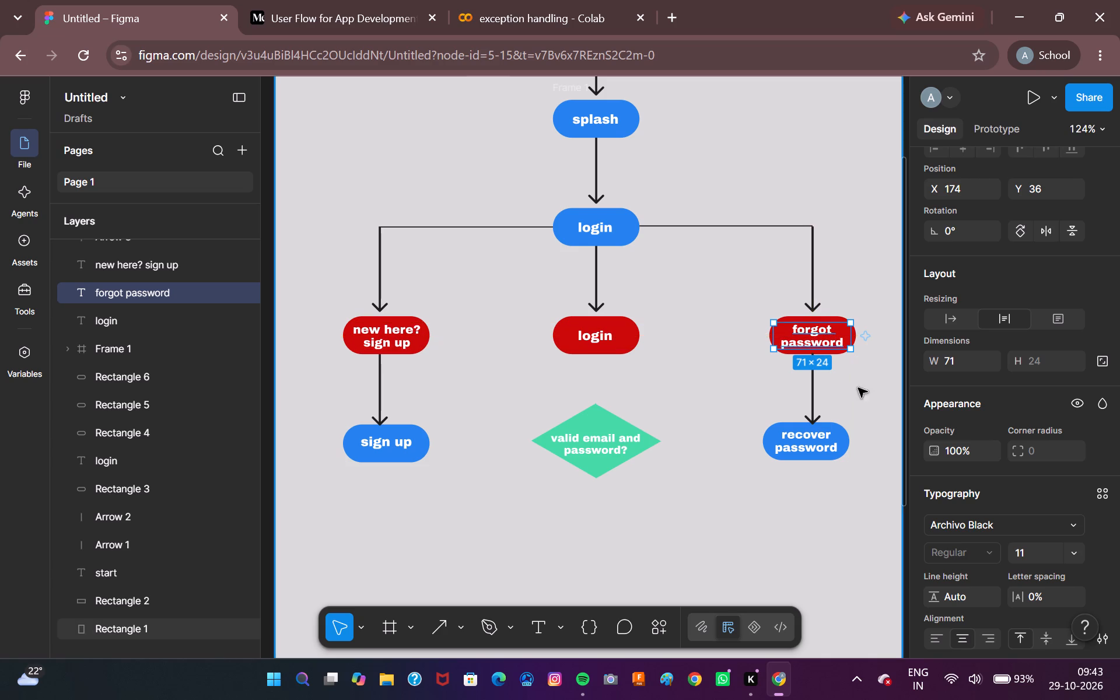
click(871, 407)
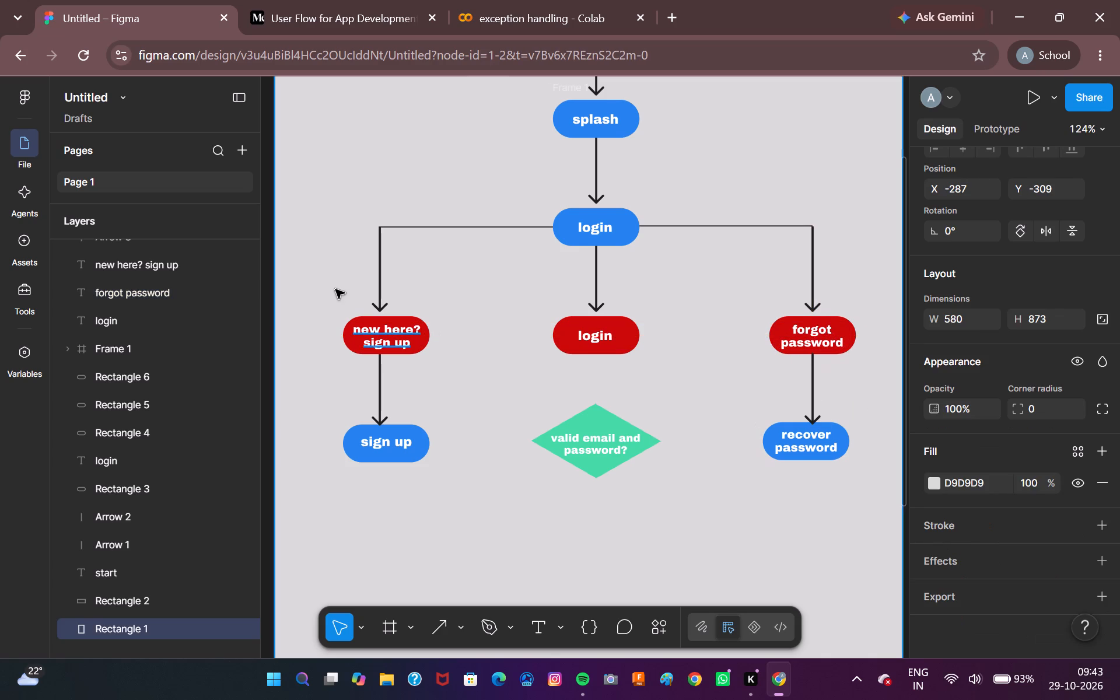
Move the red "new here? sign up" shape left to about X -230, centred on its arrows.
click(415, 345)
click(425, 343)
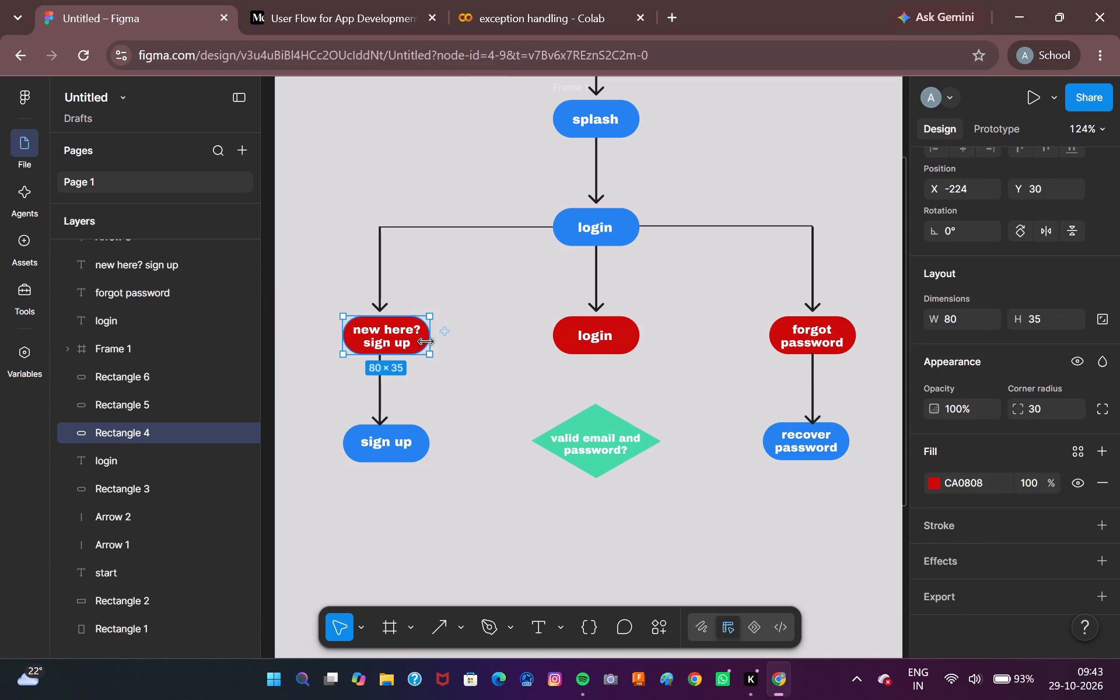
drag(414, 341, 408, 343)
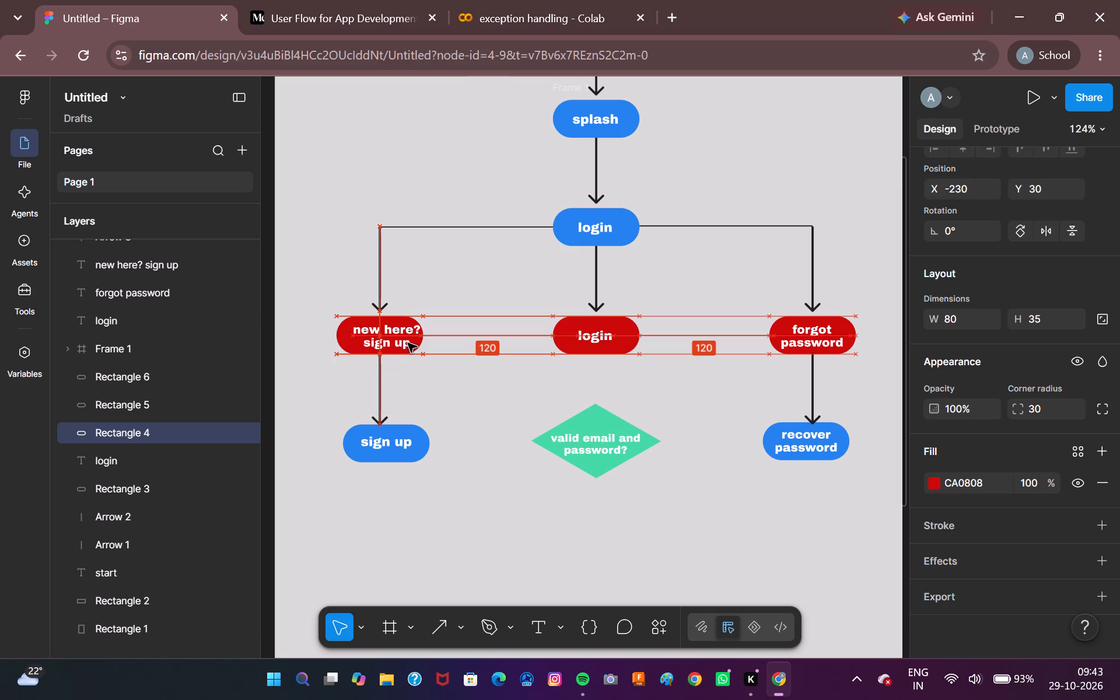
drag(408, 343, 408, 343)
Centre the "new here? sign up" label on its moved red shape, at about X -221, Y 36.
click(384, 340)
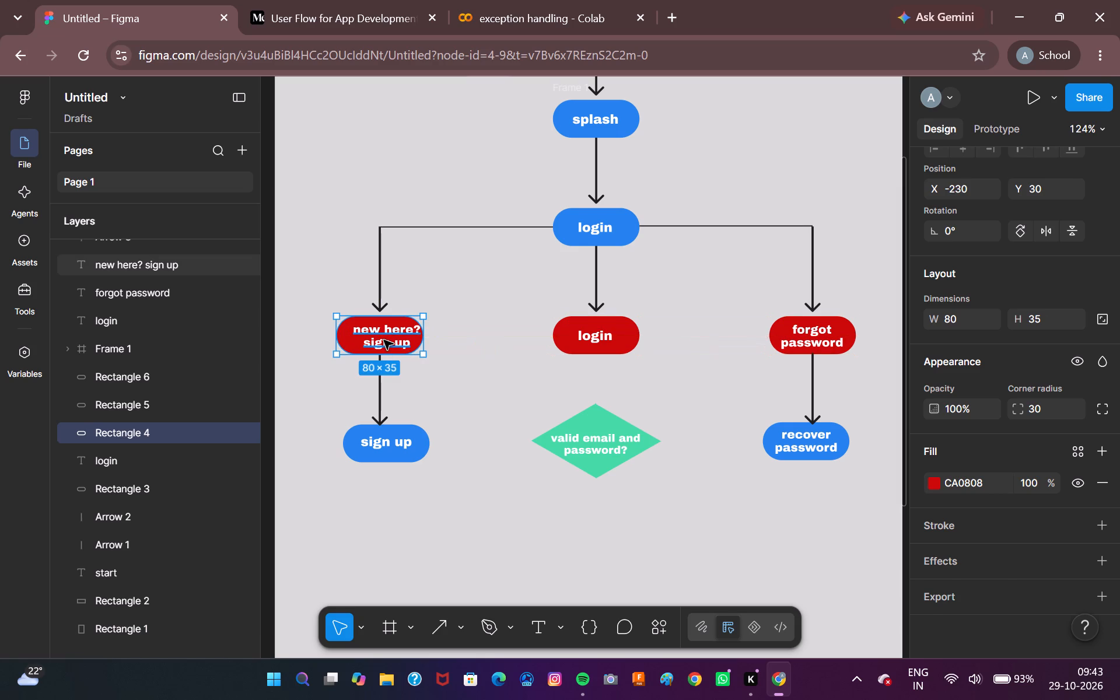
drag(376, 341, 370, 338)
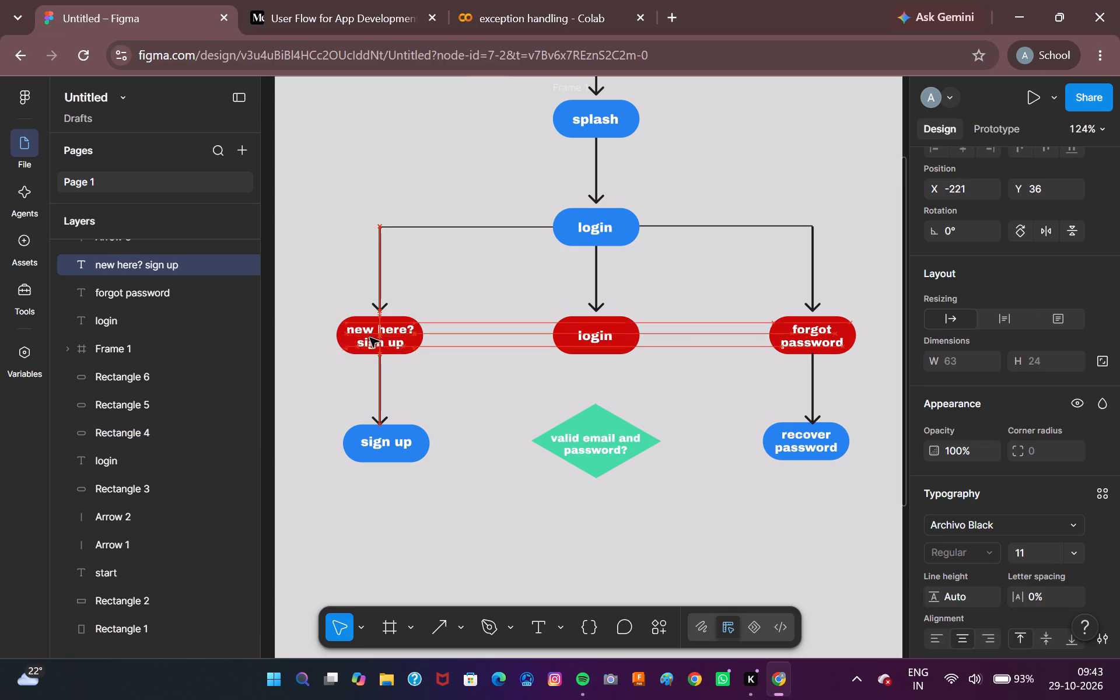
drag(370, 338, 370, 339)
click(370, 339)
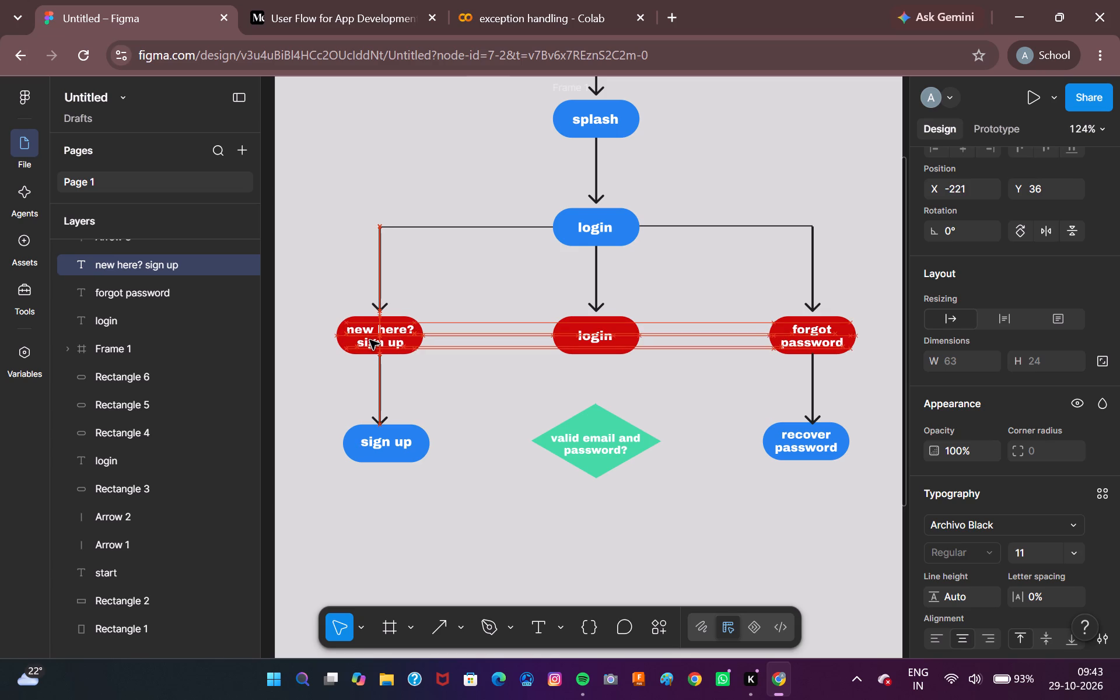
Nudge the "forgot password" label slightly upward on its red node, keeping it horizontally centred.
click(812, 341)
drag(812, 341, 814, 339)
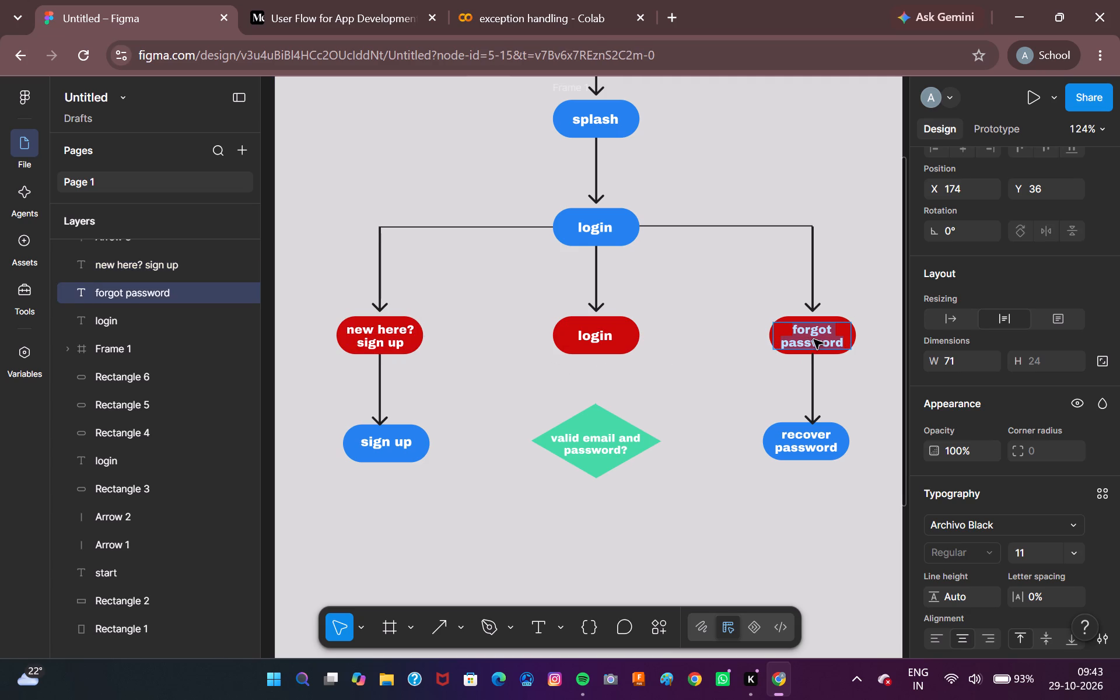
drag(814, 339, 815, 332)
click(842, 338)
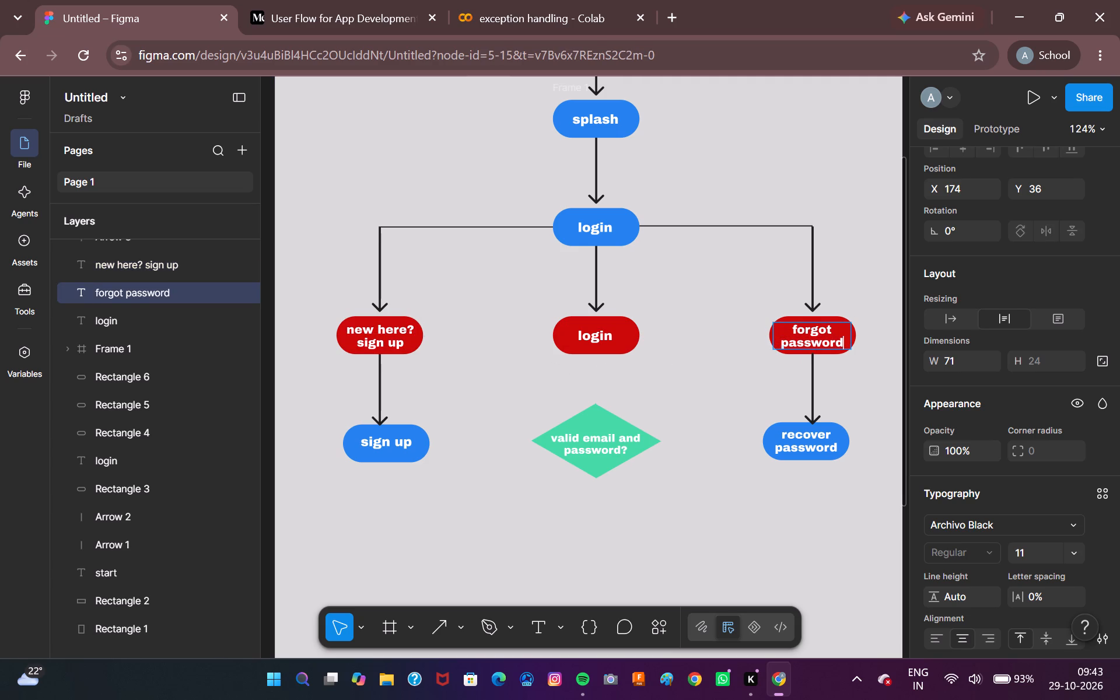
click(842, 338)
click(866, 385)
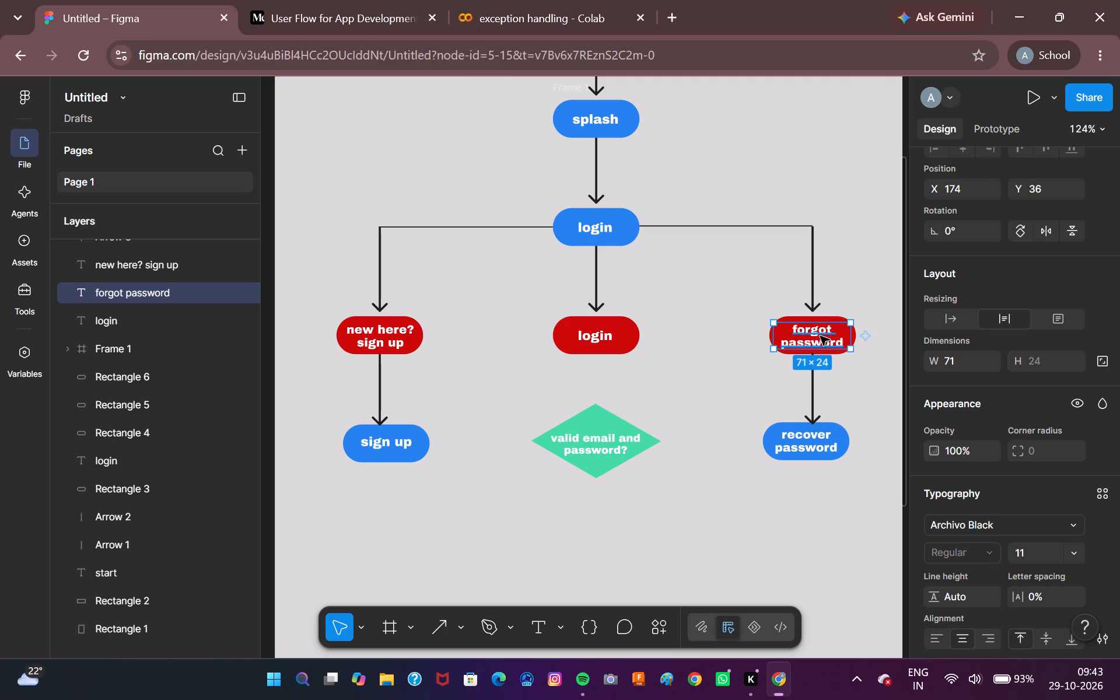
click(820, 345)
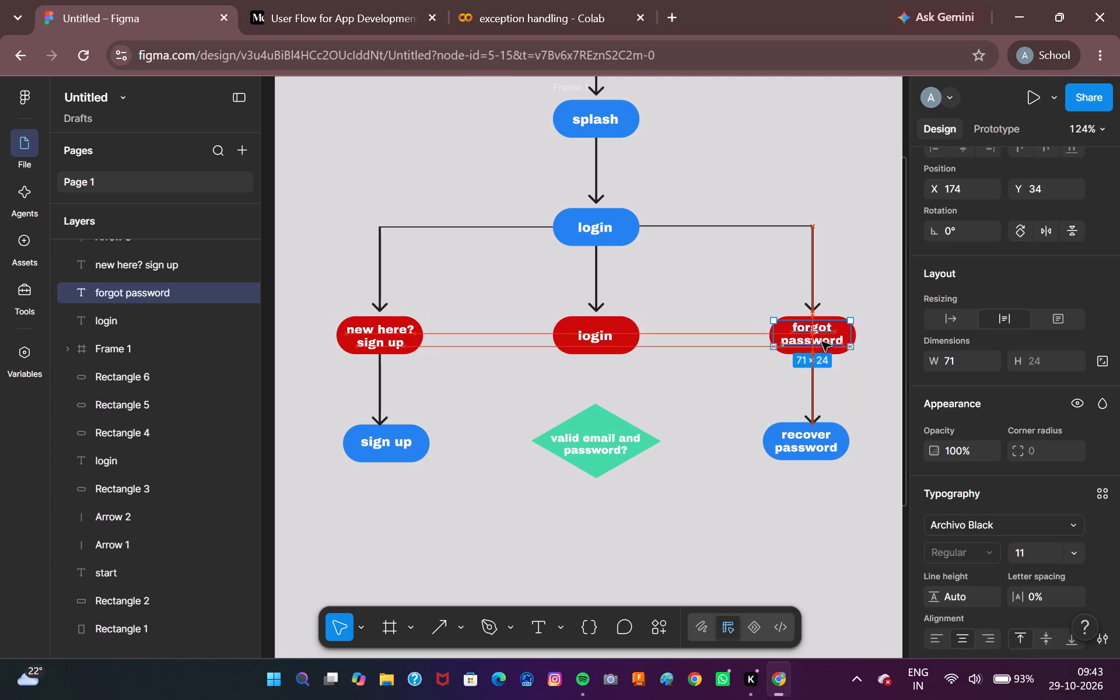
click(869, 397)
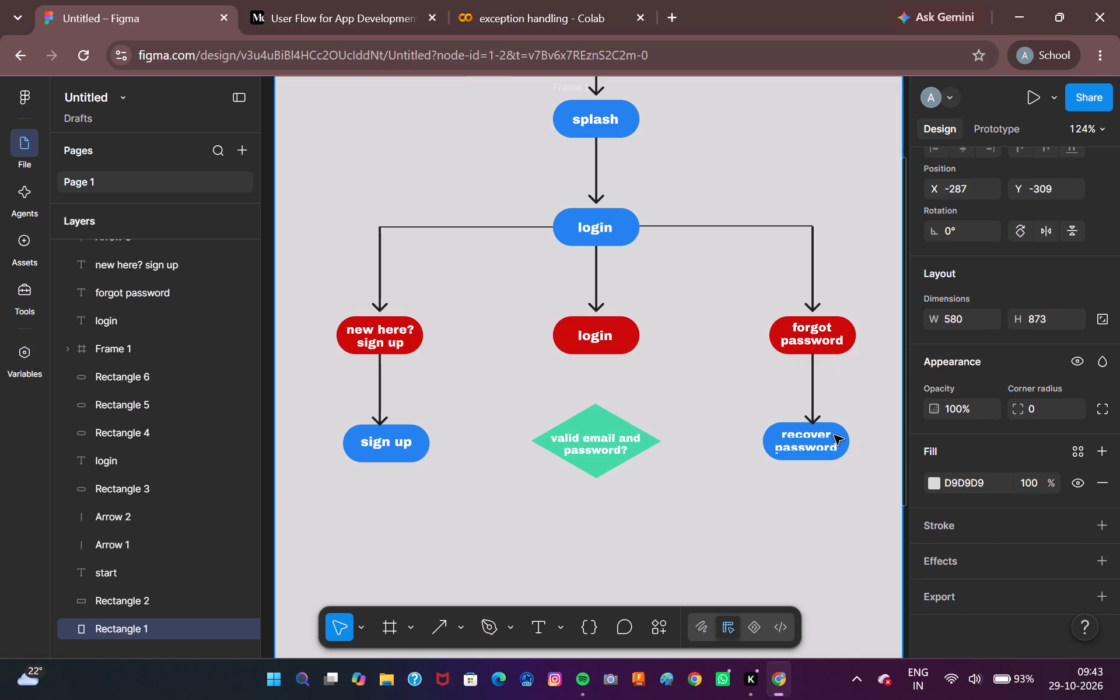
Move the blue "recover password" shape to the right so it is centred below its arrow.
click(839, 433)
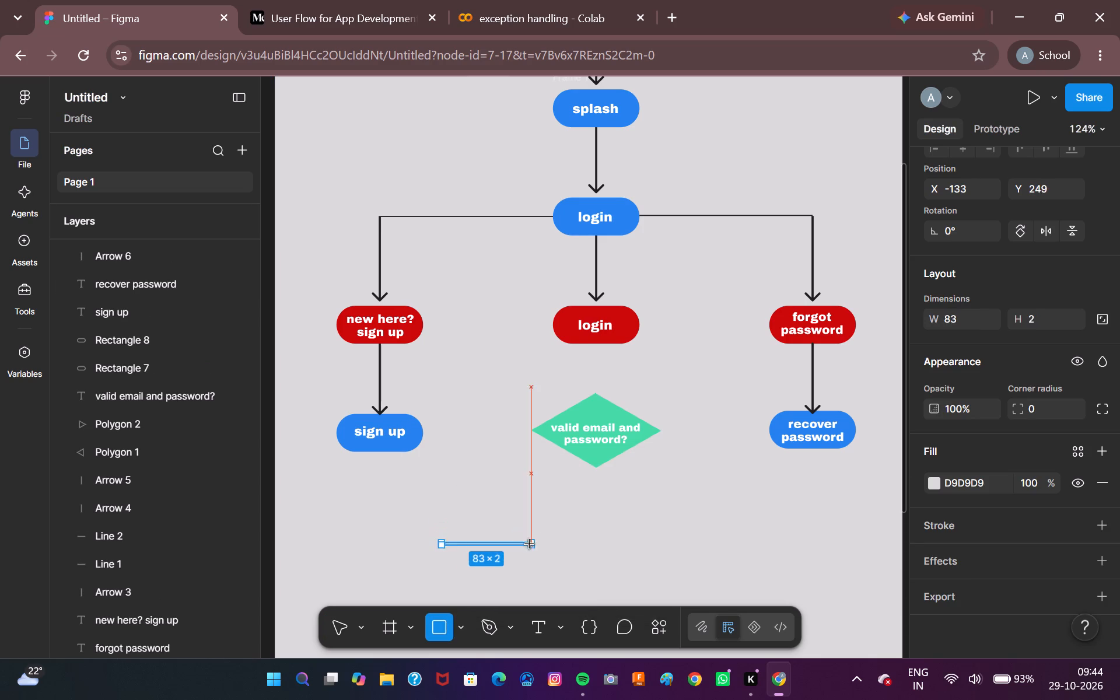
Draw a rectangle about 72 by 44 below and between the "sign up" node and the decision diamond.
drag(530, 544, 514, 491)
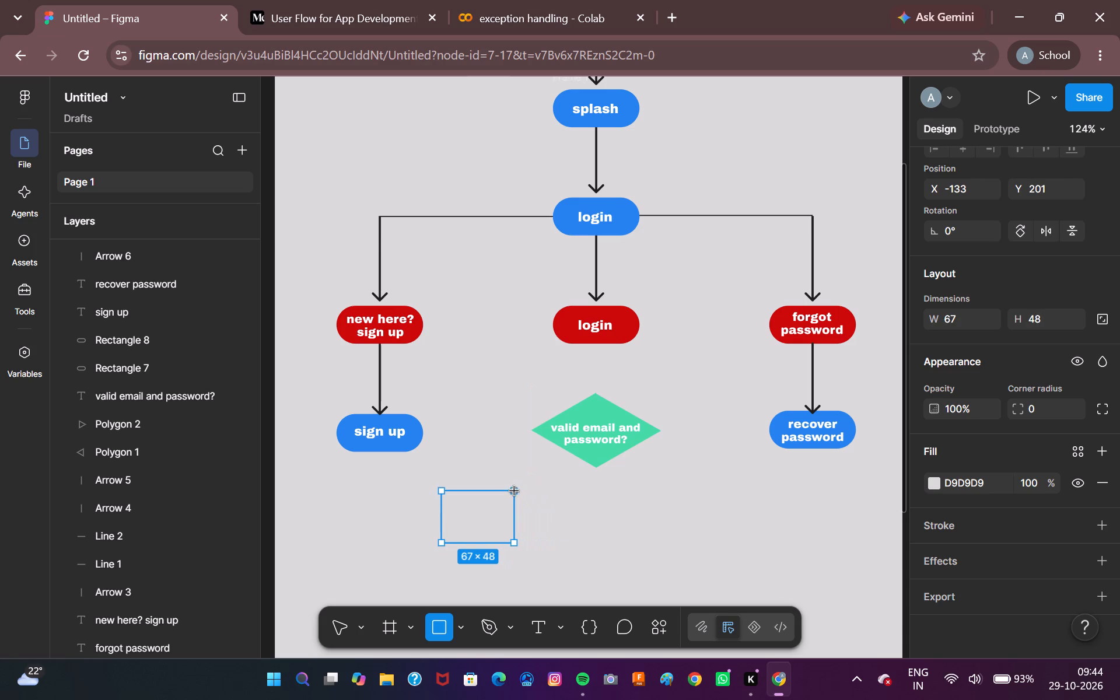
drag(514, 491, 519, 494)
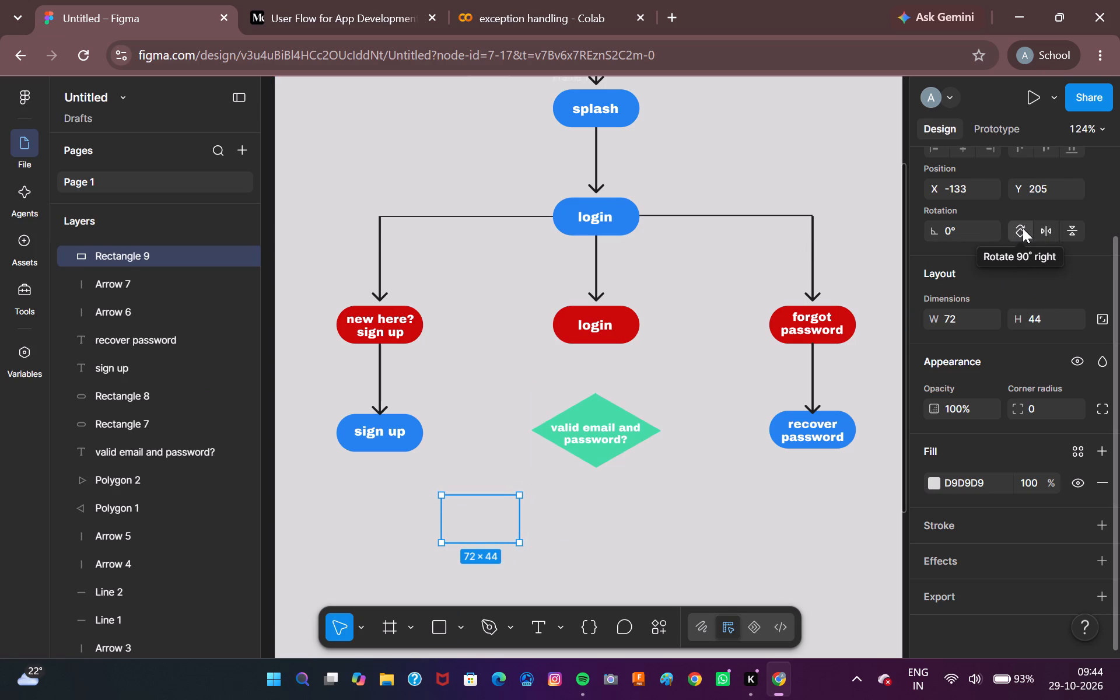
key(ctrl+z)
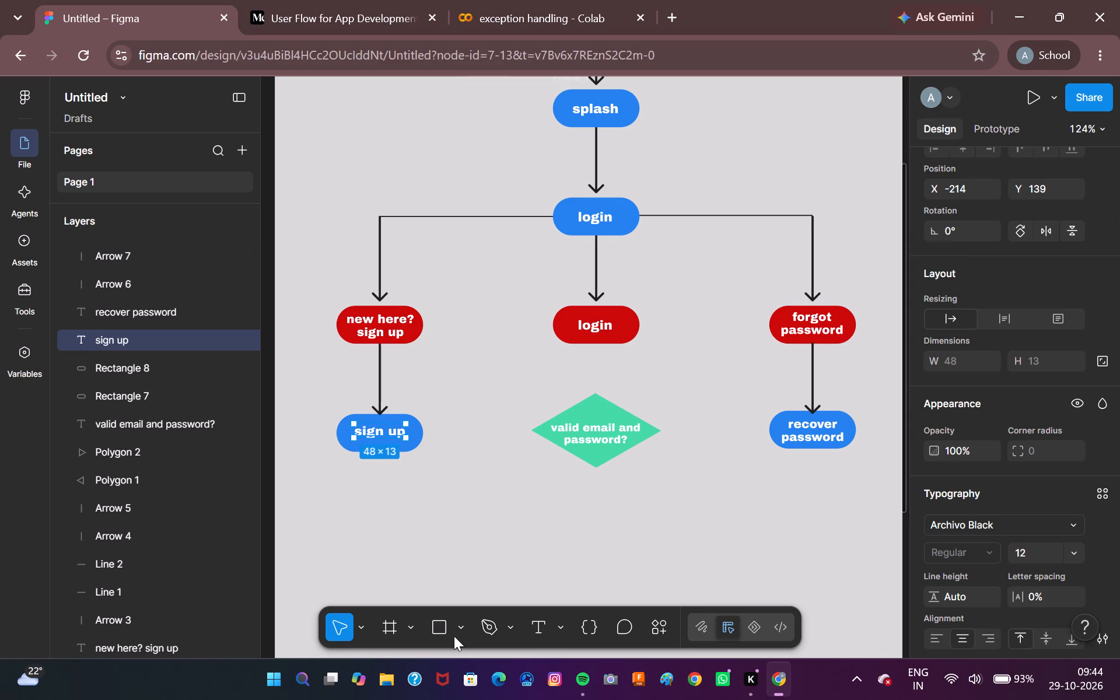
Draw a triangle about 58 by 53 with the Polygon tool below the "sign up" node.
click(450, 638)
click(462, 637)
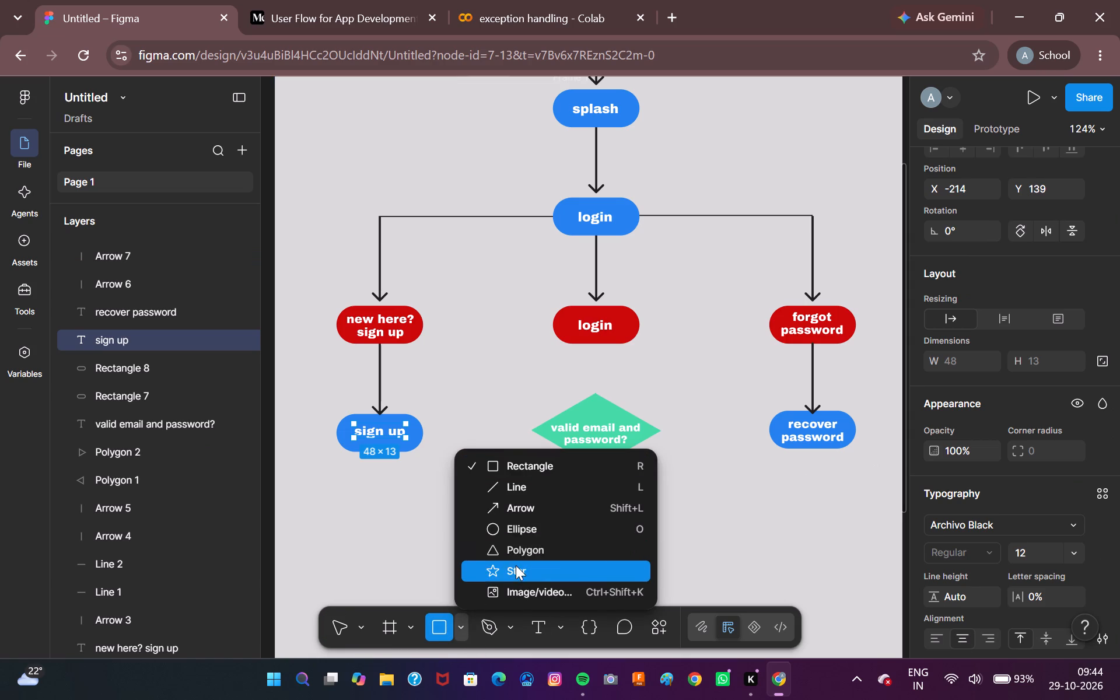
click(521, 542)
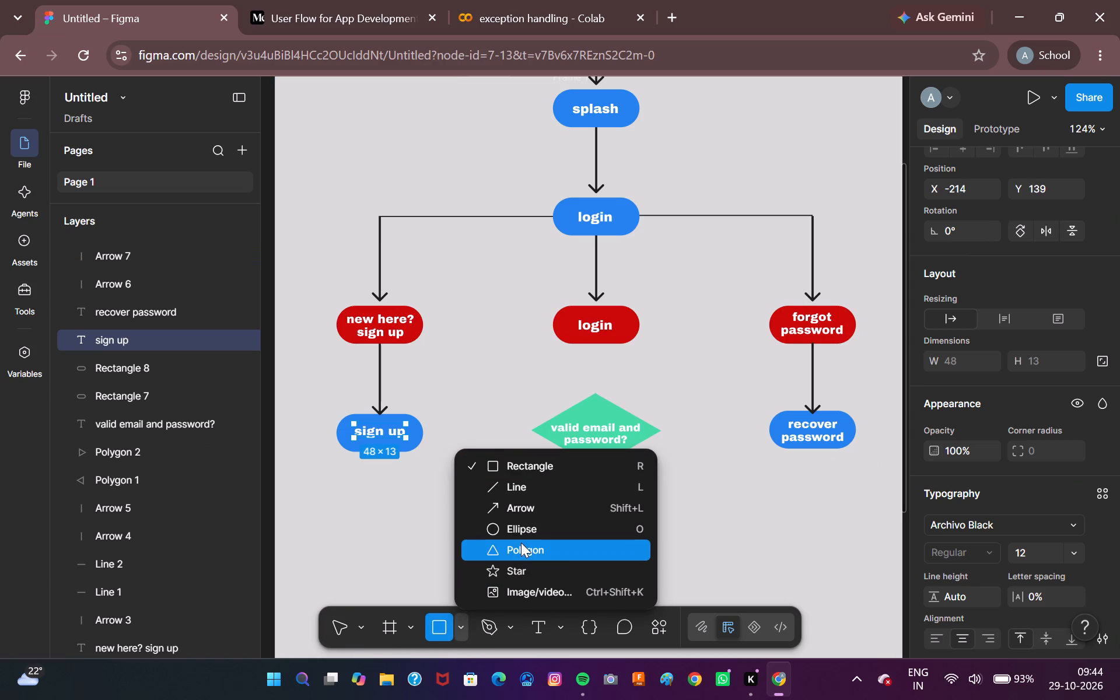
scroll(678, 507, down, 5)
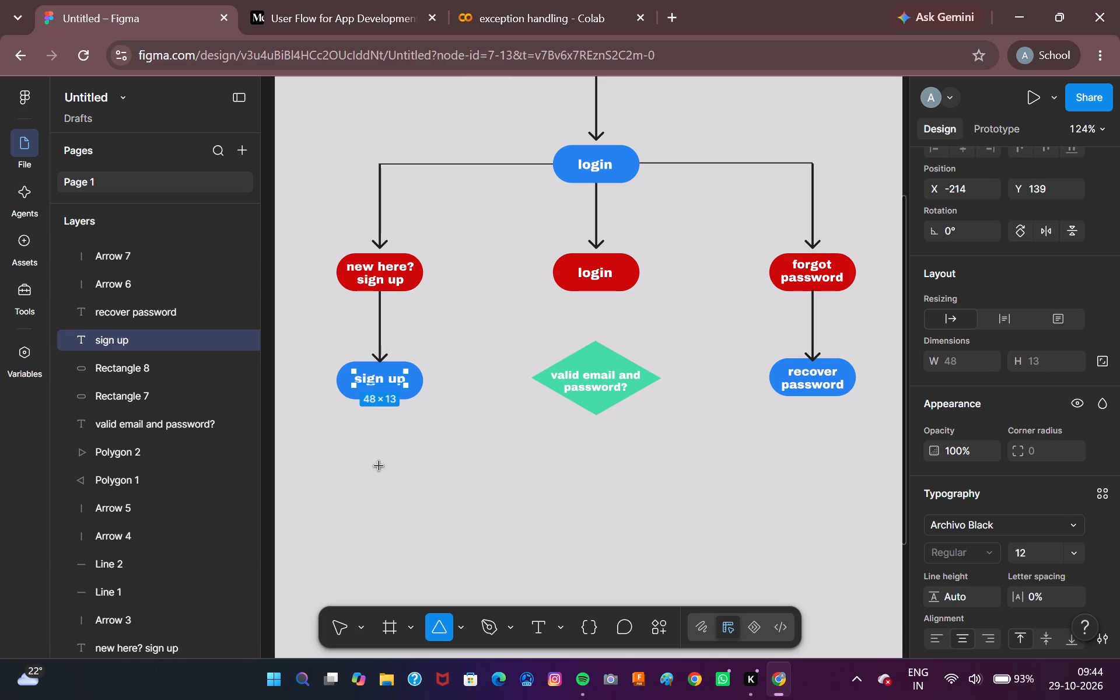
drag(379, 463, 330, 516)
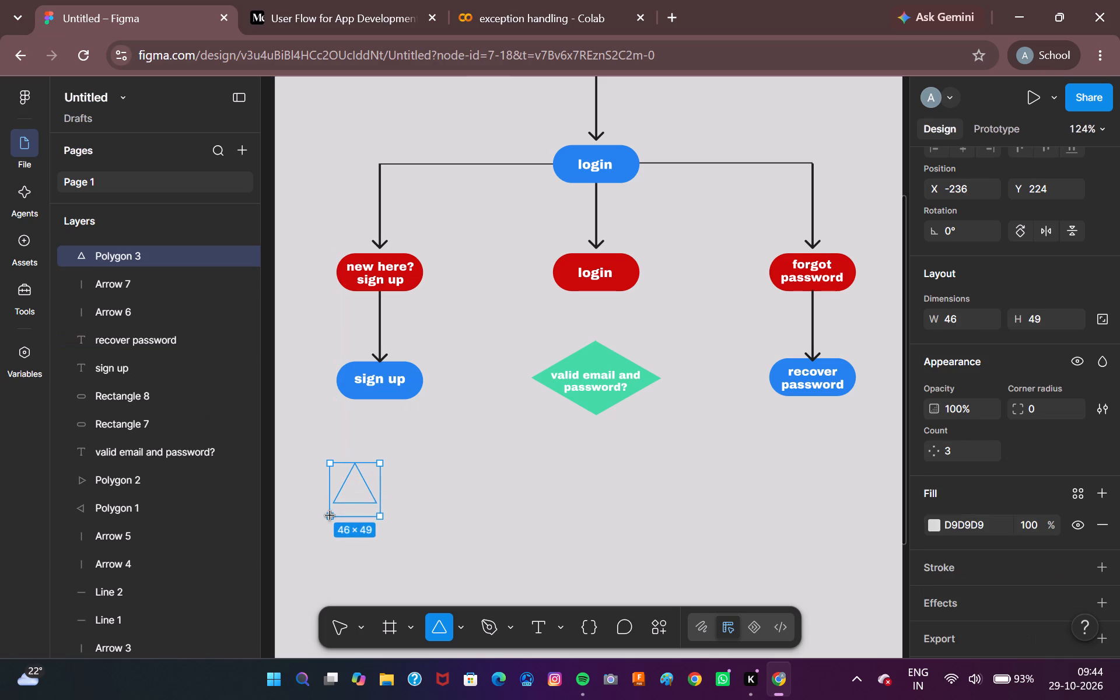
drag(330, 516, 317, 520)
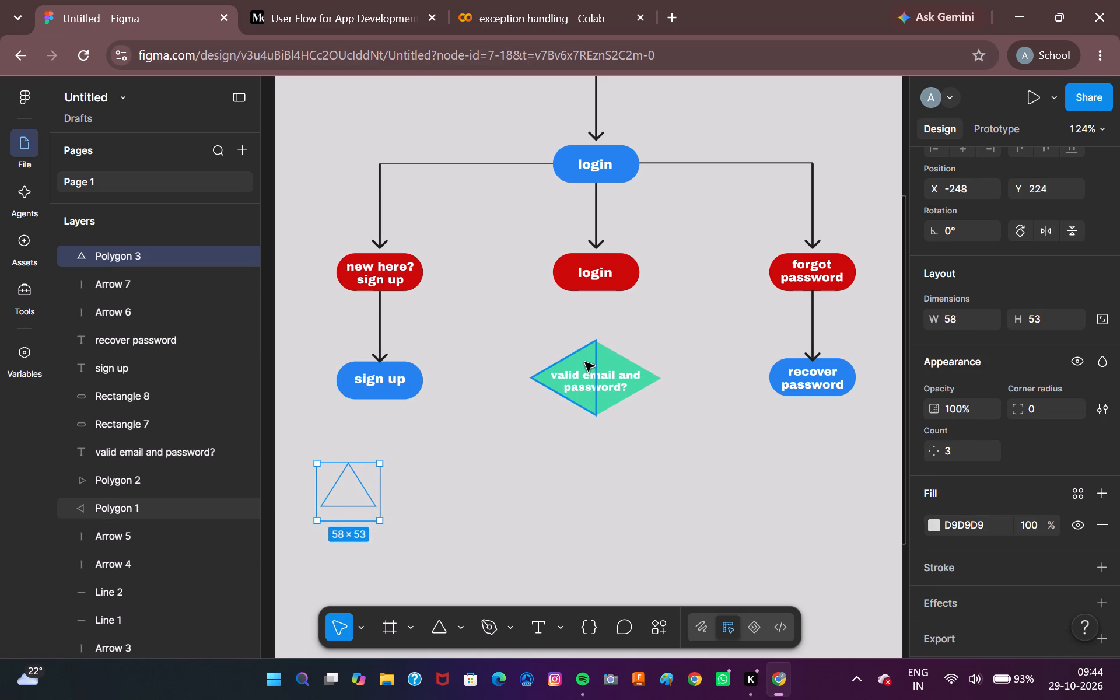
Set the width of the triangle forming the decision diamond's right half to 80.
click(585, 362)
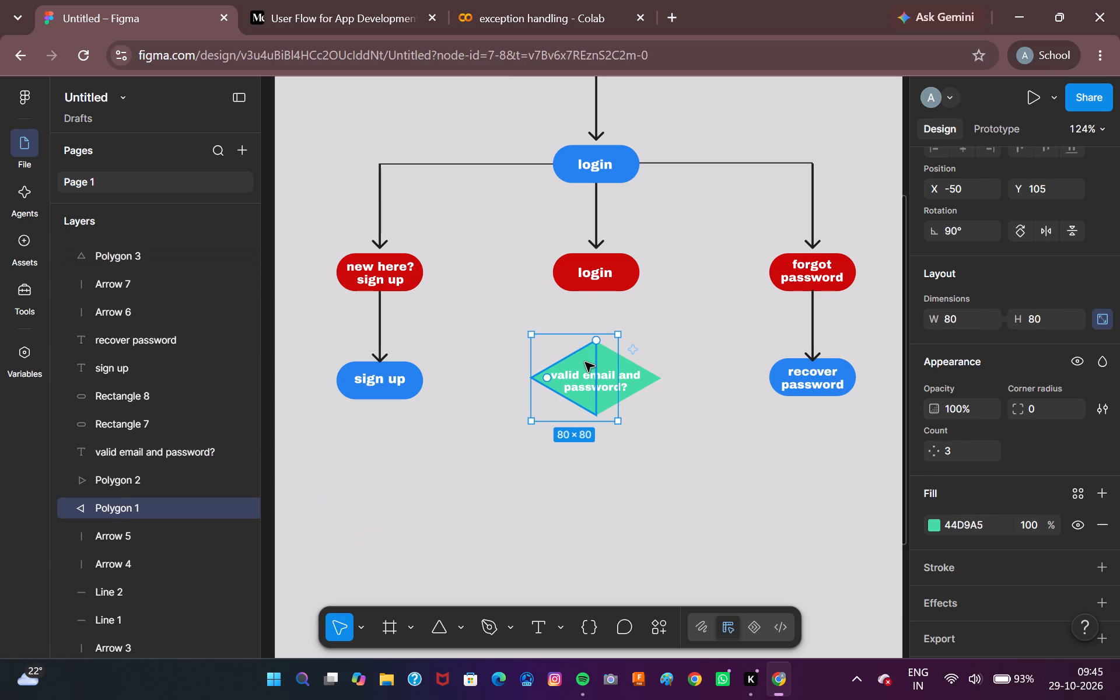
click(653, 381)
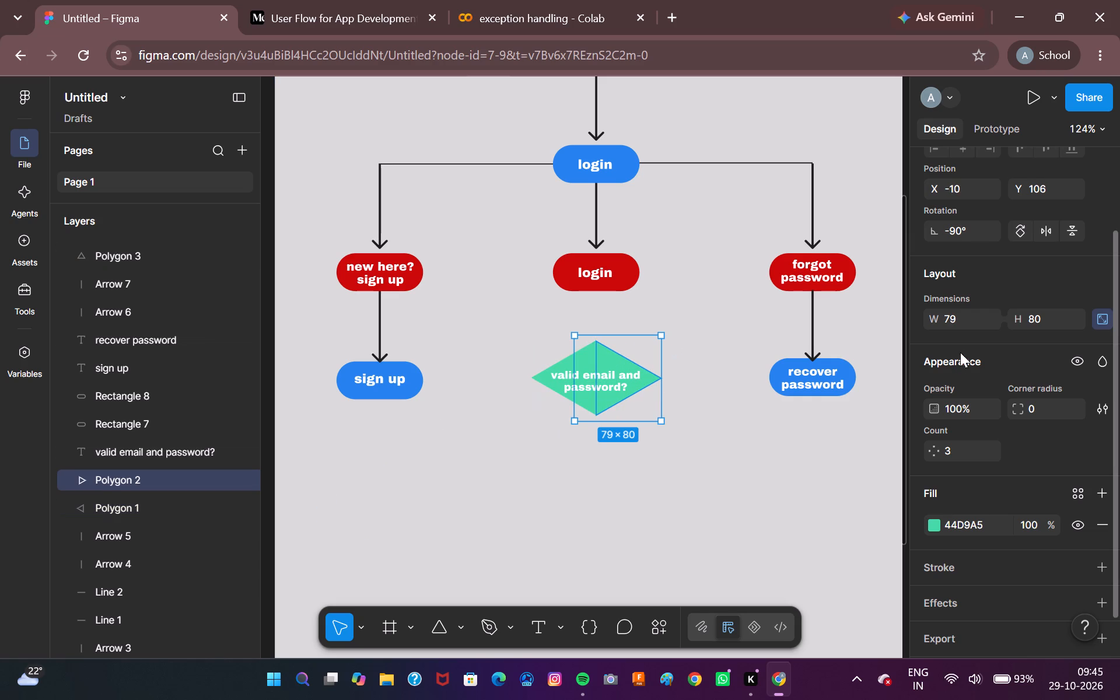
click(959, 320)
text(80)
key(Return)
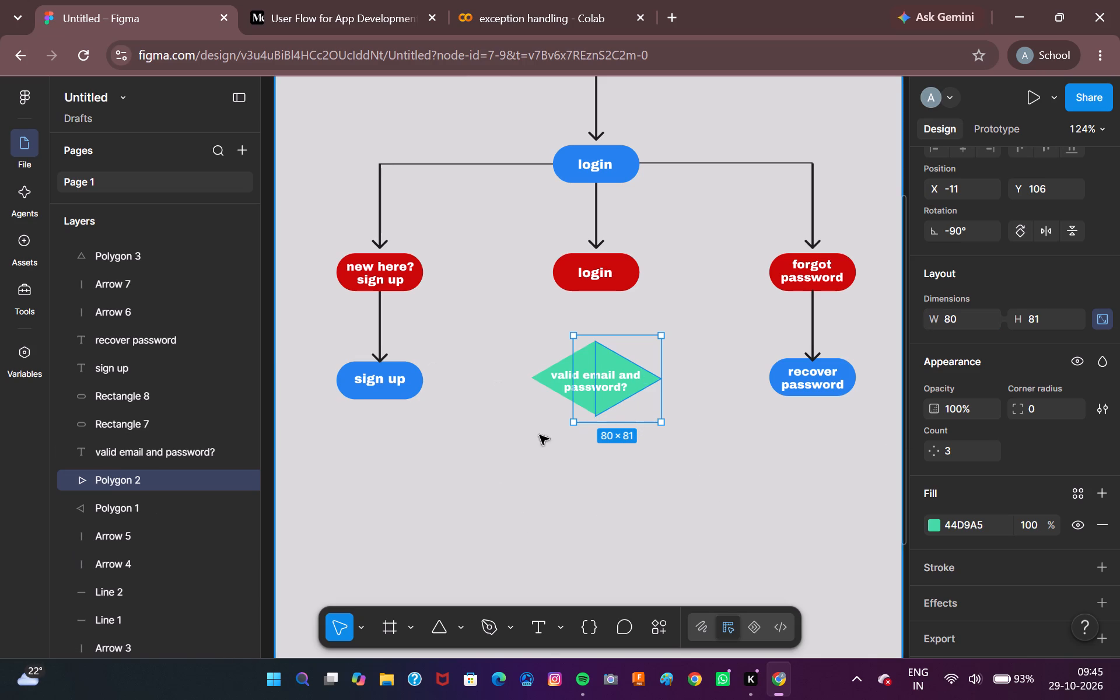
Align the two triangles of the decision diamond by their vertical centres.
ctrl+click(173, 509)
scroll(1025, 297, up, 3)
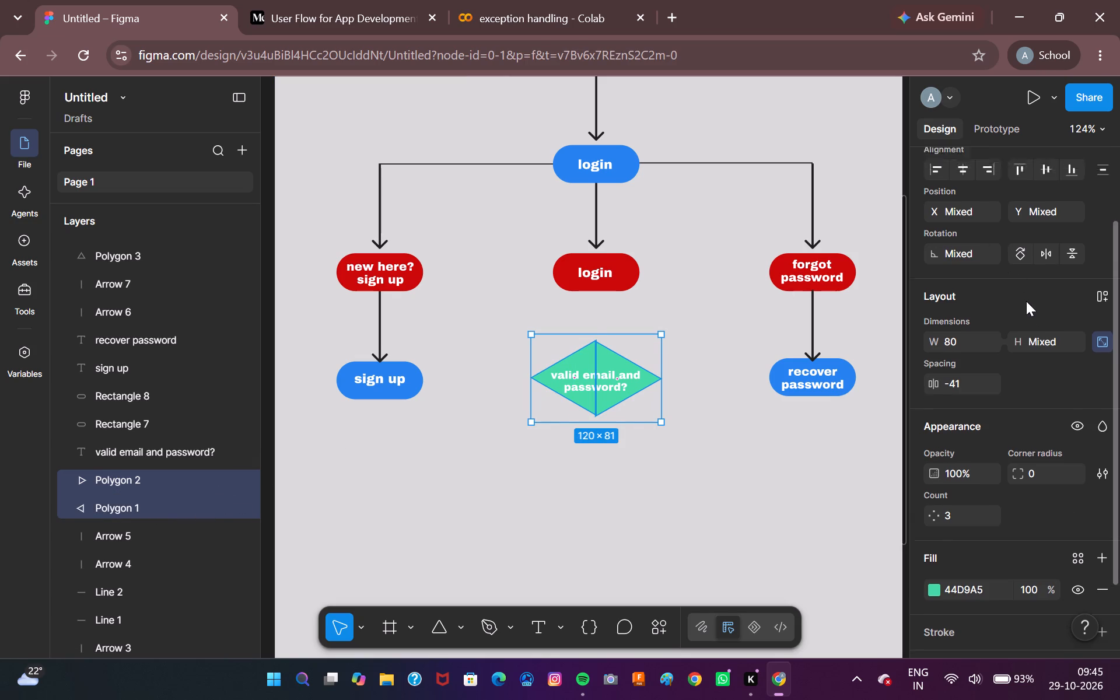
click(1045, 258)
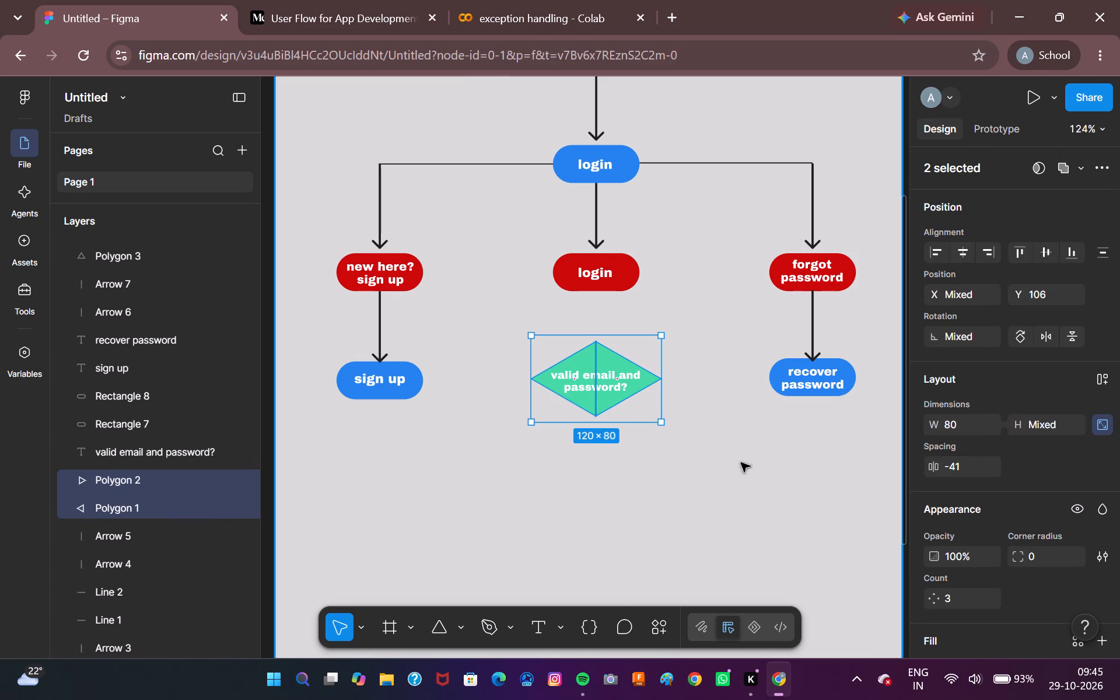
click(568, 488)
Position the "valid email and password?" label on the decision diamond at Y 136.
click(606, 381)
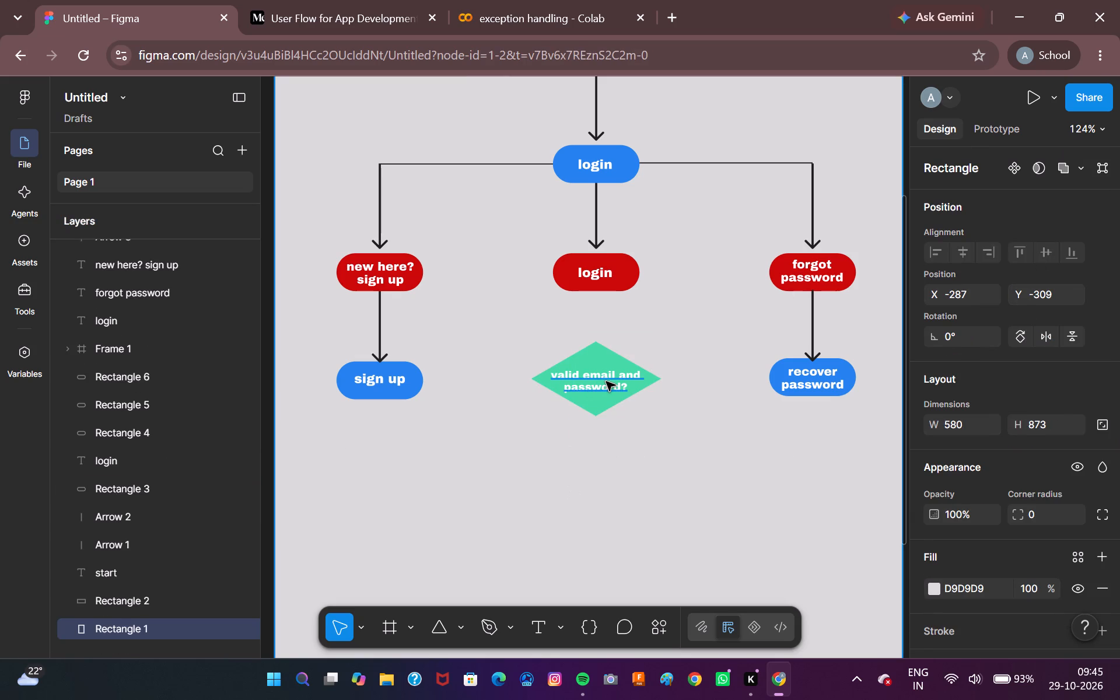
click(596, 377)
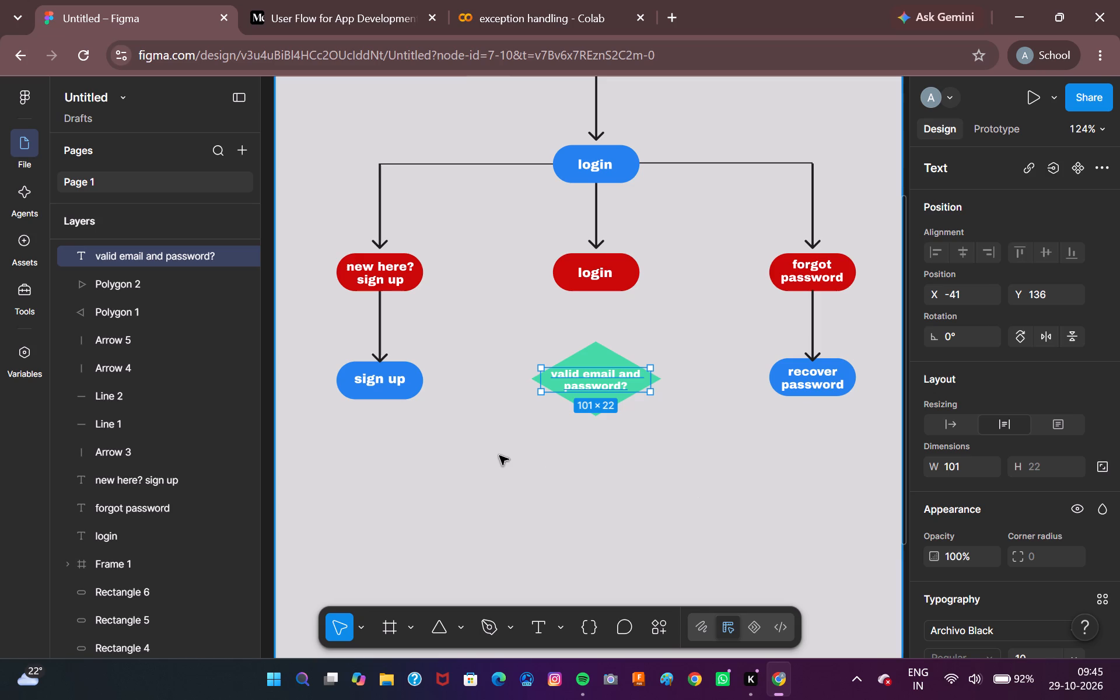
Centre the "sign up" label vertically on its blue node at Y 140.
click(824, 381)
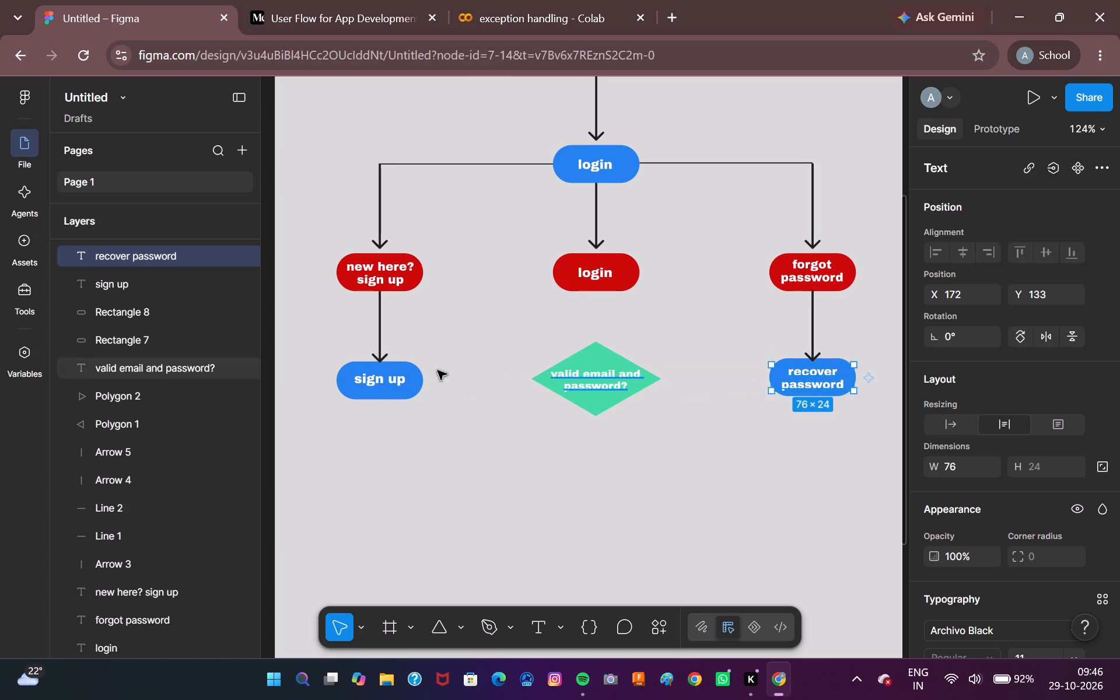
click(380, 380)
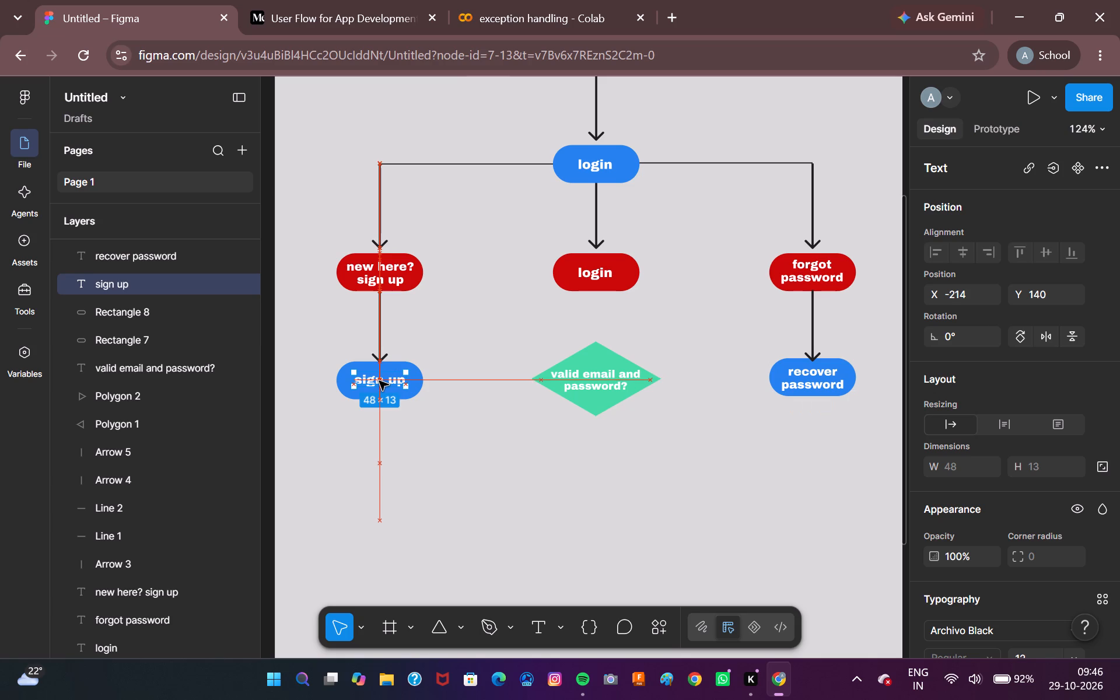
Hide the arrow pointing down to the "new here? sign up" node.
click(234, 453)
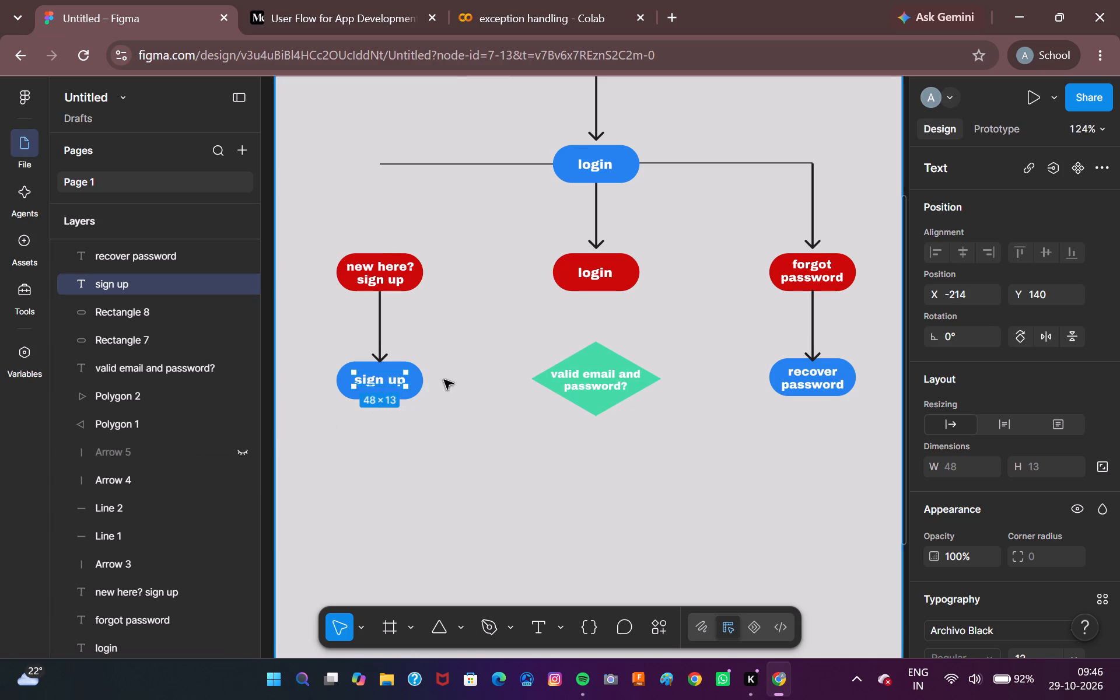
Select the blue rounded rectangle behind the "sign up" label.
click(429, 410)
click(415, 386)
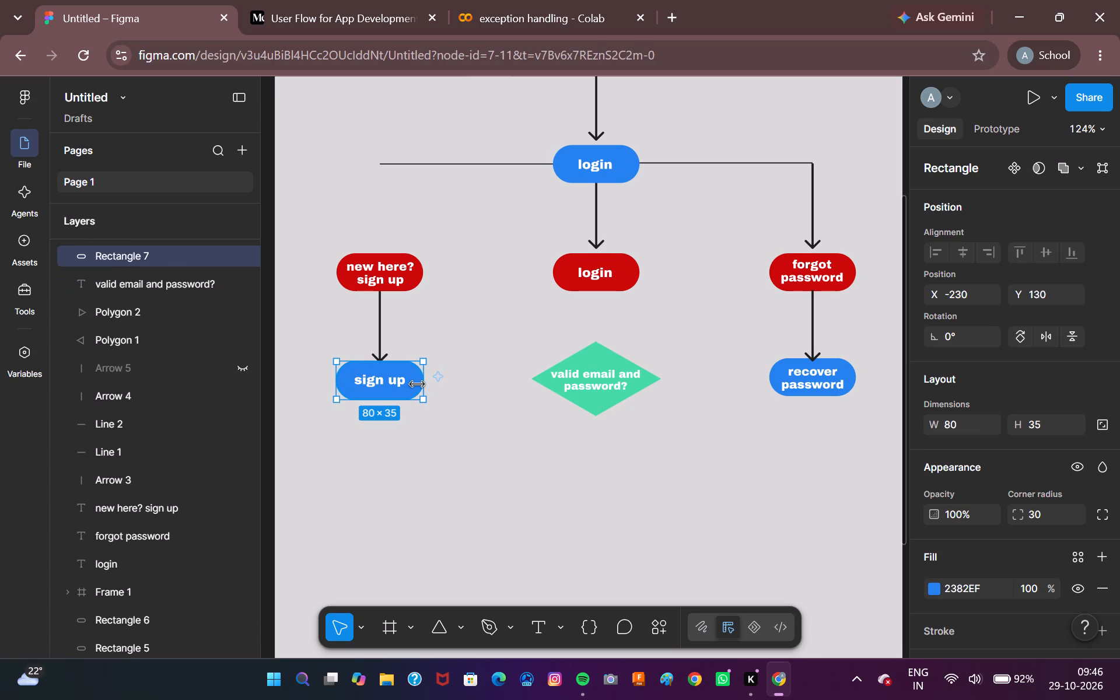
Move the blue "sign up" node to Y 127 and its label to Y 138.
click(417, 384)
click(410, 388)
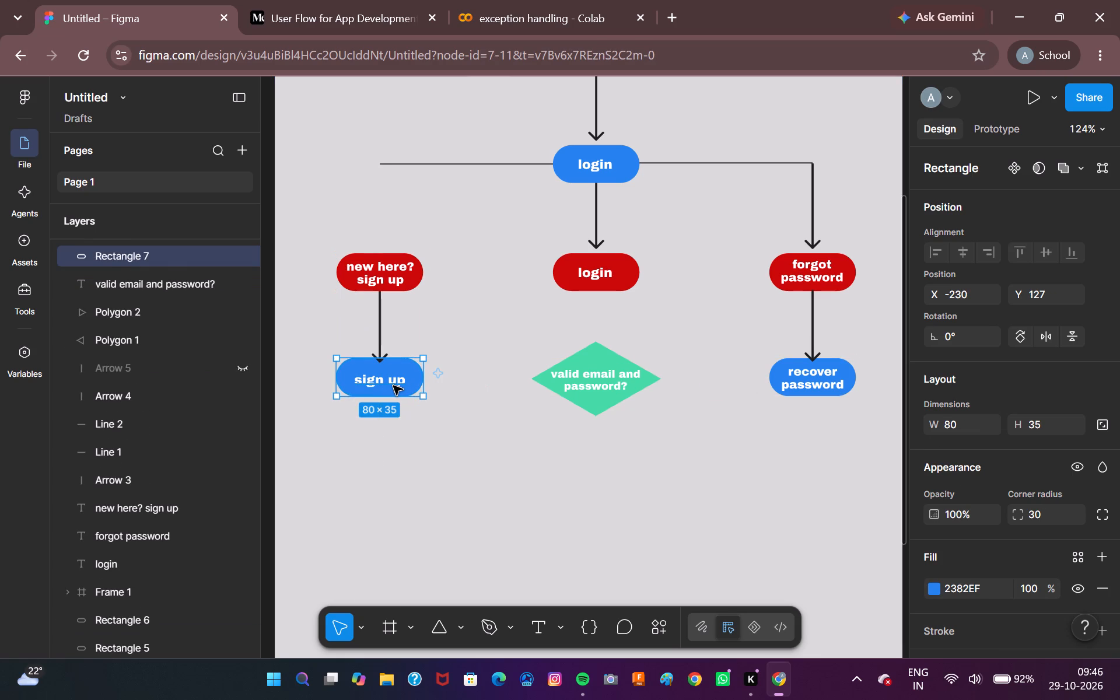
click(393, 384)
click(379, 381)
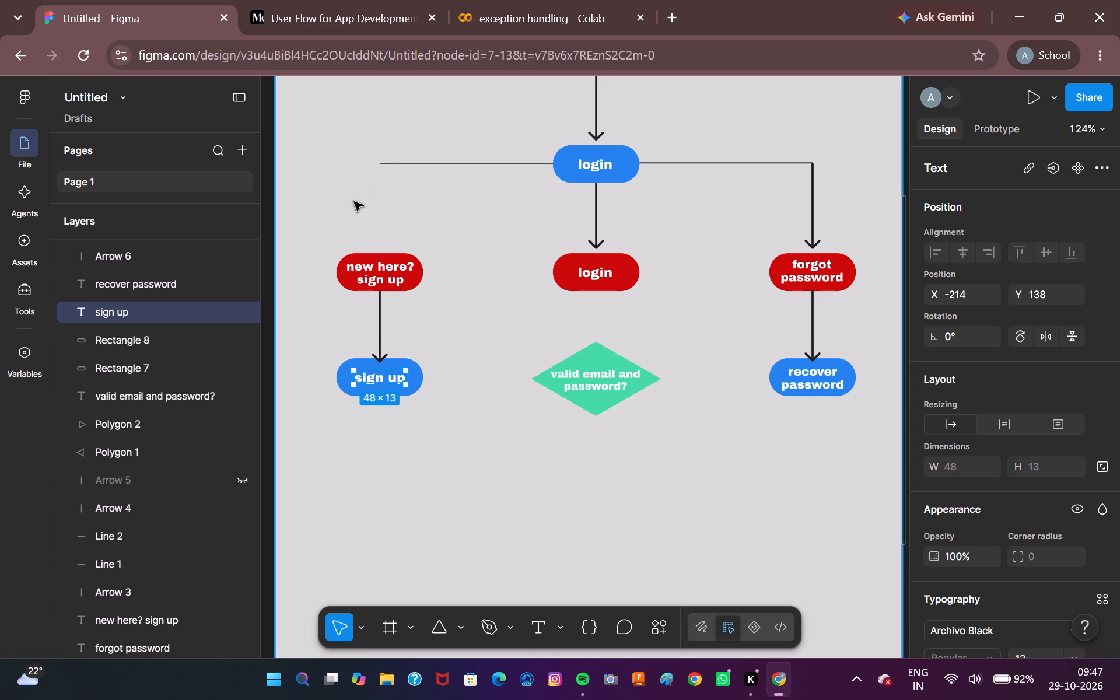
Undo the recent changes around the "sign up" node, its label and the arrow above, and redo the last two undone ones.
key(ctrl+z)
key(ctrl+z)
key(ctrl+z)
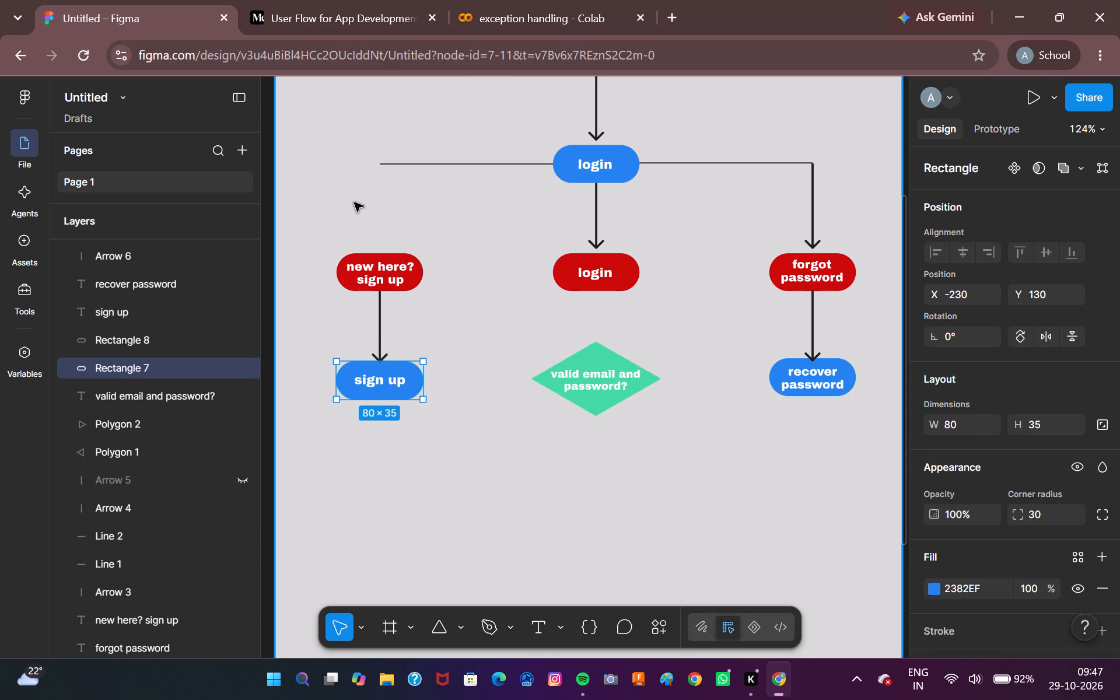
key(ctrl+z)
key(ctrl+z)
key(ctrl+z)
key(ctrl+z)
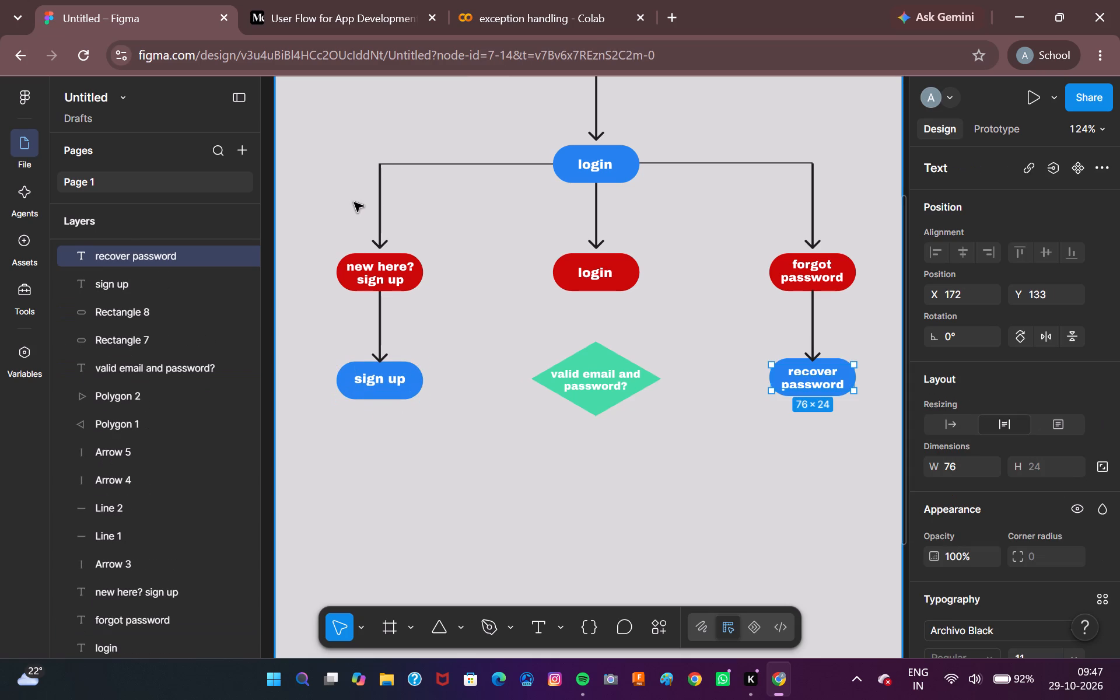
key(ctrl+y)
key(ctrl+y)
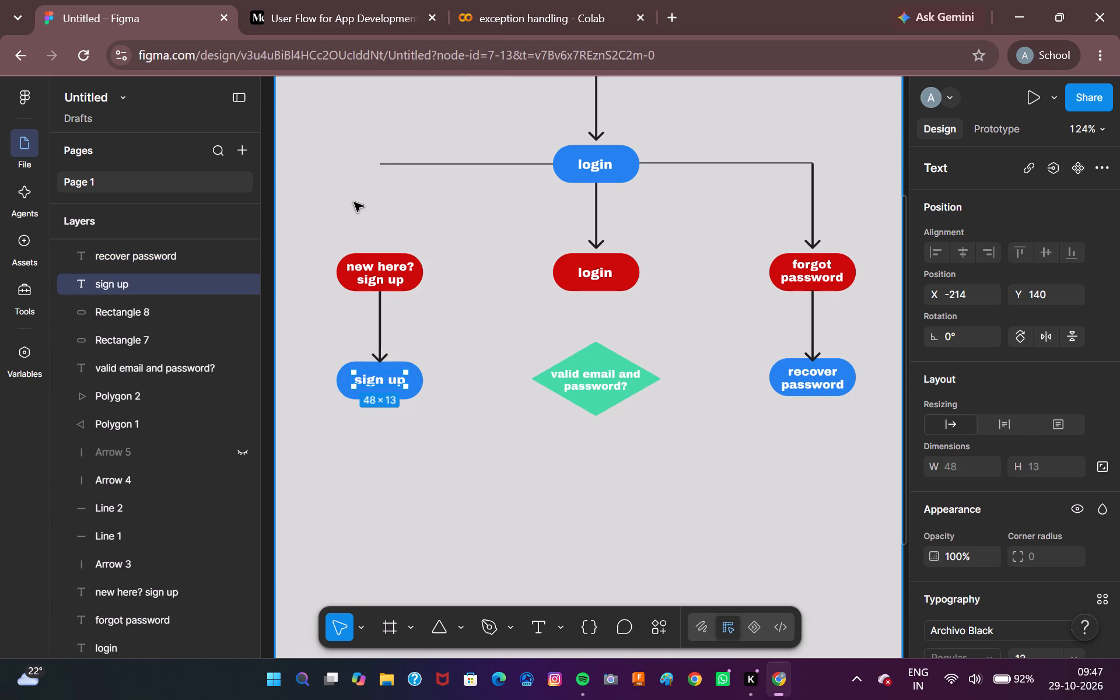
Cut the "sign up" label from the blue node below "new here? sign up".
key(ctrl+x)
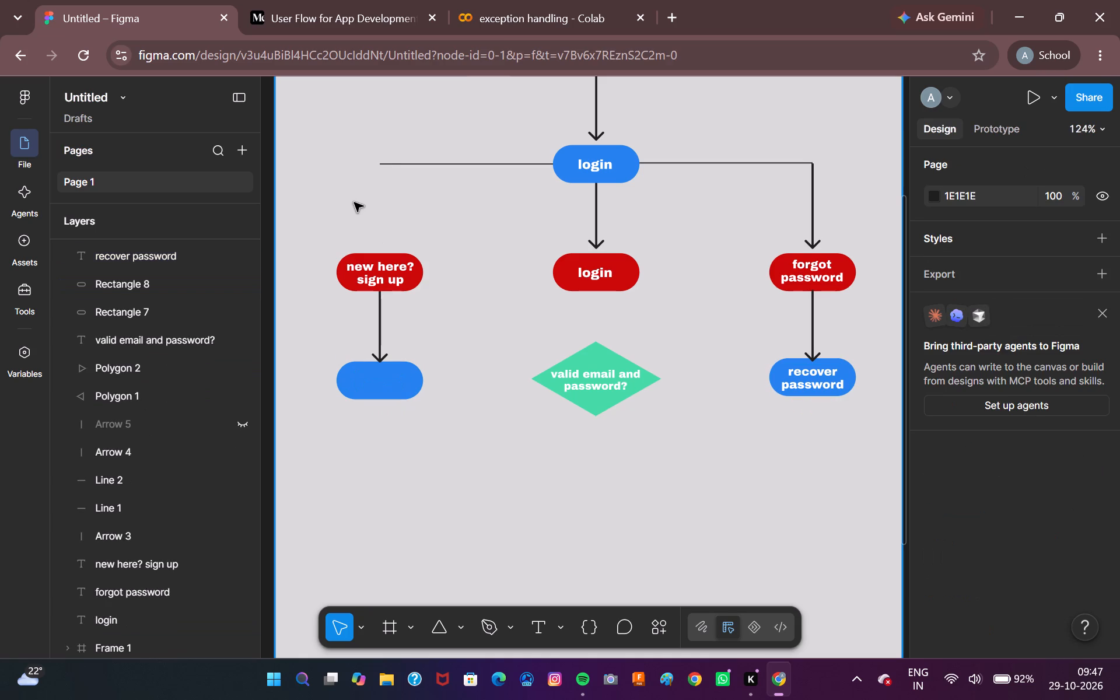
Step back and forth through the edit history to restore the cut "sign up" label and the arrow above "new here? sign up".
key(ctrl+y)
key(ctrl+z)
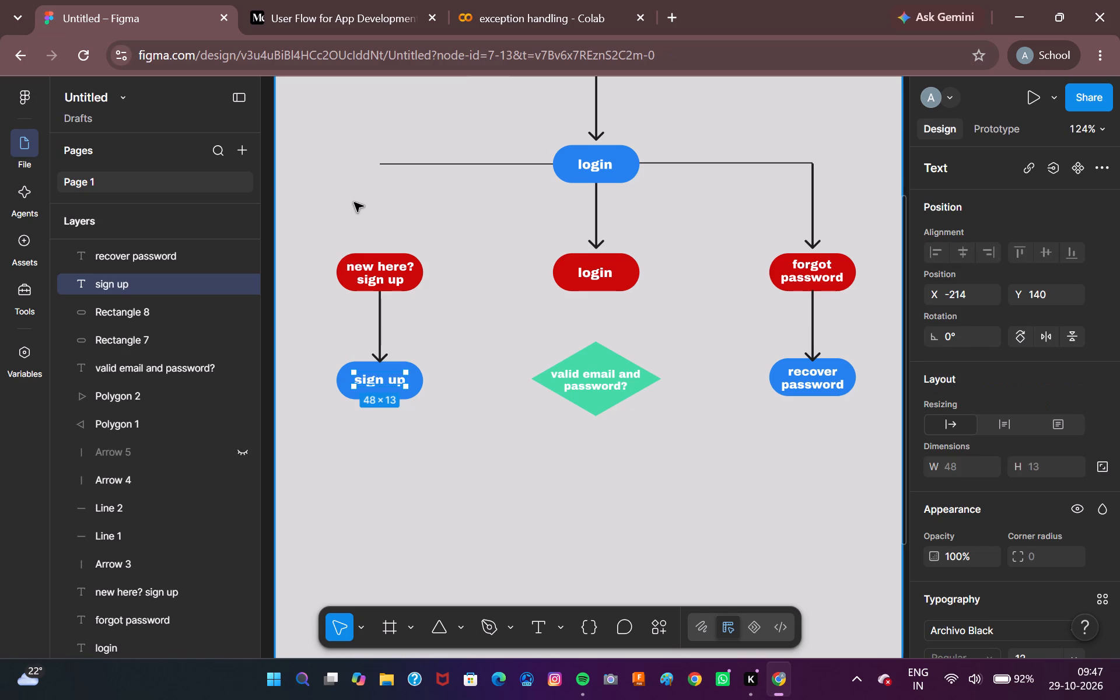
key(ctrl+z)
click(305, 275)
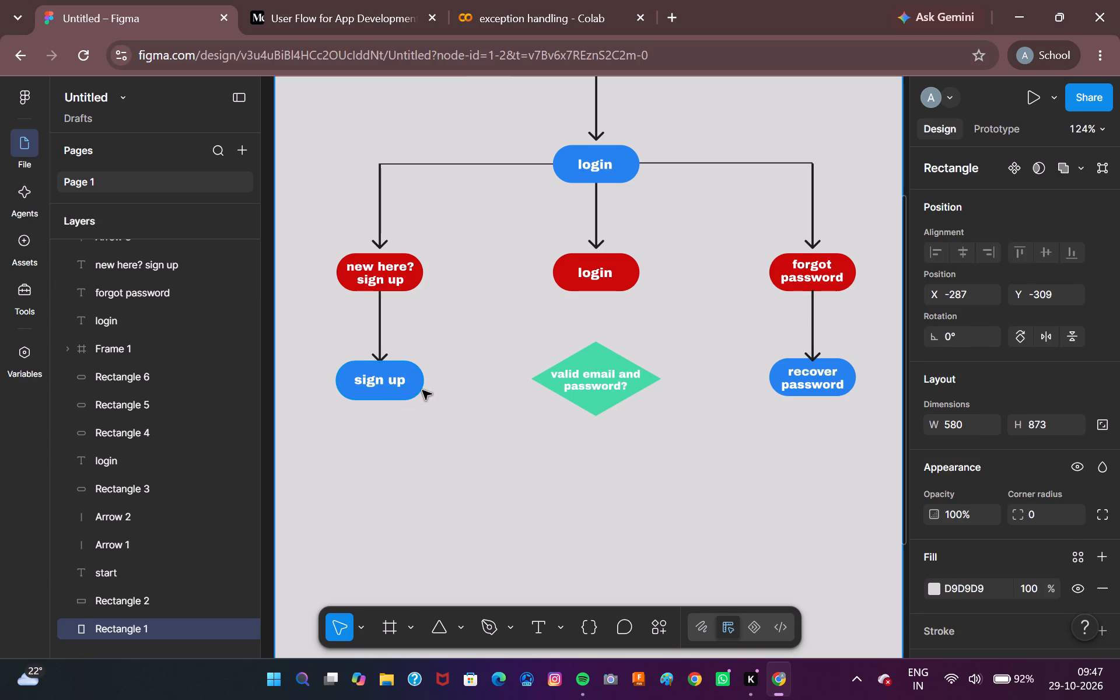
click(413, 389)
click(411, 397)
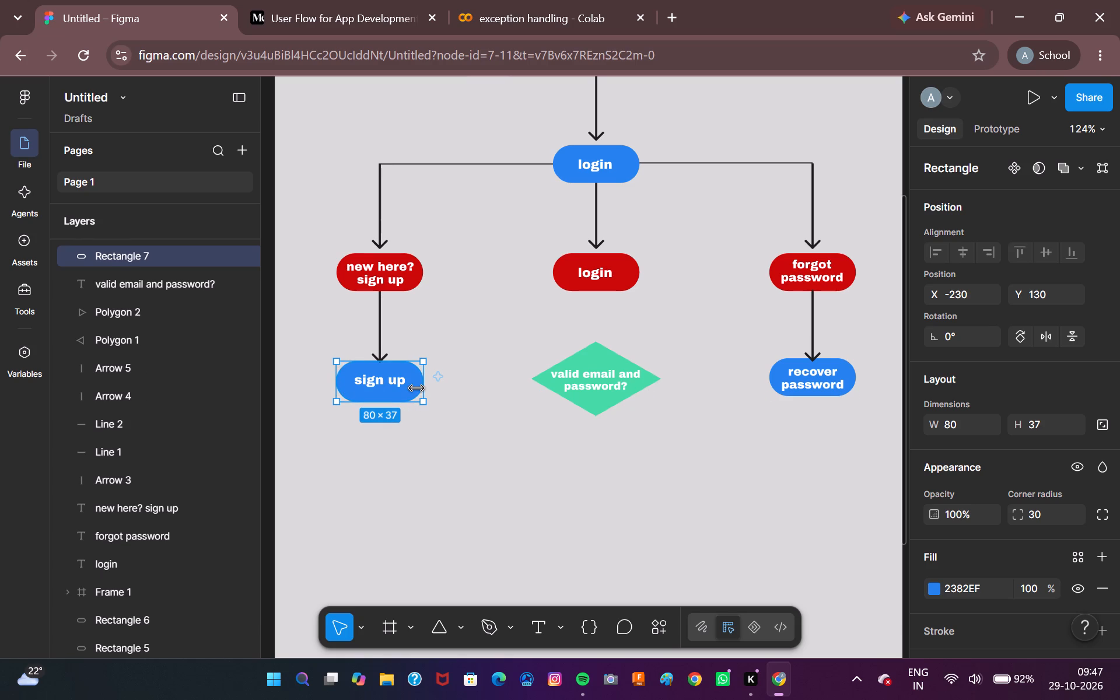
key(ctrl+z)
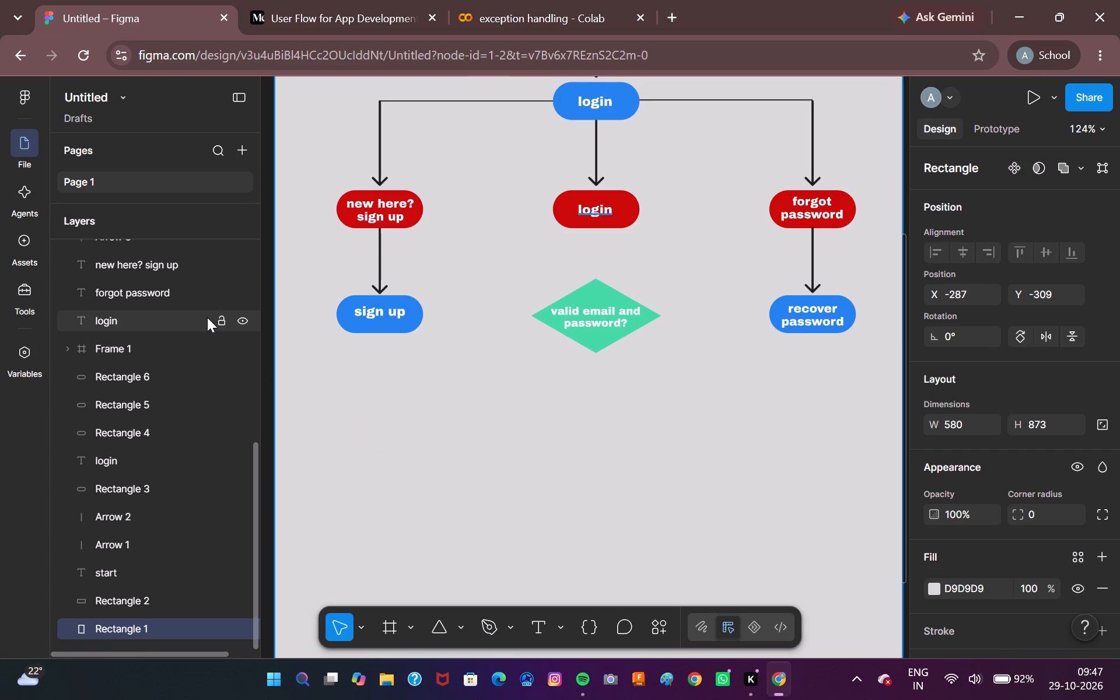
Select the triangle below the "sign up" node and set its width to 80.
scroll(205, 309, up, 11)
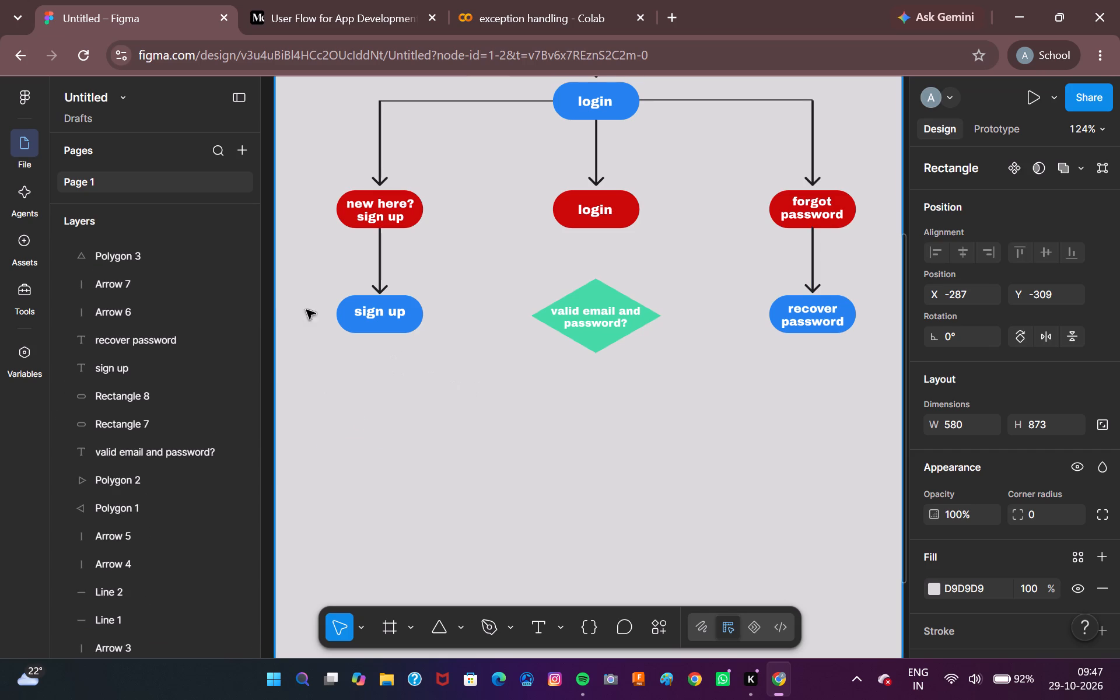
click(148, 253)
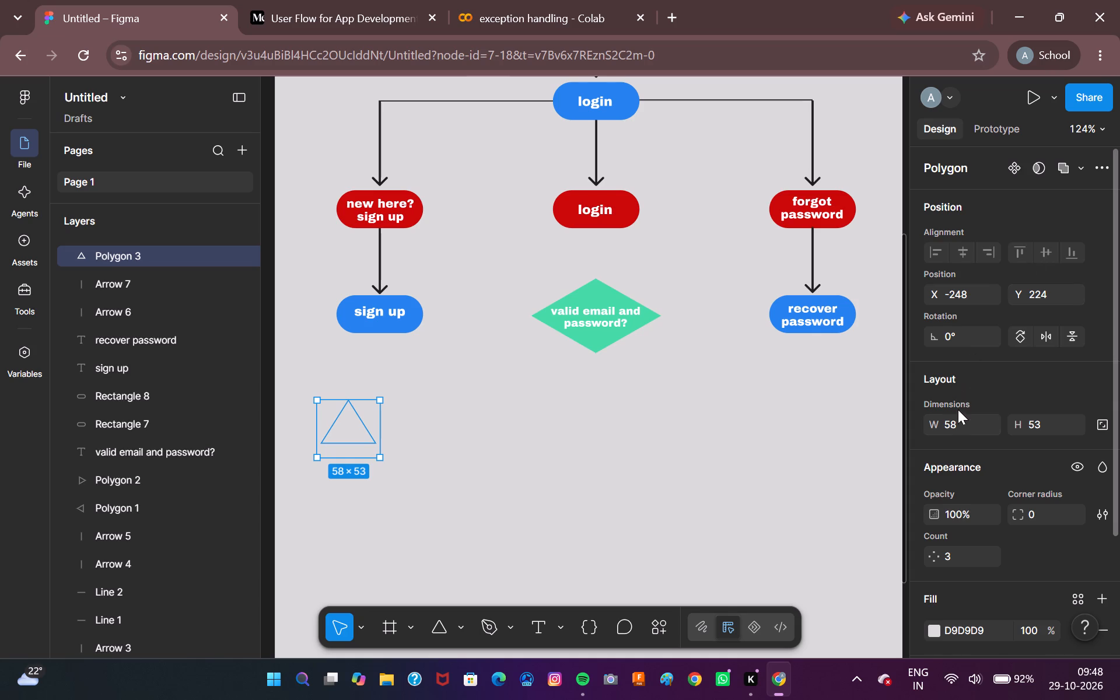
click(962, 425)
text(80)
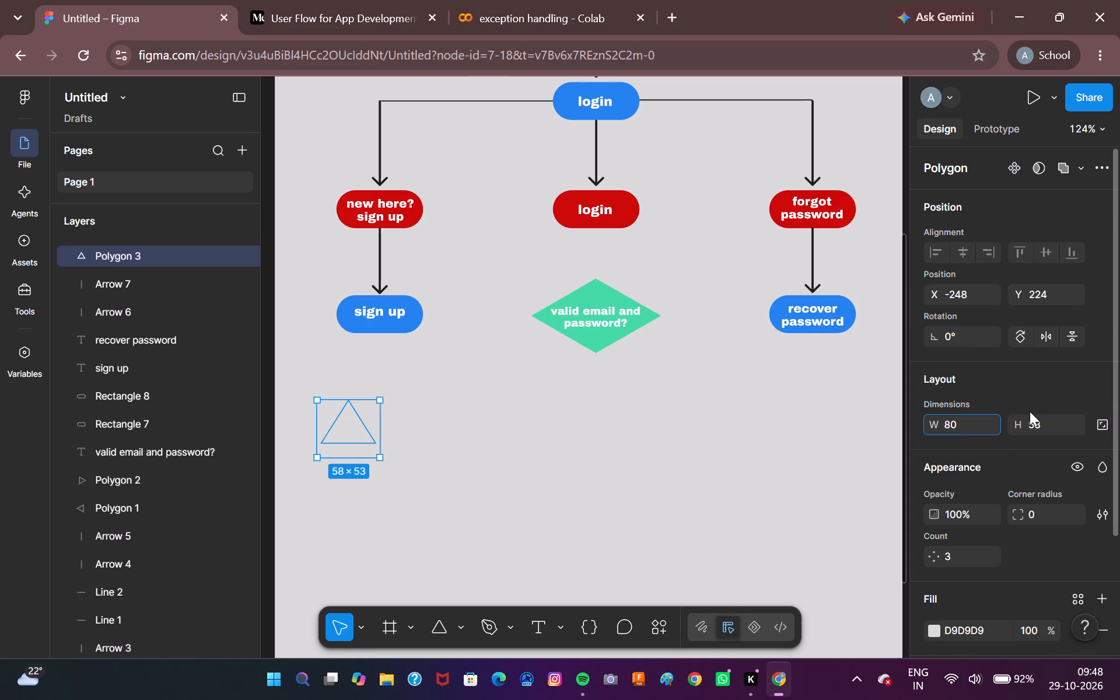
click(1030, 411)
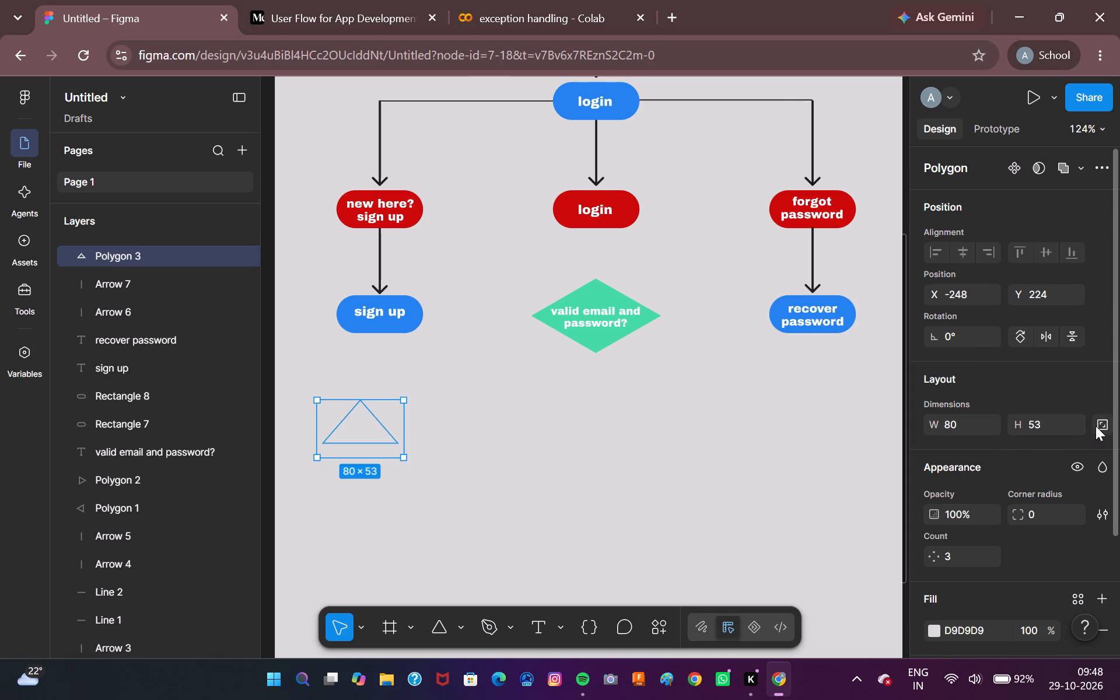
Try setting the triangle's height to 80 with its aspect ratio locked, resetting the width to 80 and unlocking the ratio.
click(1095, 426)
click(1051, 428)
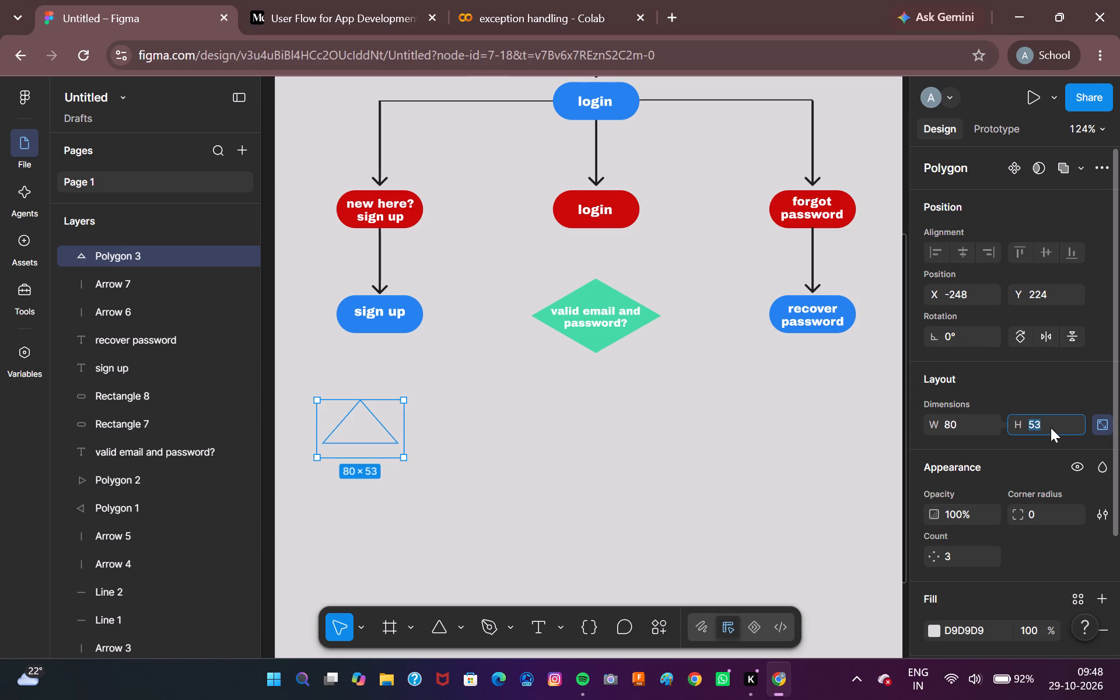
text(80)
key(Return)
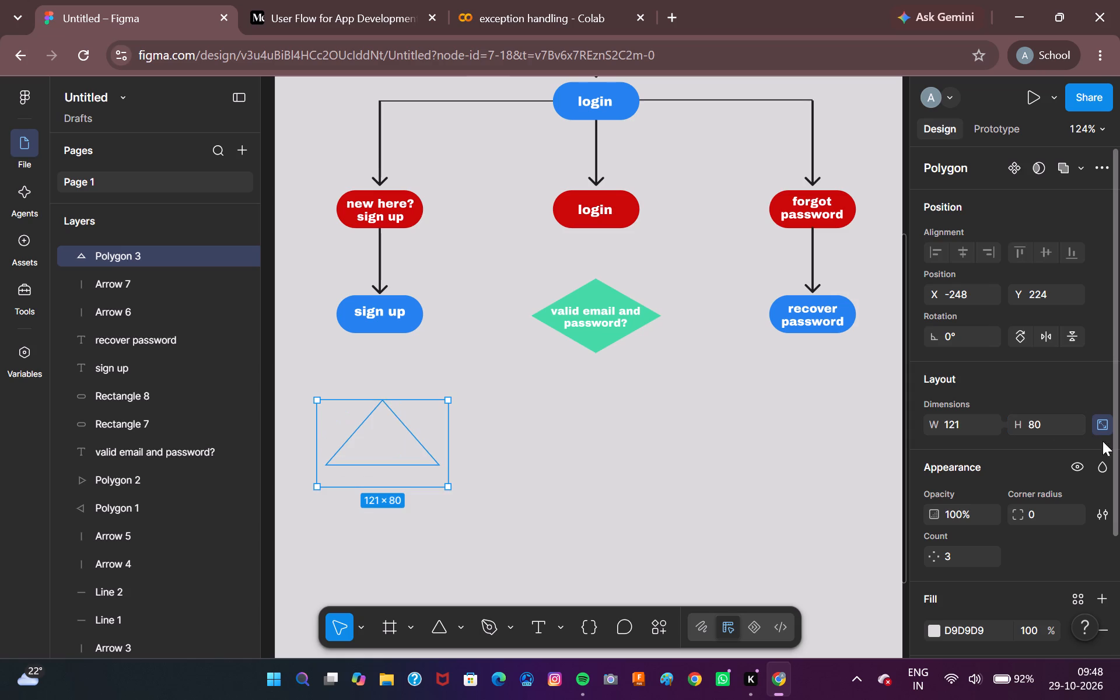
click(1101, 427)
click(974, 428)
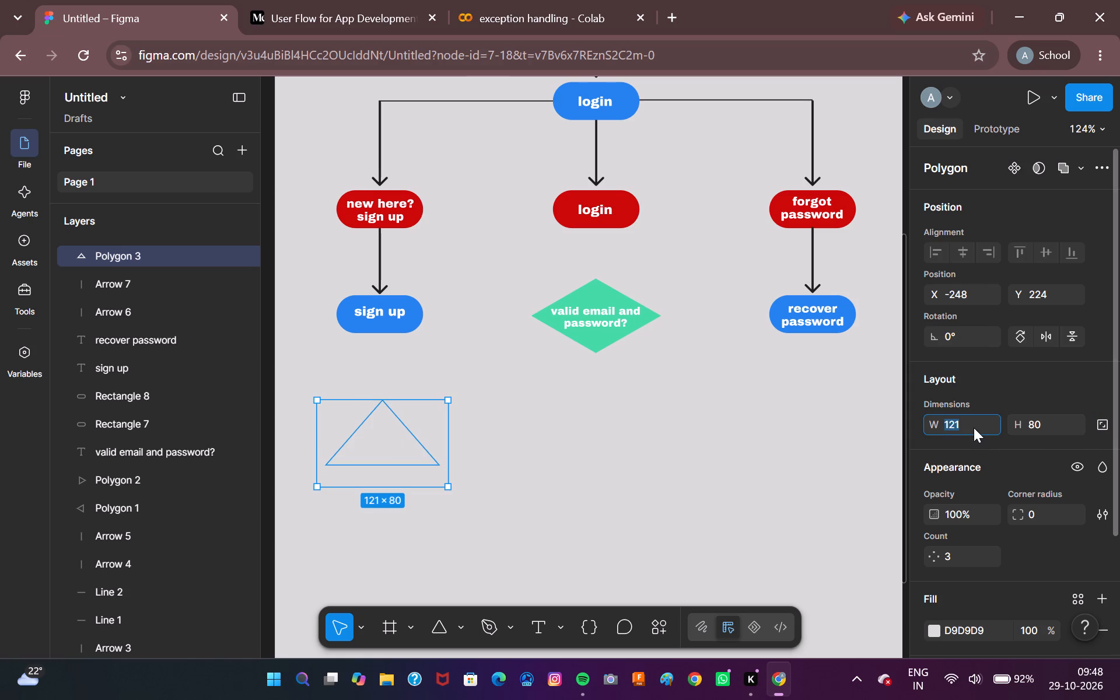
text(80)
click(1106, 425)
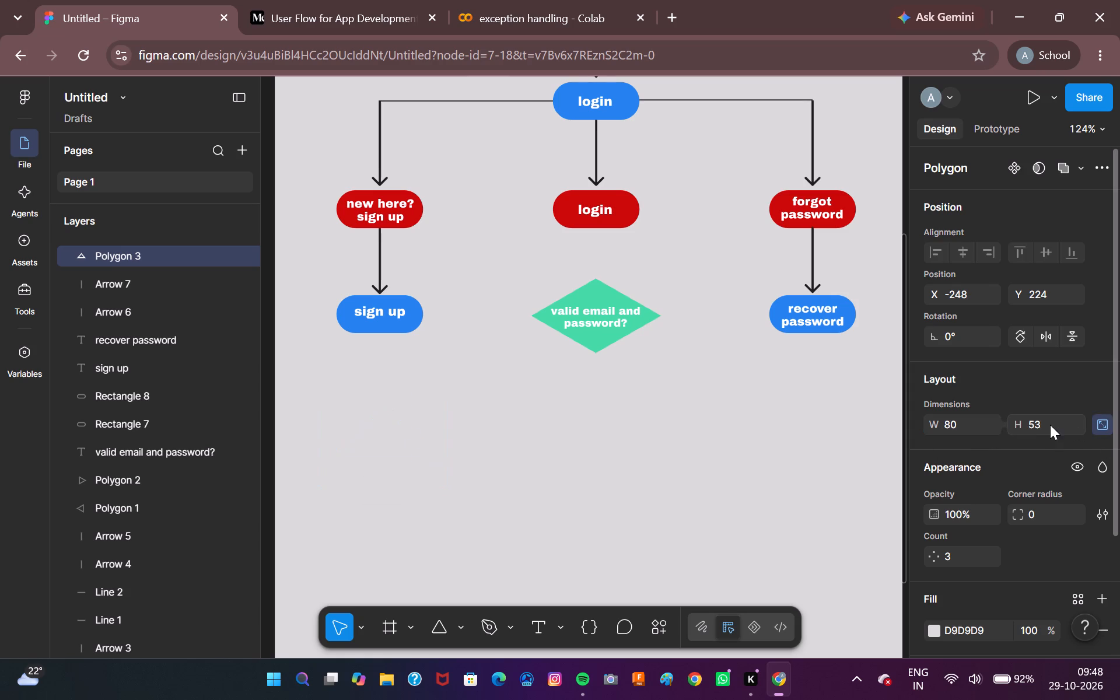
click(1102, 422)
Set the triangle's height to 80 and lock its aspect ratio.
click(1062, 421)
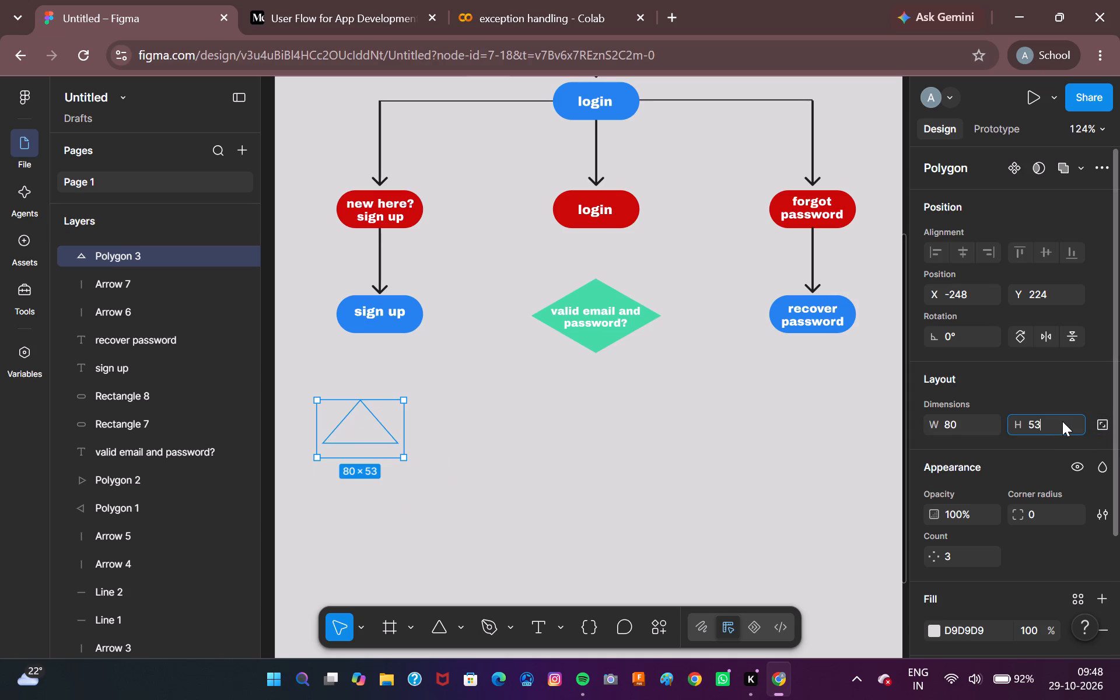
text(80)
key(Return)
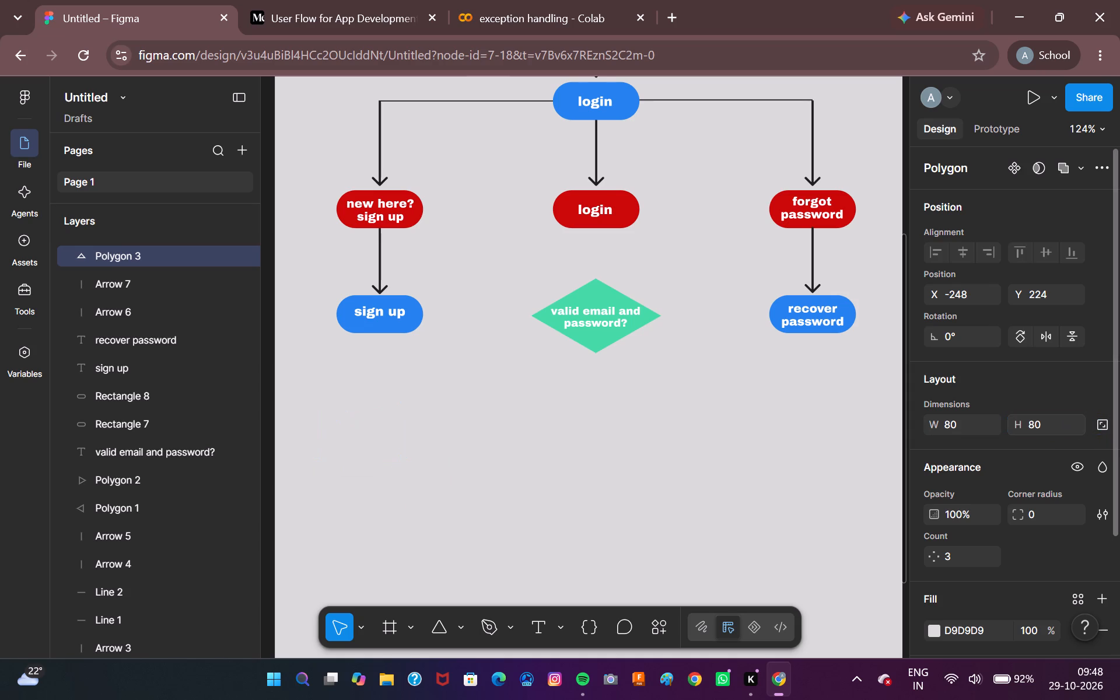
click(1104, 426)
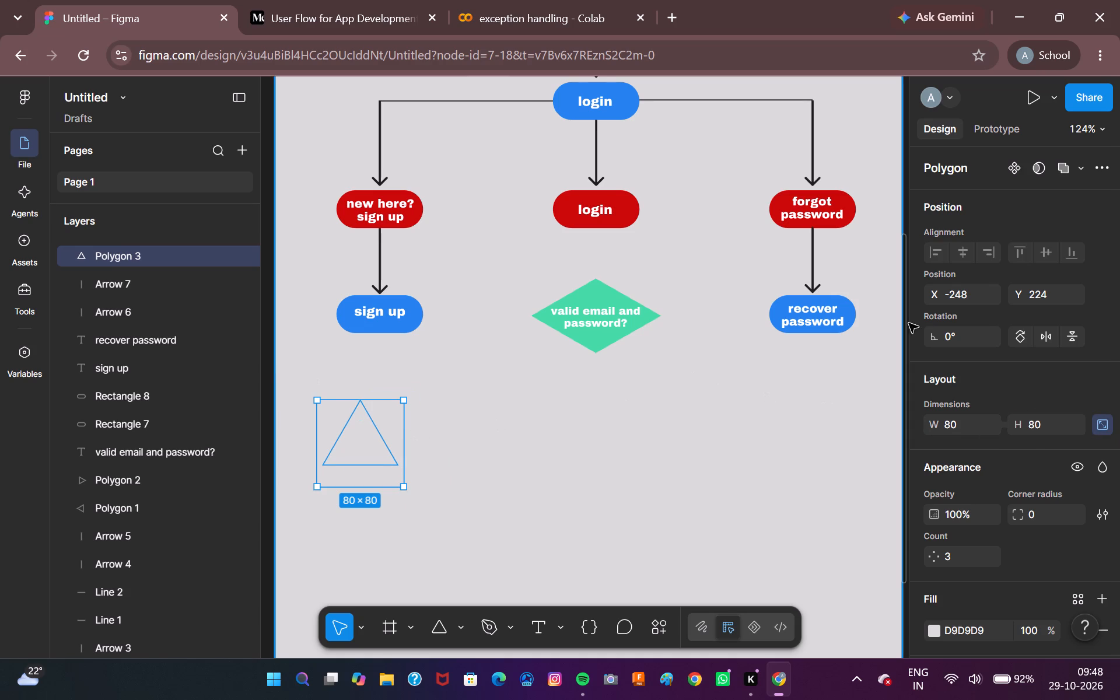
Rotate the triangle below the "sign up" node to 90°.
click(965, 329)
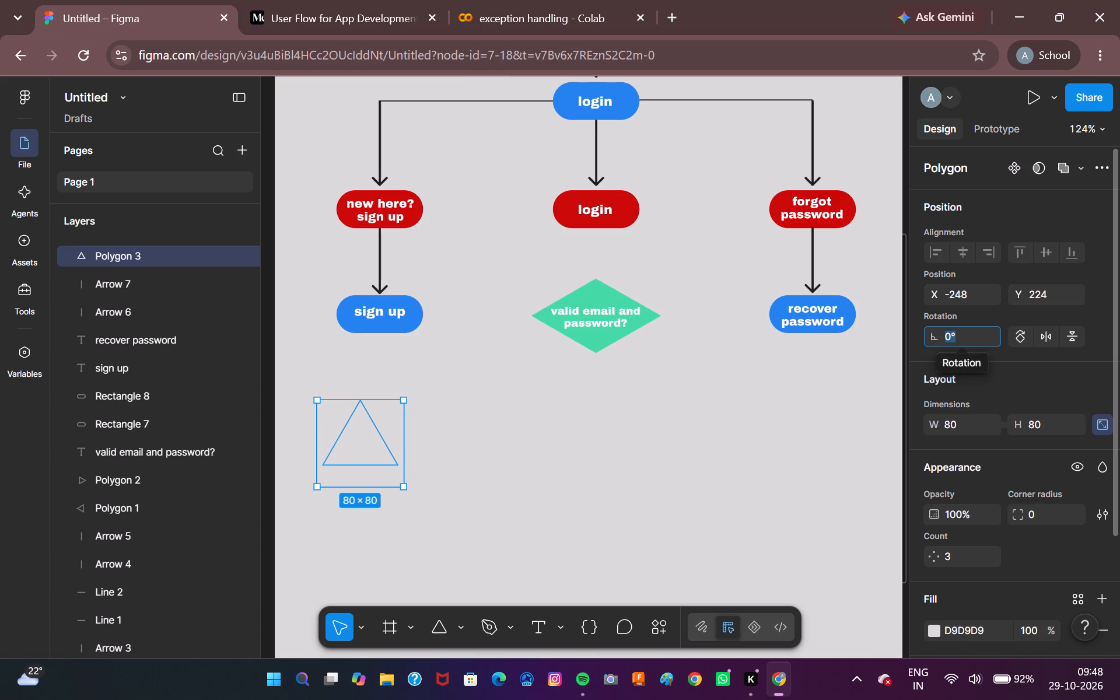
text(90)
key(Return)
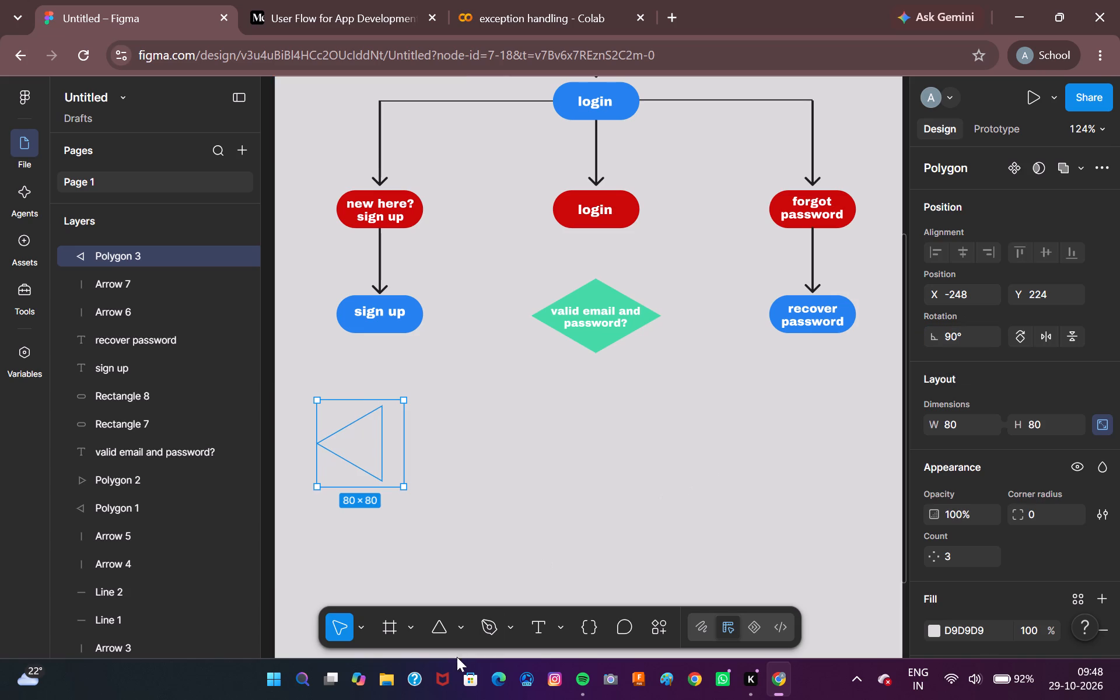
Draw a second triangle about 70 by 80 beside the first, set its width to 80 and lock its aspect ratio.
click(436, 628)
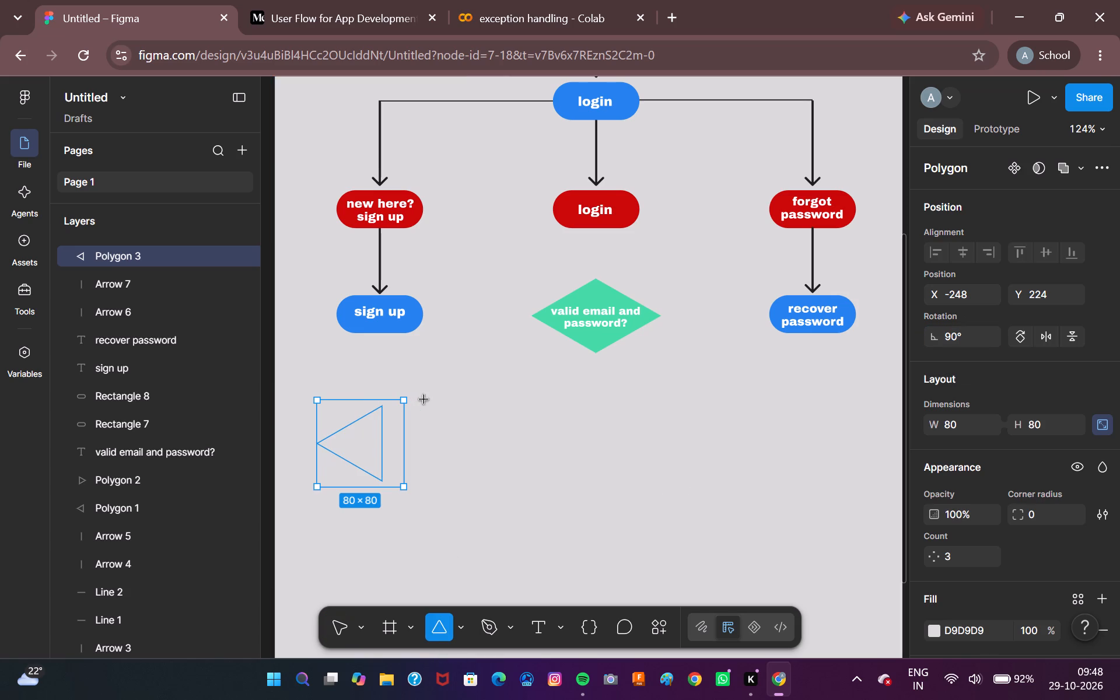
drag(424, 400, 499, 485)
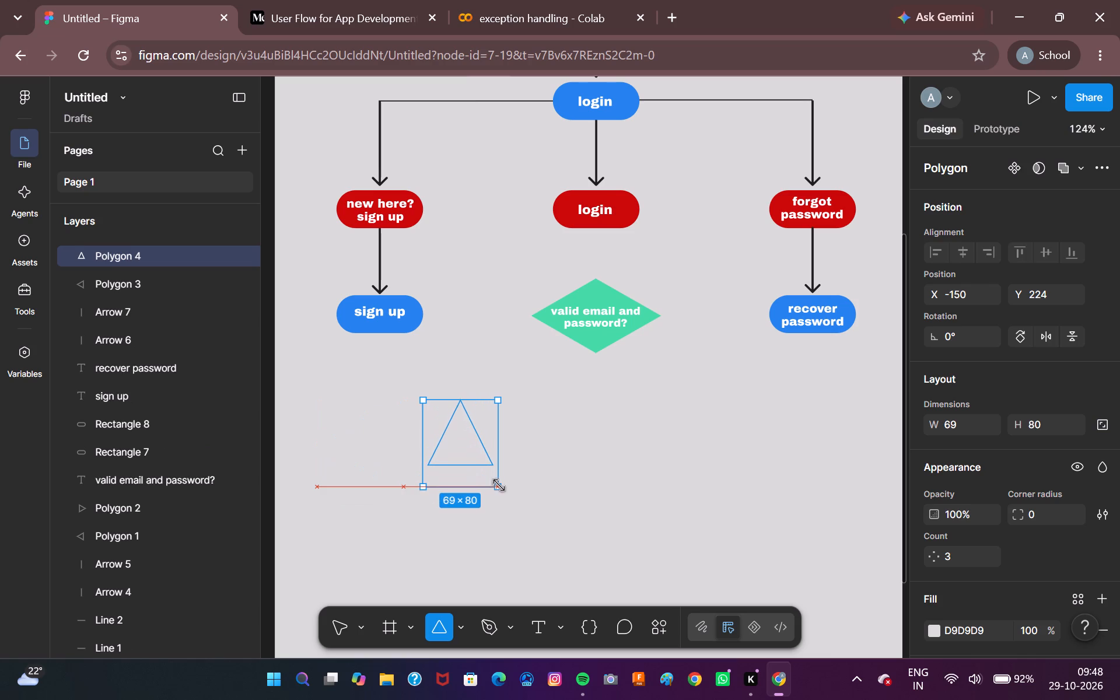
click(968, 421)
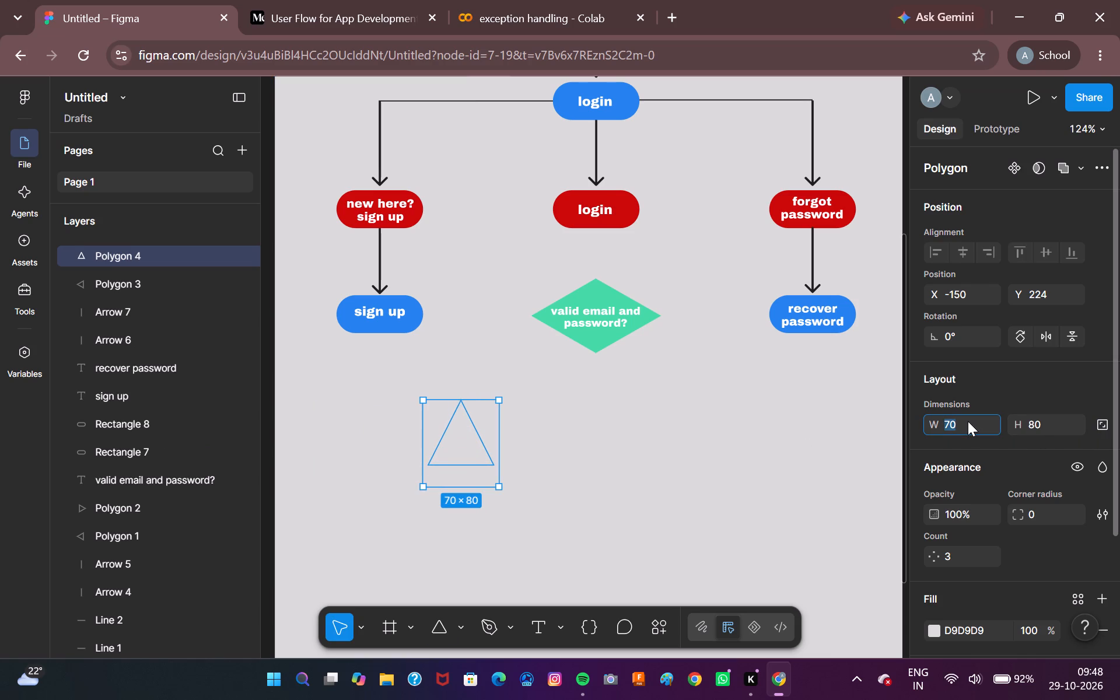
text(80)
key(Return)
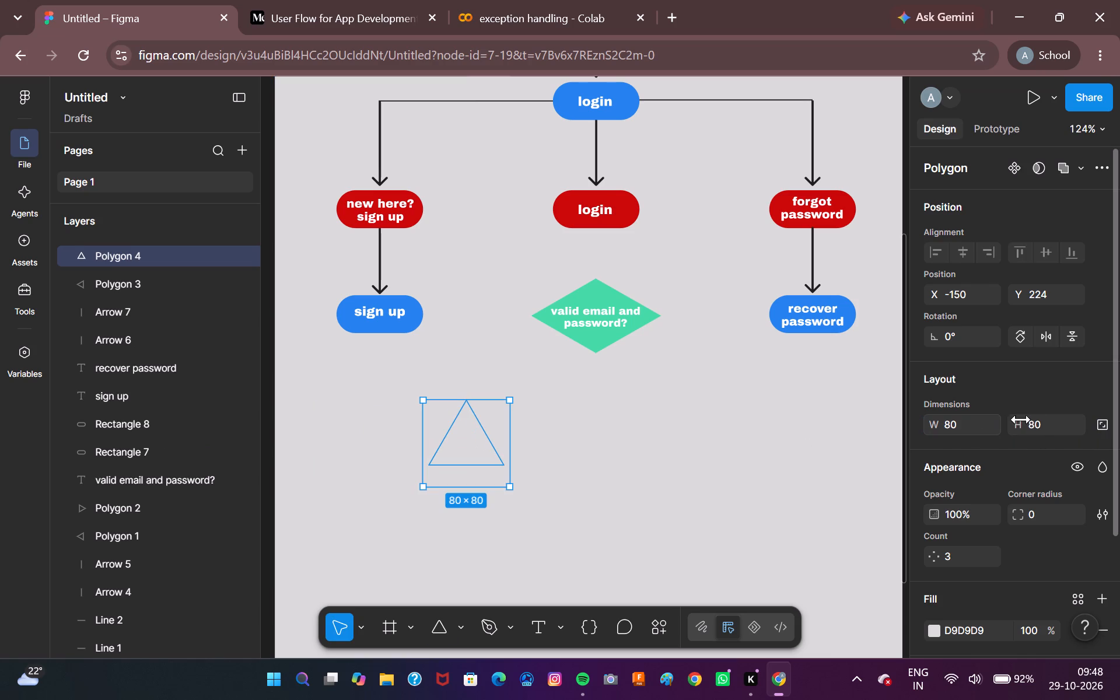
click(1108, 428)
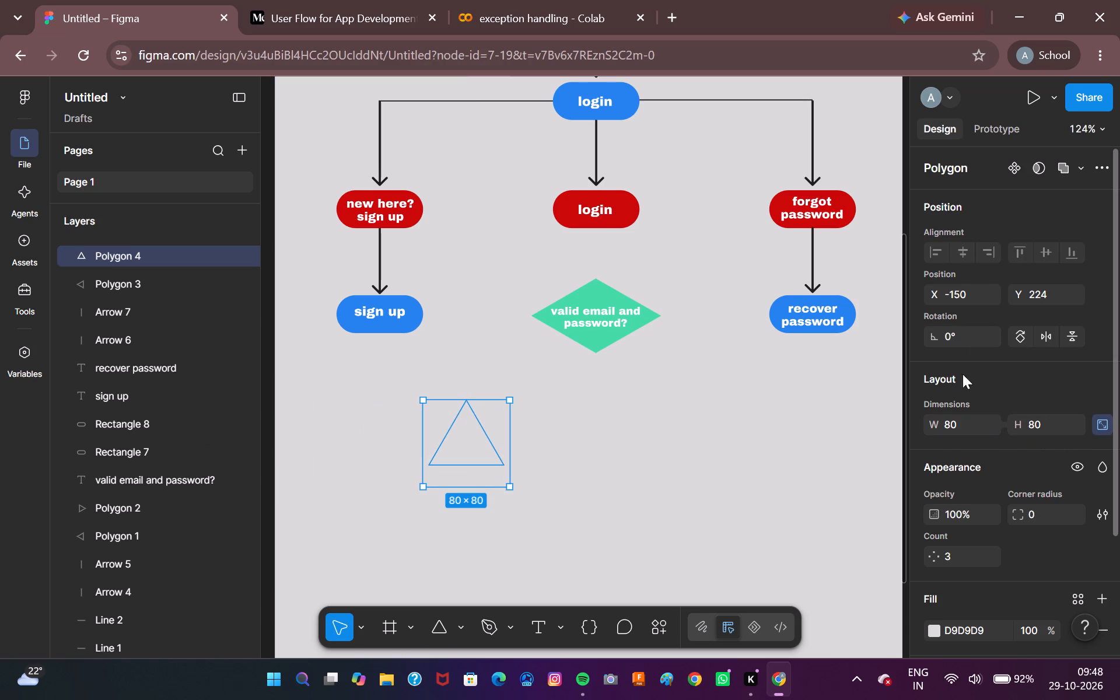
Rotate the second triangle to -90° so it points away from the first one.
click(957, 334)
text(-90)
key(Return)
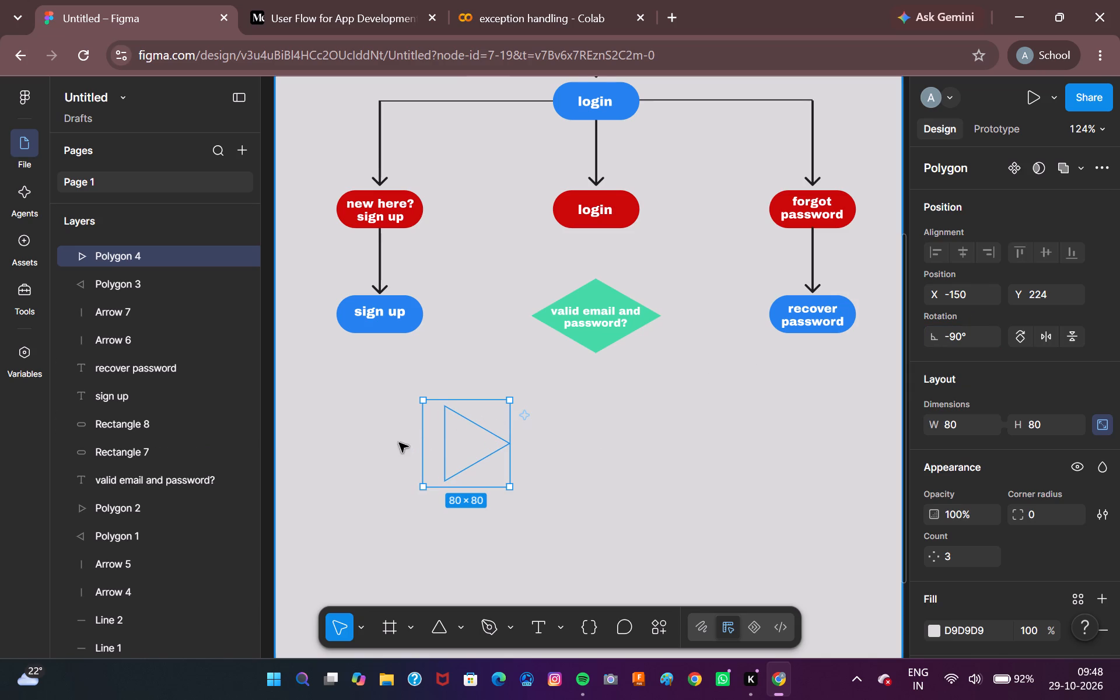
Select both triangles below the "sign up" node and narrow the horizontal spacing between them to about -32.
ctrl+click(172, 281)
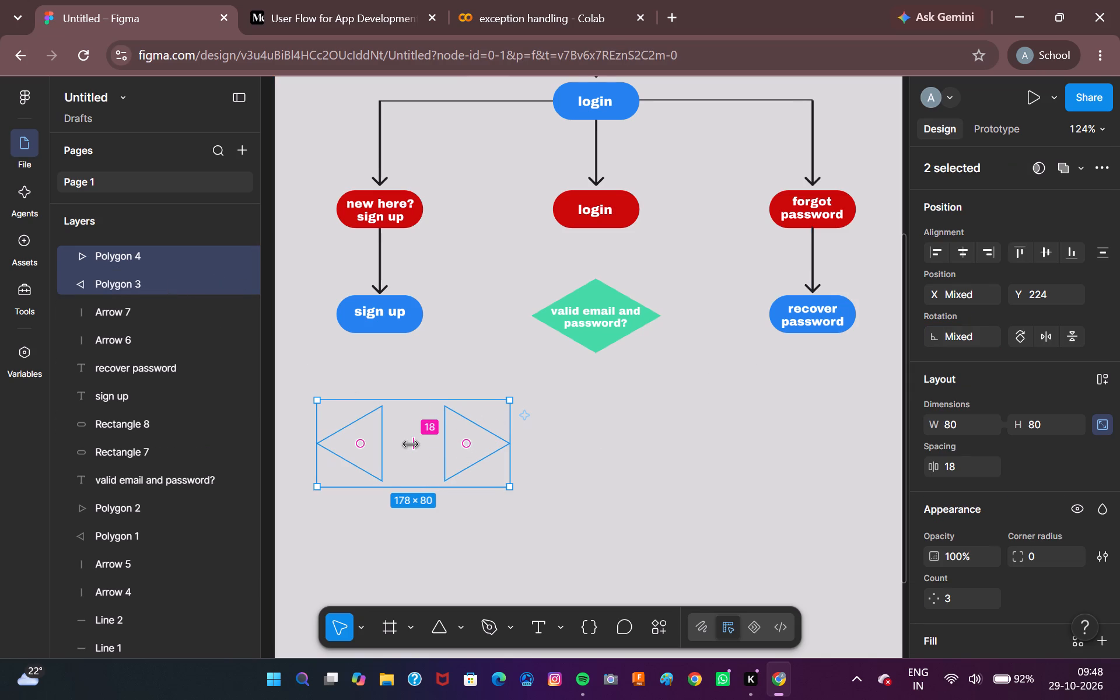
drag(411, 446, 404, 448)
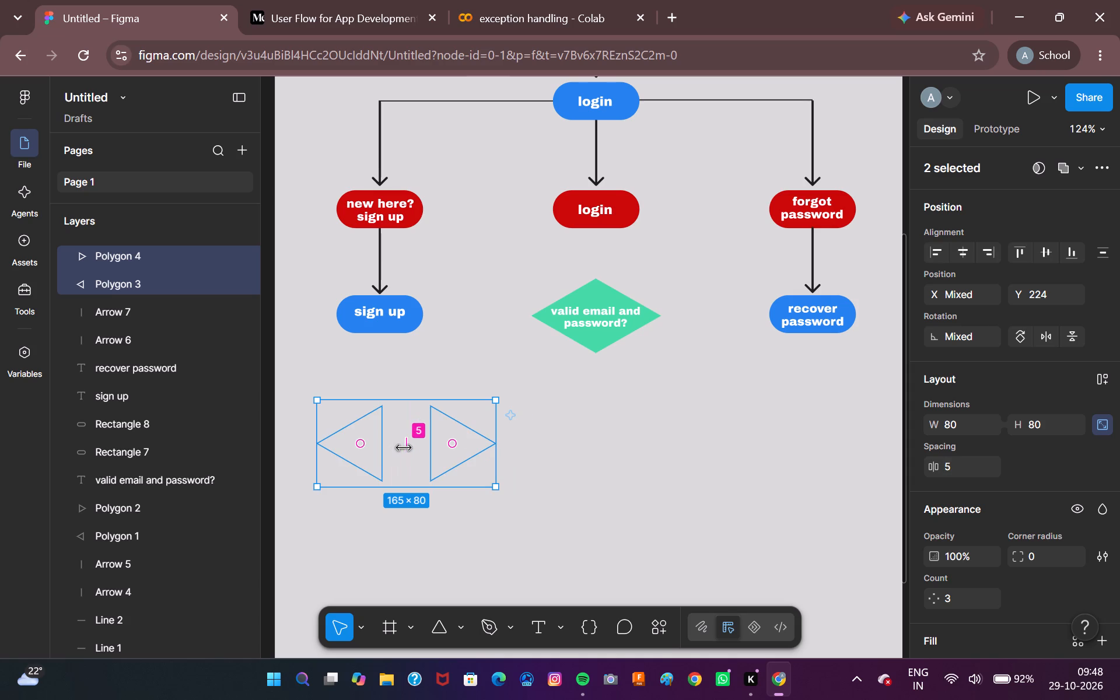
drag(404, 448, 393, 449)
drag(397, 449, 391, 449)
click(389, 447)
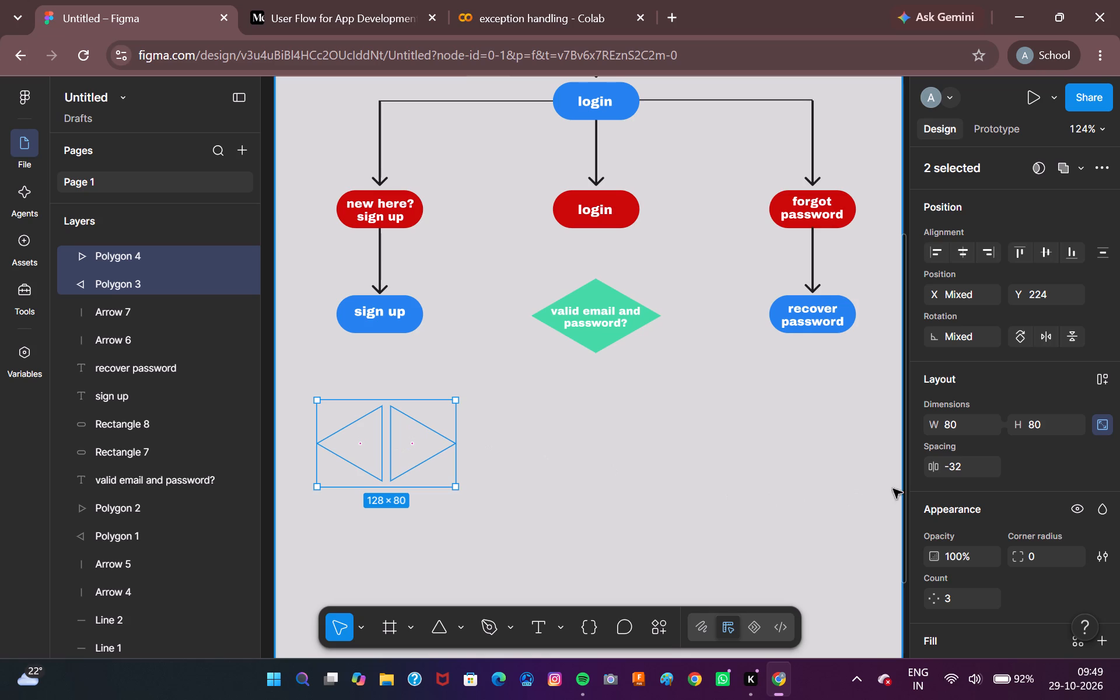
Tighten the horizontal spacing between the two triangles below the "sign up" node to -40 so their bases meet.
click(975, 477)
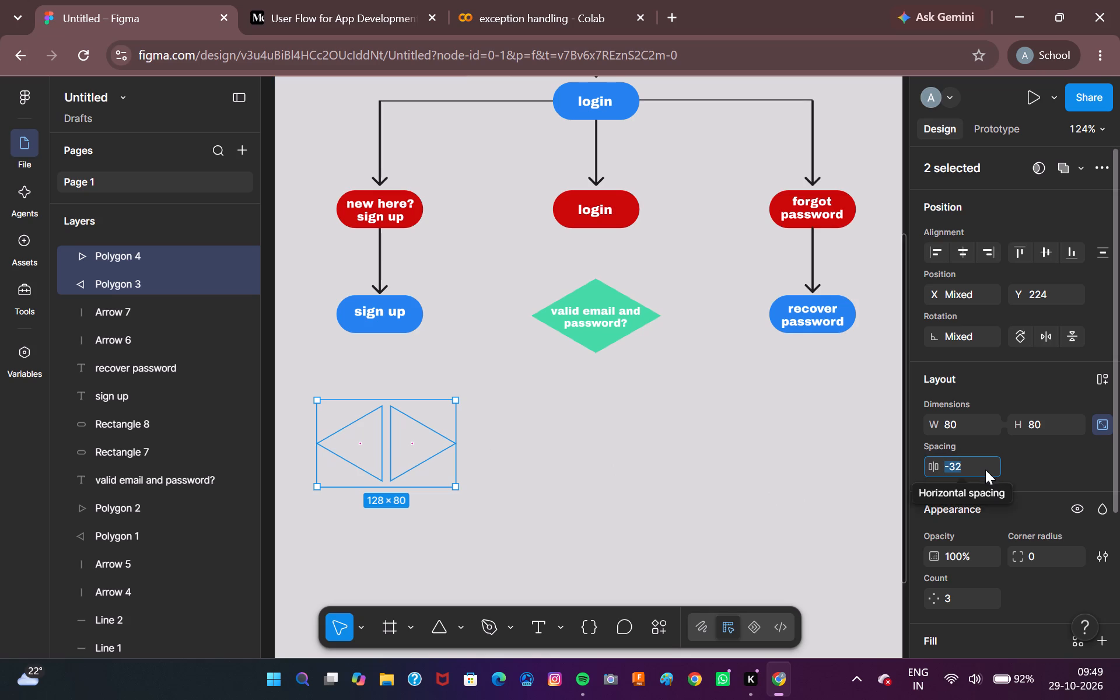
text(-35)
key(Return)
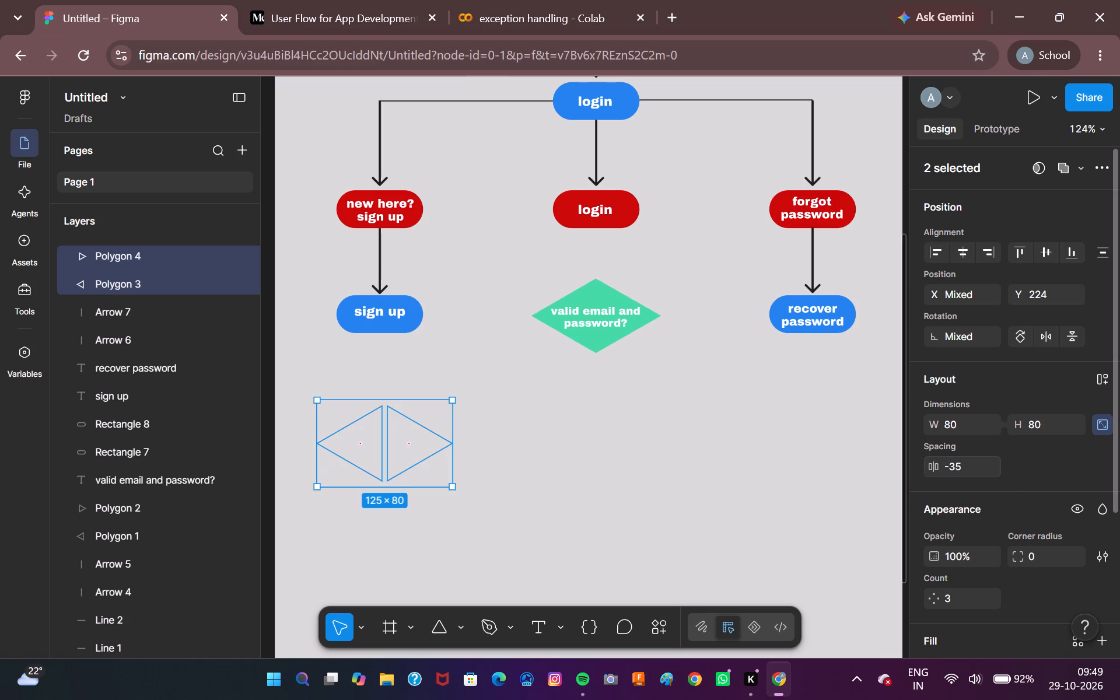
click(986, 464)
key(minus)
key(3)
key(8)
key(Return)
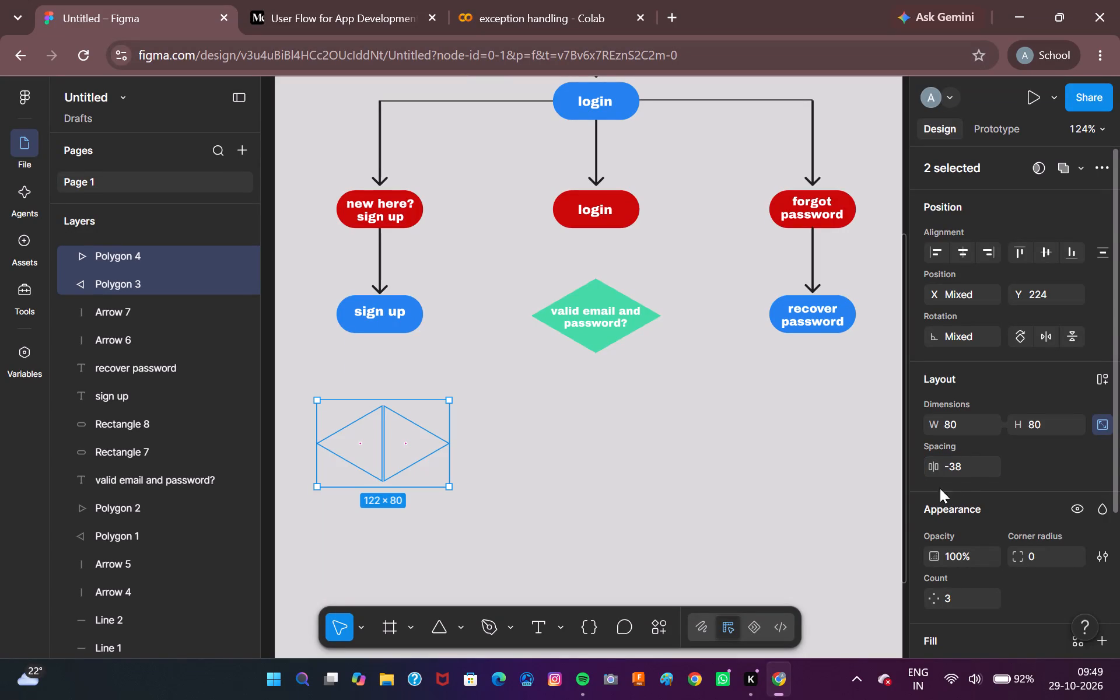
click(963, 471)
text(-40)
key(Return)
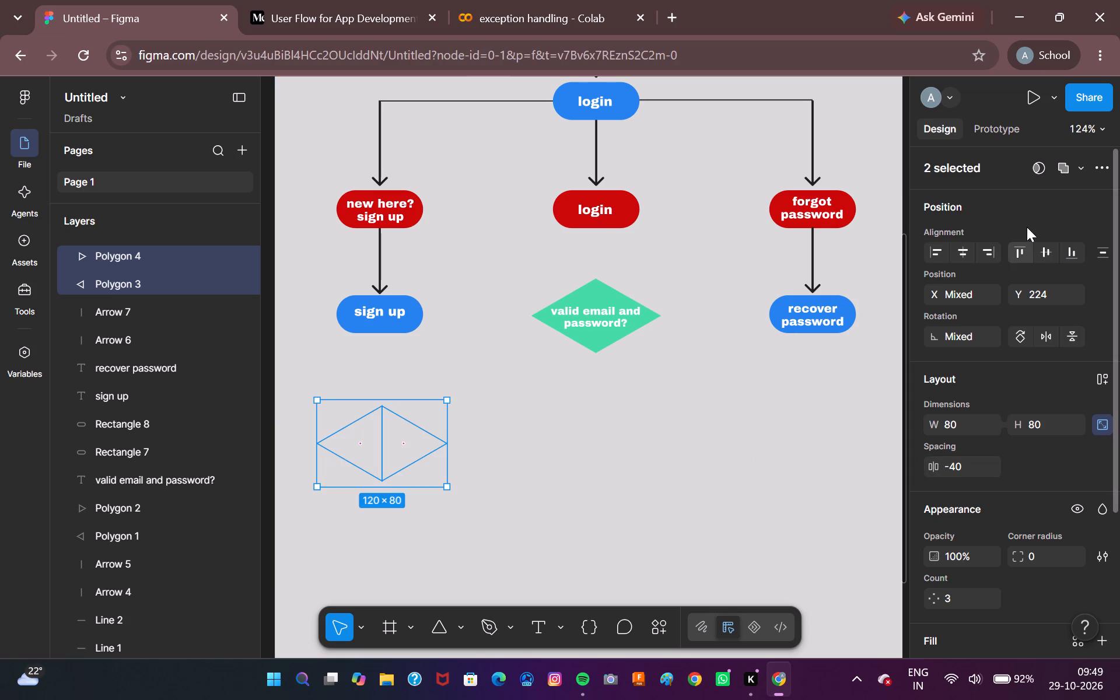
Align the two triangles below the "sign up" node along their vertical centres.
click(1038, 250)
triple_click(1051, 252)
click(184, 264)
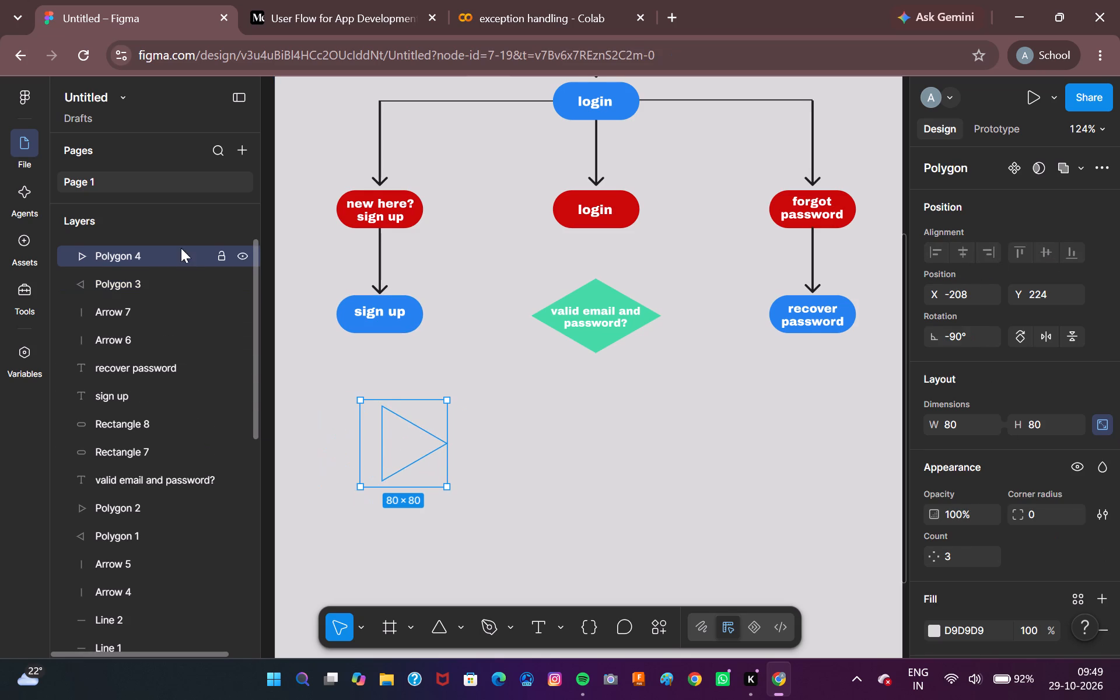
ctrl+click(180, 278)
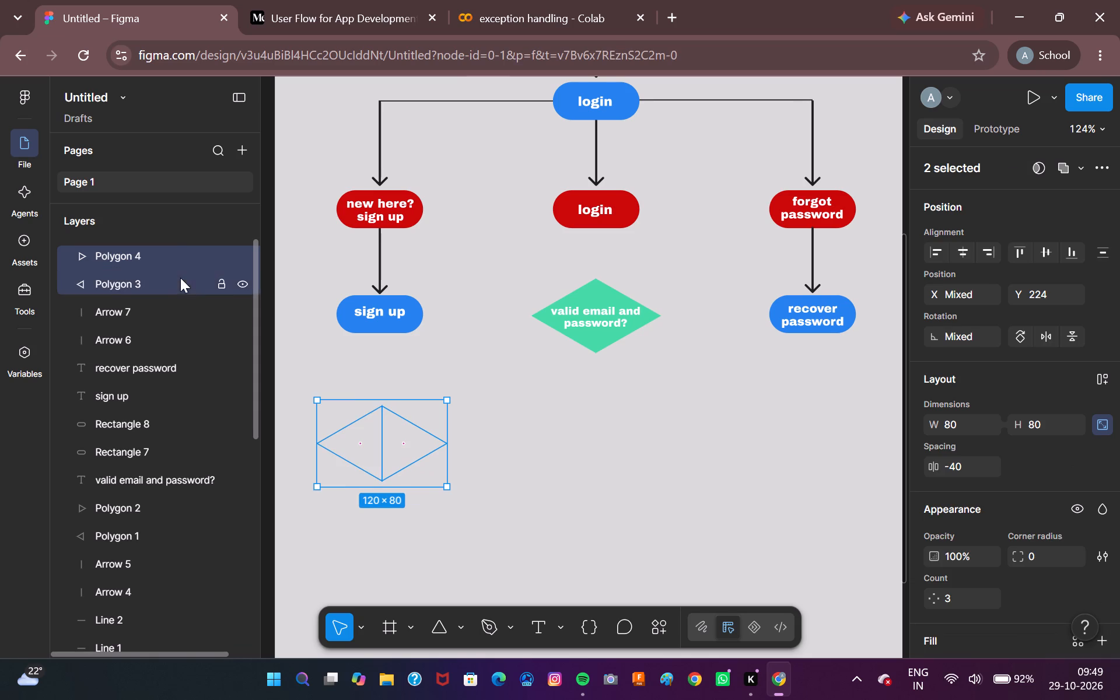
click(1043, 256)
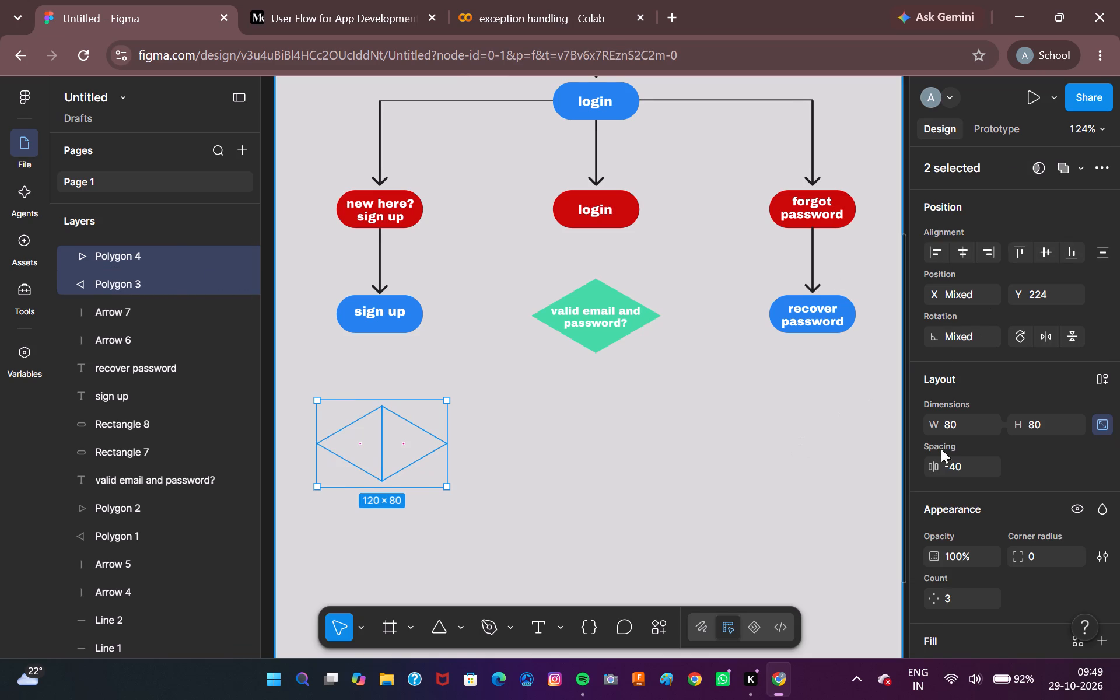
Fill both triangles below the "sign up" node with the page's green colour 44D9A5.
scroll(971, 540, down, 5)
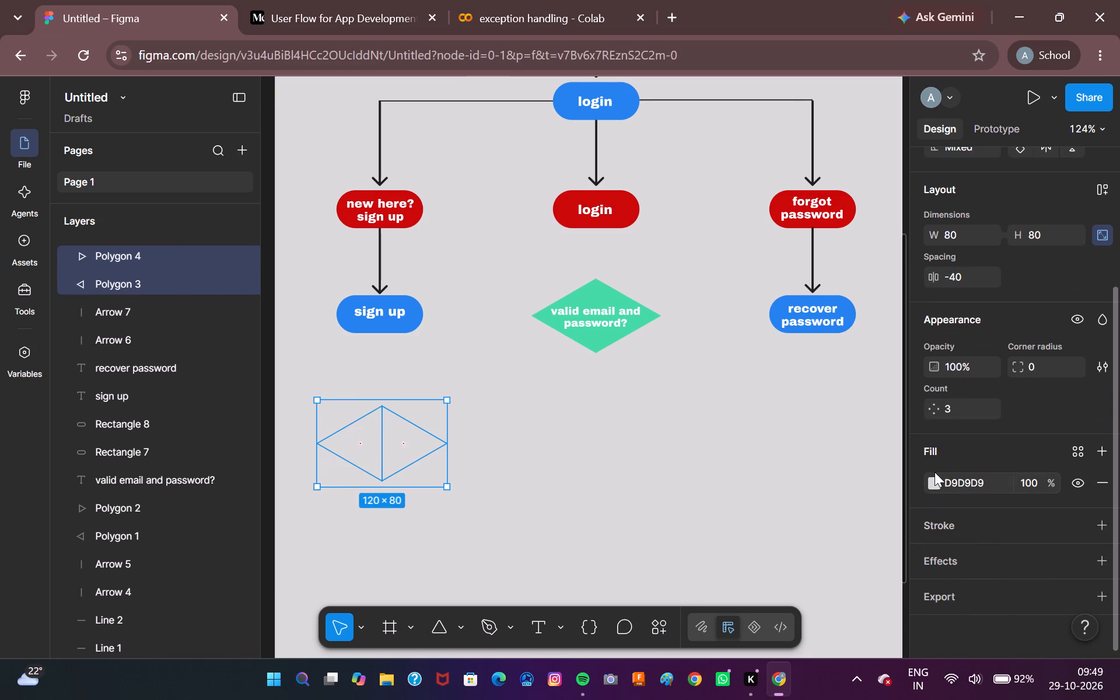
click(930, 484)
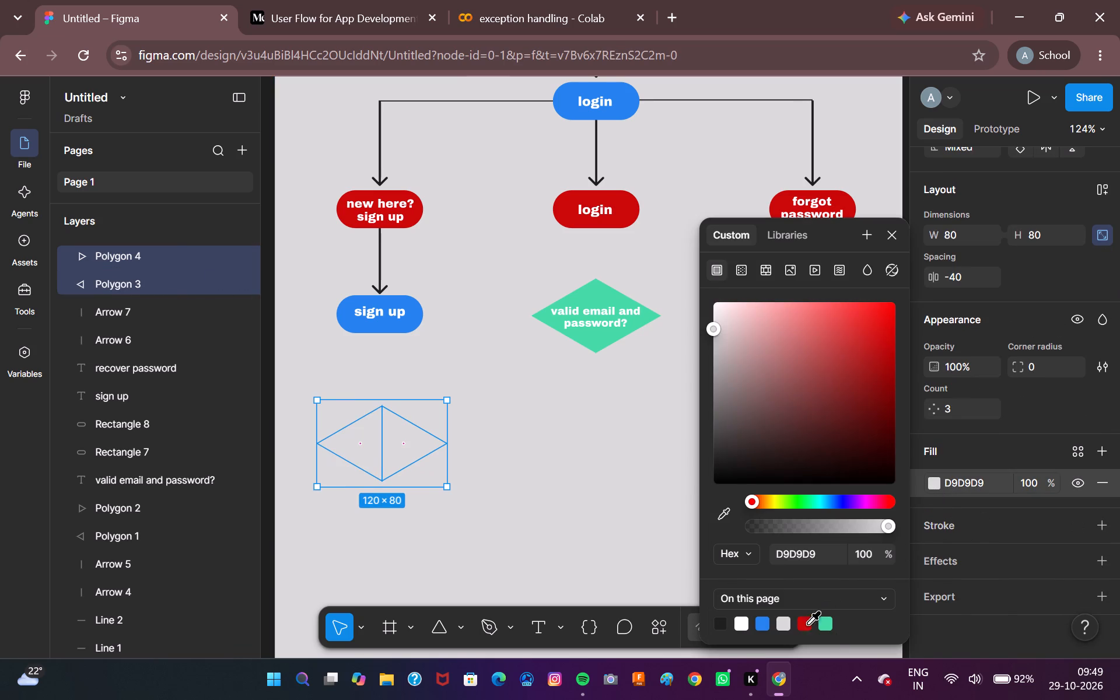
click(825, 621)
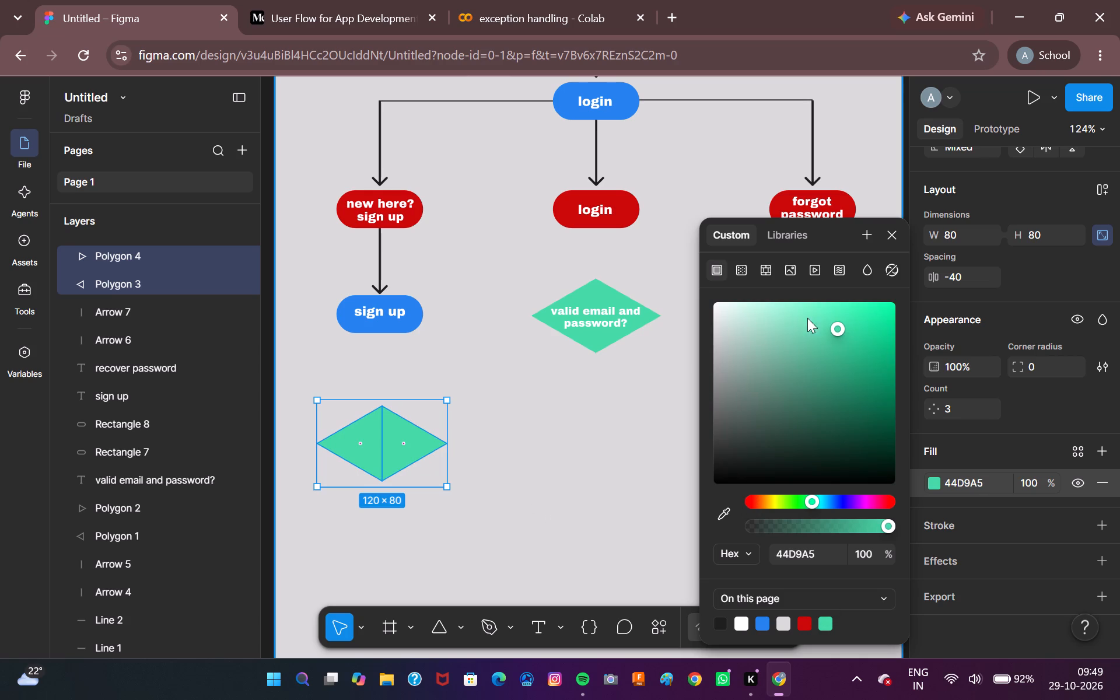
click(891, 234)
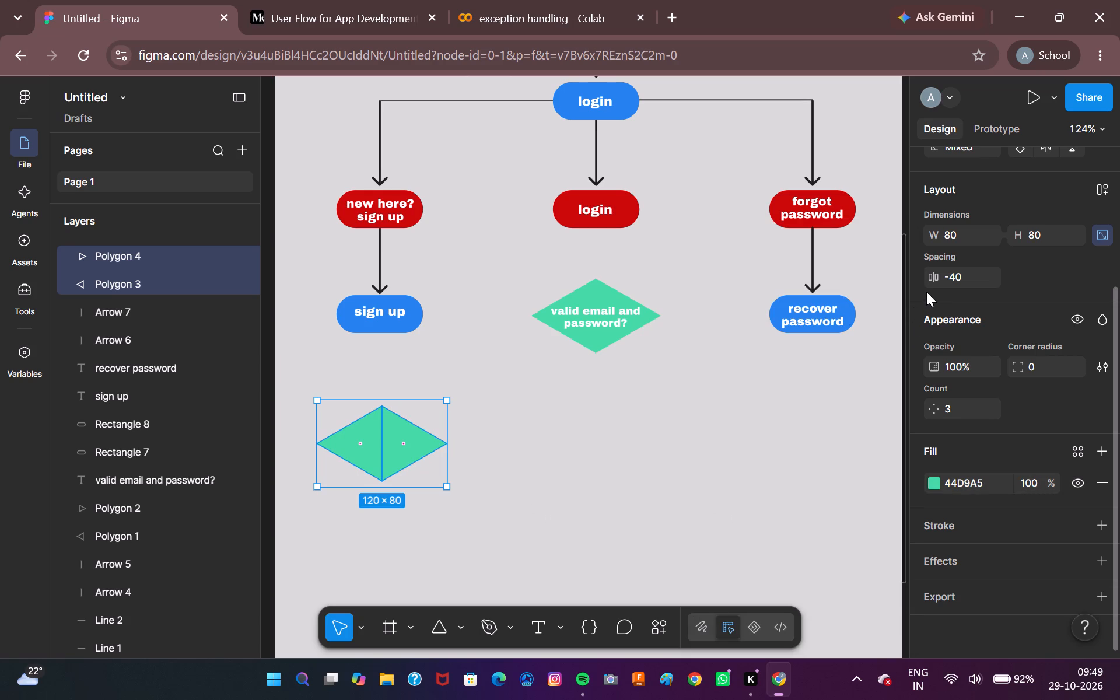
Copy the green diamond below the "sign up" node and paste the duplicate below the "recover password" node.
scroll(809, 365, down, 4)
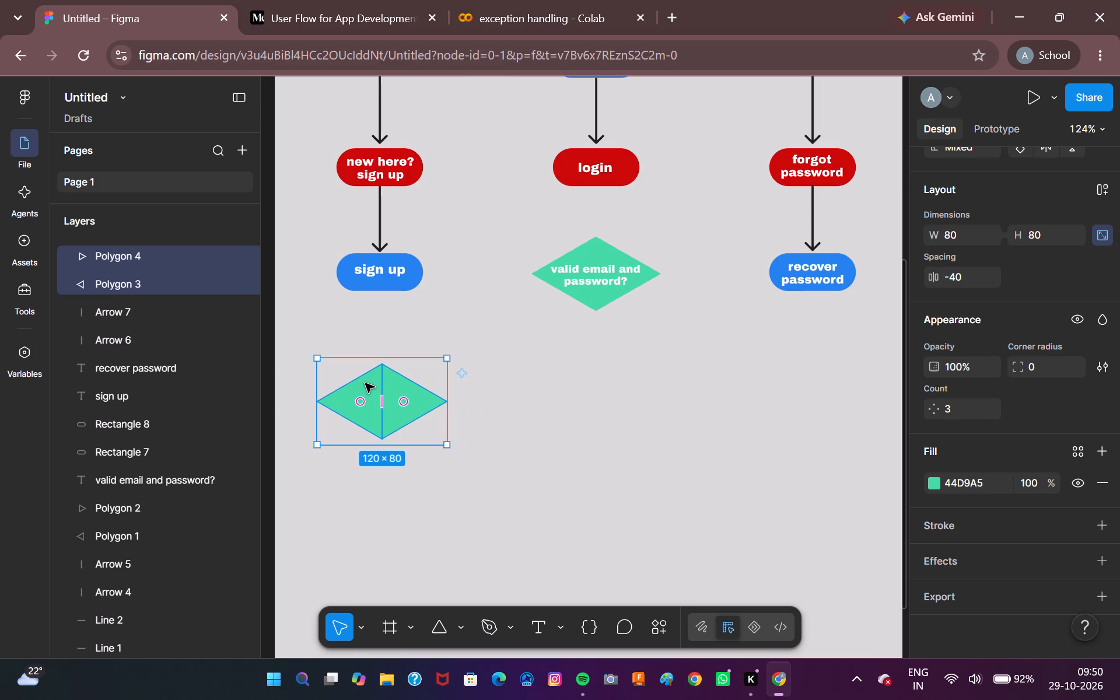
key(ctrl+c)
click(771, 409)
right_click(779, 385)
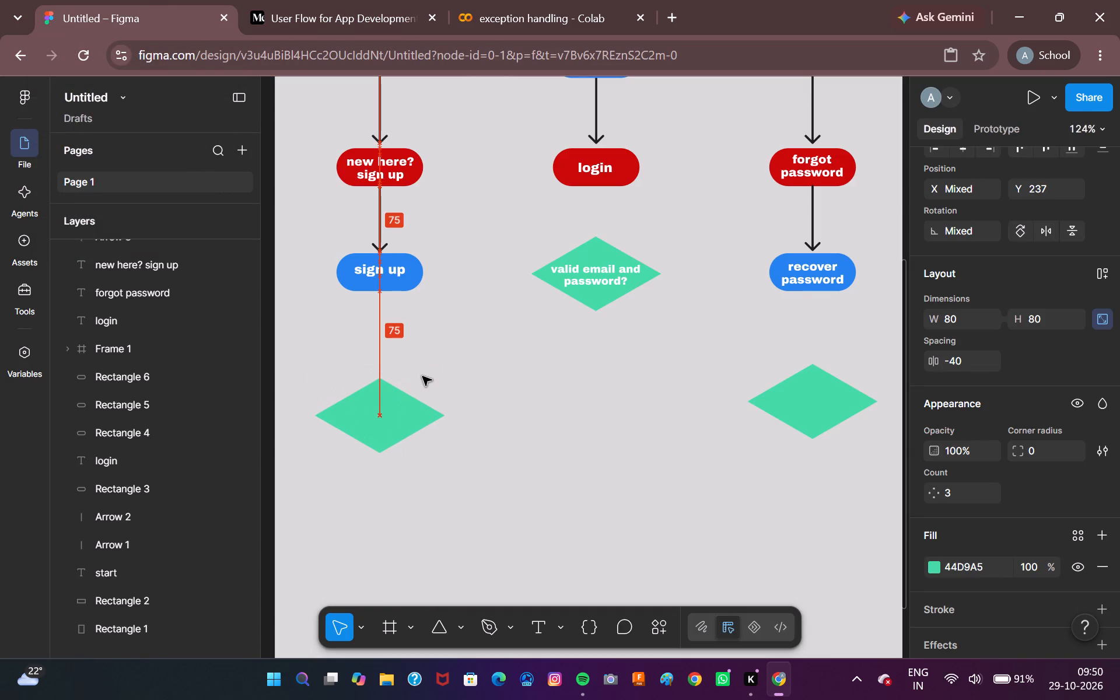
Move the original diamond to Y 237, centred beneath the "sign up" node with equal spacing to the nodes above.
drag(422, 376, 422, 381)
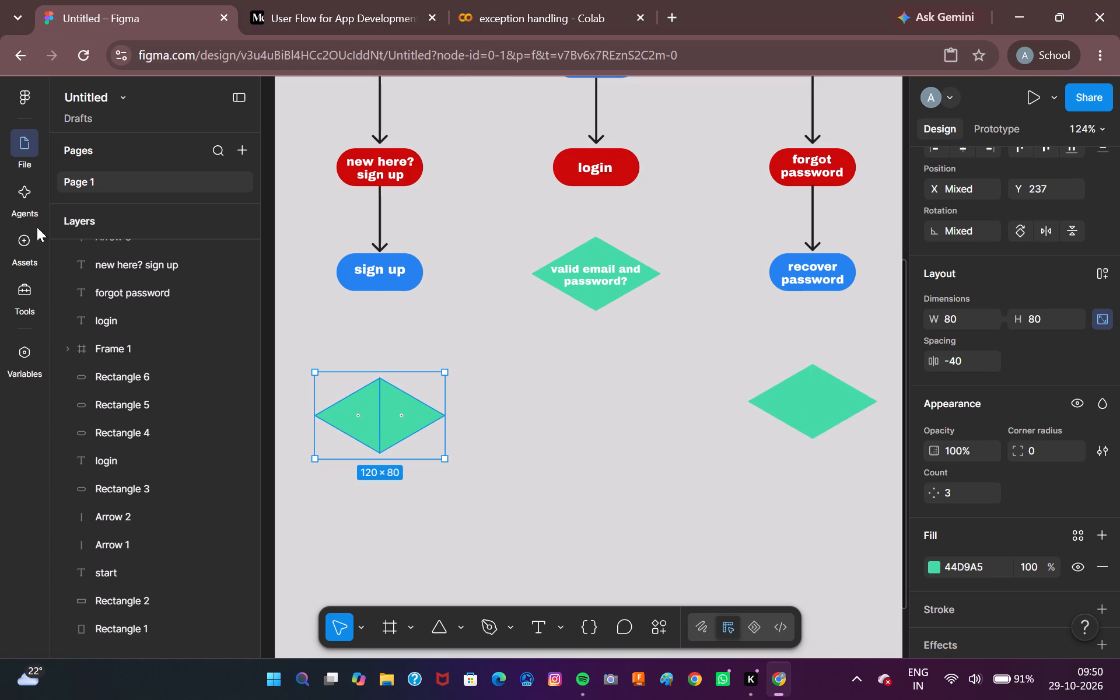
Select both triangles of the duplicate diamond and move them to Y 237, centred beneath "recover password" and level with the other diamond.
scroll(158, 293, up, 9)
click(156, 344)
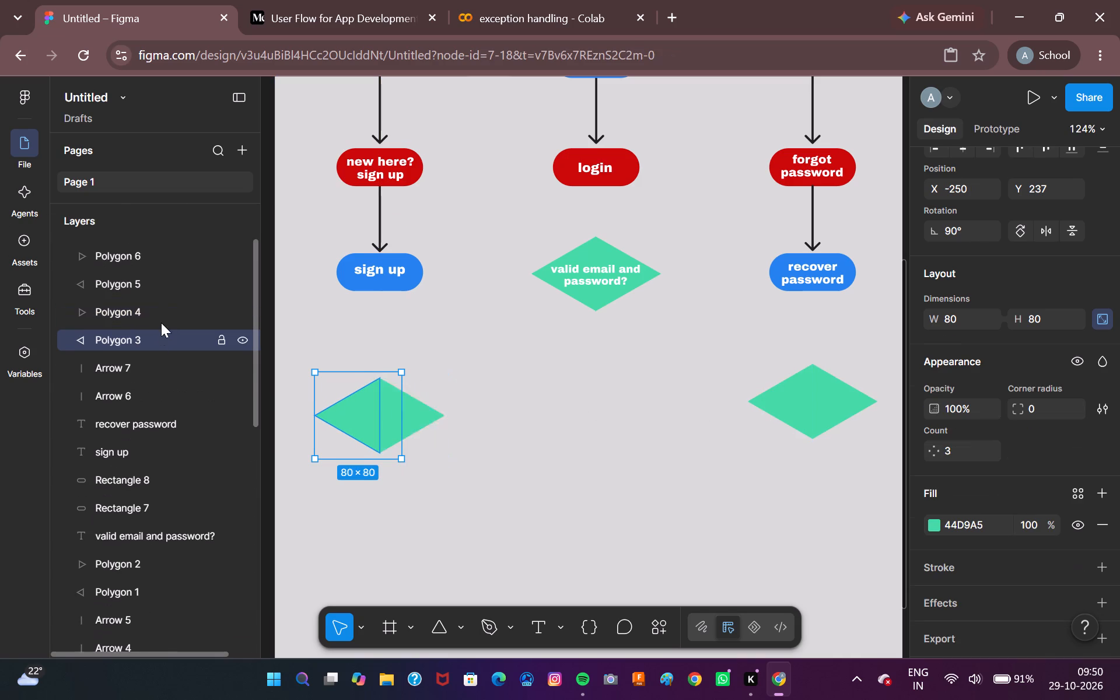
click(166, 281)
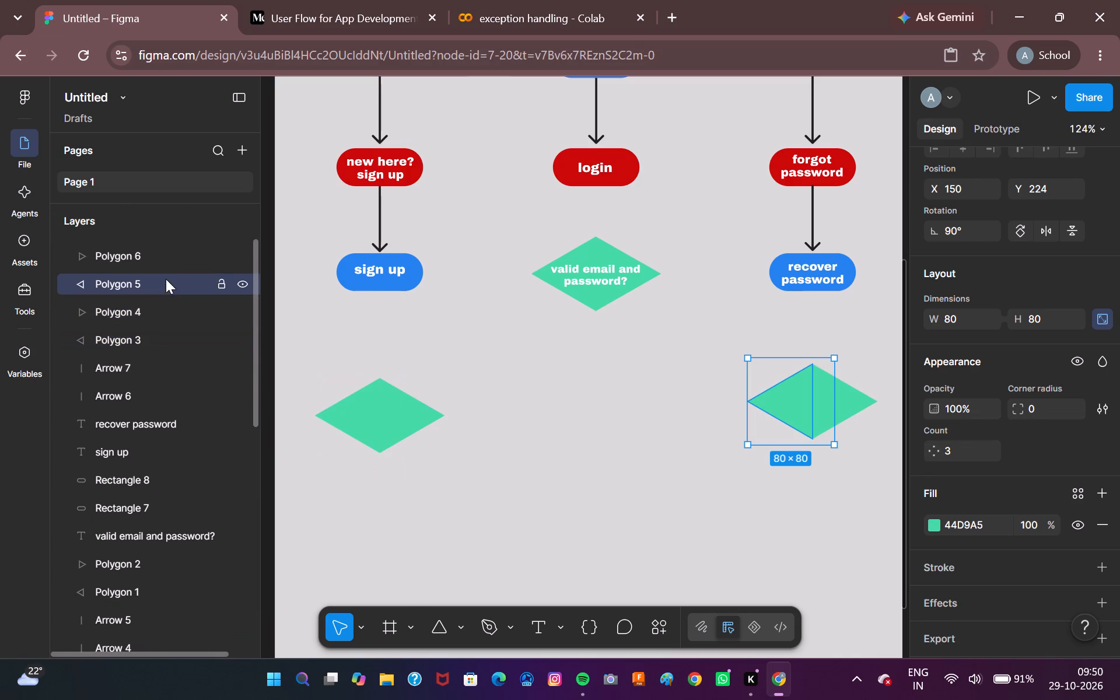
ctrl+click(168, 257)
drag(857, 367, 857, 370)
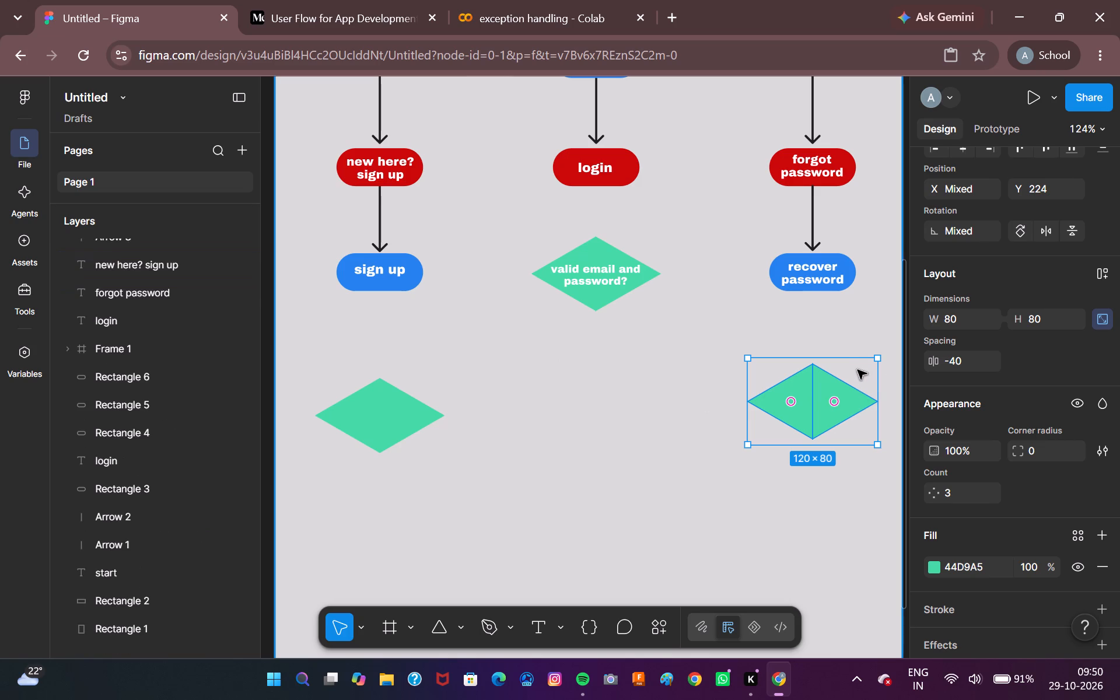
drag(857, 370, 850, 383)
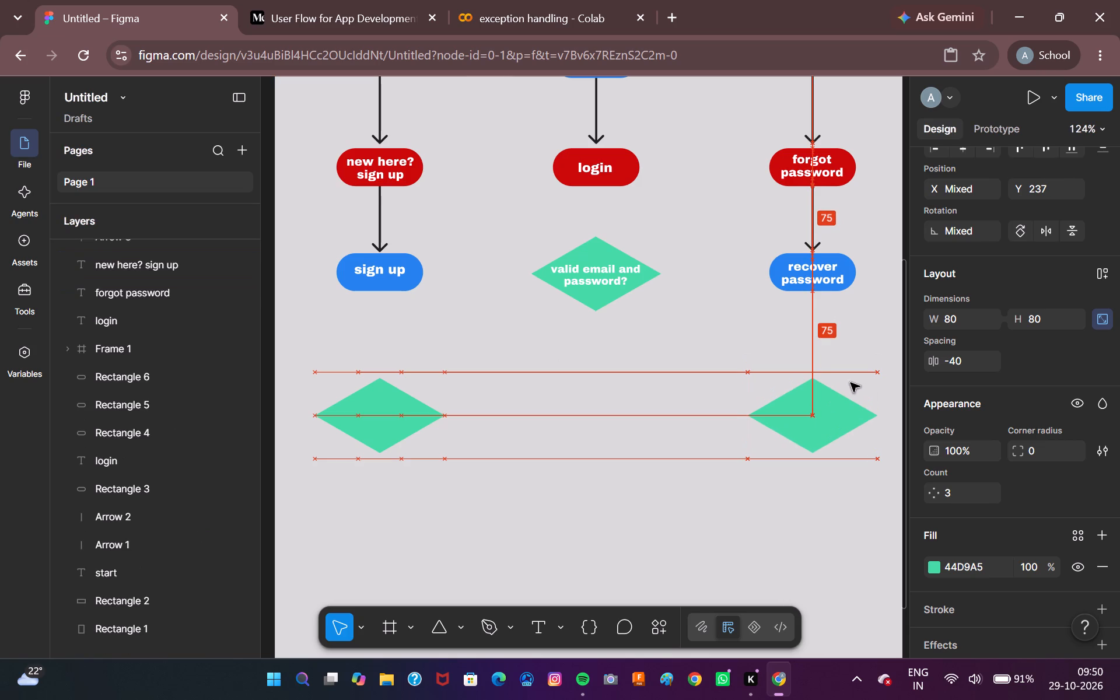
drag(850, 383, 853, 384)
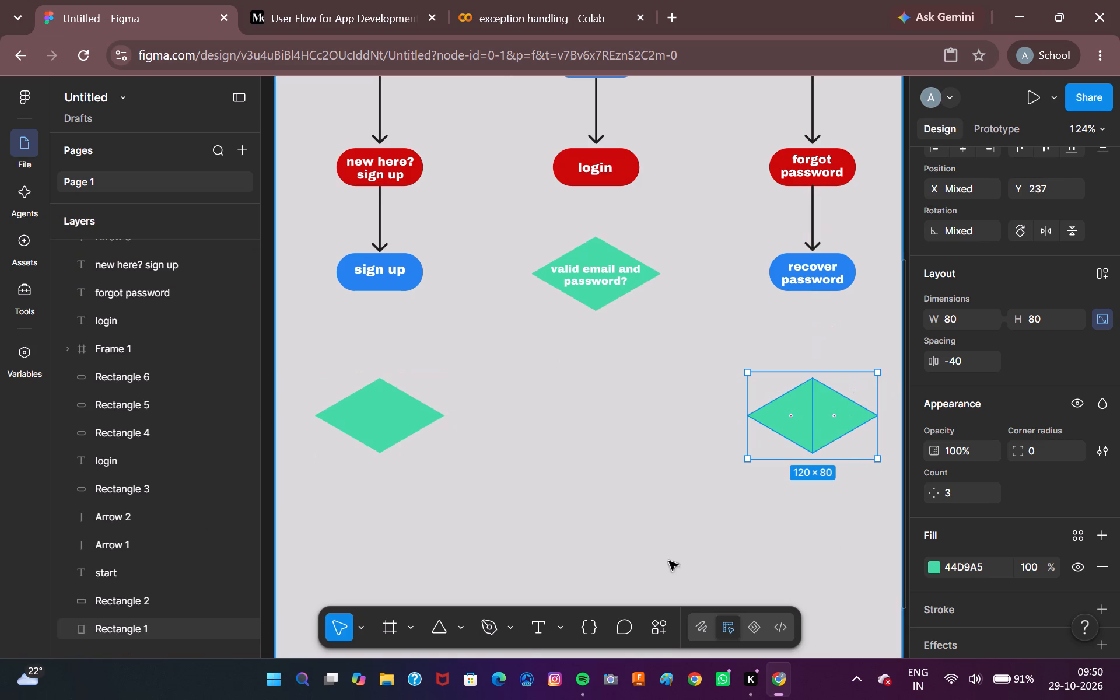
Add the text "valid information" on the diamond below "sign up", checking the wording in the Medium article's flow chart.
click(538, 633)
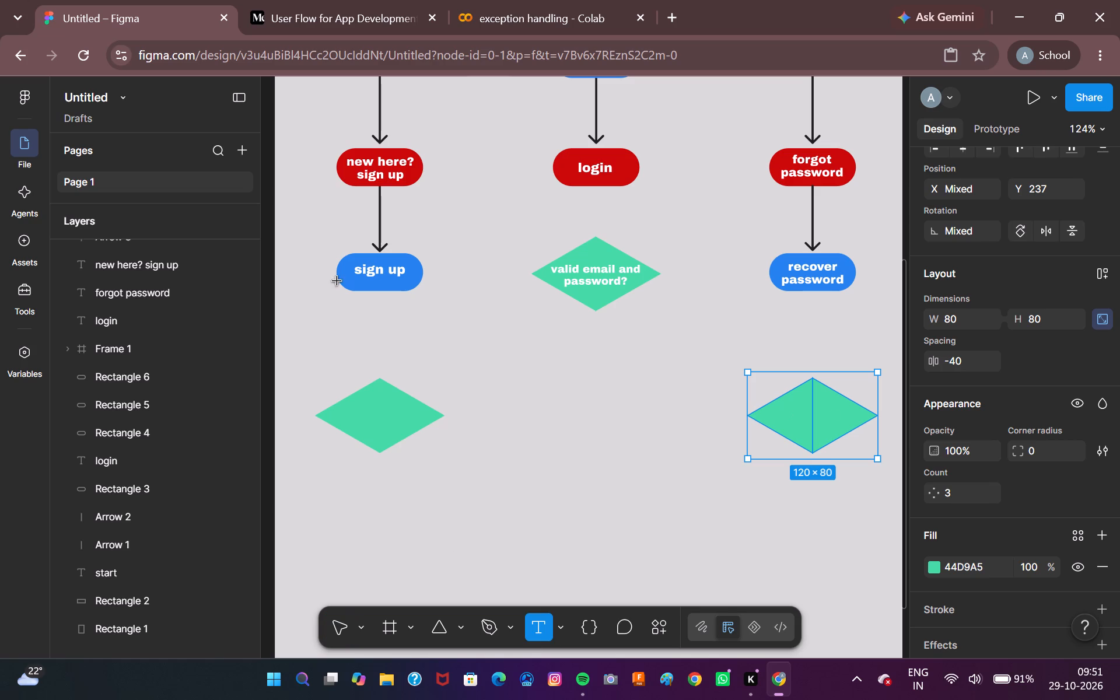
click(374, 414)
click(370, 26)
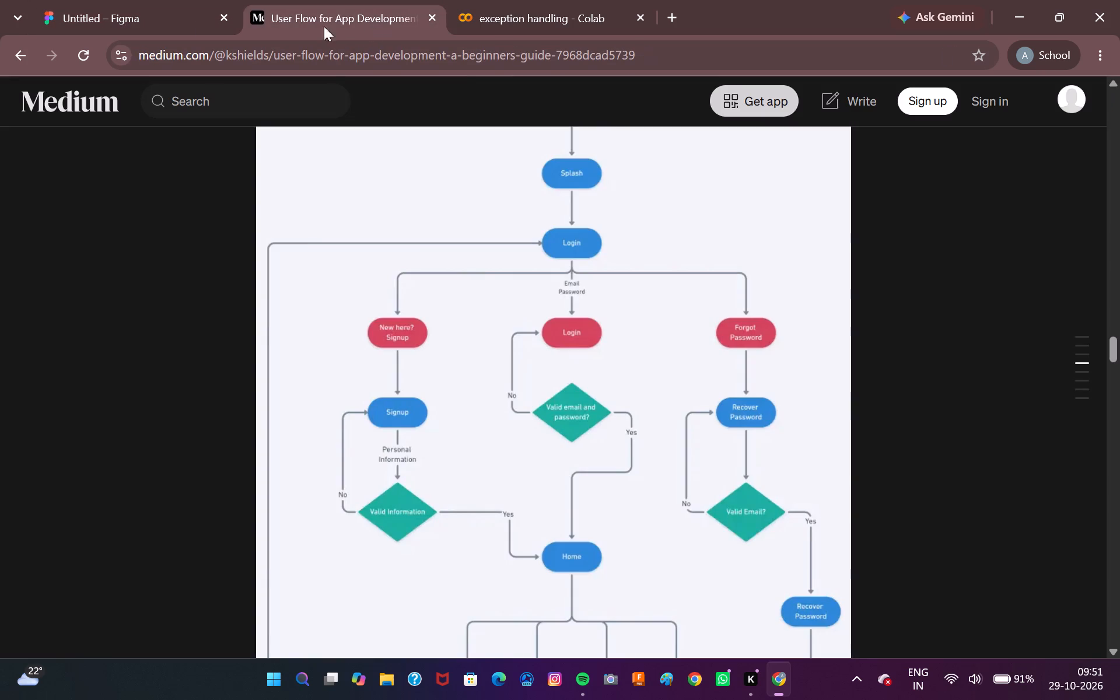
click(96, 0)
text(valid information)
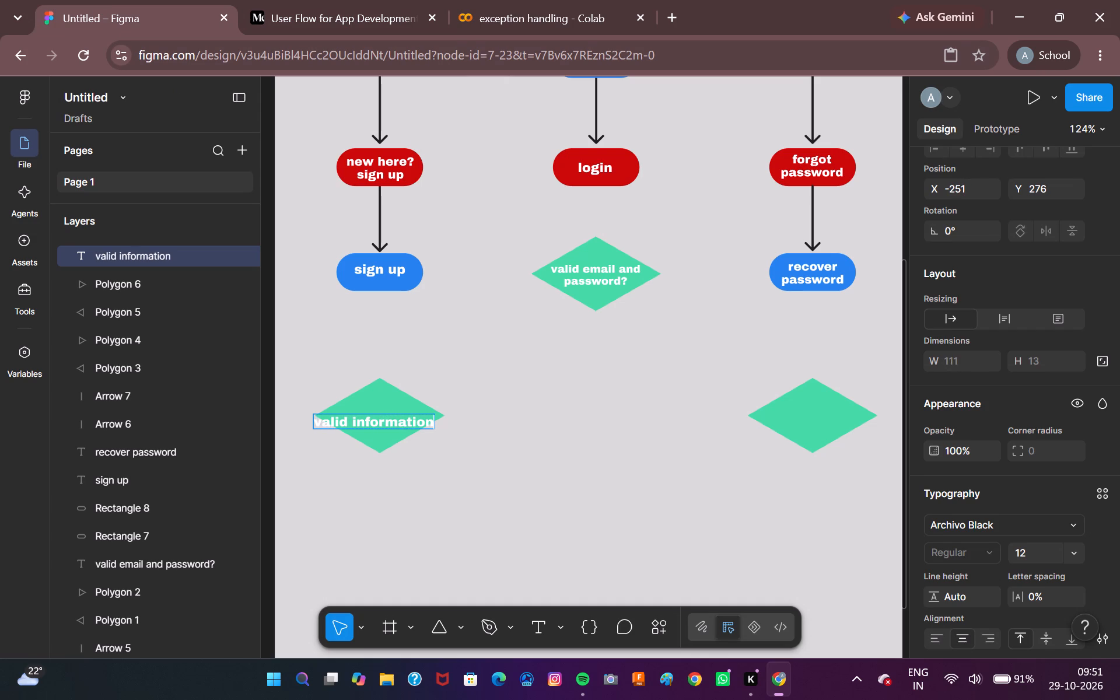
Narrow the "valid information" text to about 83 wide so it wraps onto two lines, and centre it in its diamond.
click(460, 335)
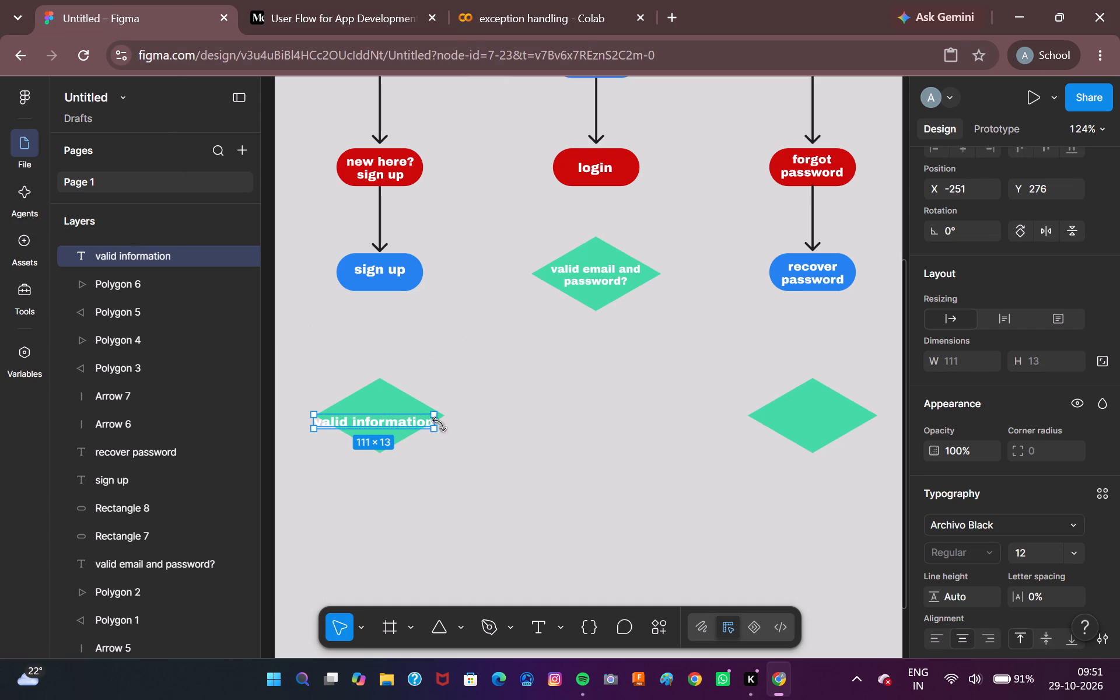
click(432, 422)
drag(435, 421, 403, 429)
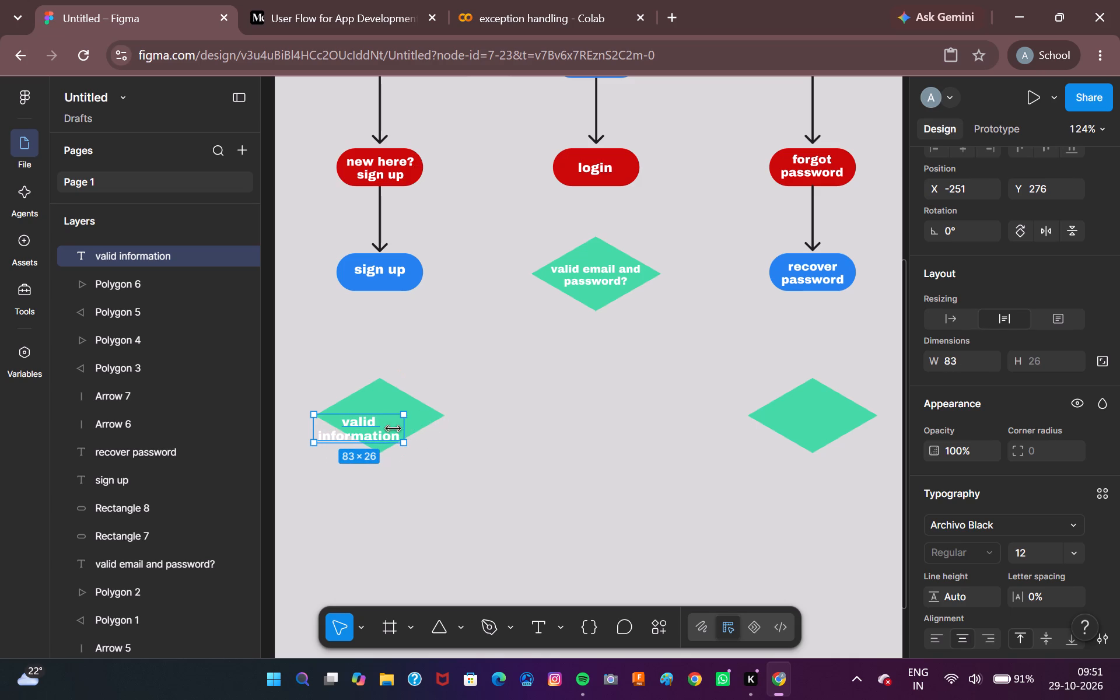
drag(360, 433, 383, 413)
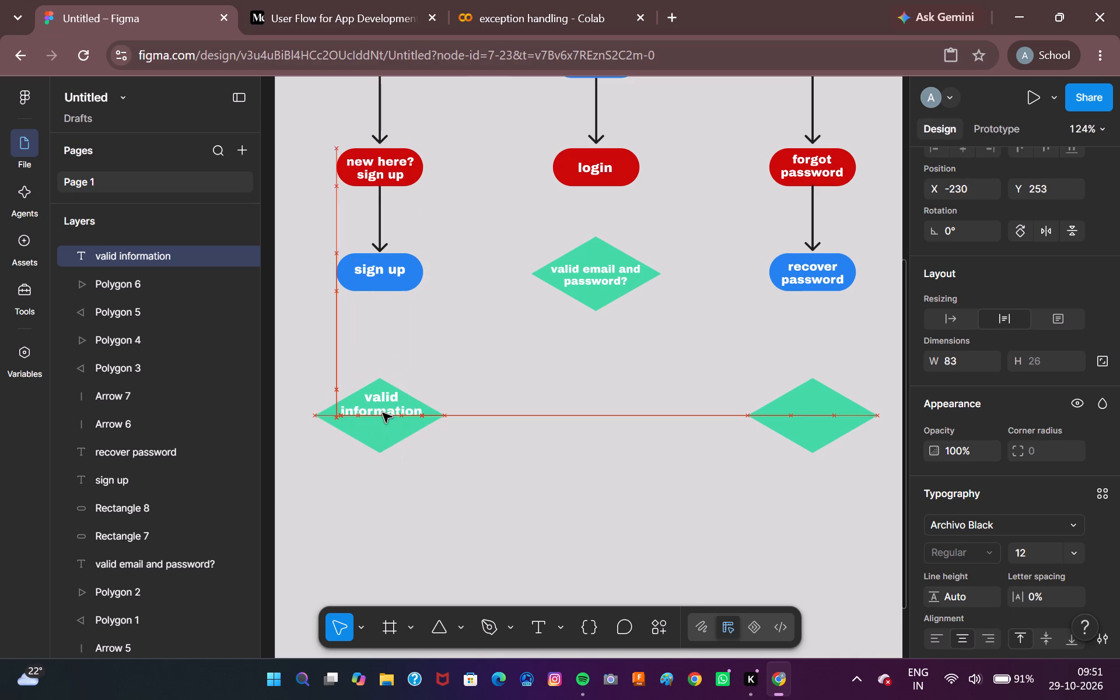
drag(383, 413, 383, 416)
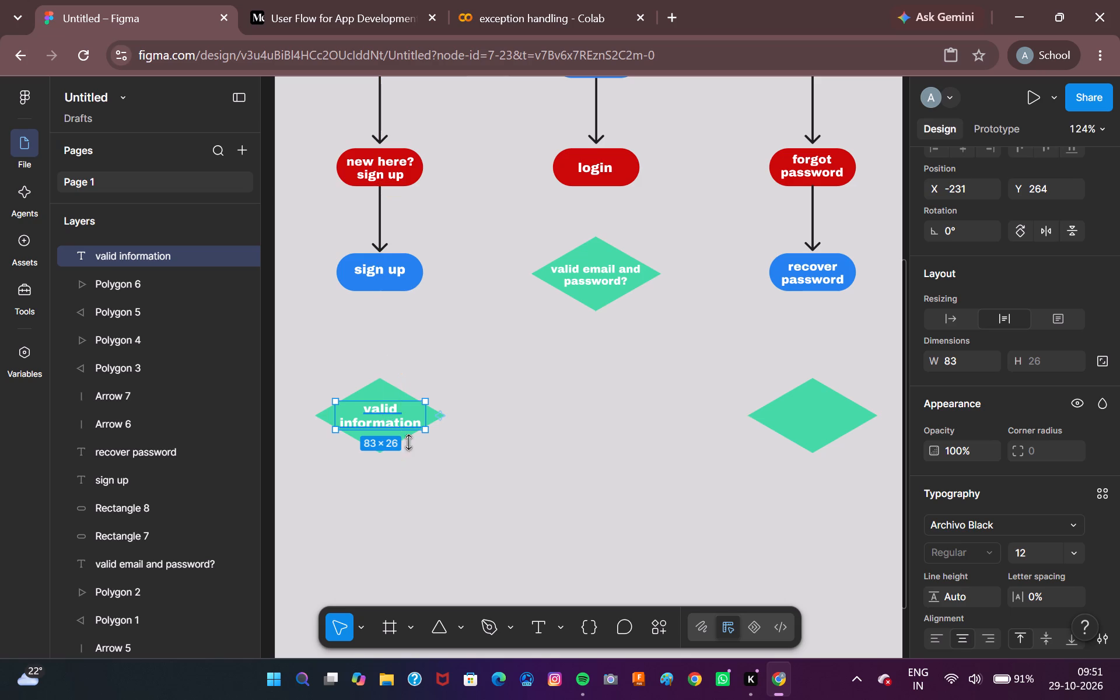
Move the "sign up" label down to about Y 138 so it sits centred in its blue node.
click(387, 271)
click(388, 267)
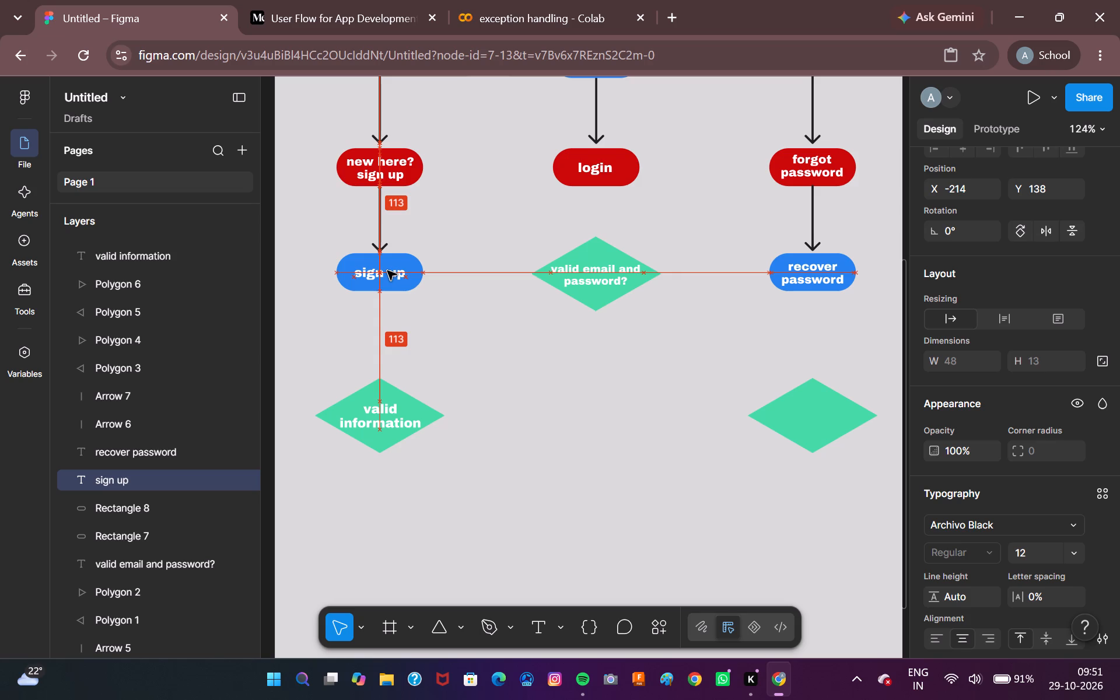
click(482, 461)
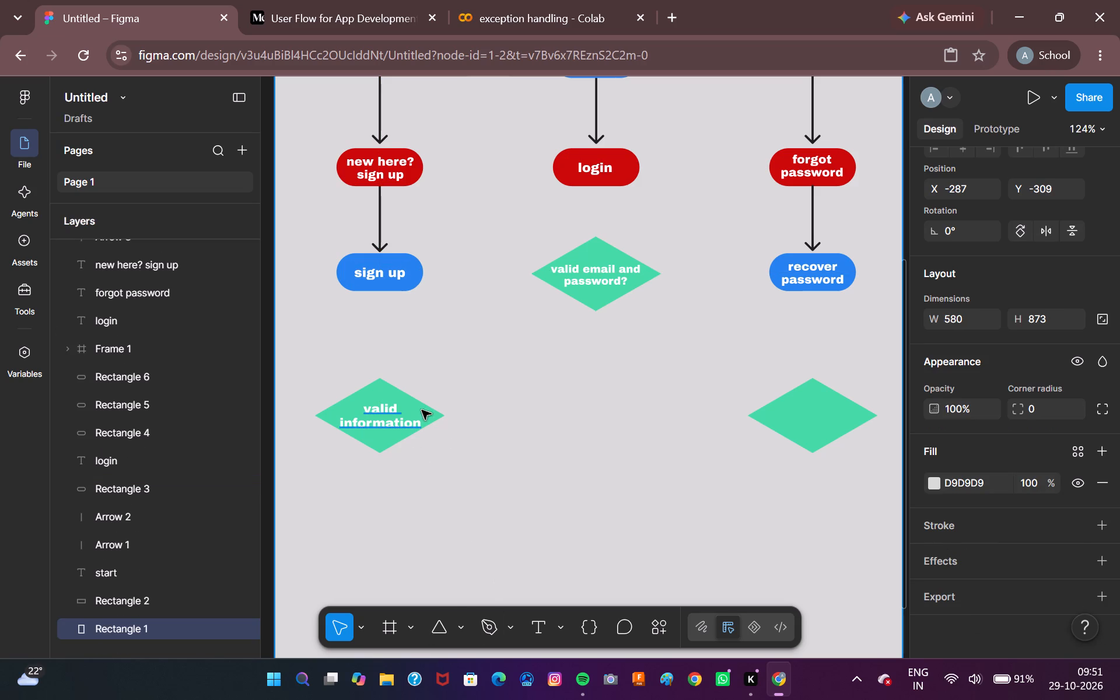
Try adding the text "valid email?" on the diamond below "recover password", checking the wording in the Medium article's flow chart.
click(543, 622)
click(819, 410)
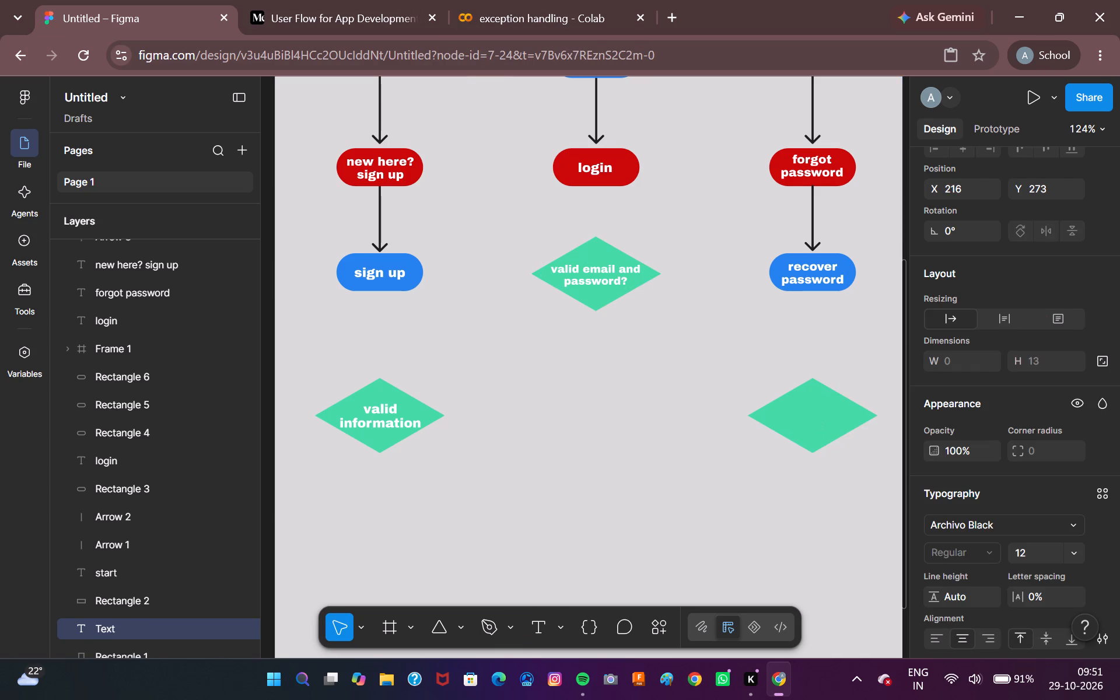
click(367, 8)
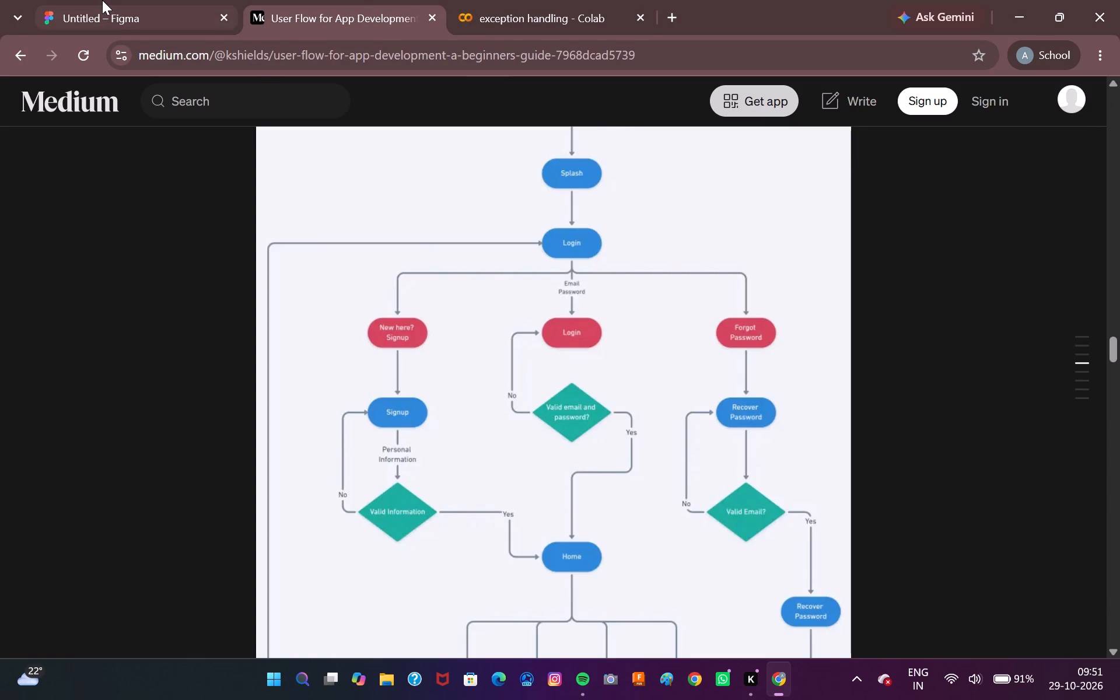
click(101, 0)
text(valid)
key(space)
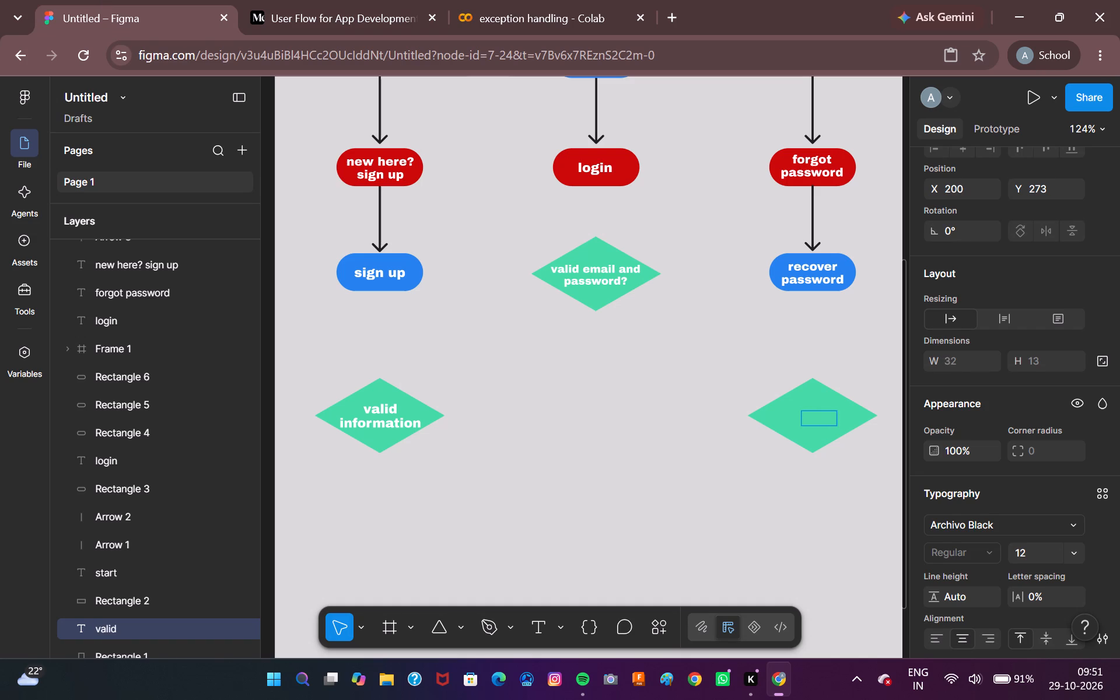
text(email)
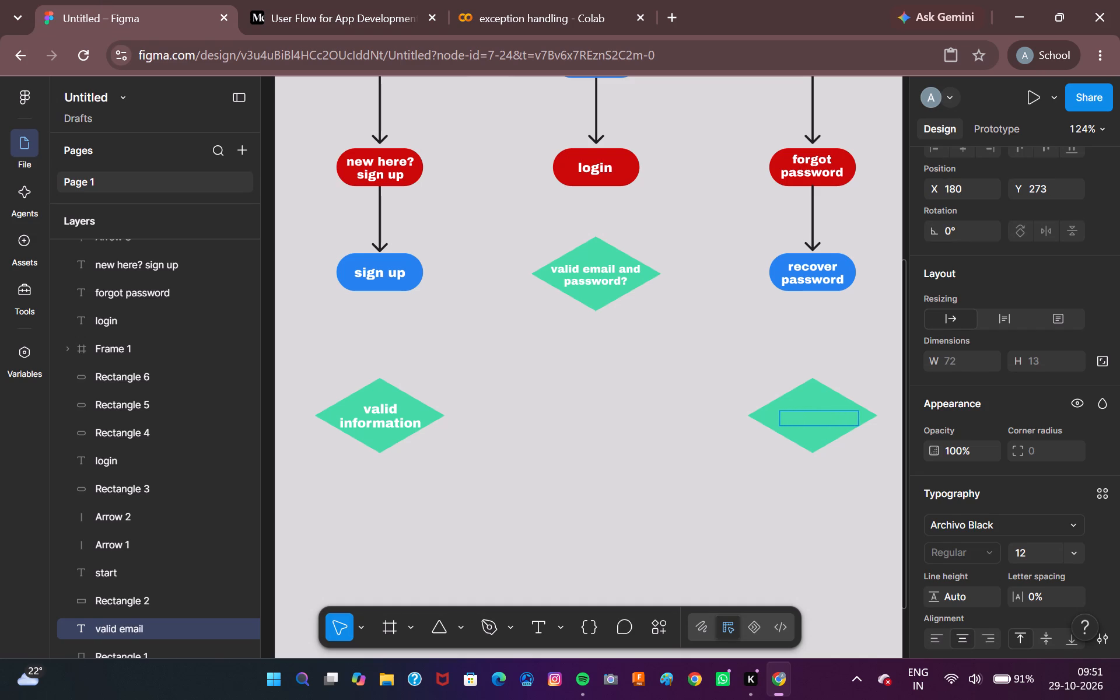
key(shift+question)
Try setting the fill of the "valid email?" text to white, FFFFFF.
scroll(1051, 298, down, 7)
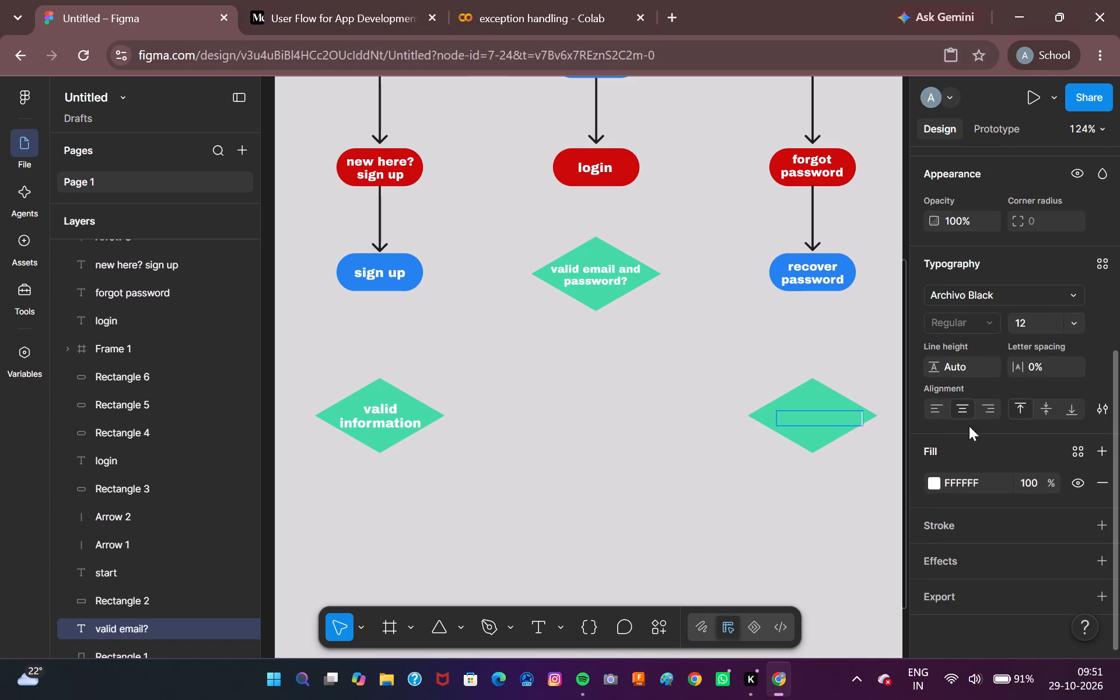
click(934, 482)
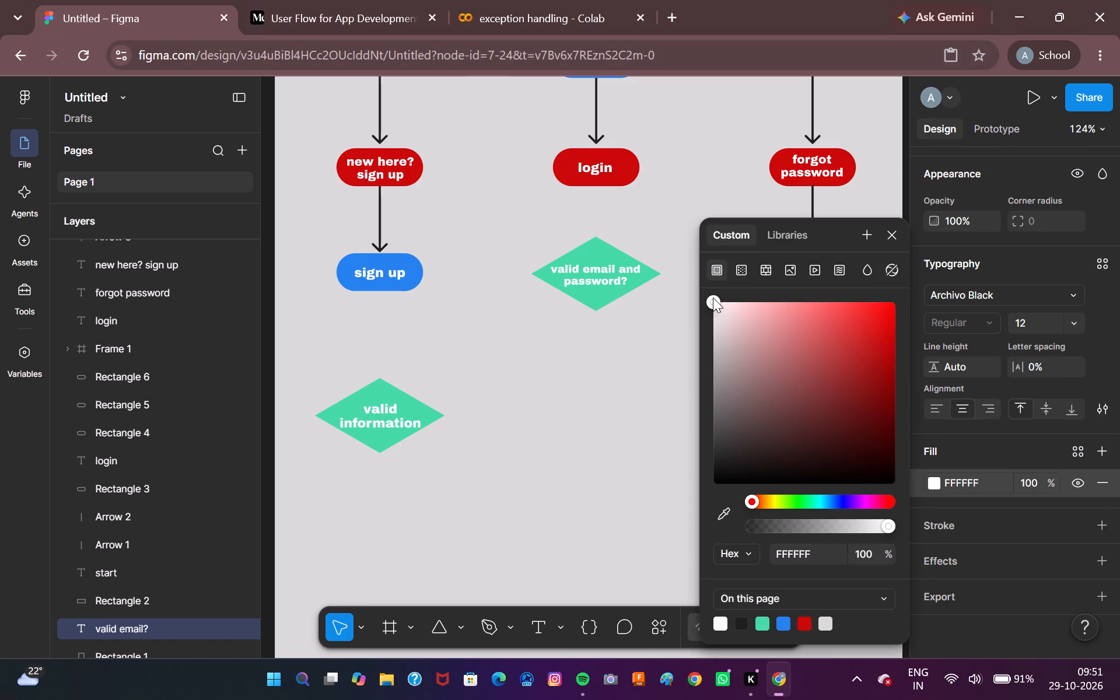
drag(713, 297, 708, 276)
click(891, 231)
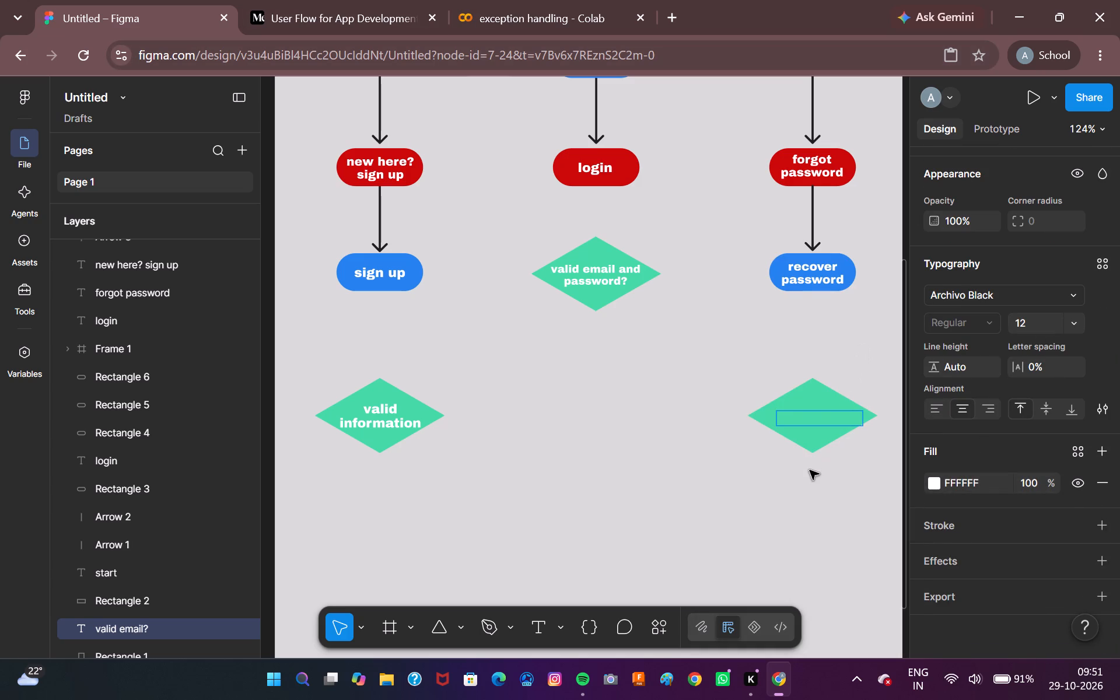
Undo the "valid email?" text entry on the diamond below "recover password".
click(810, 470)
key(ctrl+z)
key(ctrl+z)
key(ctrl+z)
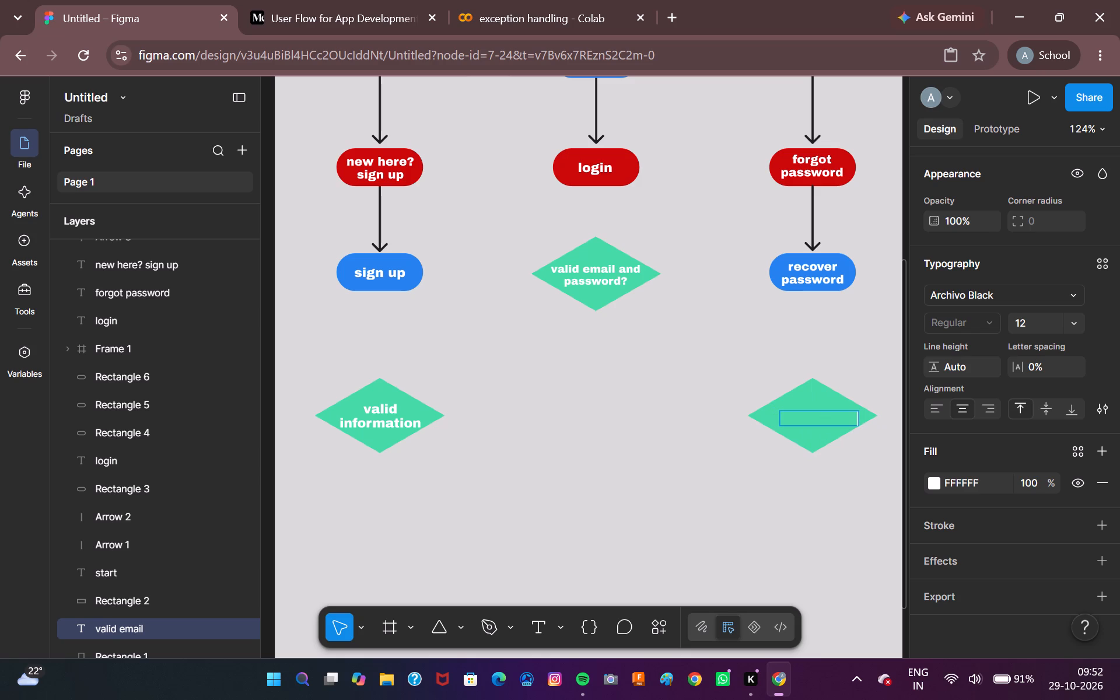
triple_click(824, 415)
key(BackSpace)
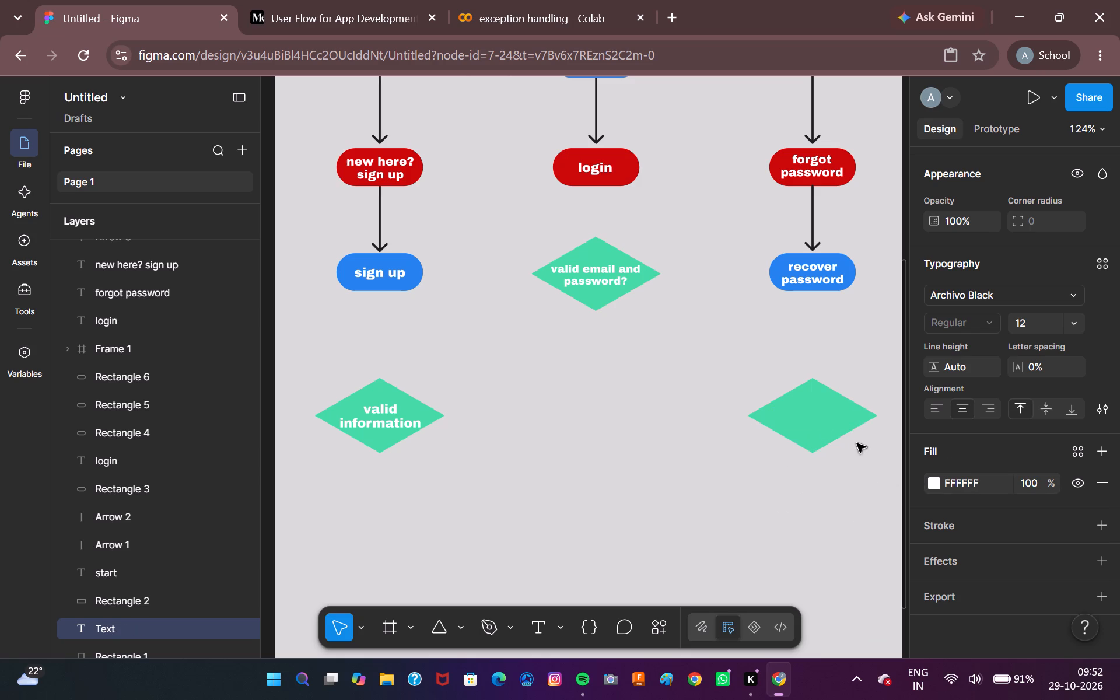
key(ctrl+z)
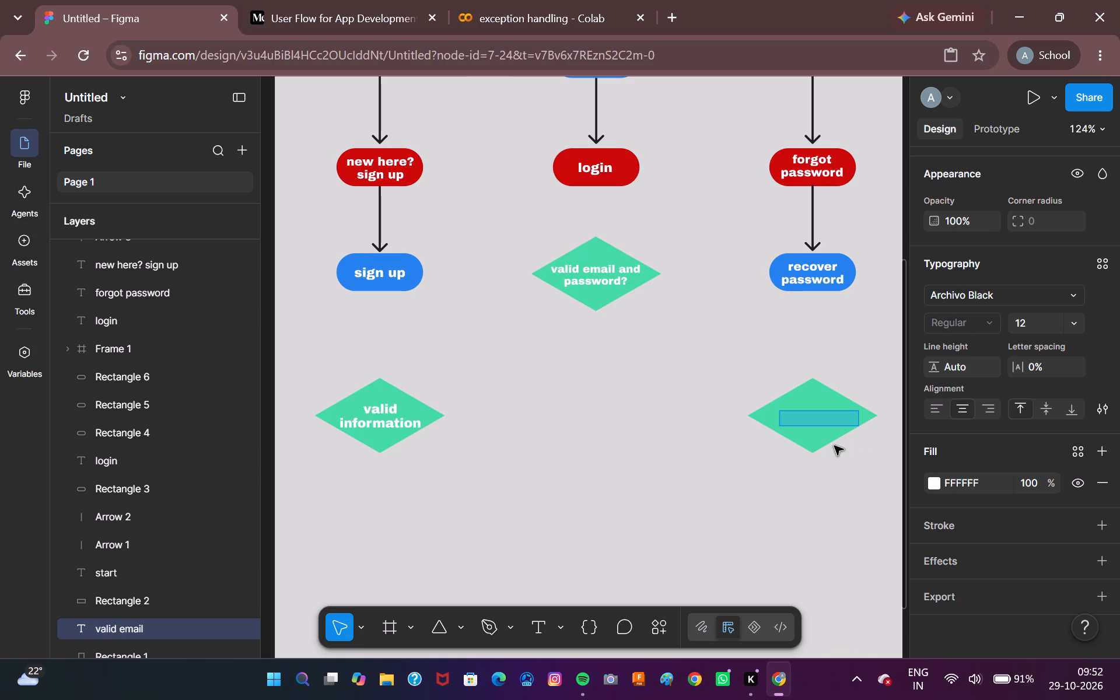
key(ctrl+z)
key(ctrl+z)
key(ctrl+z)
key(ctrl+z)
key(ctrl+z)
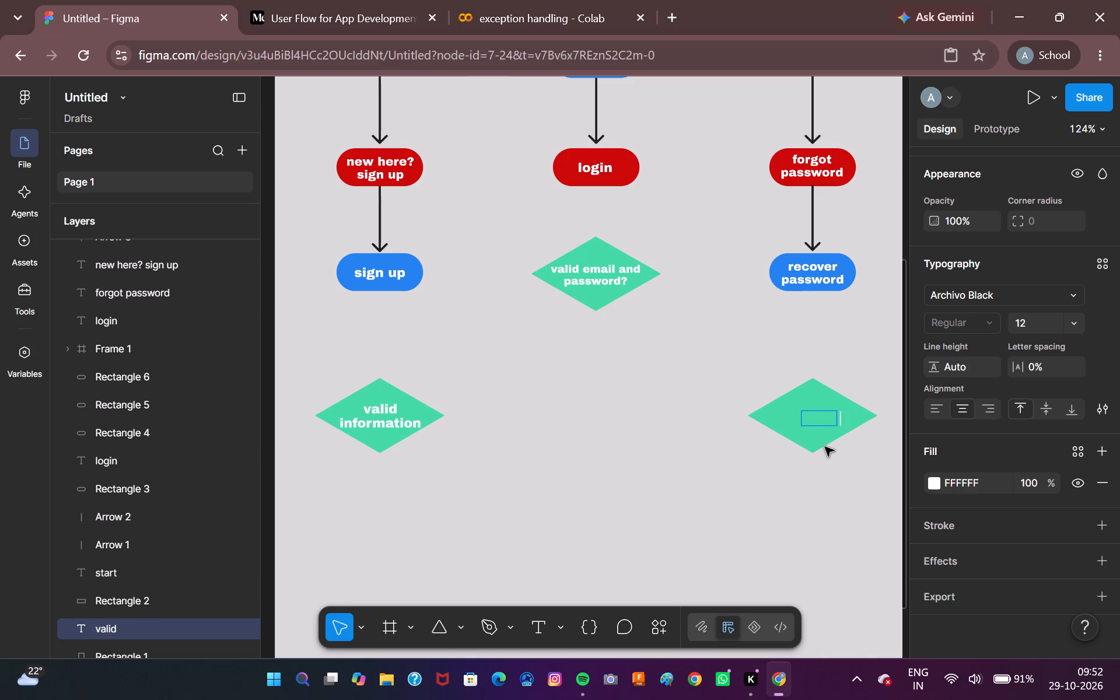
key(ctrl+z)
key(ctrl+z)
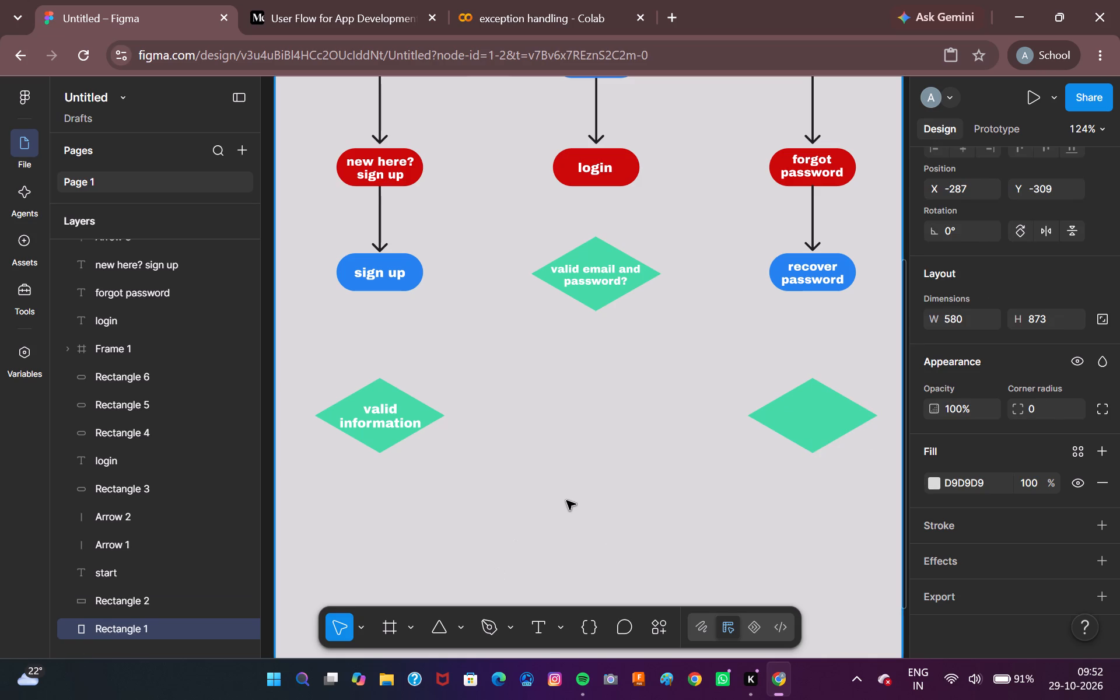
Place a new empty text layer on the green diamond below "recover password".
click(545, 635)
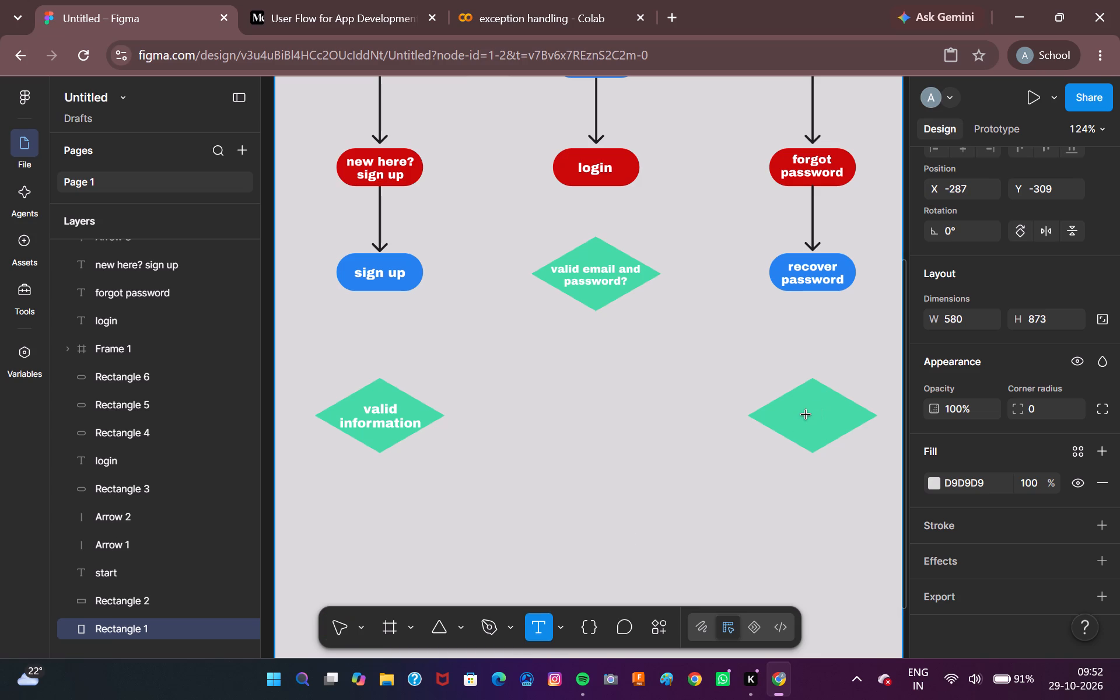
click(817, 416)
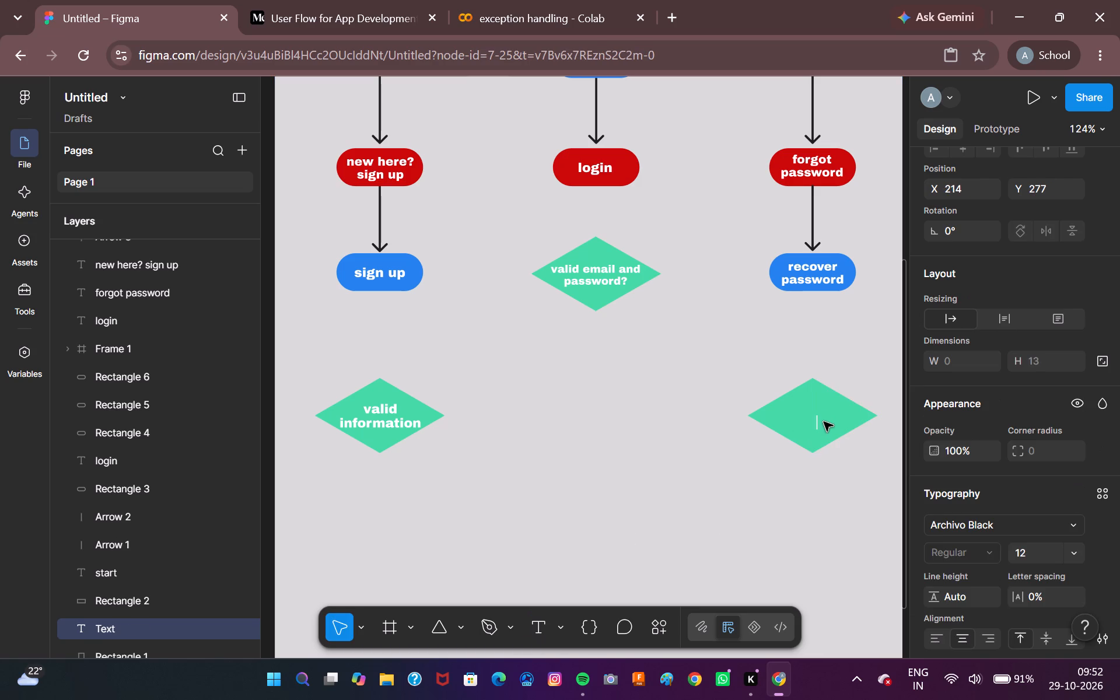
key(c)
key(BackSpace)
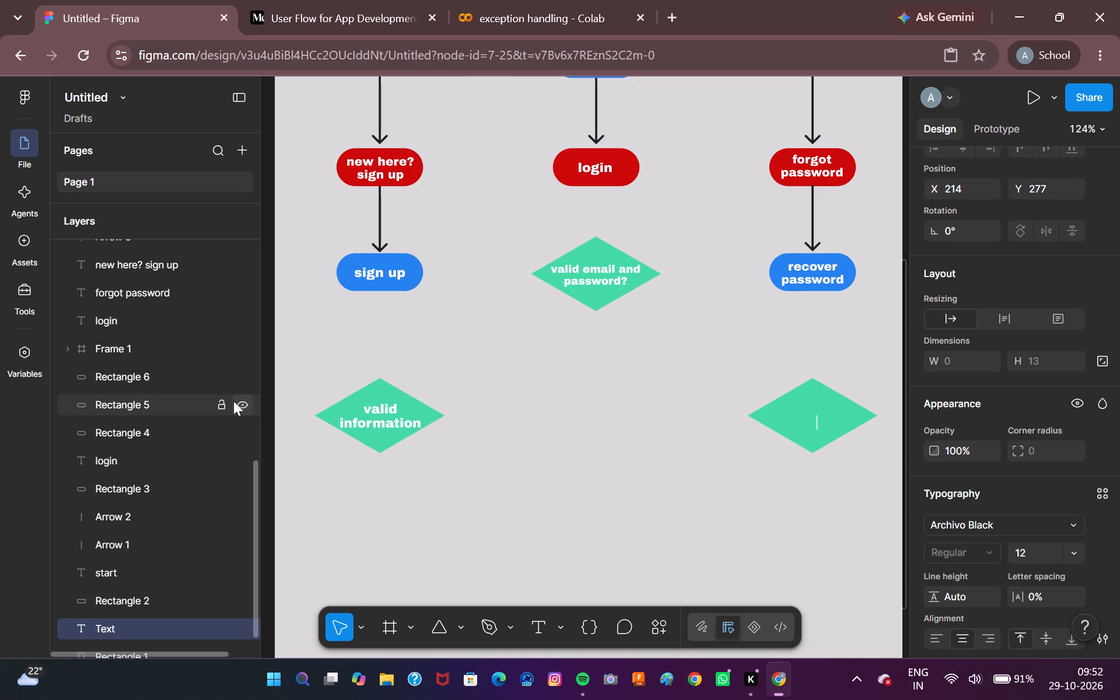
Move the new empty text layer to the top of the layer order, above "valid information".
scroll(233, 401, up, 8)
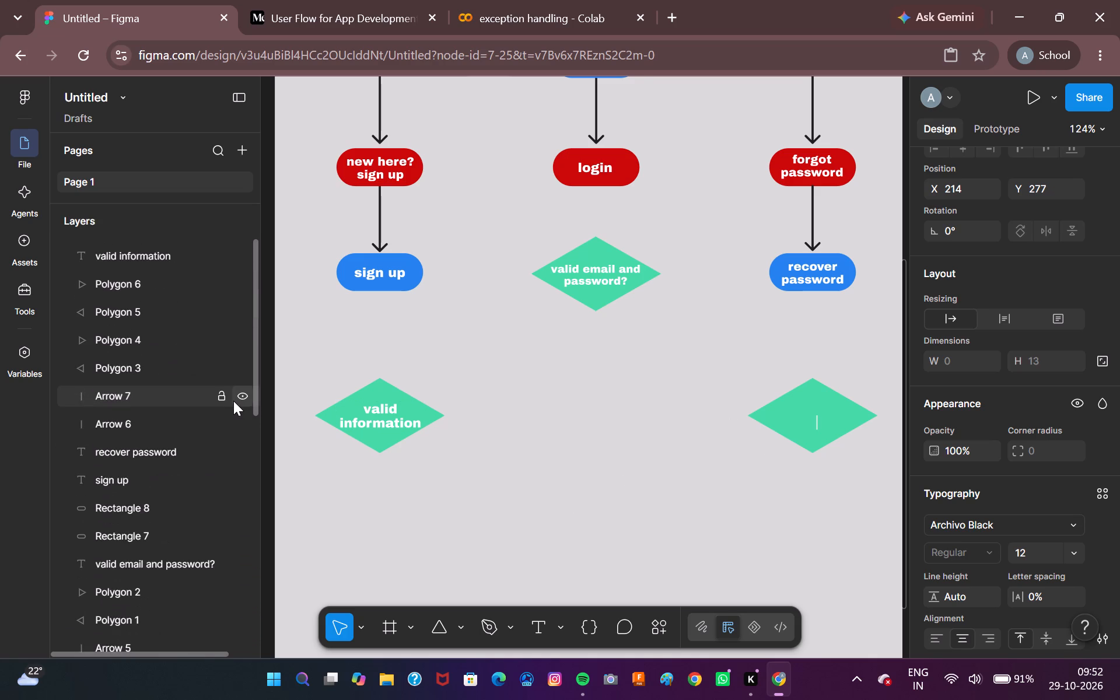
scroll(214, 412, down, 7)
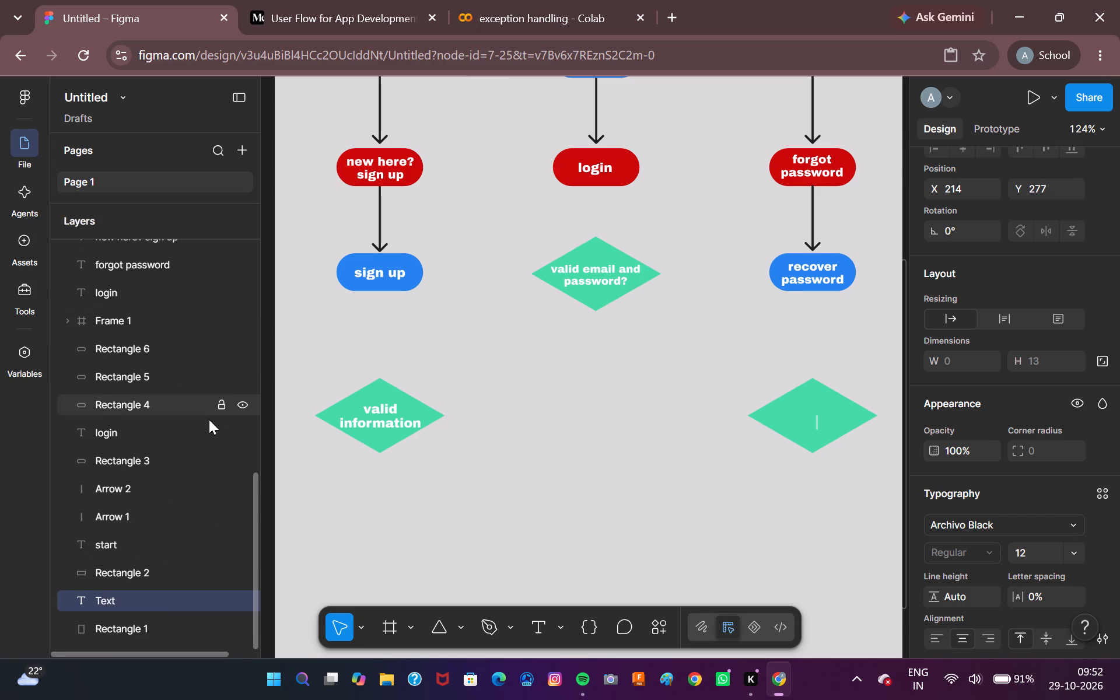
scroll(209, 419, down, 1)
drag(174, 602, 177, 585)
drag(177, 585, 208, 247)
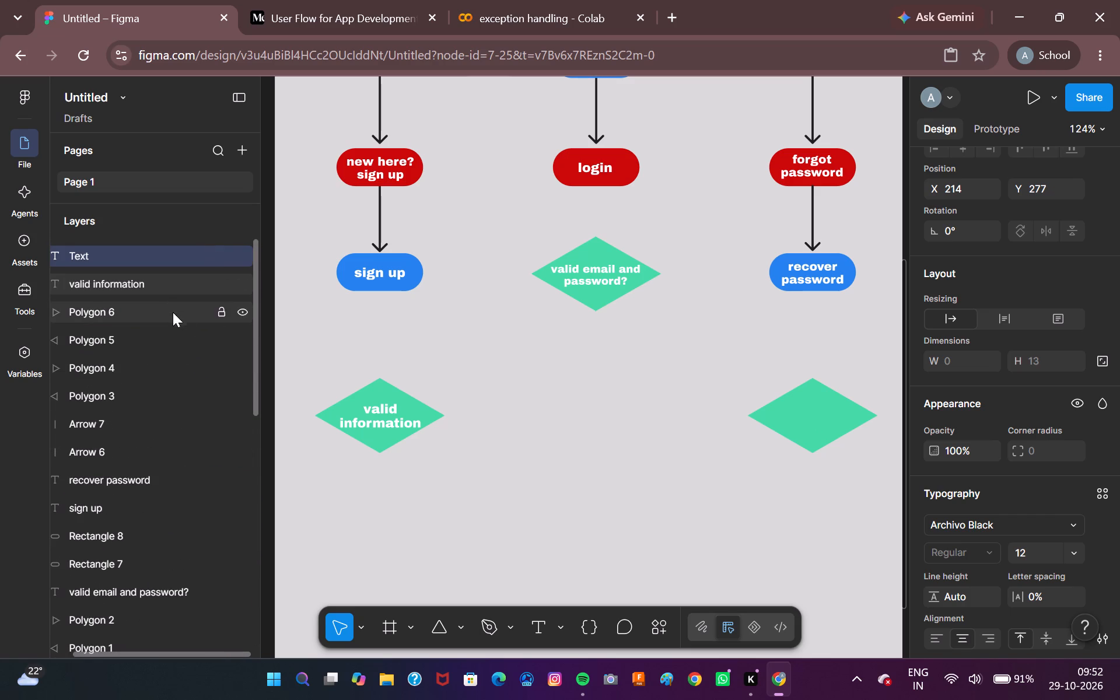
Enter "valid email?" as a new text on the diamond below "recover password".
text(valid)
key(space)
text(email?)
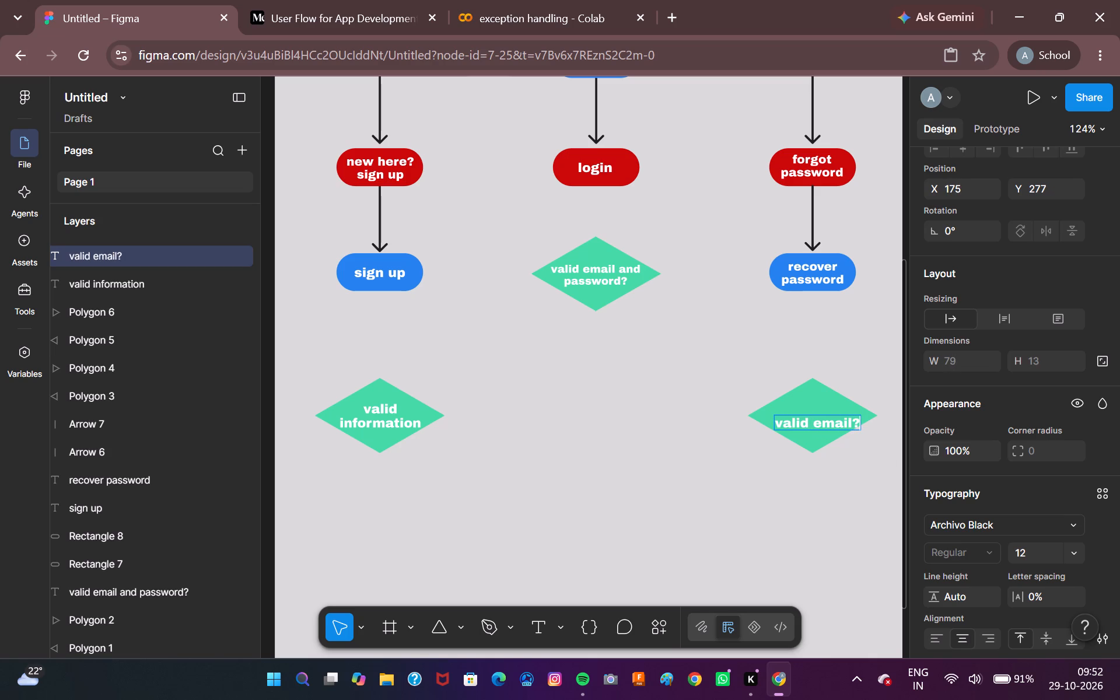
click(795, 509)
Move the "valid email?" text to X 170, Y 270 so it sits centred in its diamond.
drag(818, 425, 817, 418)
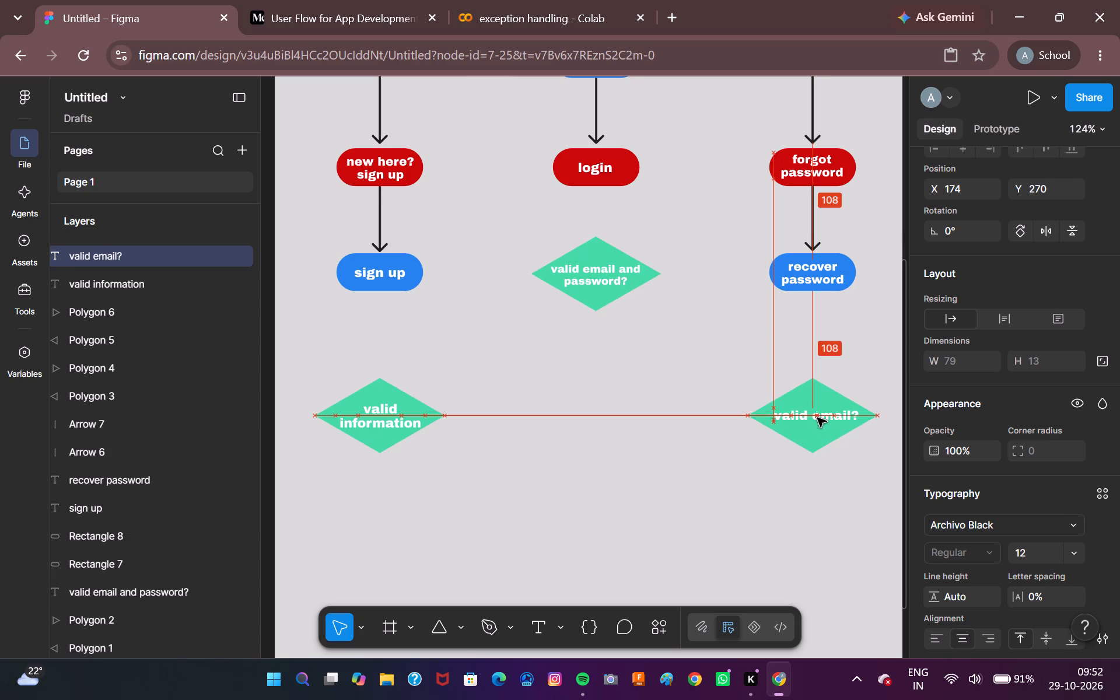
drag(817, 418, 813, 419)
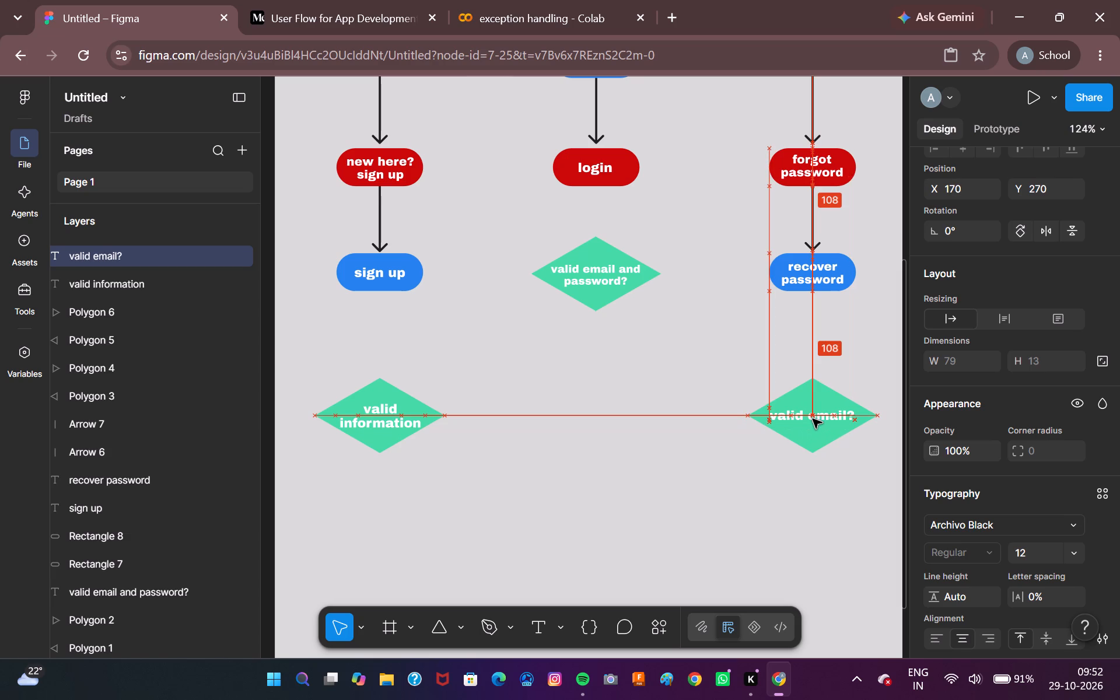
drag(813, 419, 814, 419)
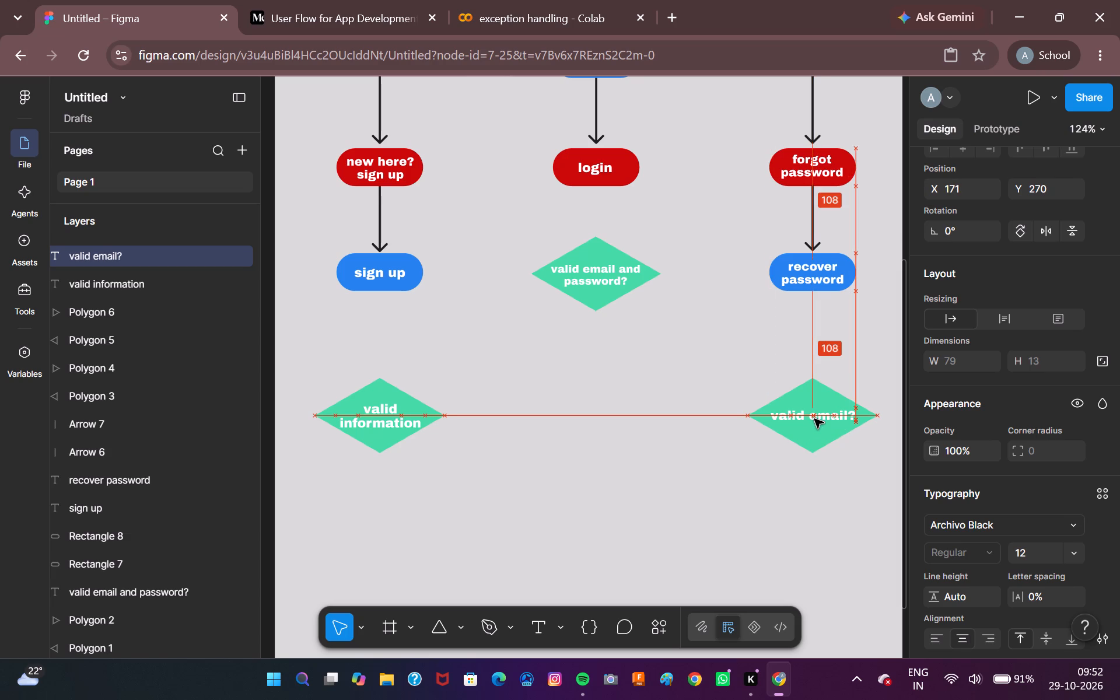
drag(814, 419, 809, 416)
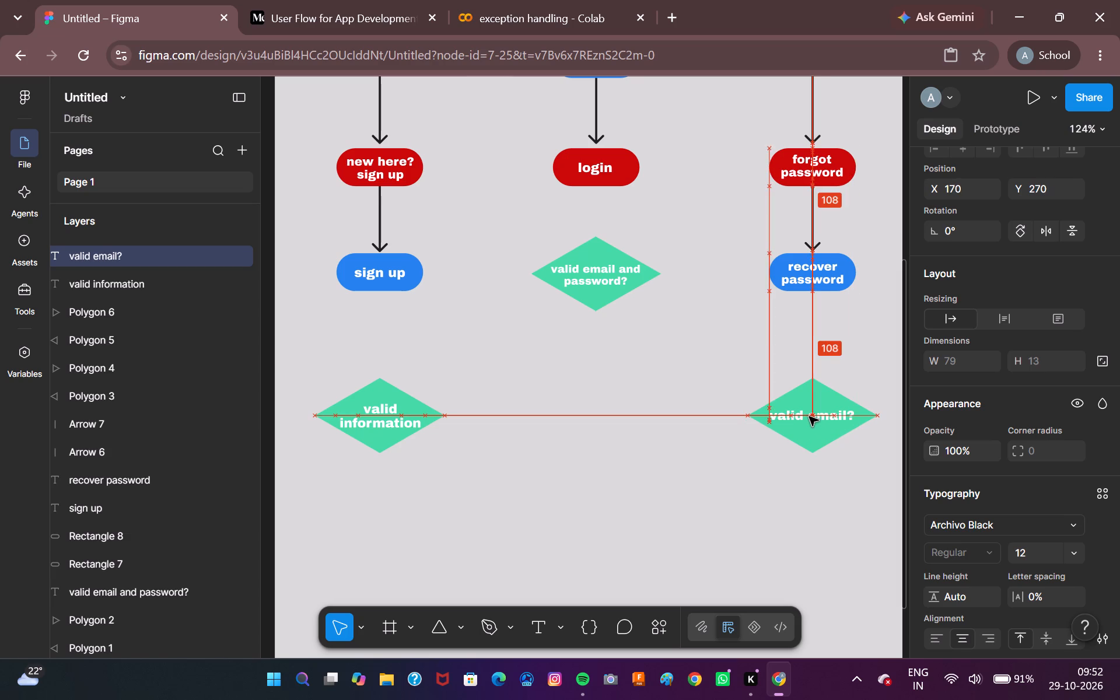
drag(809, 416, 812, 416)
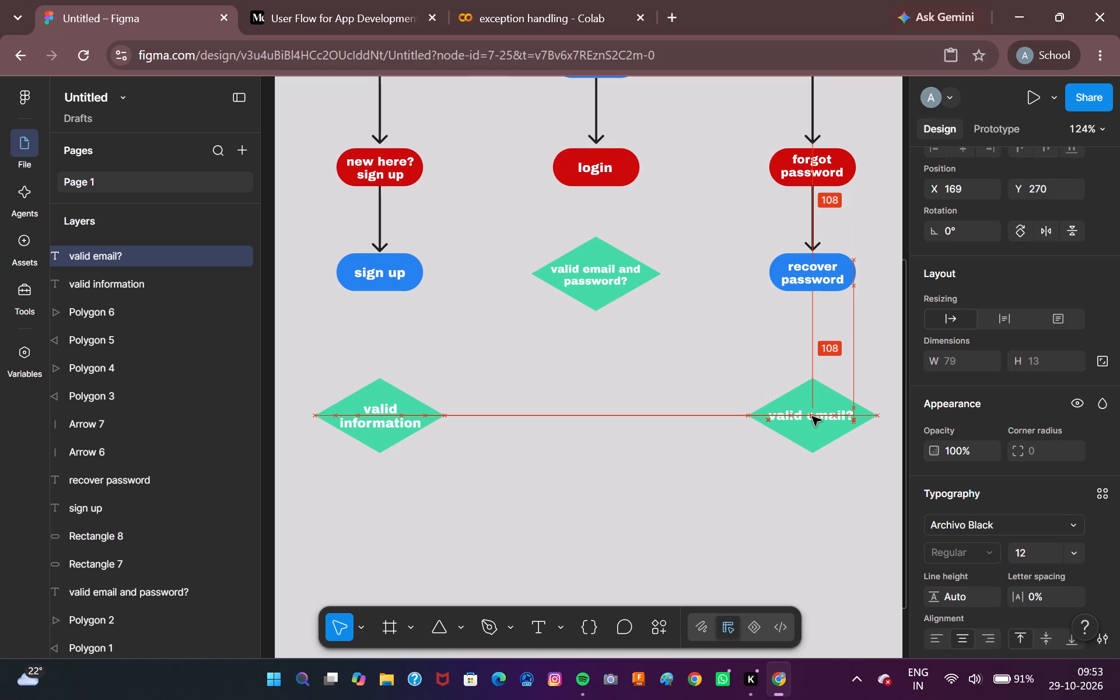
drag(812, 416, 814, 418)
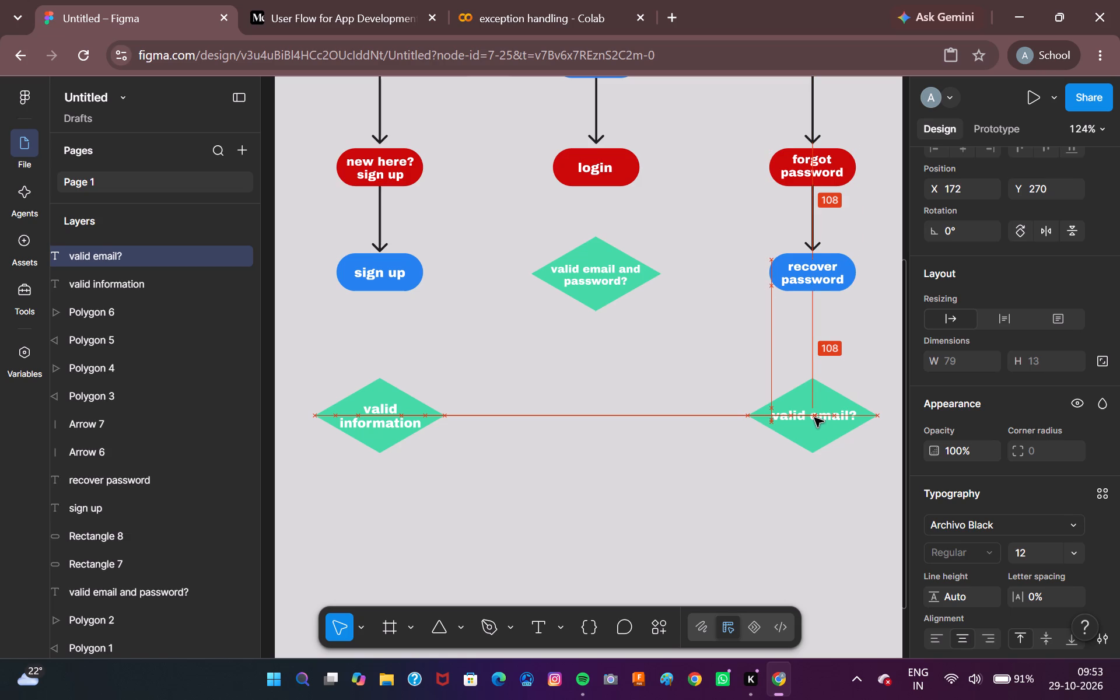
drag(814, 418, 810, 422)
click(810, 422)
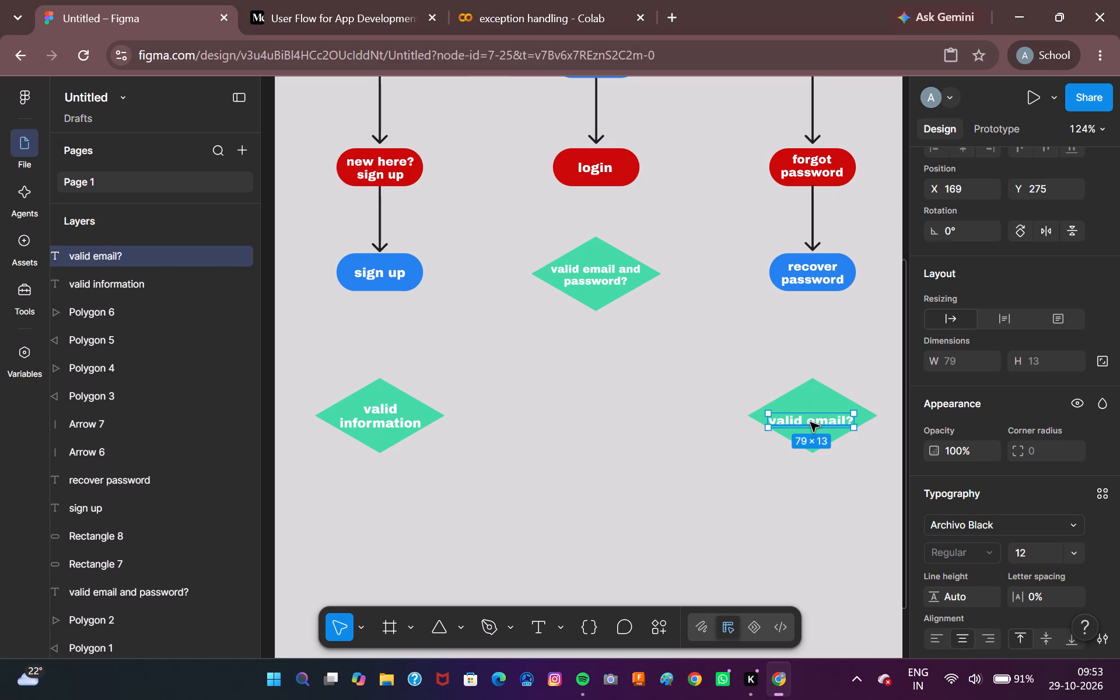
drag(810, 422, 810, 412)
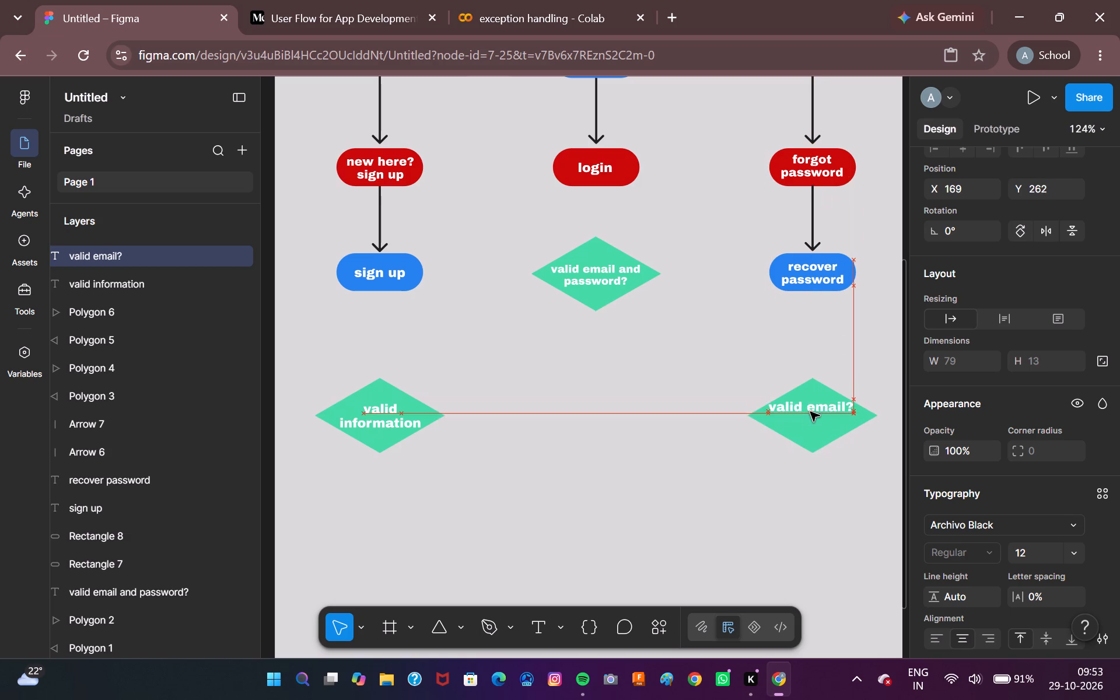
drag(810, 412, 812, 417)
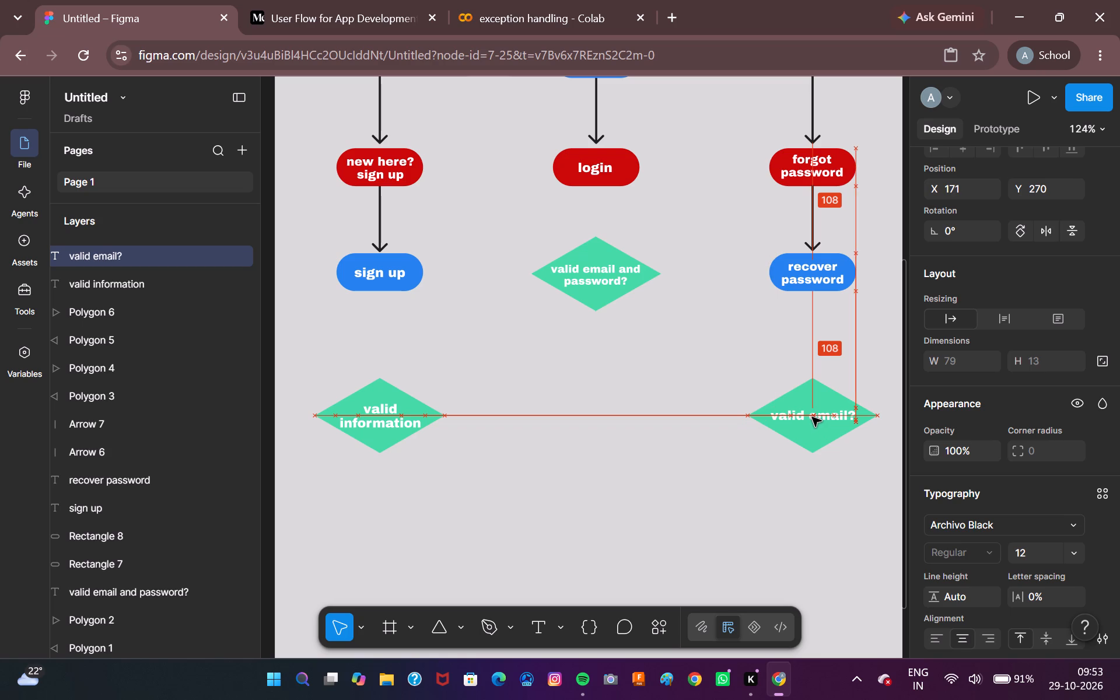
drag(812, 417, 812, 419)
drag(812, 419, 811, 415)
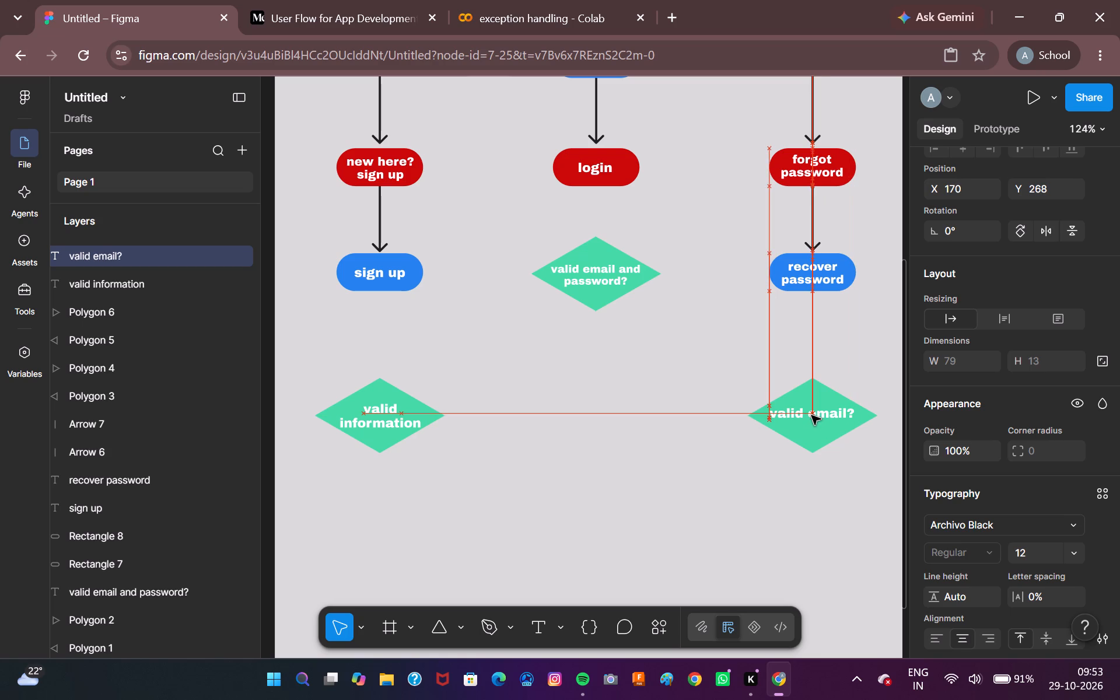
drag(811, 415, 819, 418)
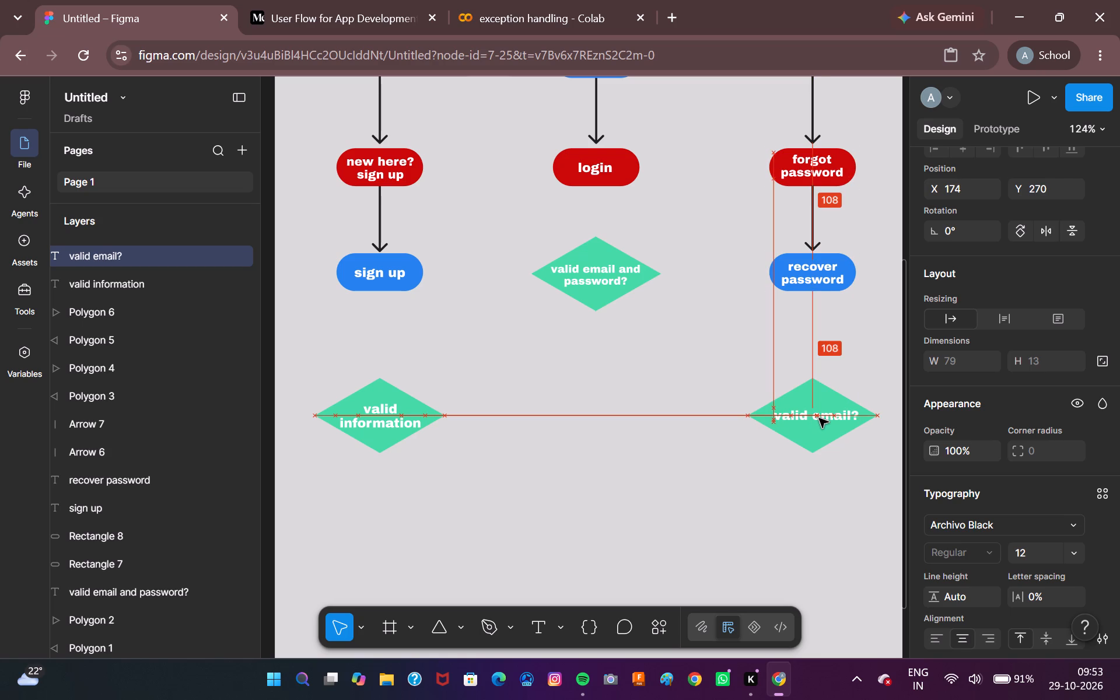
drag(819, 418, 815, 416)
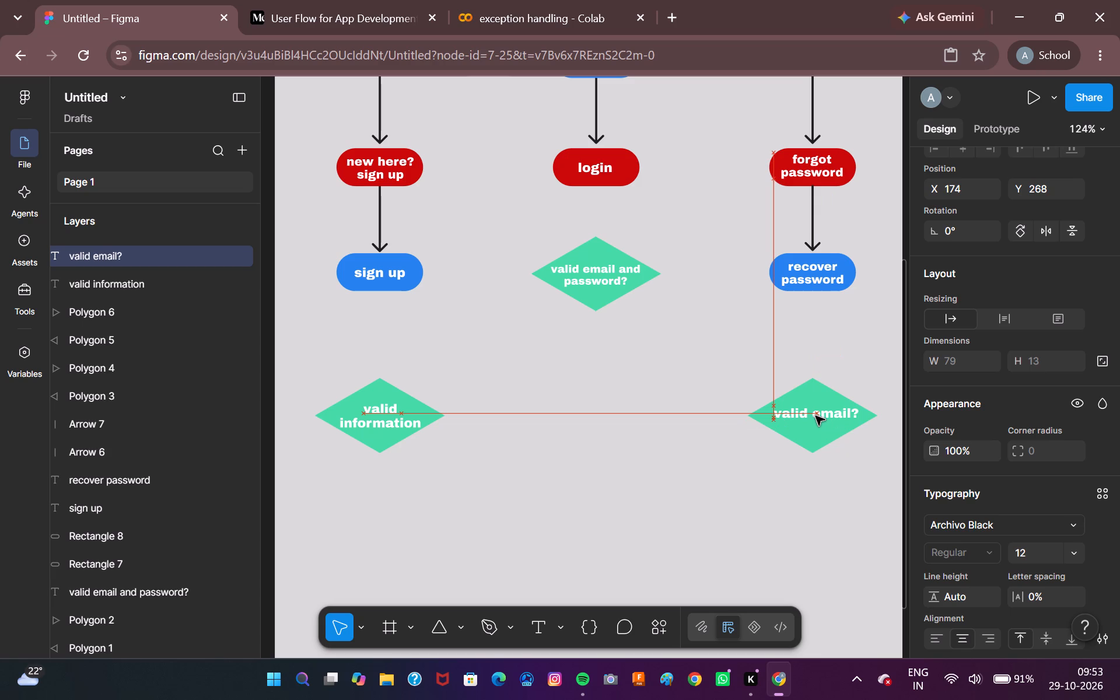
drag(815, 416, 811, 417)
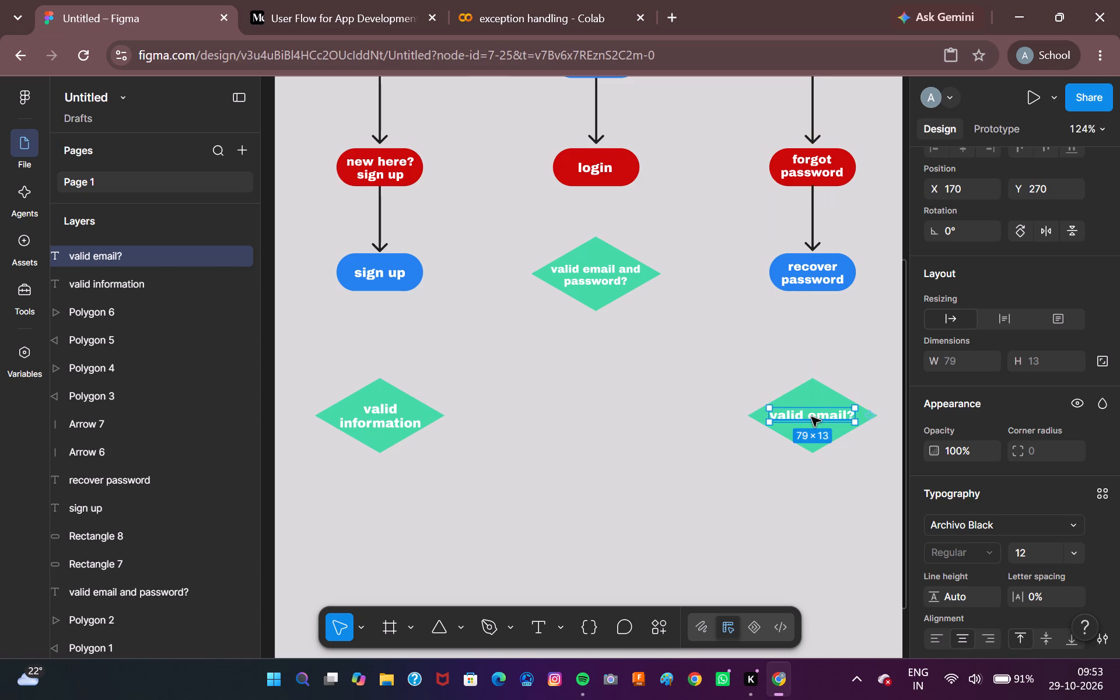
click(835, 489)
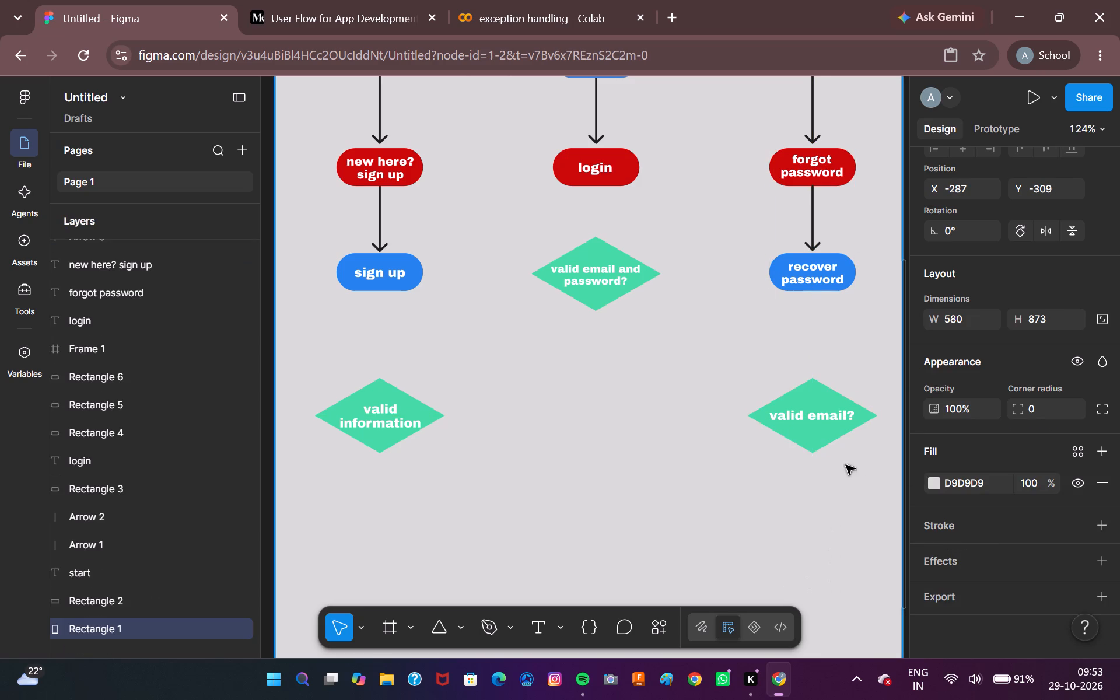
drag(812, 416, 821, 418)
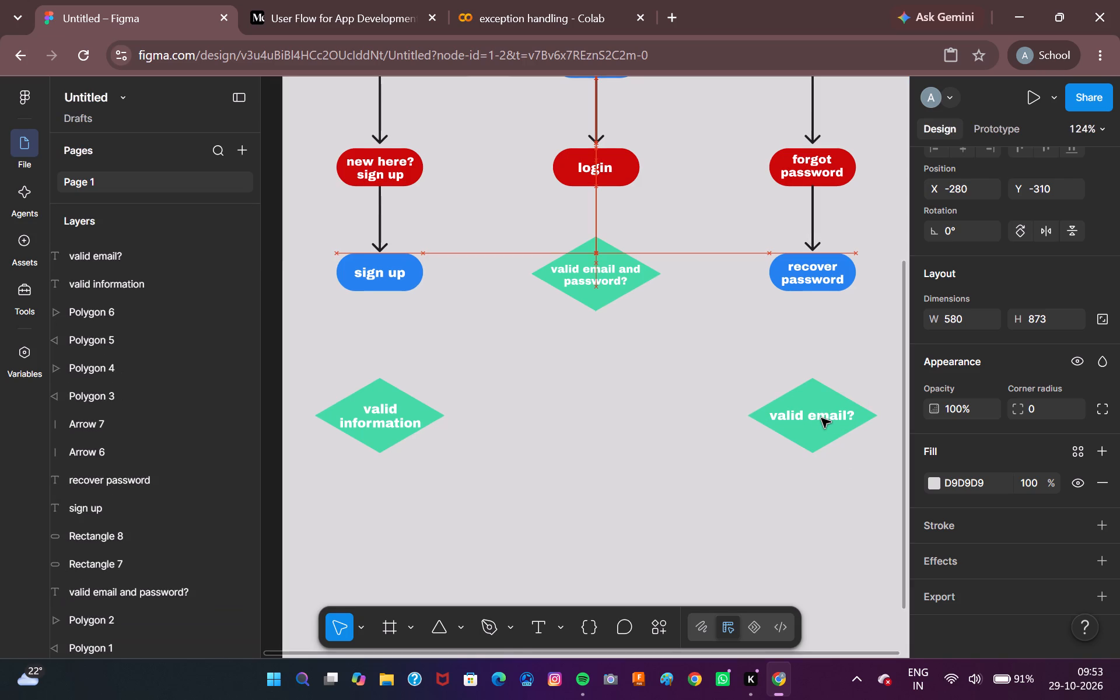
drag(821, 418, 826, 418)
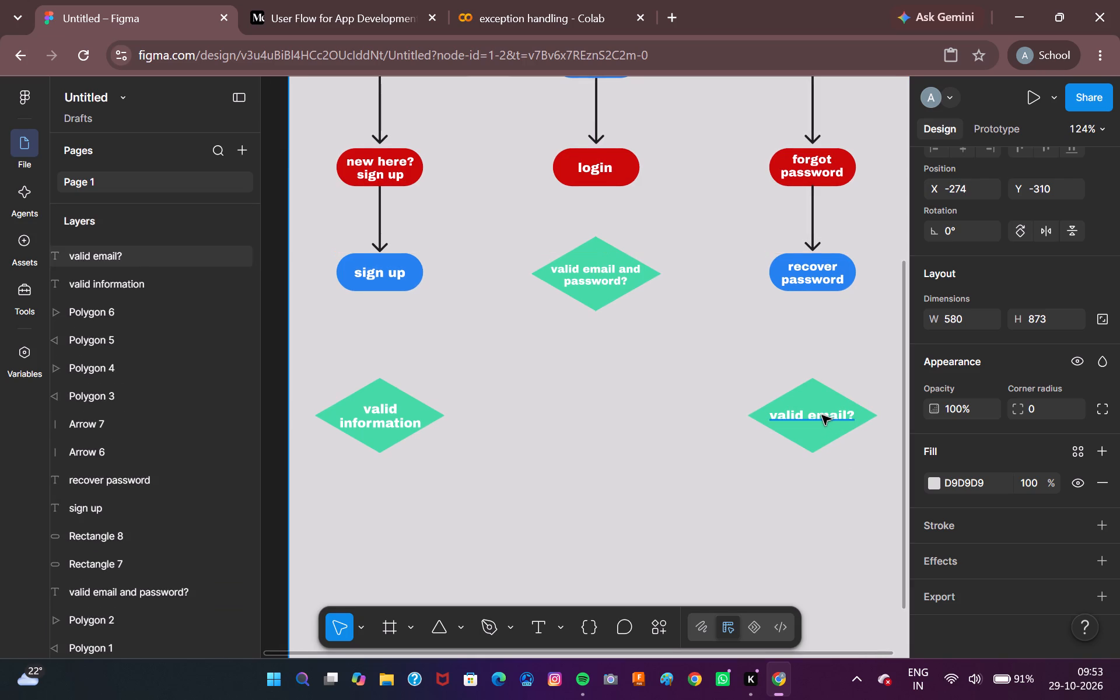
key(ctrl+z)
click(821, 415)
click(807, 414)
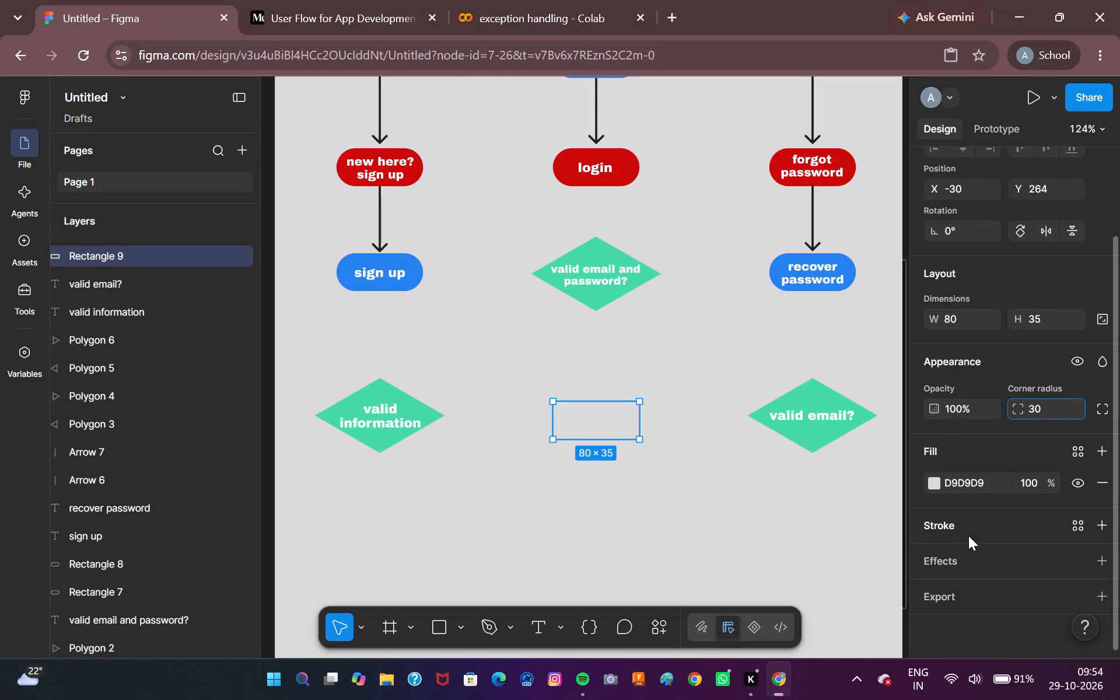
Fill the 80 × 35 rounded rectangle between the two lower diamonds with the page's blue, 2382EF.
click(937, 485)
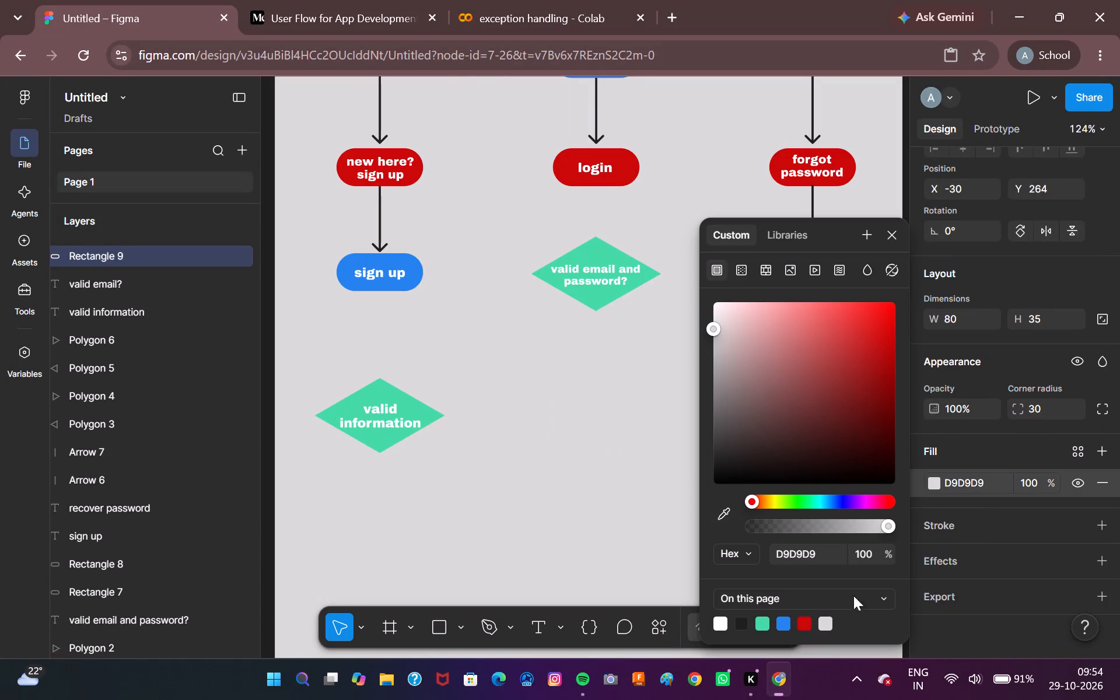
click(782, 628)
click(892, 228)
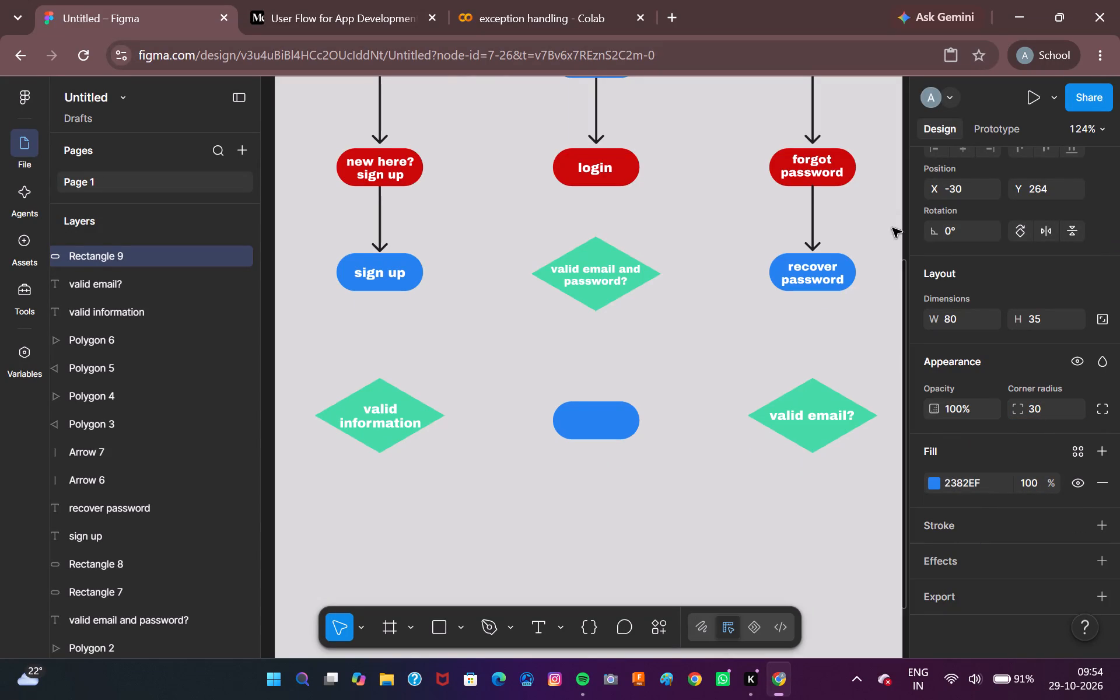
Move the blue 80 × 35 rounded rectangle to X -30, Y 262, centred between the two lower diamonds.
drag(594, 426, 594, 416)
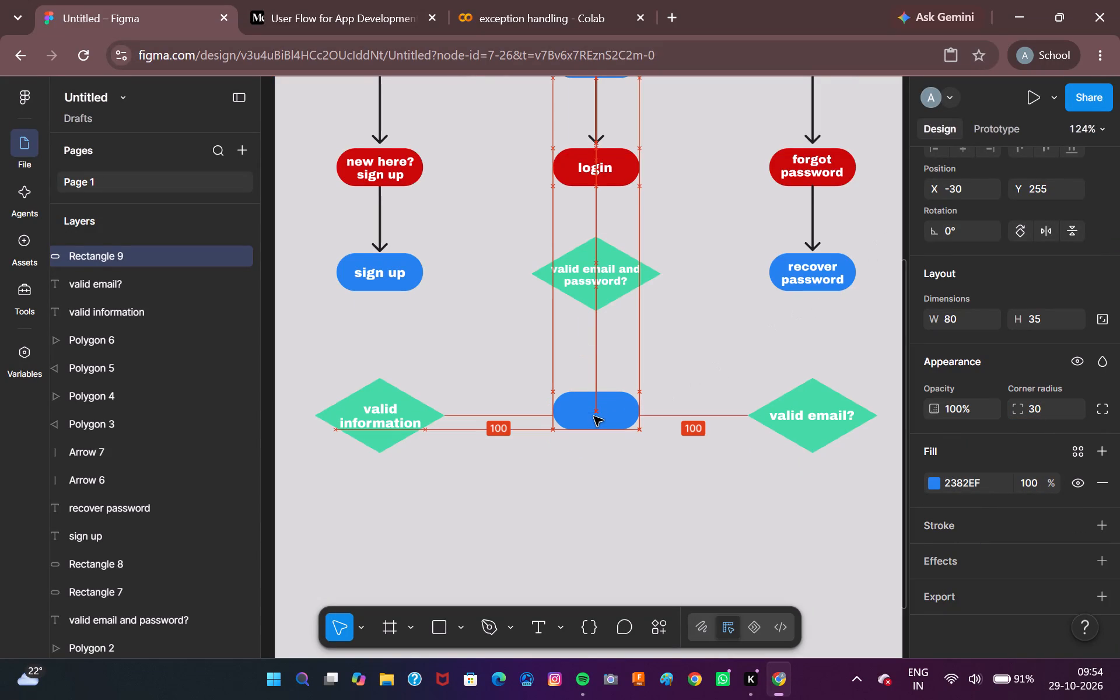
drag(594, 416, 594, 422)
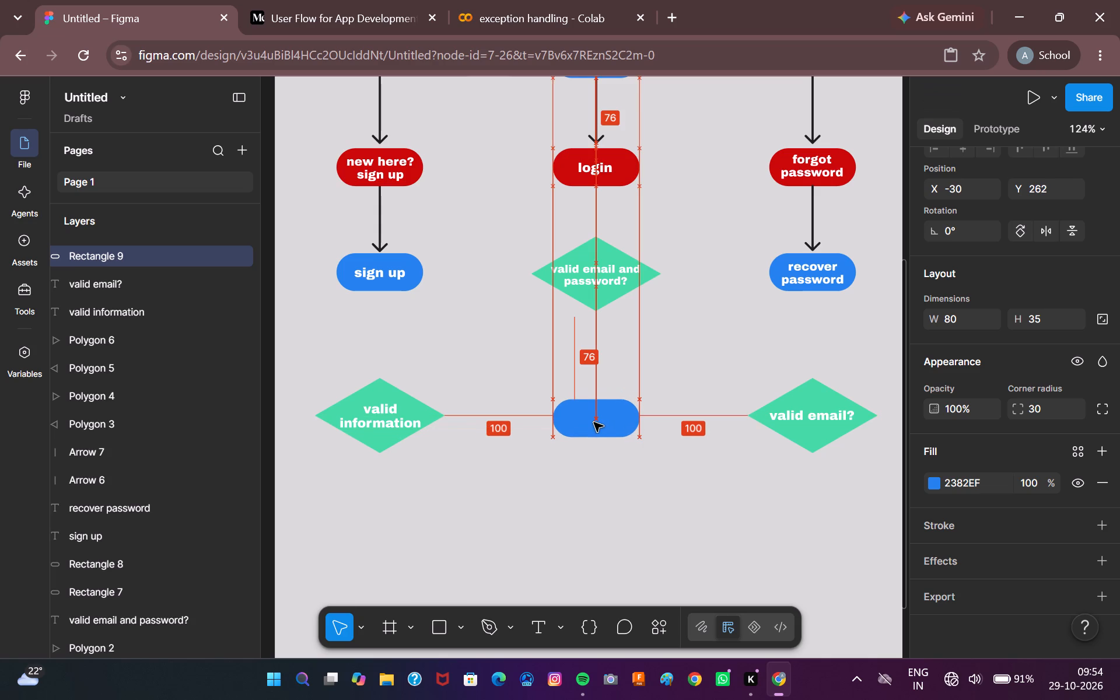
drag(594, 422, 586, 422)
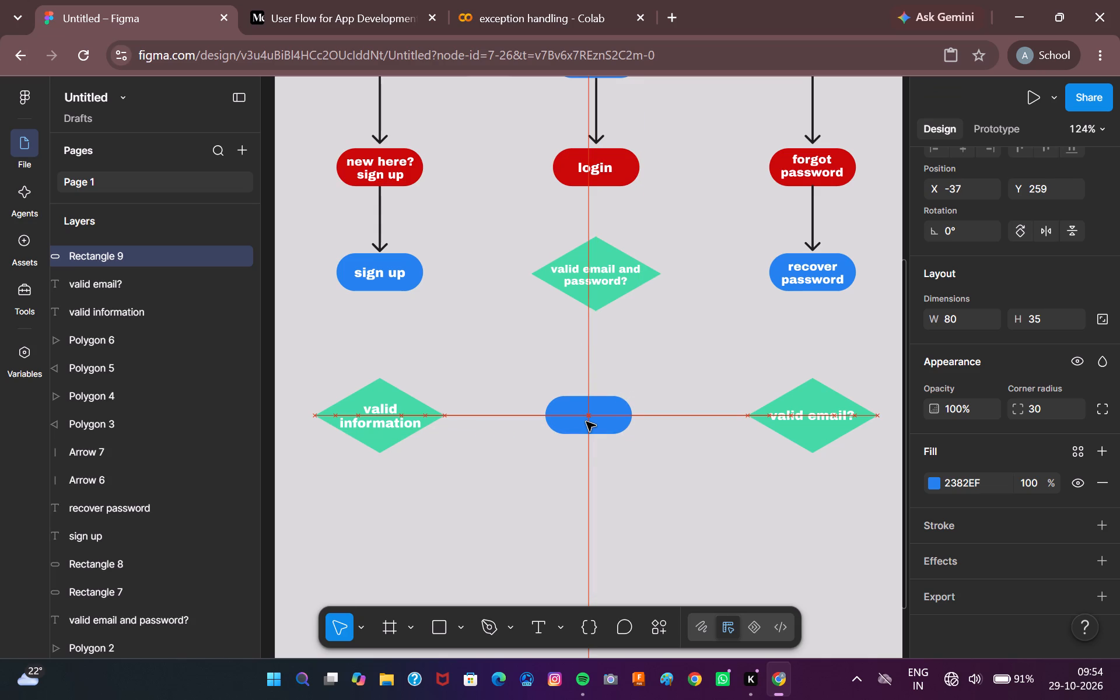
drag(586, 422, 589, 422)
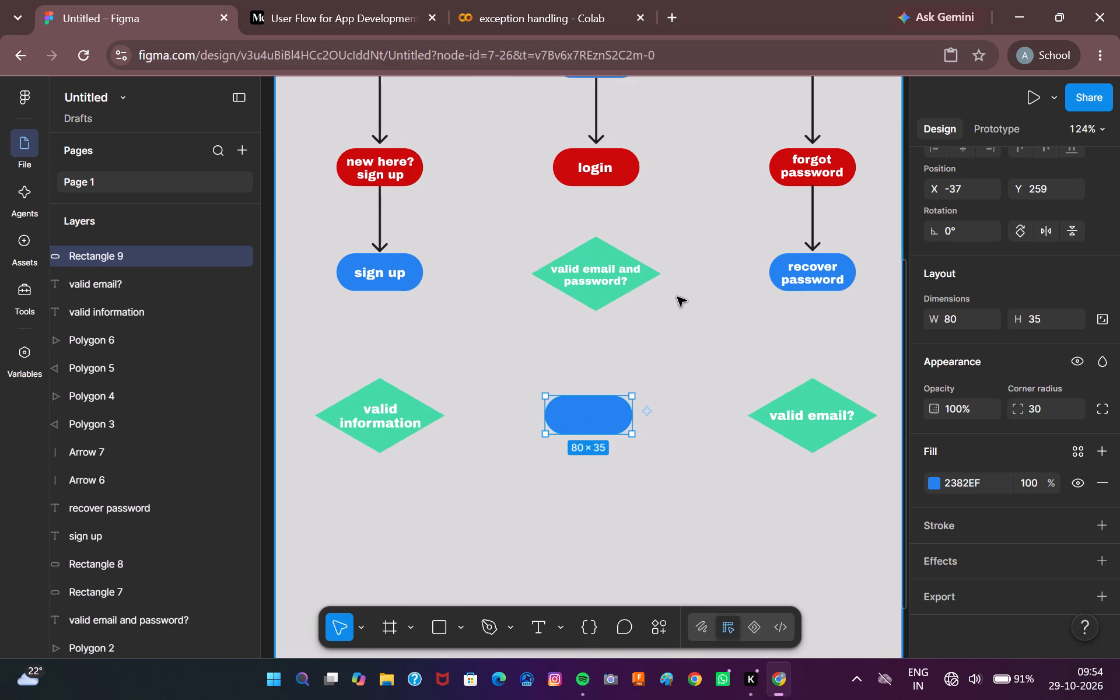
scroll(677, 297, up, 9)
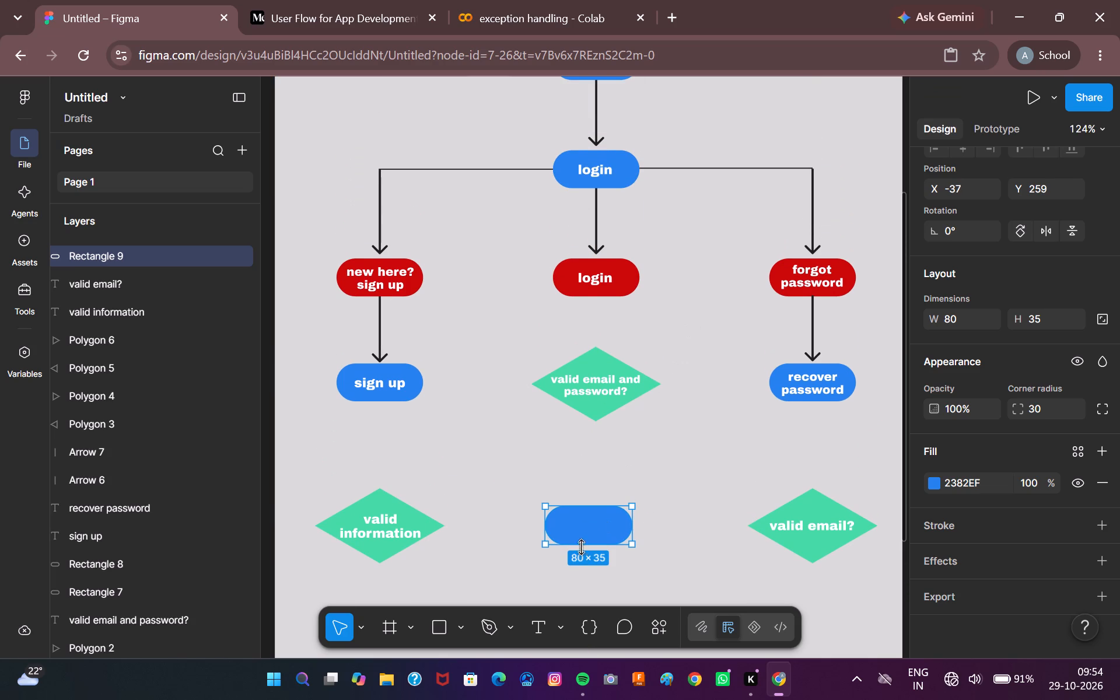
scroll(596, 531, up, 4)
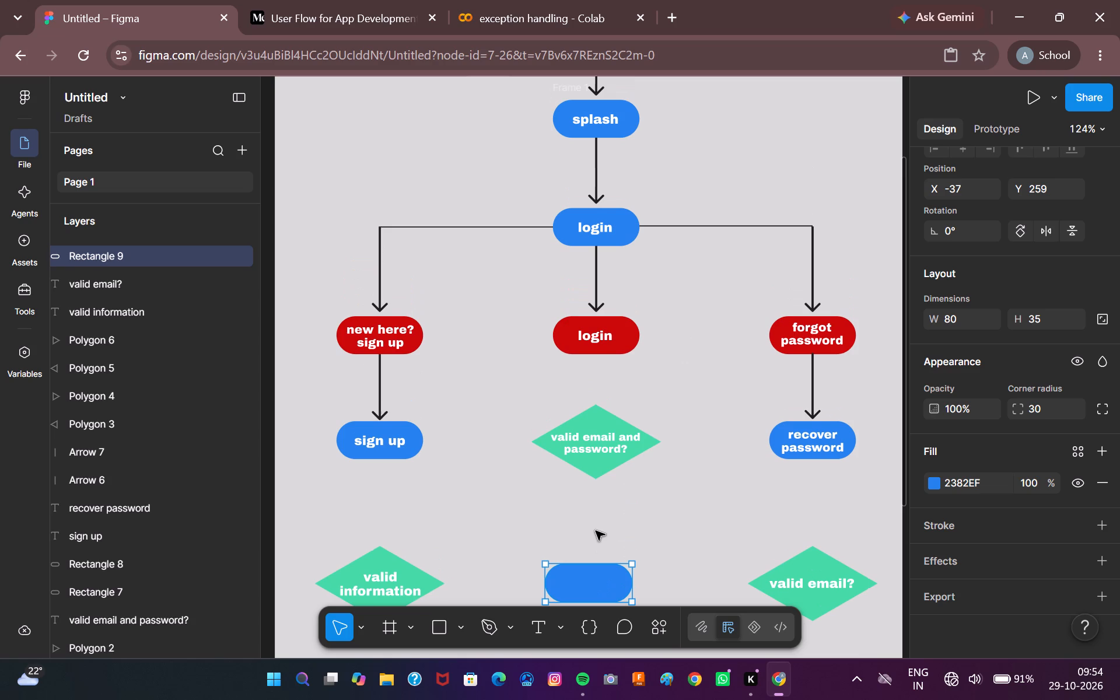
scroll(596, 531, down, 1)
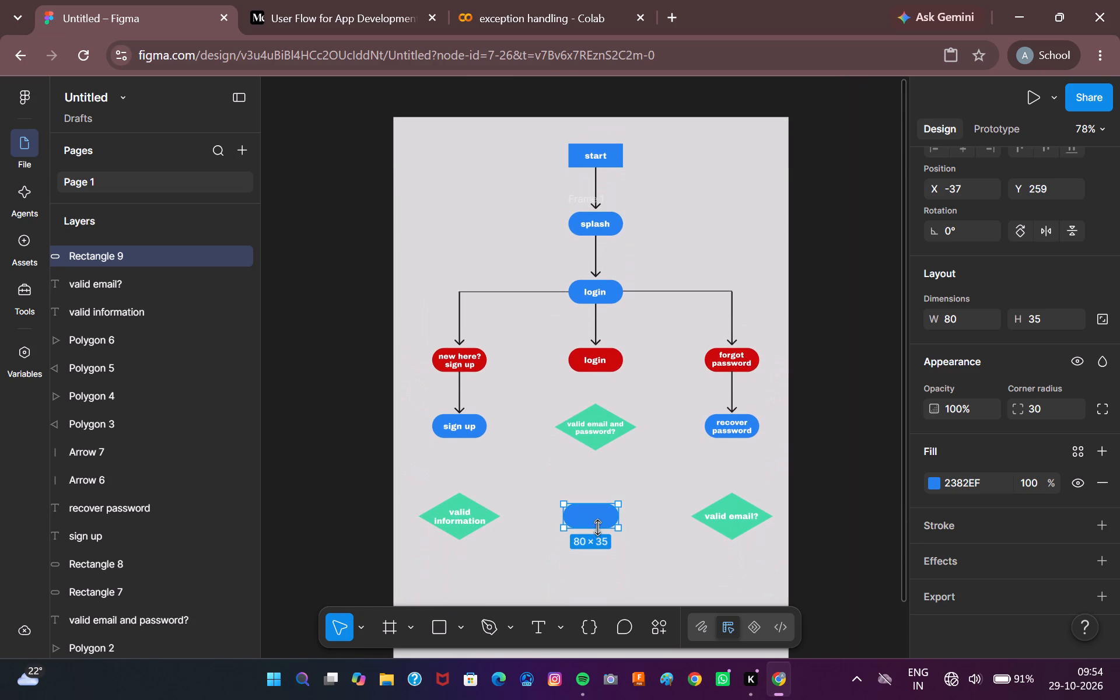
drag(584, 516, 591, 519)
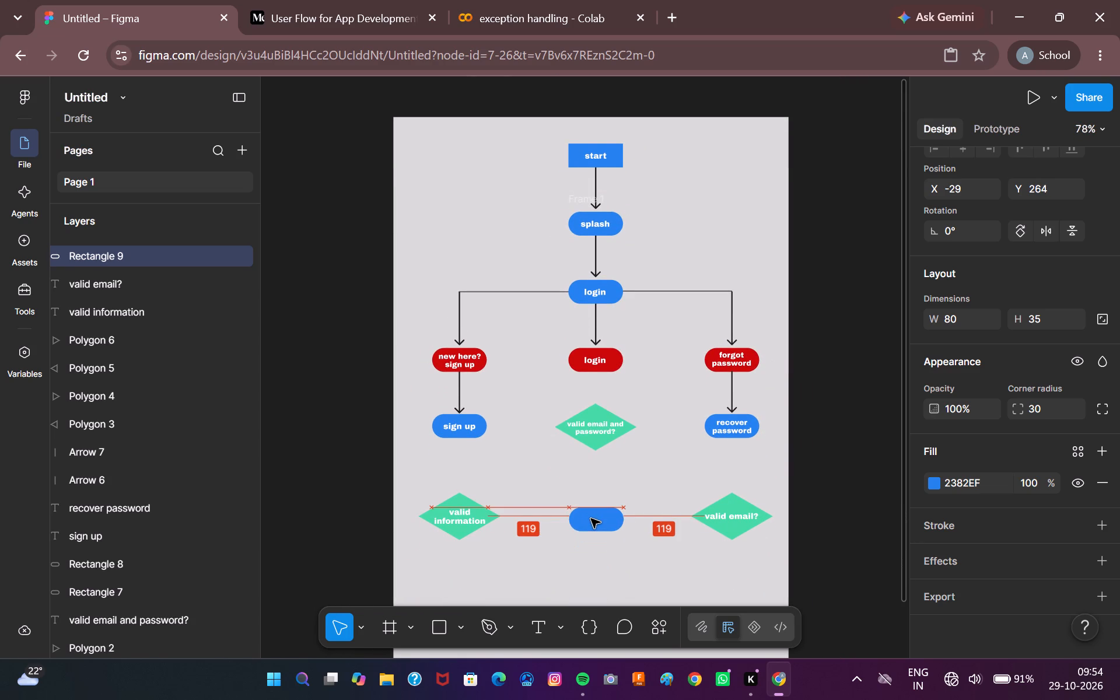
drag(591, 519, 582, 520)
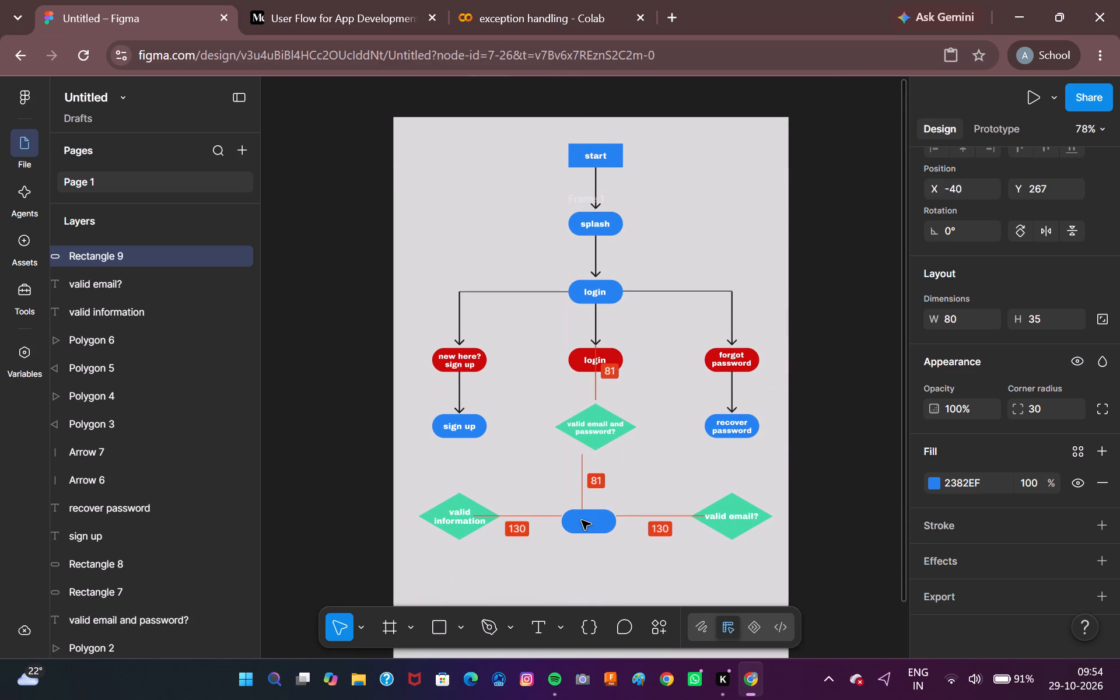
drag(582, 520, 584, 521)
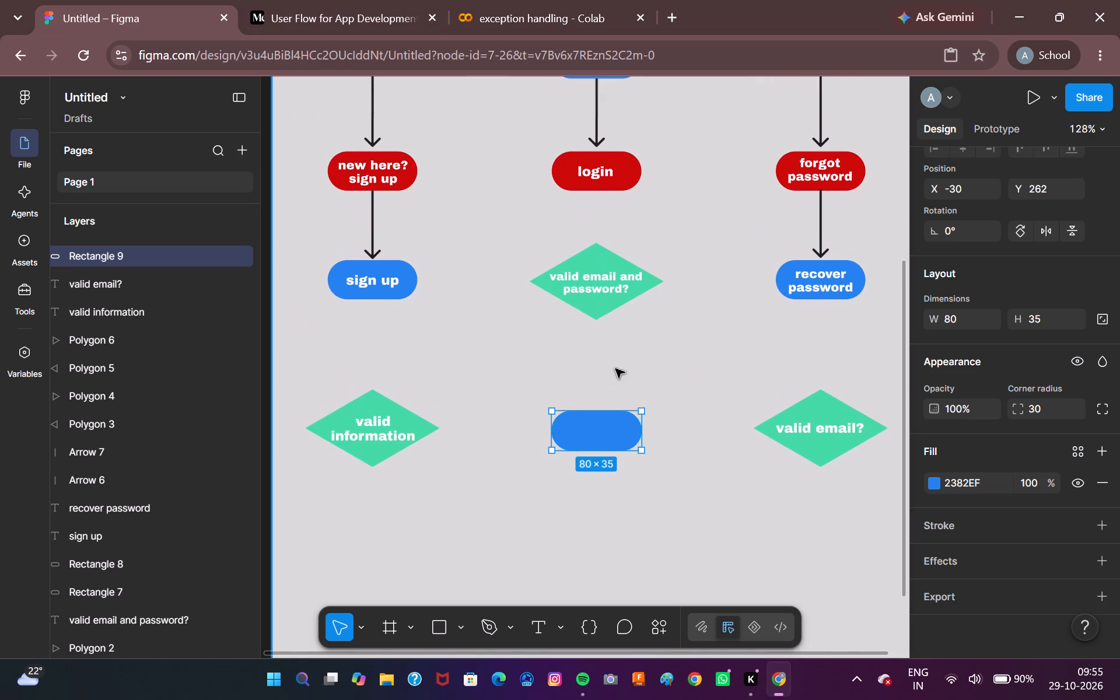
Enter "home" as a new text on the blue rounded rectangle between the two lower diamonds.
click(541, 635)
click(591, 433)
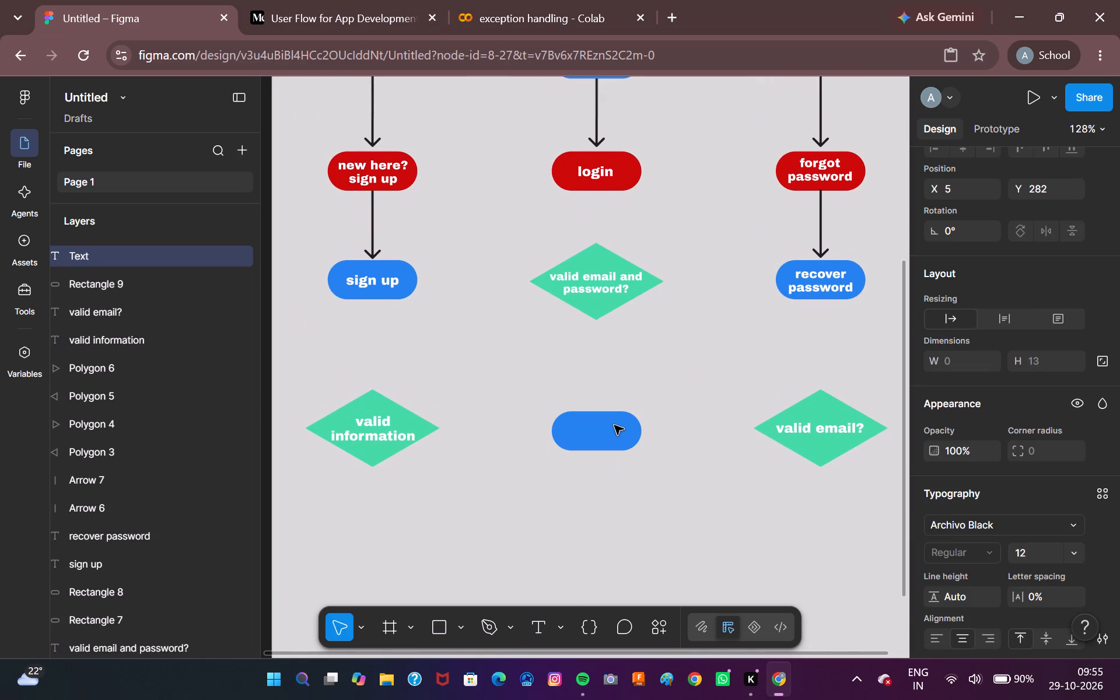
text(home)
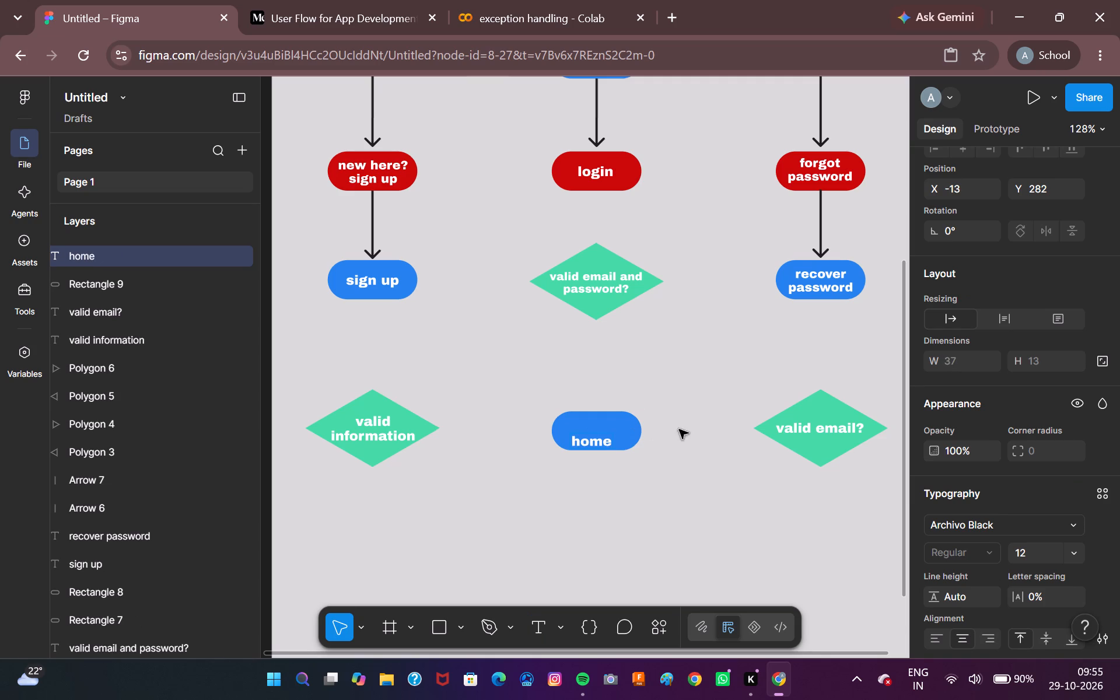
click(583, 470)
Move the "home" text to X -9, Y 274 so it sits centred in its blue rounded rectangle.
drag(591, 446, 593, 435)
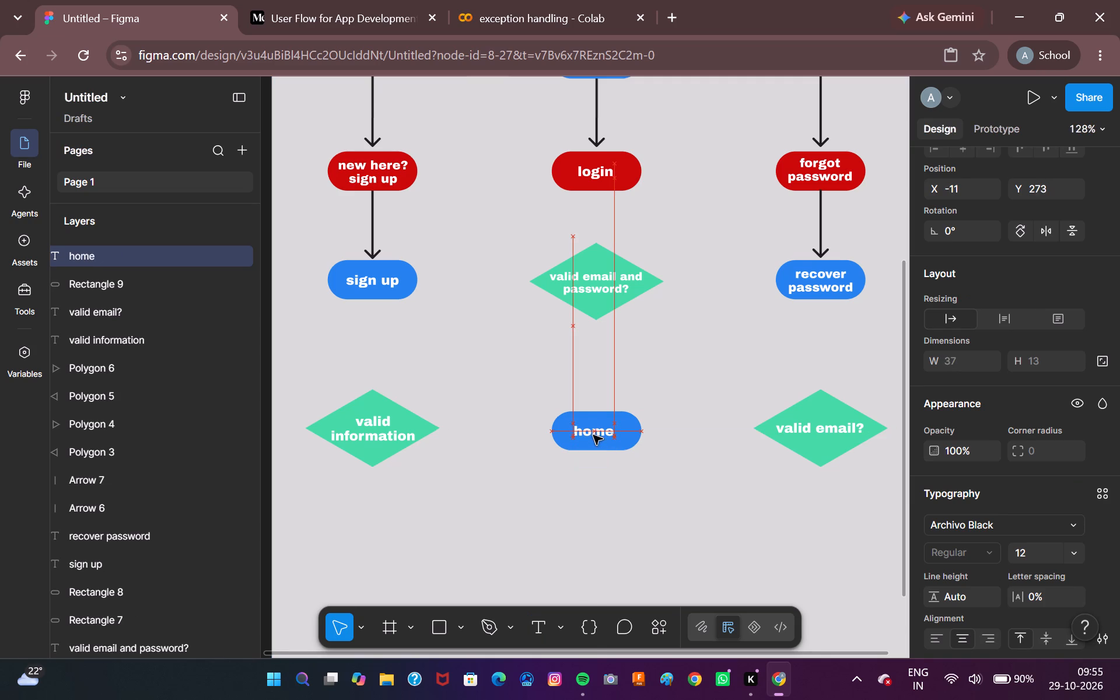
drag(593, 435, 596, 431)
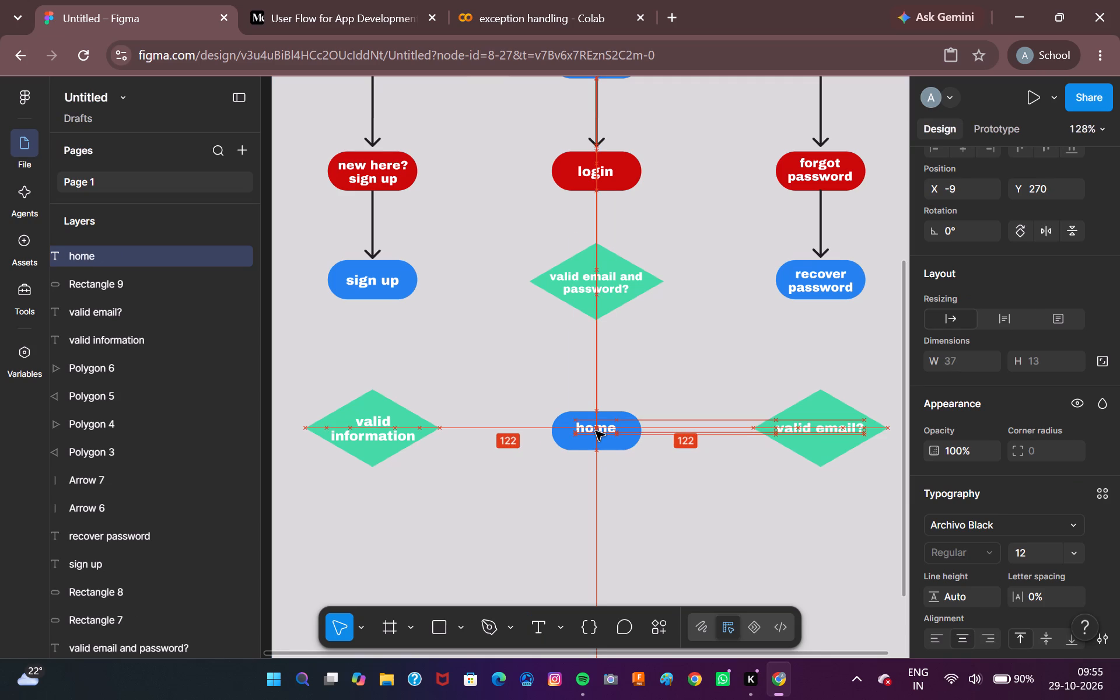
drag(596, 431, 593, 434)
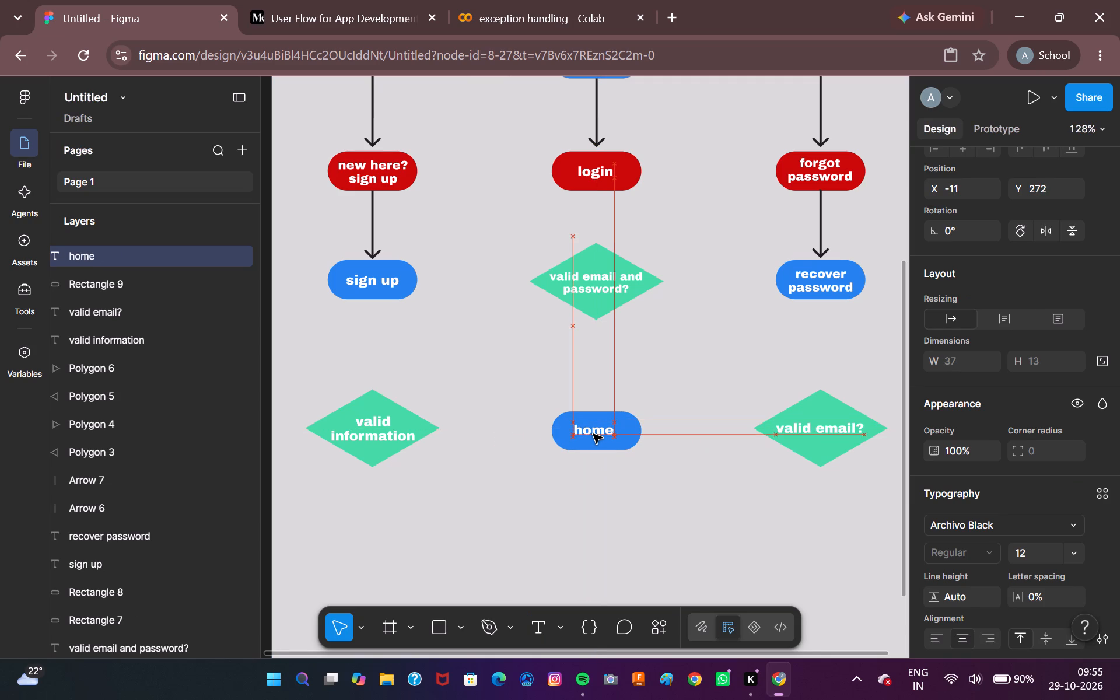
drag(593, 434, 597, 435)
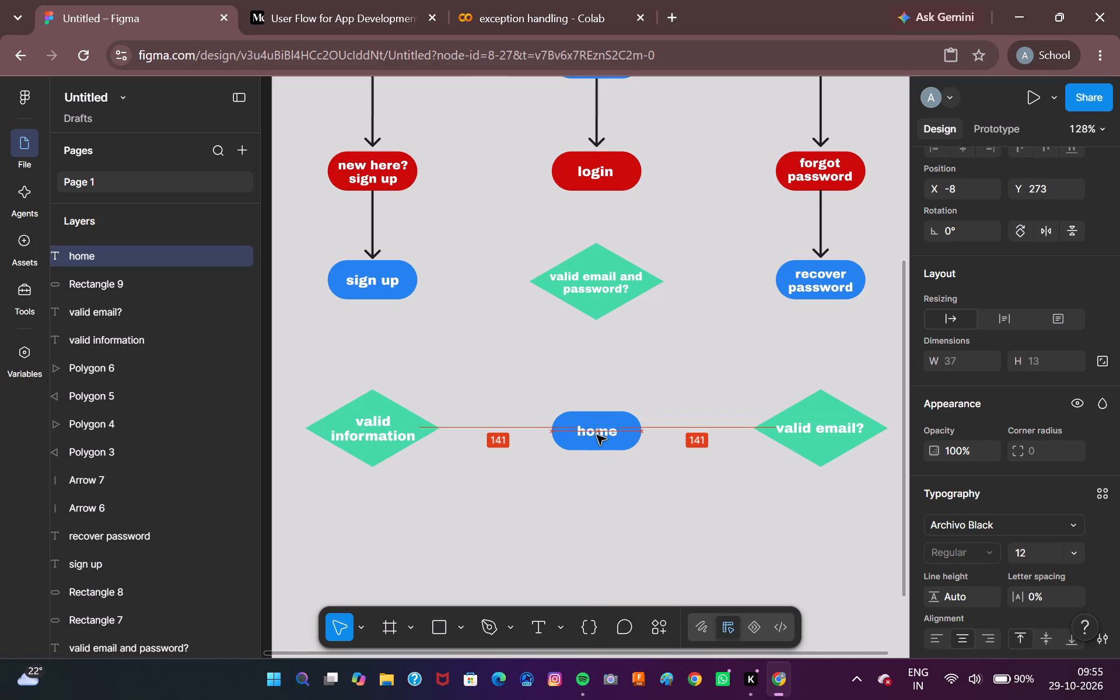
drag(597, 435, 603, 480)
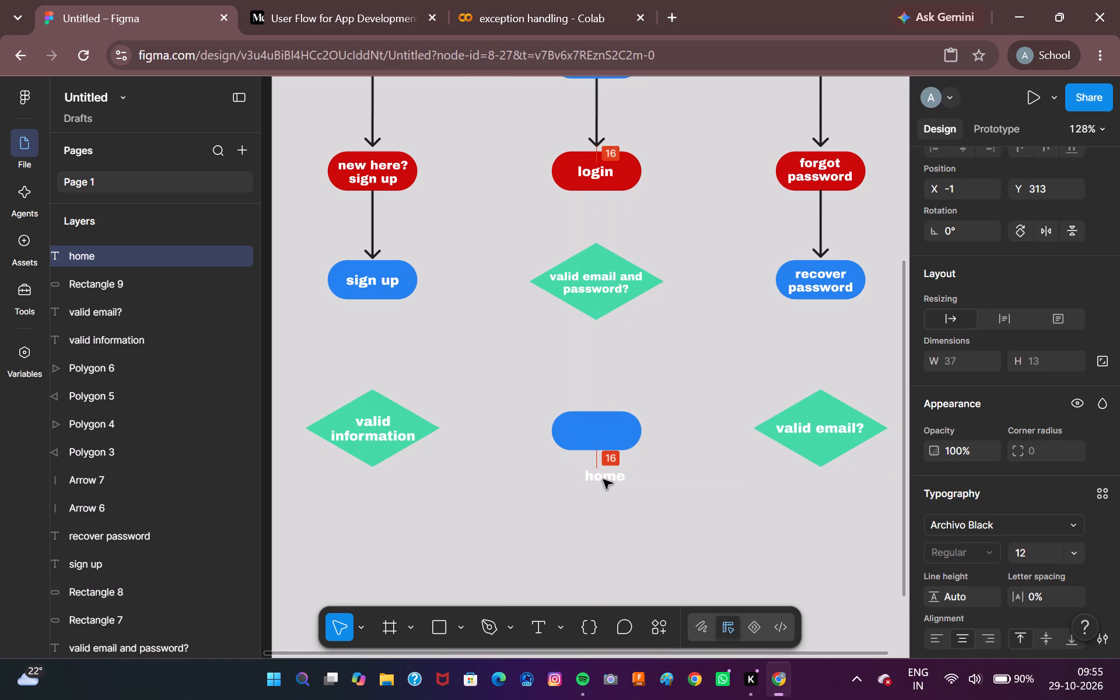
drag(603, 480, 596, 477)
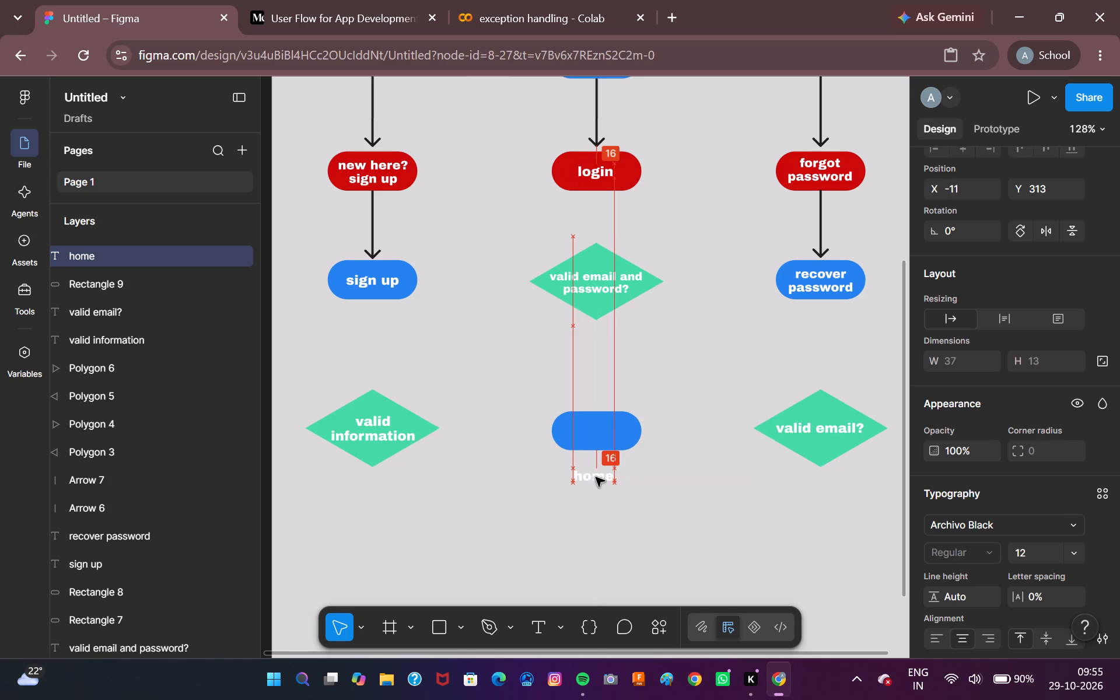
drag(596, 477, 596, 471)
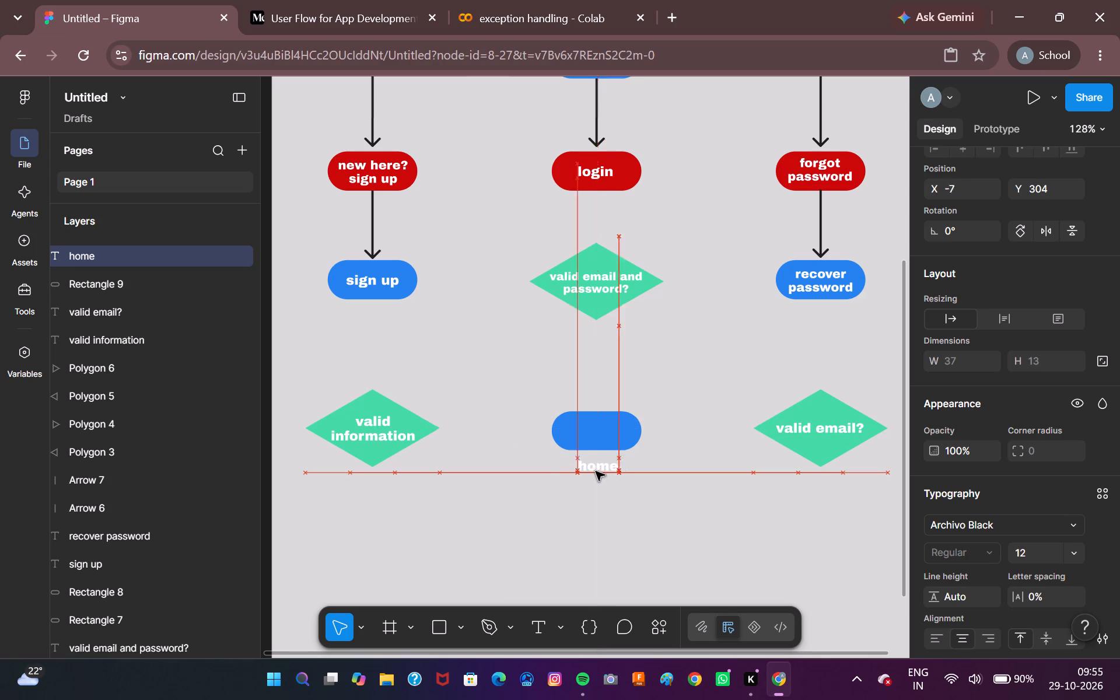
drag(596, 471, 598, 452)
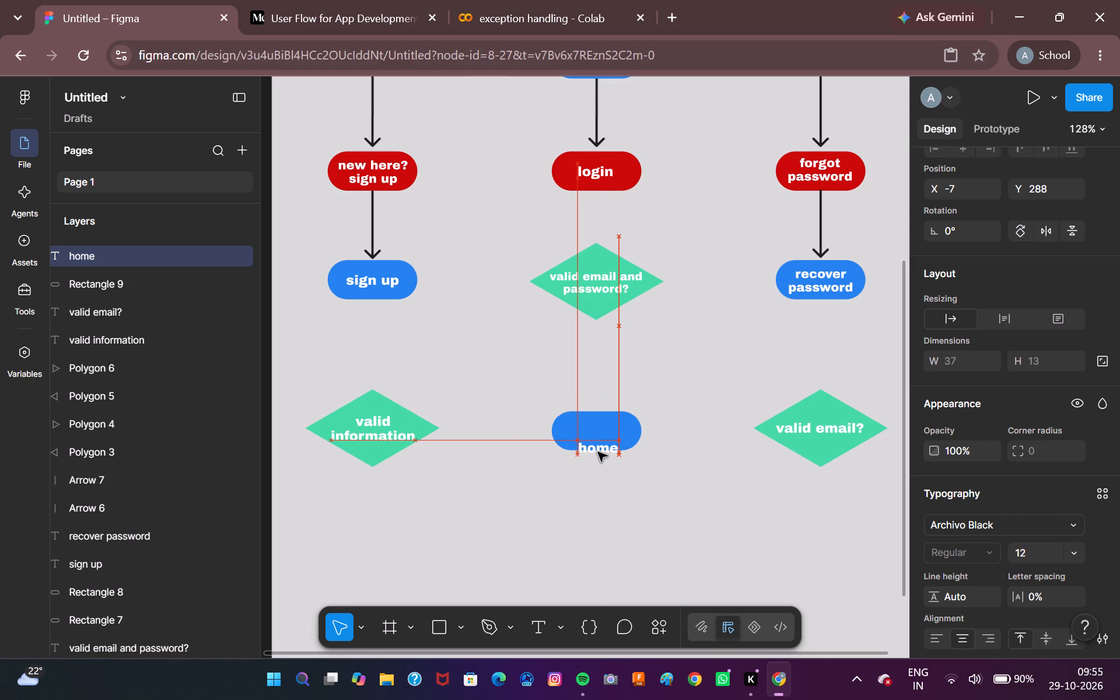
drag(598, 452, 596, 440)
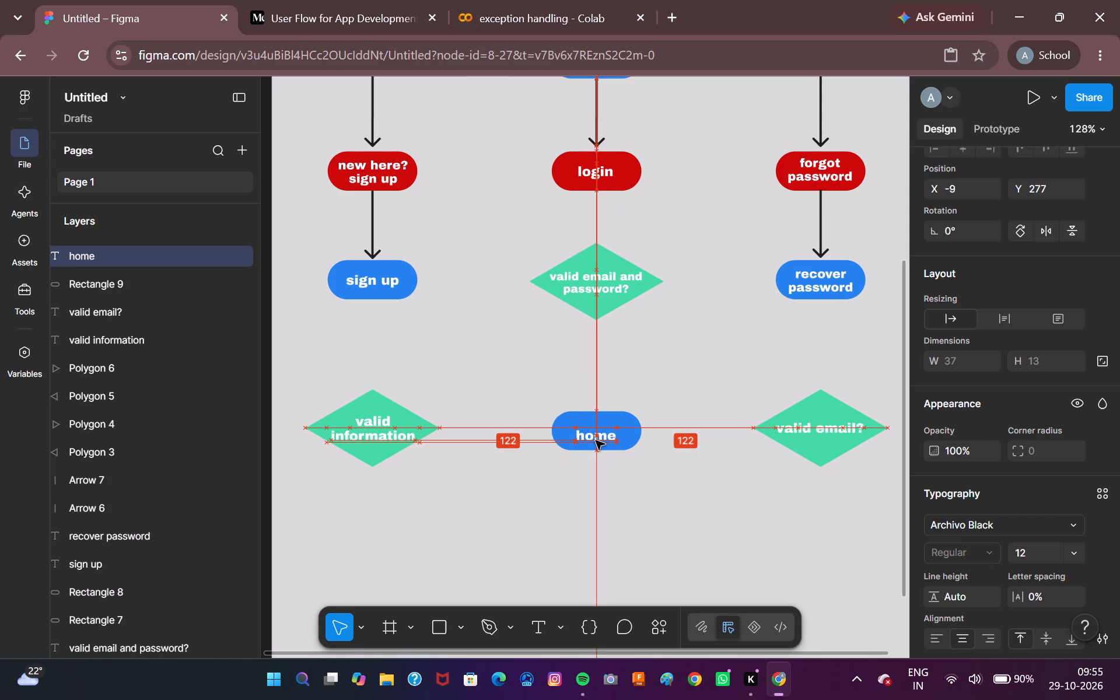
drag(596, 440, 598, 437)
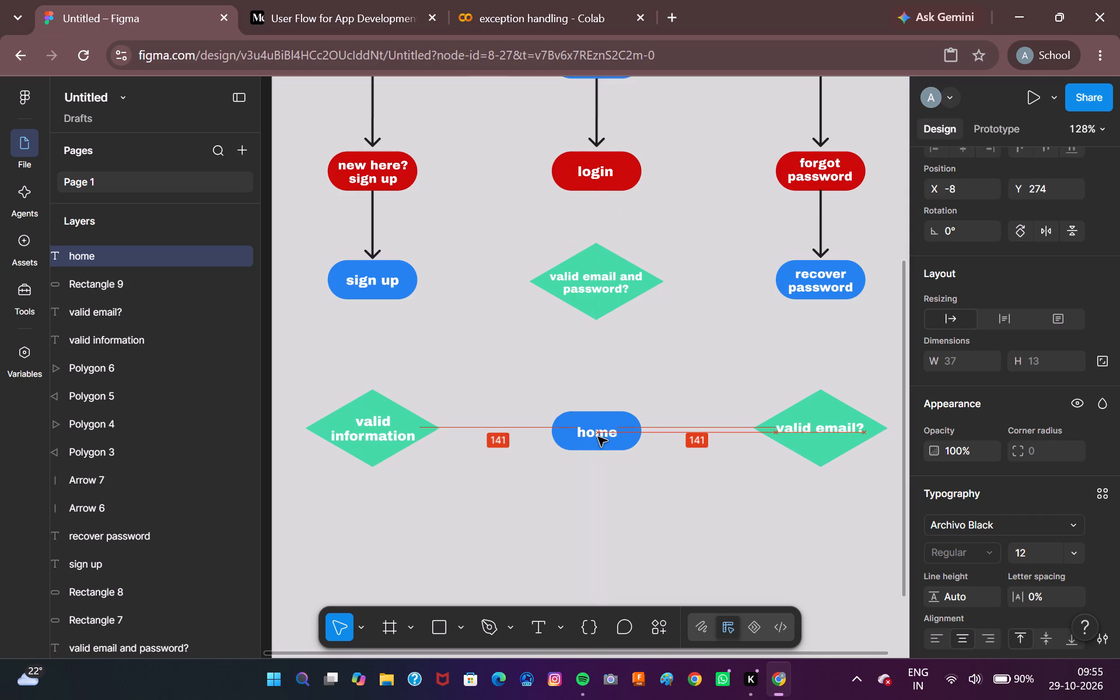
drag(598, 437, 597, 436)
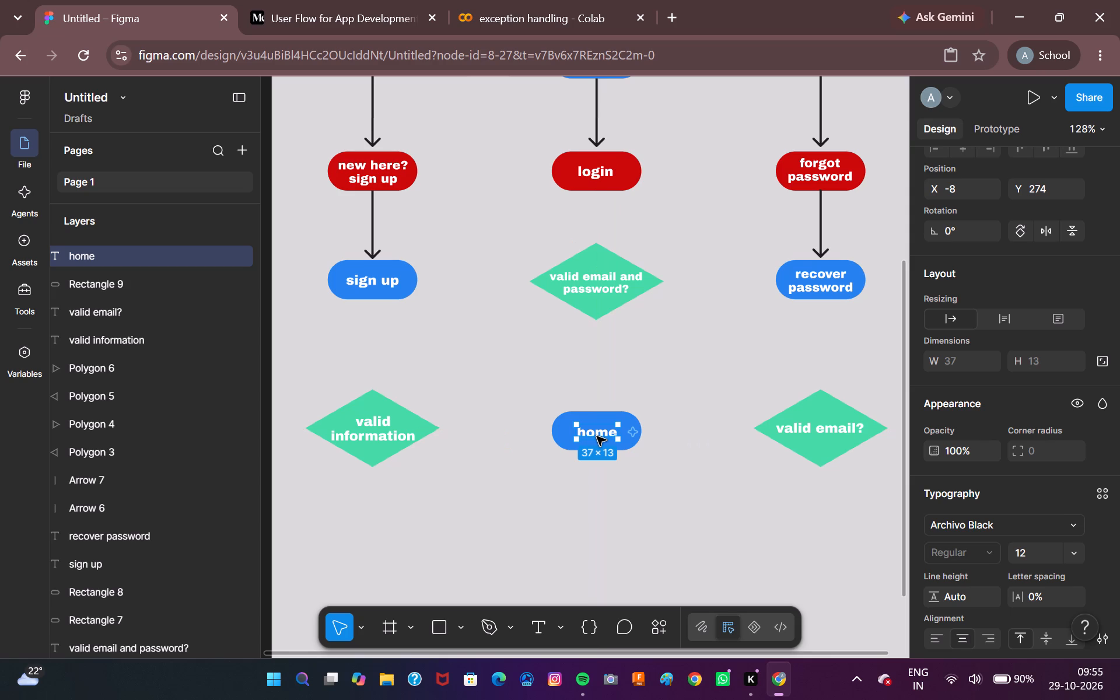
click(596, 432)
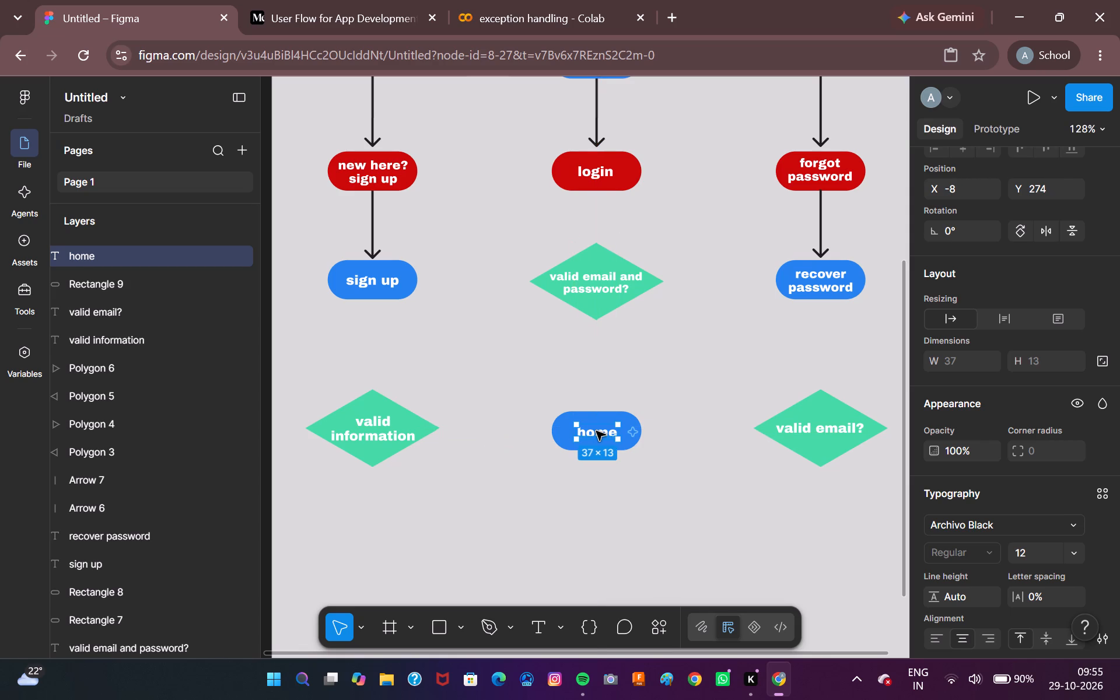
click(593, 432)
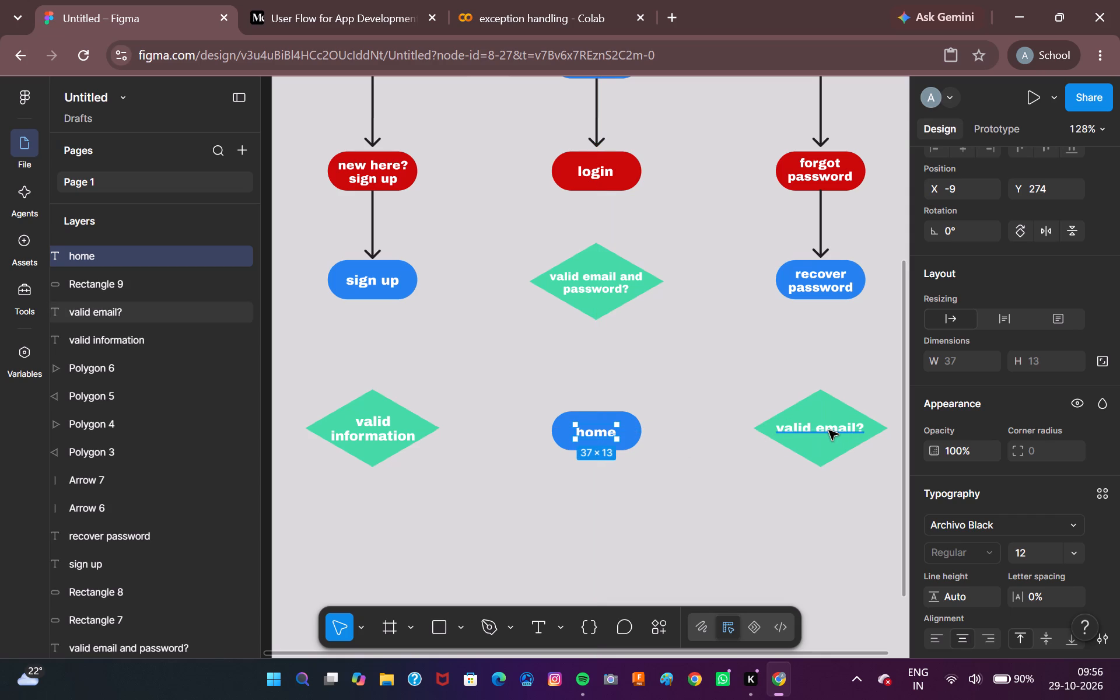
Move the four triangles forming the two lower diamonds down together to Y 240, level with the "home" node.
click(380, 401)
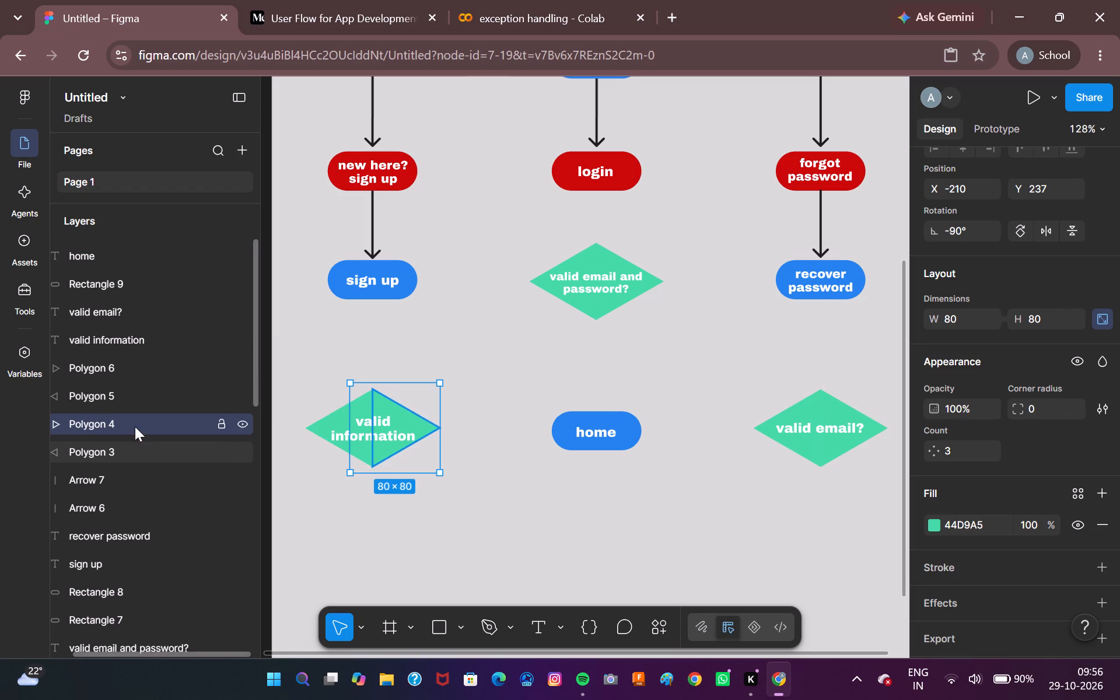
ctrl+click(134, 446)
ctrl+click(125, 397)
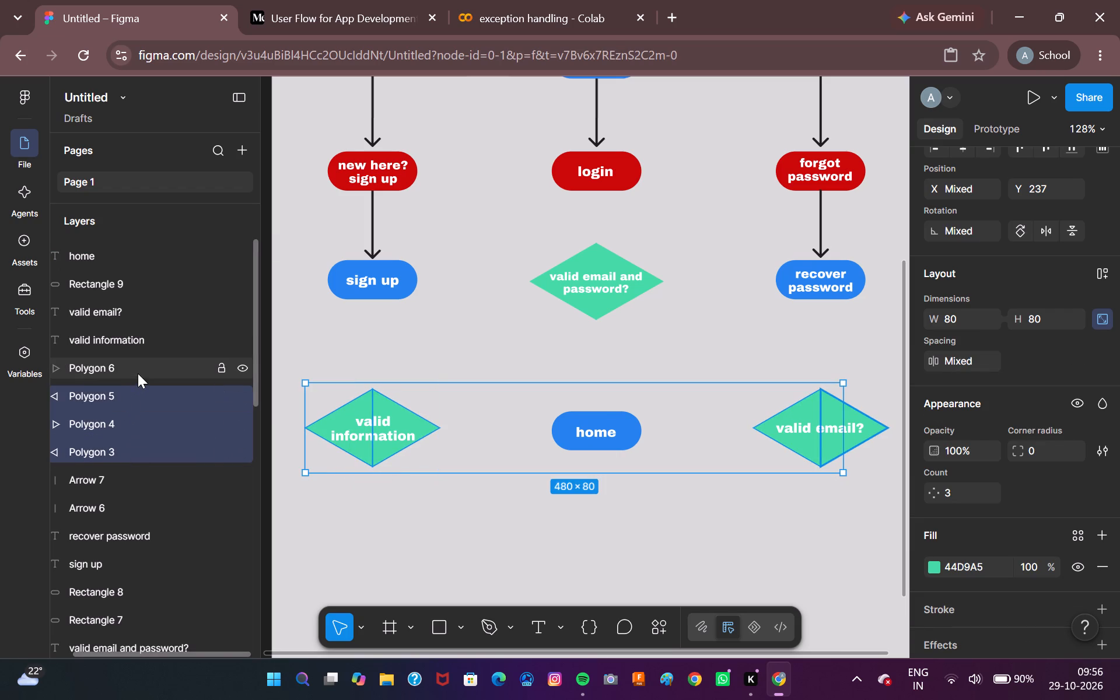
ctrl+click(138, 373)
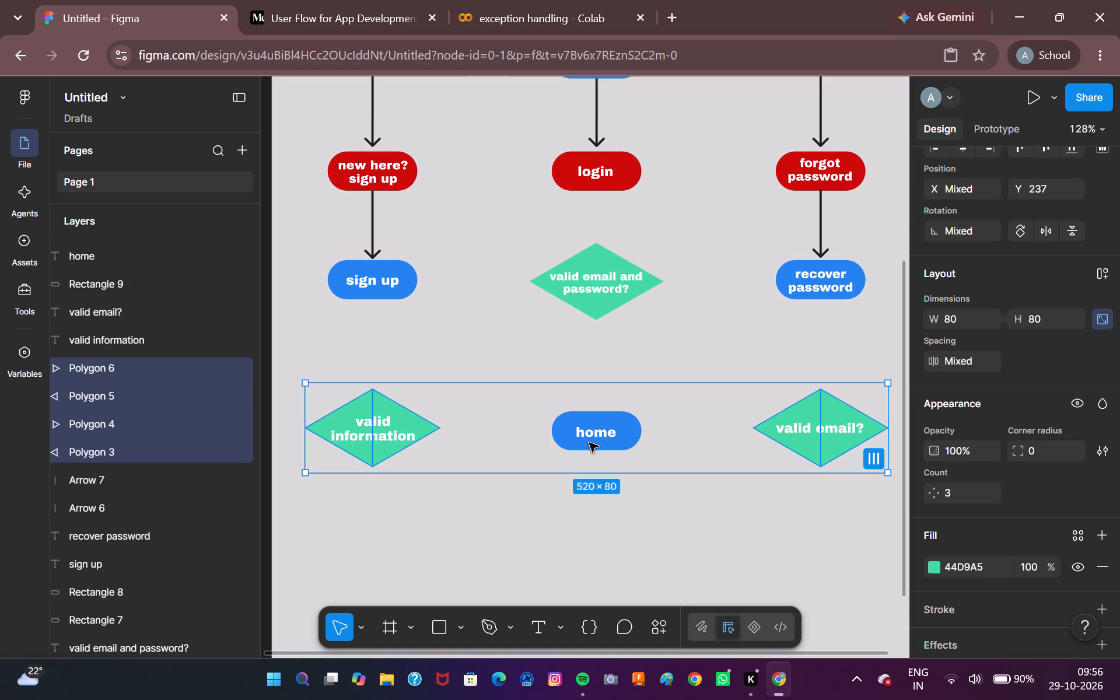
click(598, 463)
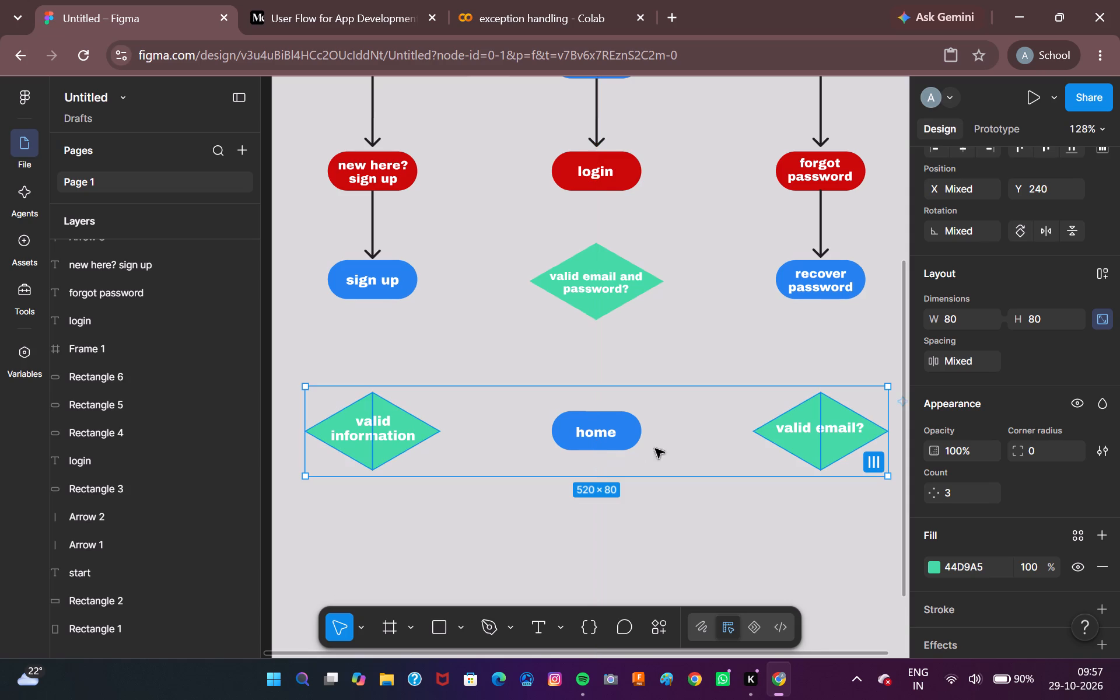
Move the "valid email?" text to X 170, Y 273 so it sits centred in its green diamond.
click(810, 428)
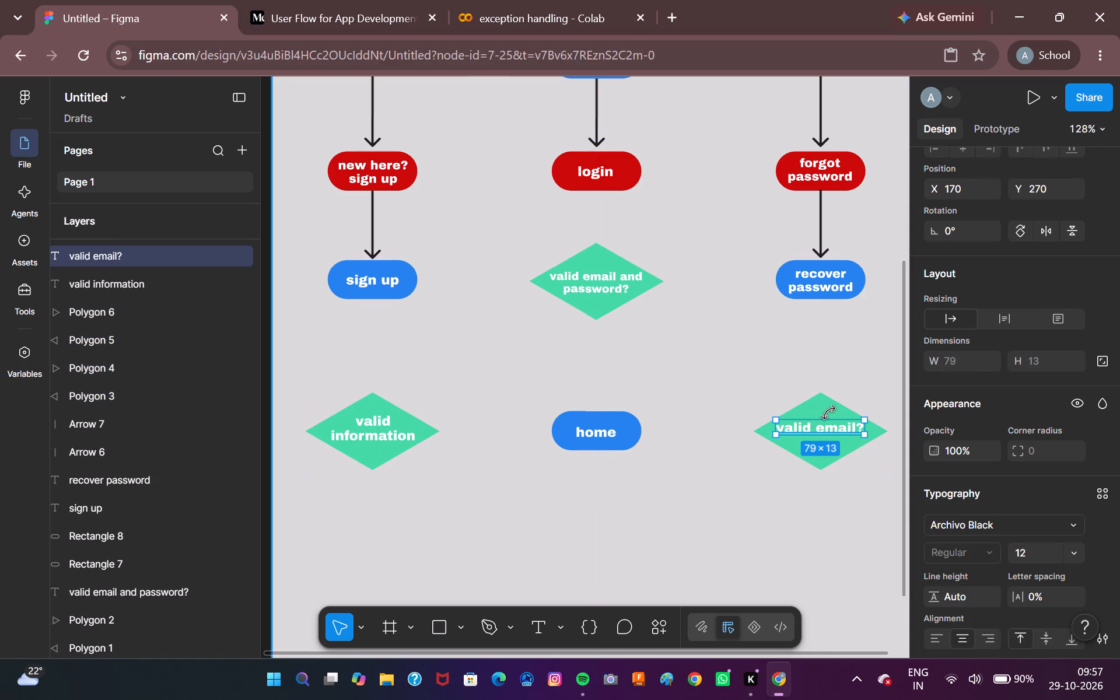
drag(820, 429, 825, 429)
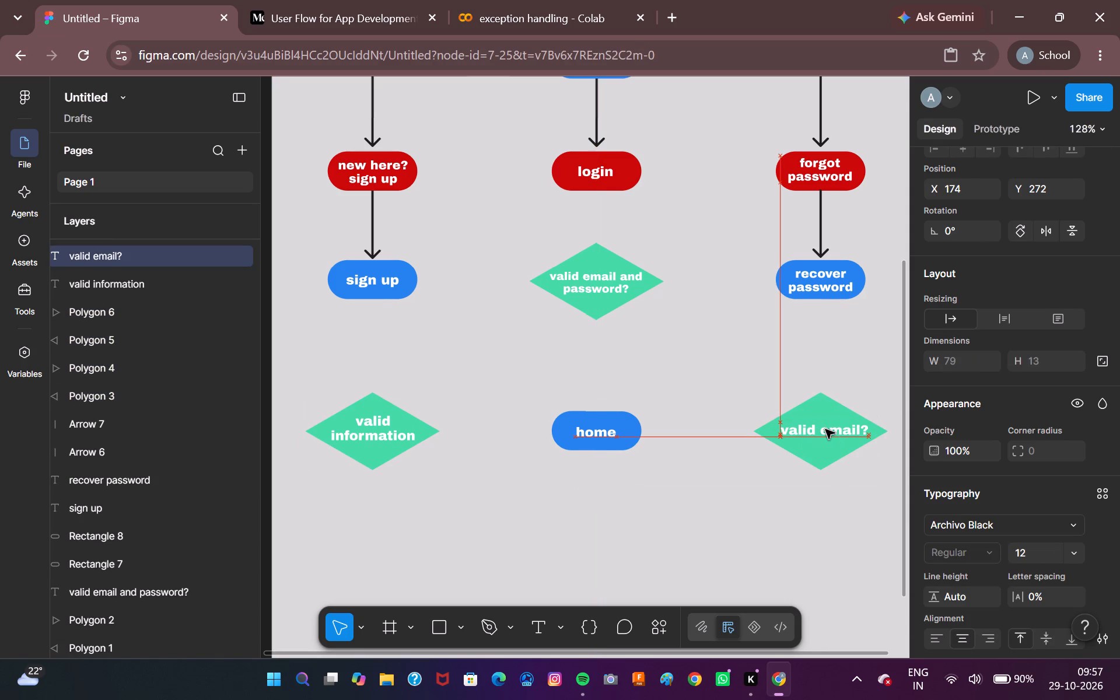
drag(825, 429, 825, 433)
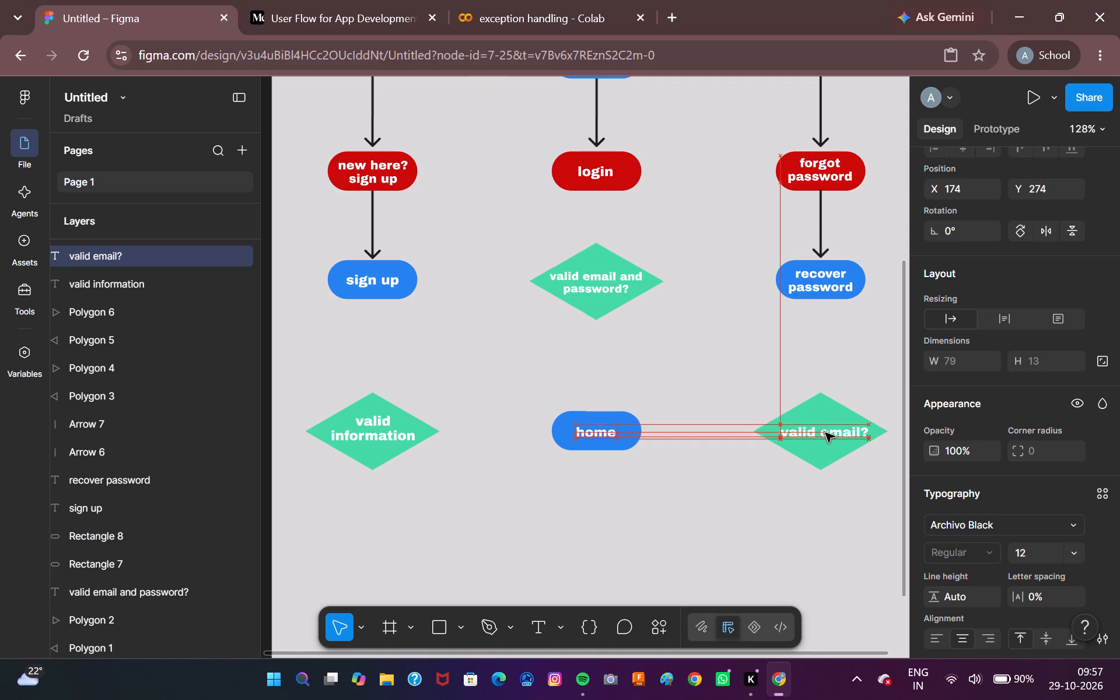
drag(825, 433, 831, 433)
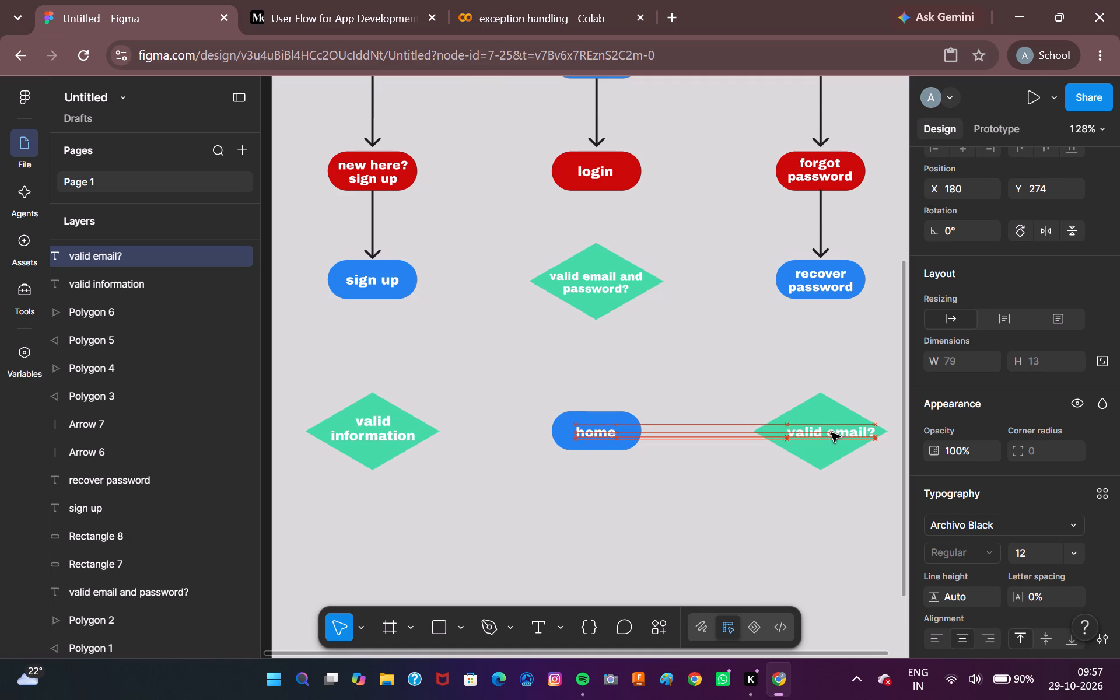
drag(831, 433, 832, 430)
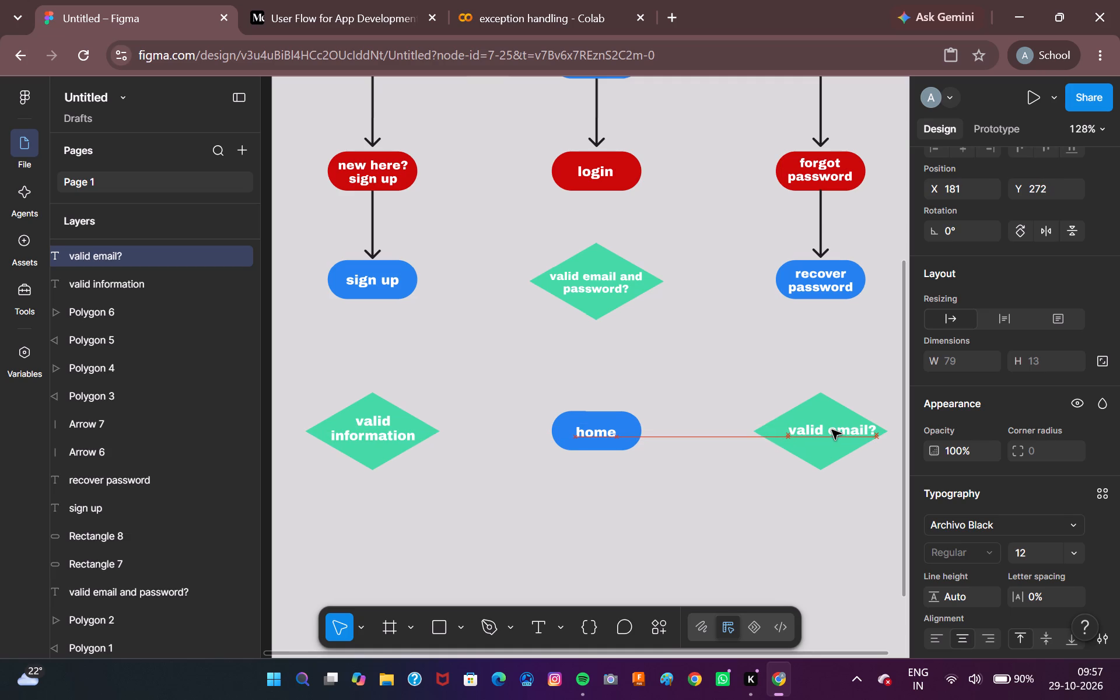
drag(832, 430, 830, 427)
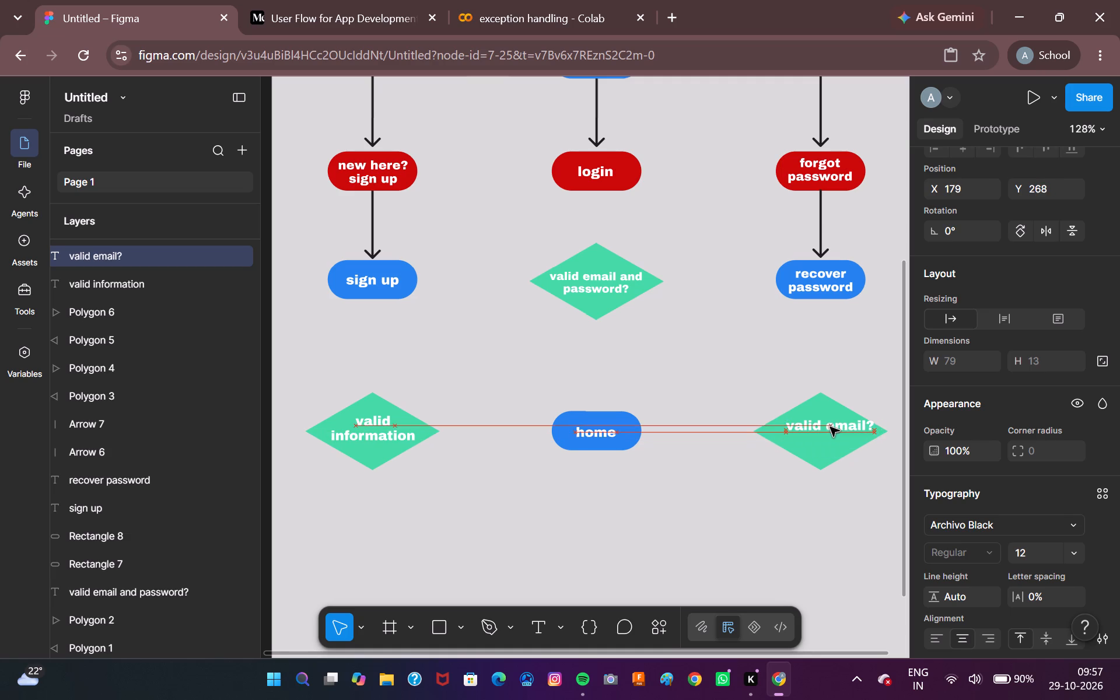
drag(830, 427, 824, 433)
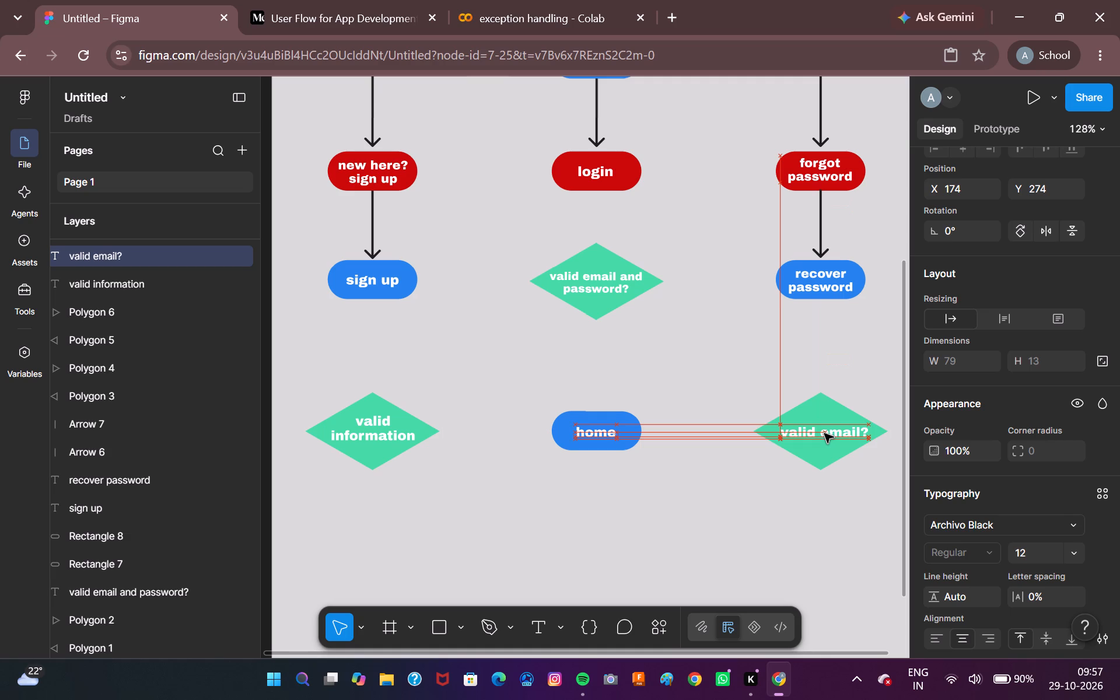
drag(824, 433, 819, 433)
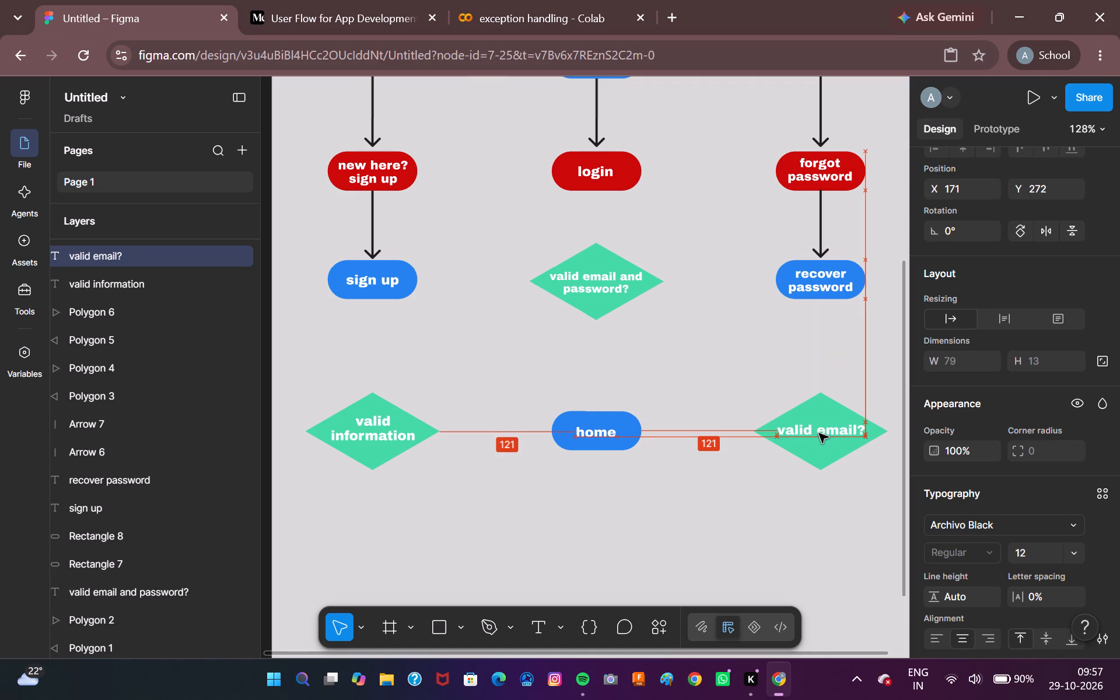
drag(819, 433, 820, 432)
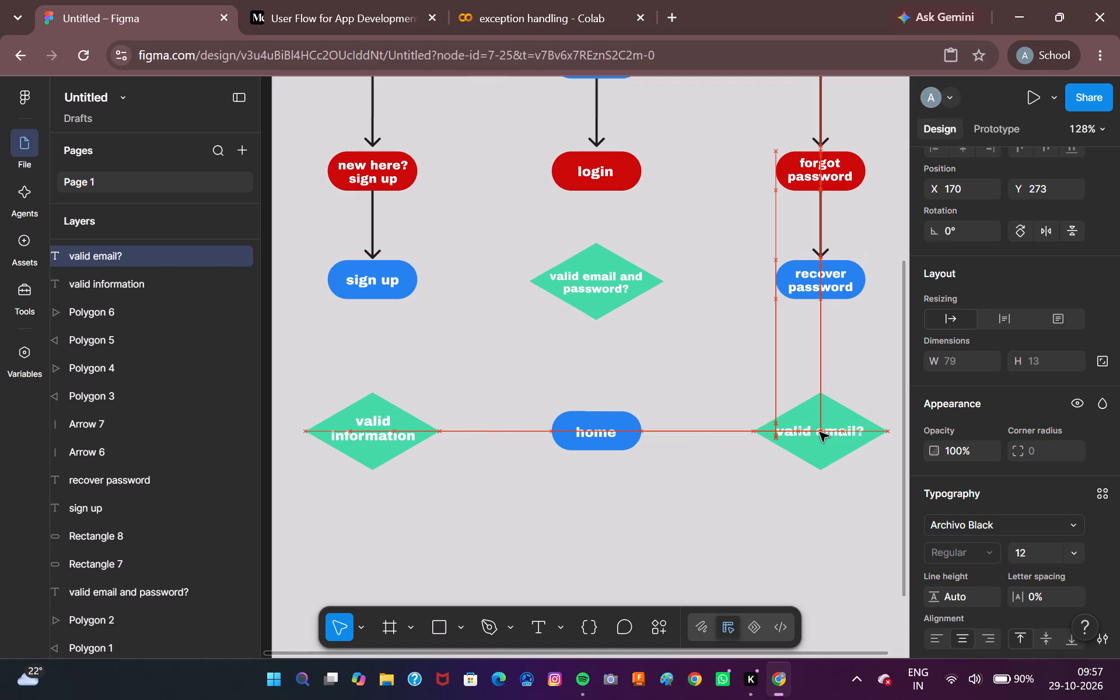
drag(820, 432, 820, 432)
drag(820, 432, 820, 432)
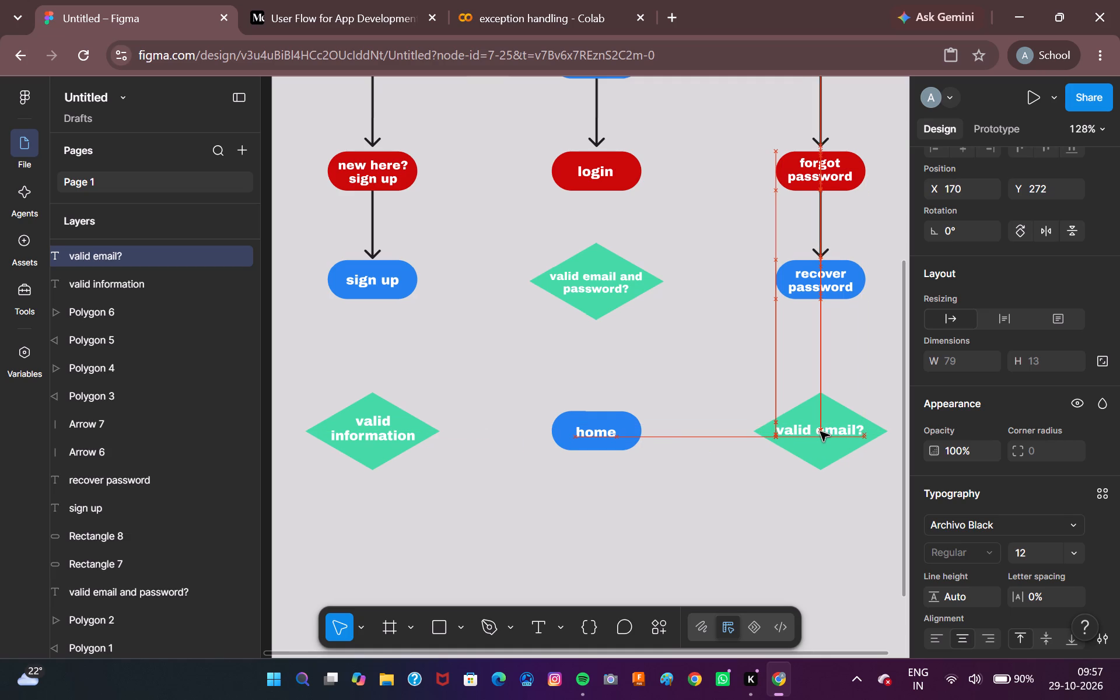
drag(820, 432, 820, 434)
click(730, 509)
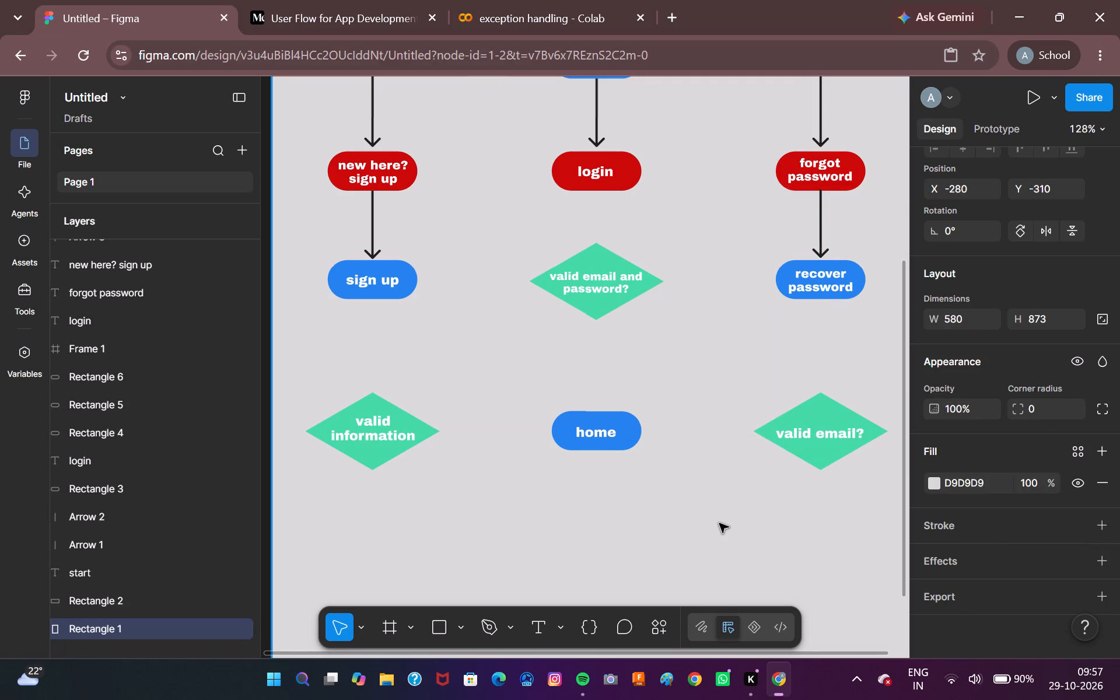
click(814, 433)
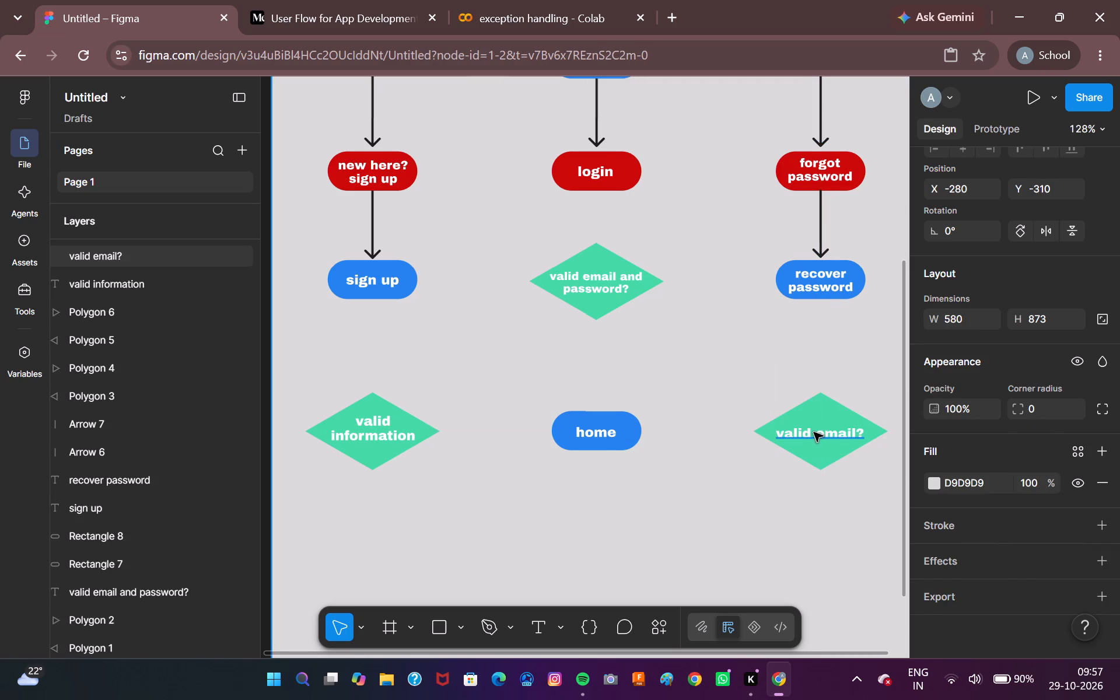
click(813, 433)
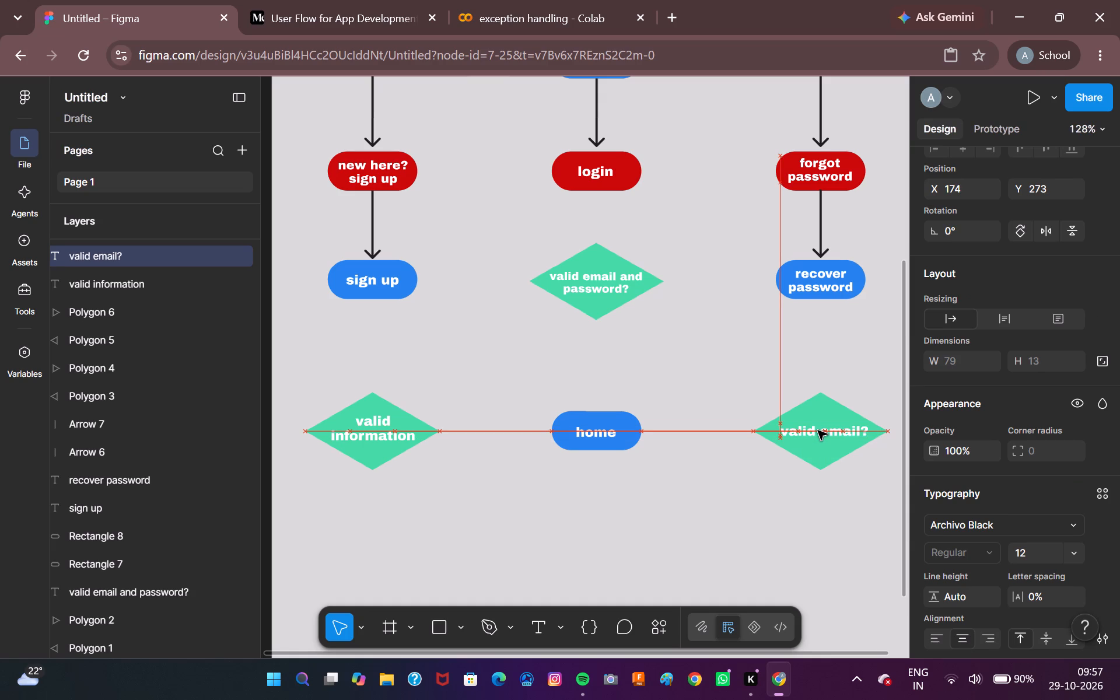
click(740, 472)
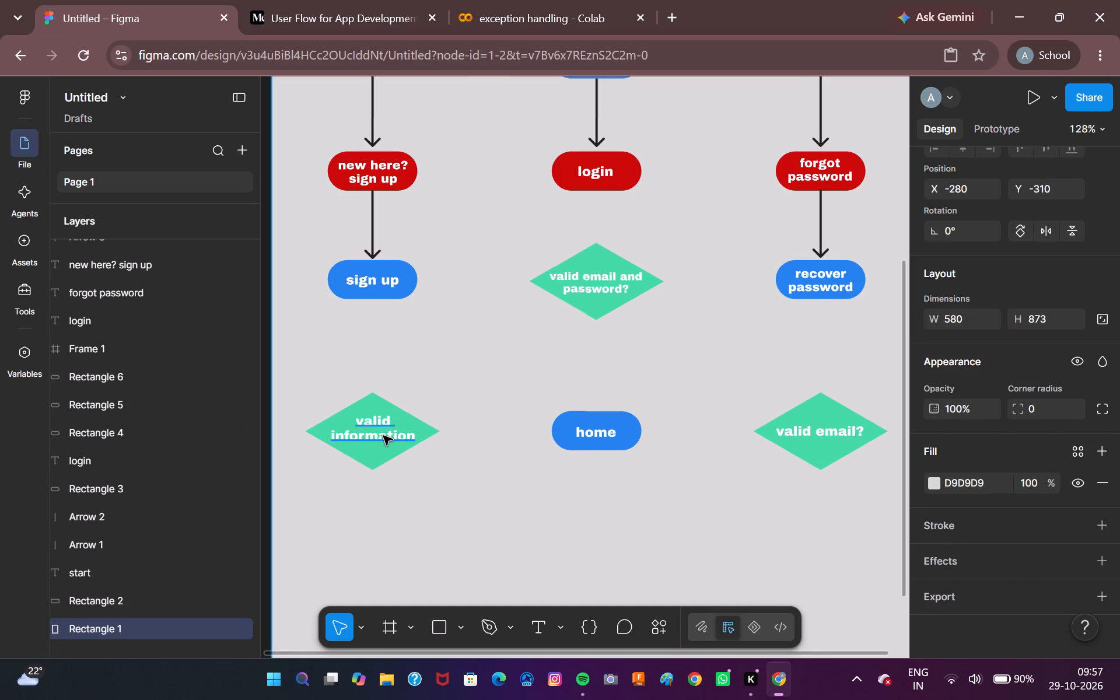
Move the "valid information" text to X -233, Y 267 so it sits centred in its green diamond.
click(383, 436)
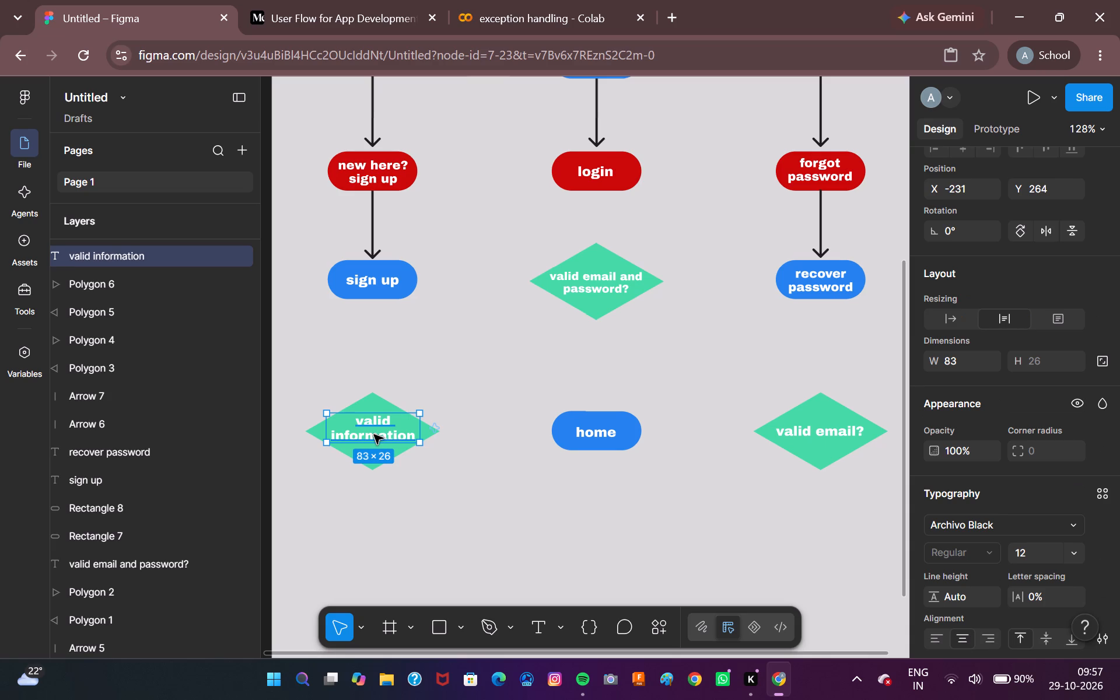
click(374, 435)
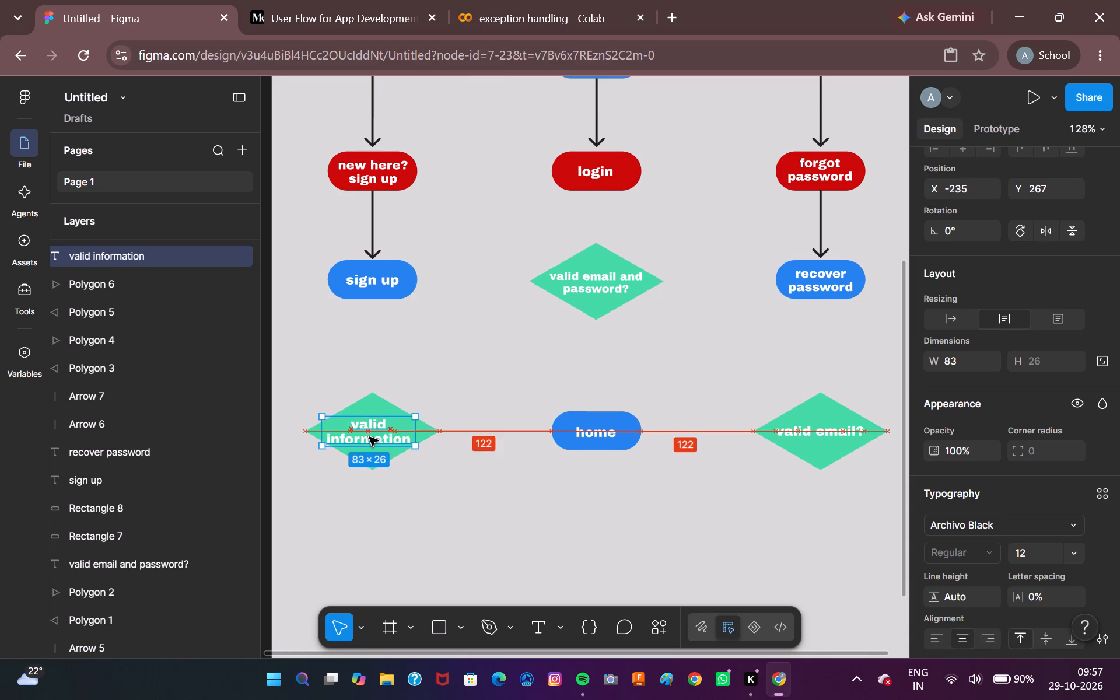
click(450, 539)
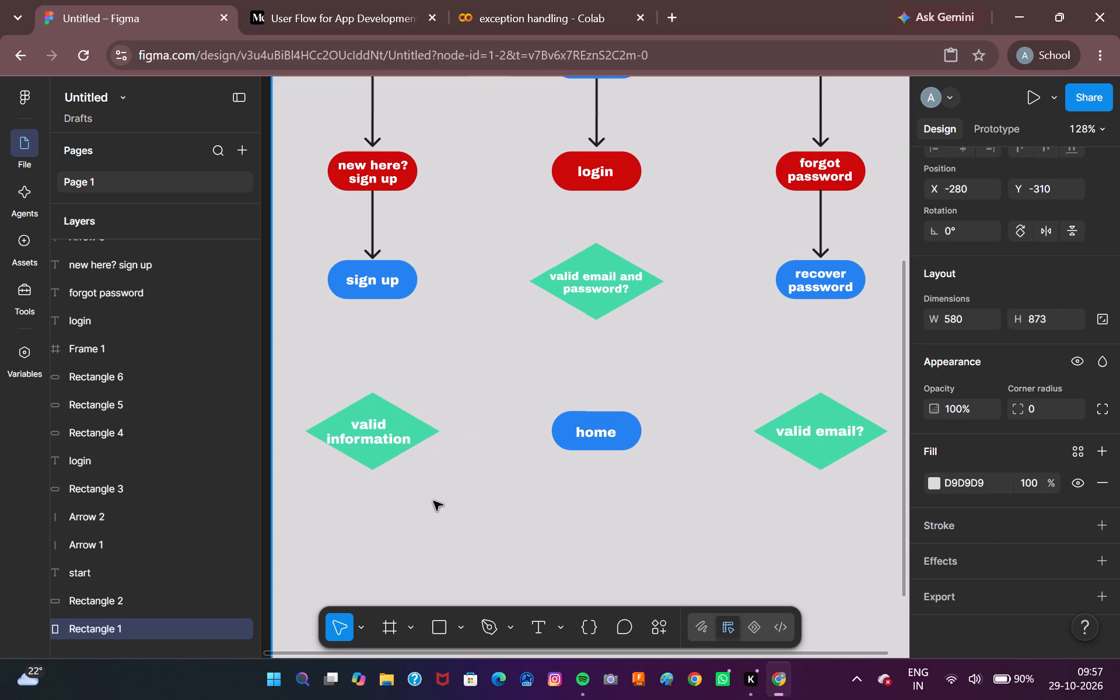
click(370, 435)
click(370, 435)
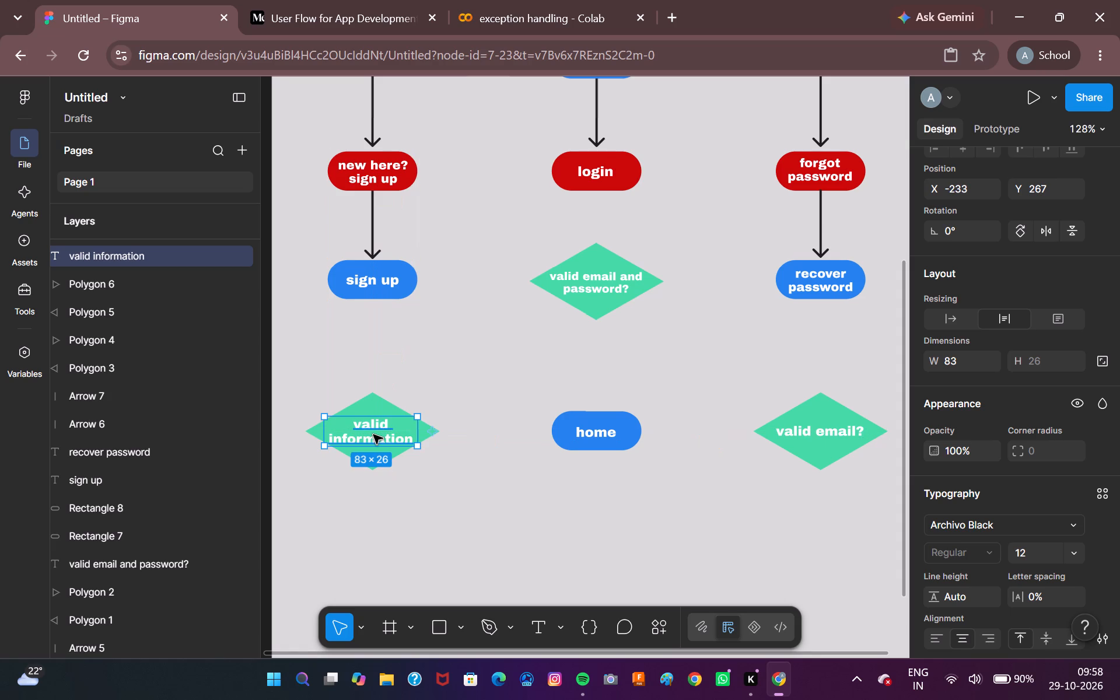
click(411, 487)
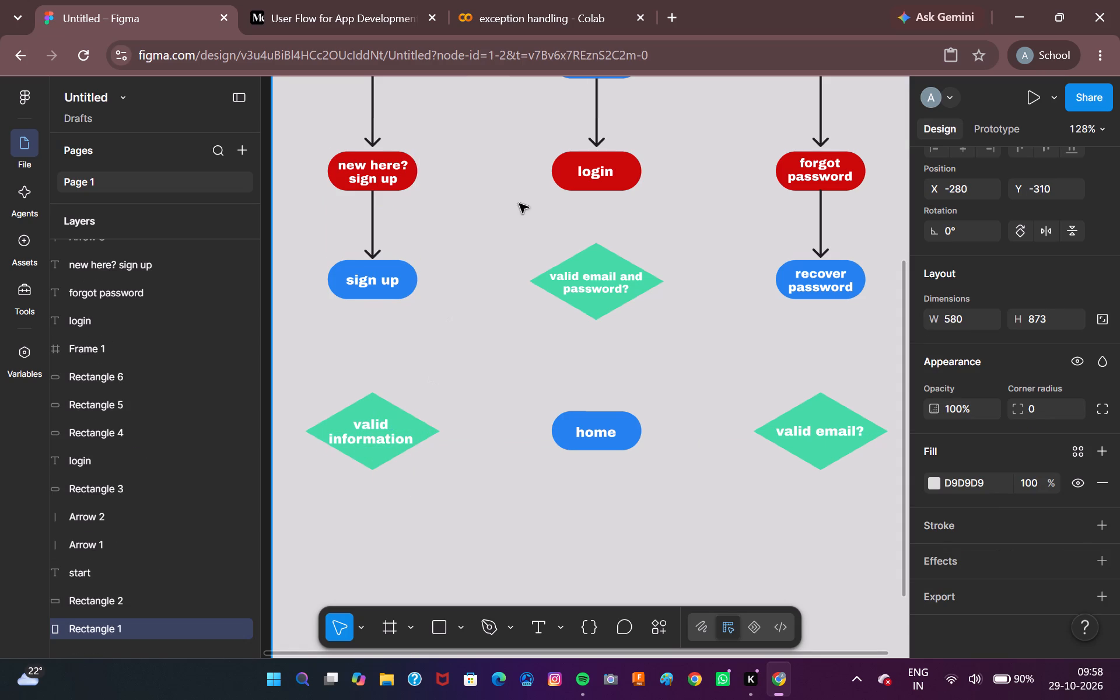
Separate the Medium user-flow article into its own browser window and place it side by side with the Figma window.
click(311, 0)
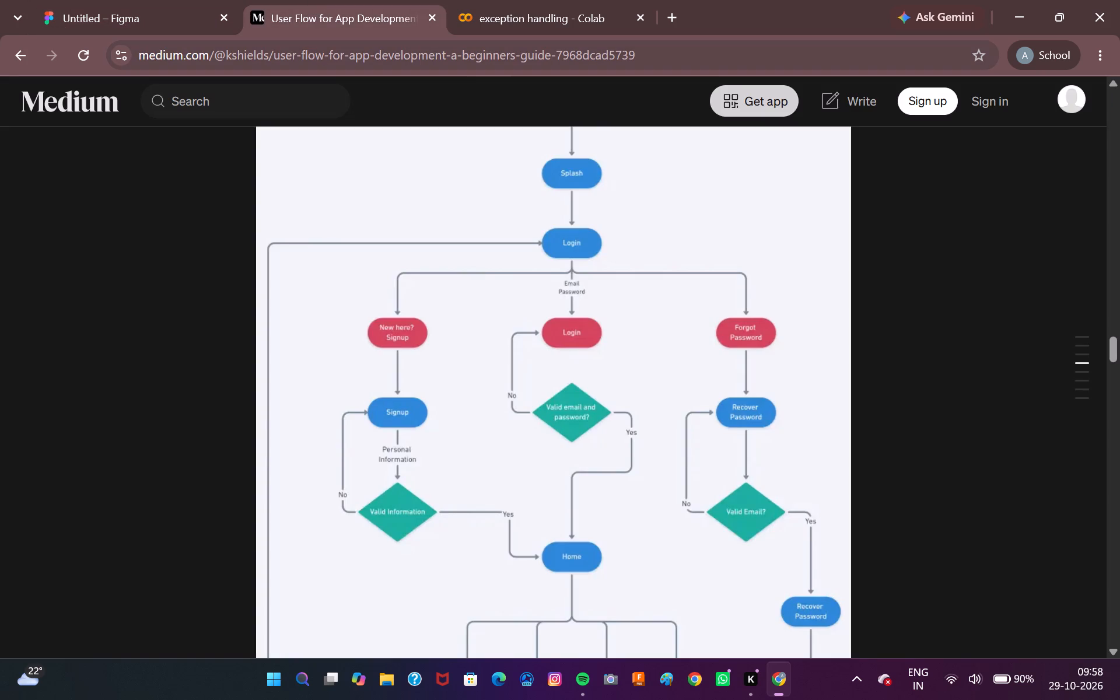
click(149, 27)
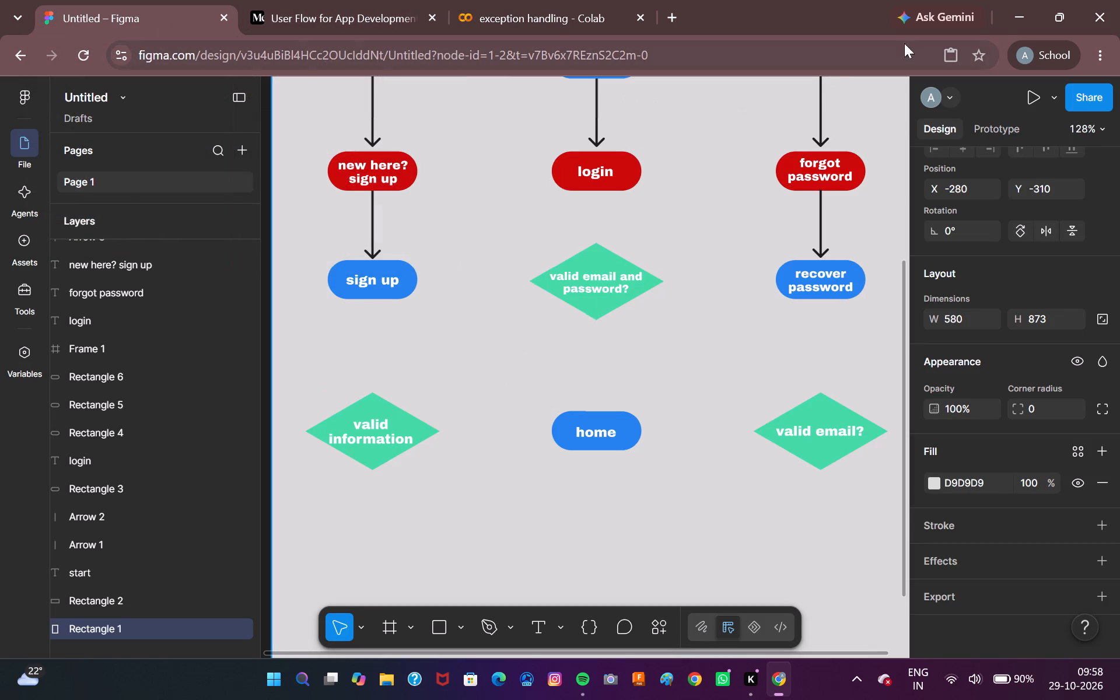
click(379, 9)
drag(379, 9, 379, 36)
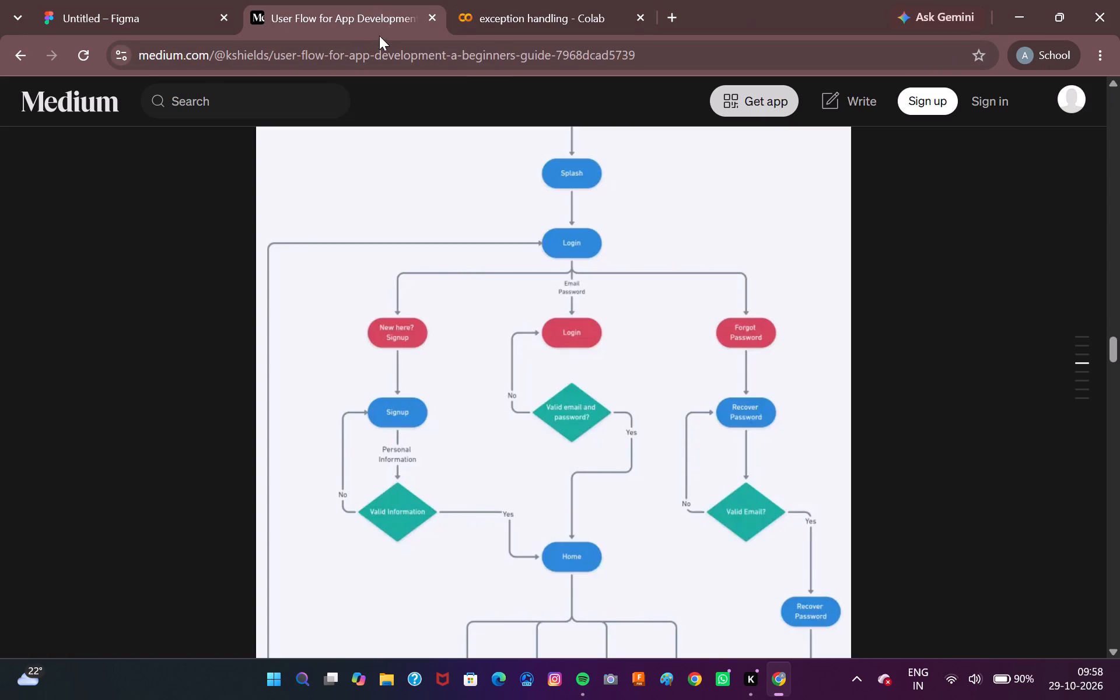
drag(379, 36, 381, 50)
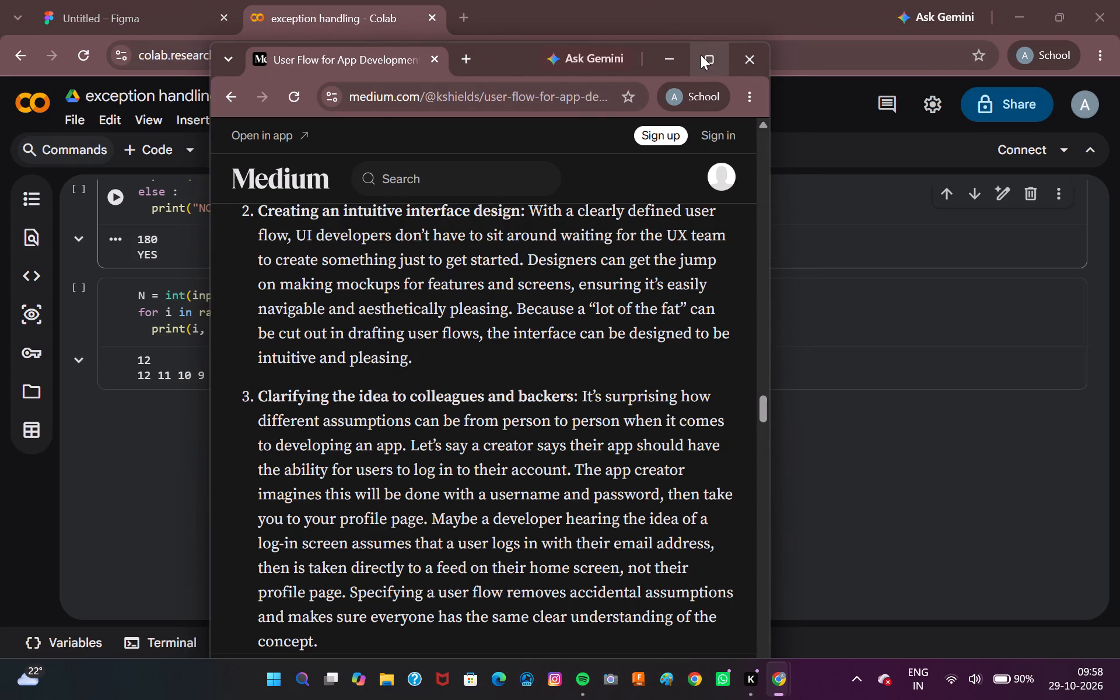
click(697, 60)
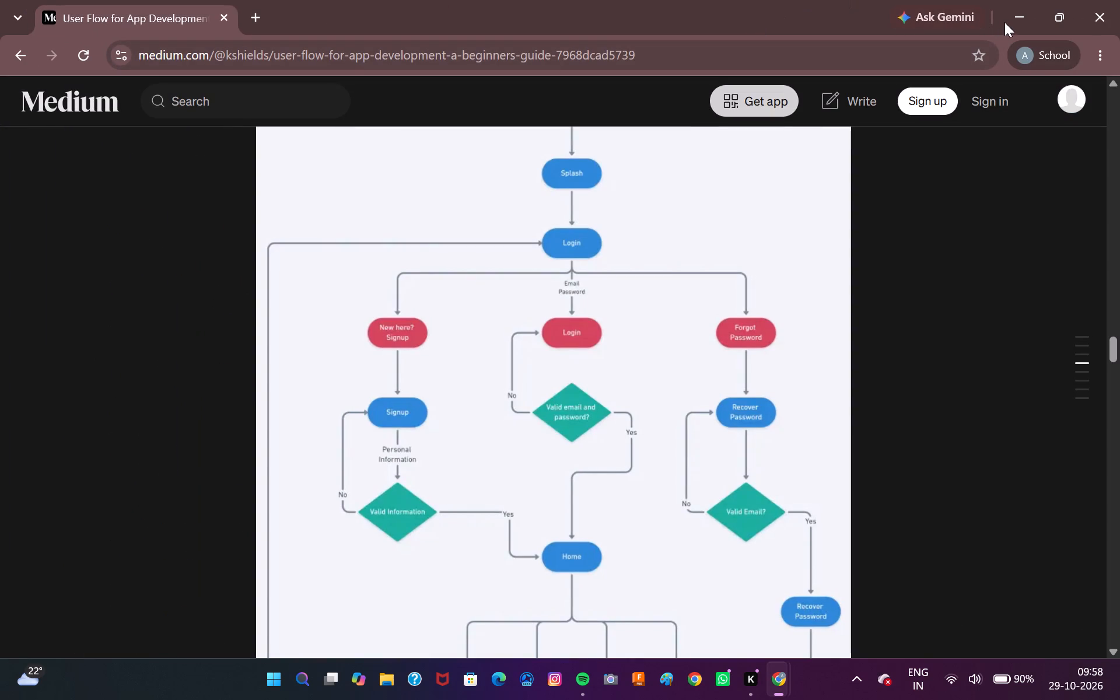
click(1012, 16)
click(165, 26)
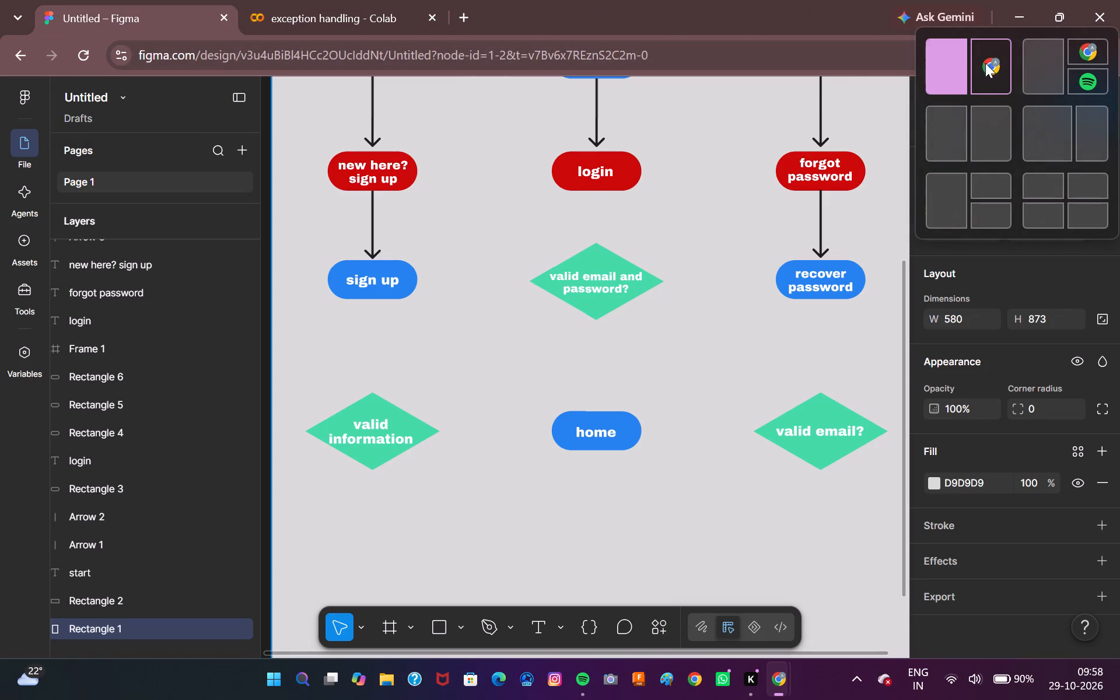
click(976, 70)
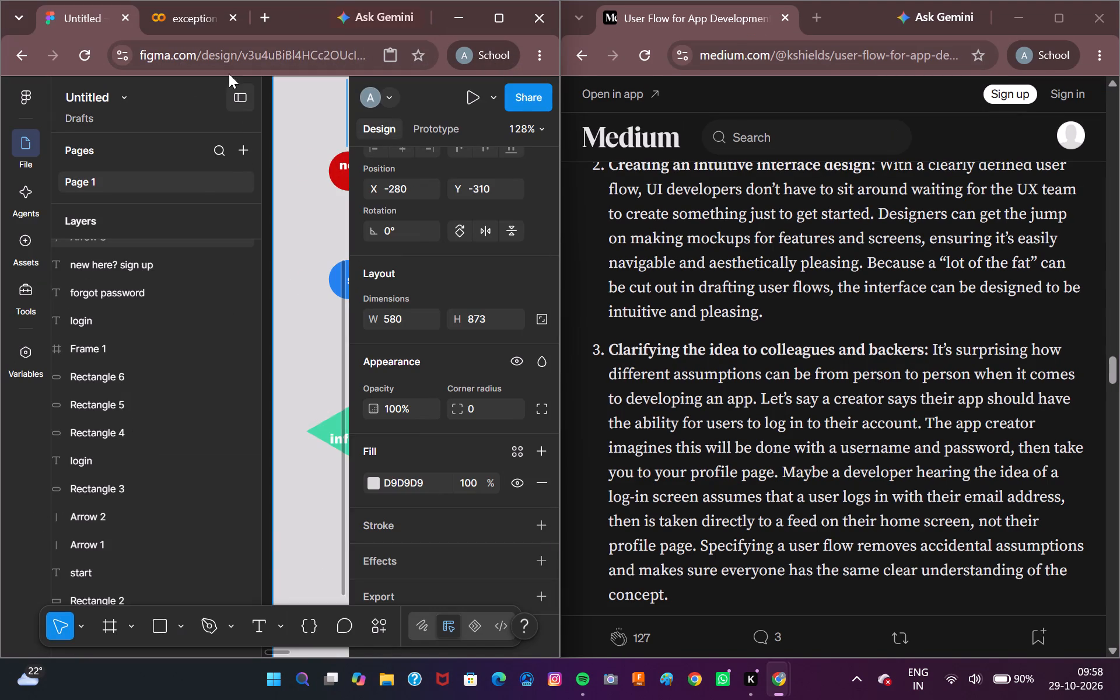
Minimise Figma's interface to free canvas space beside the reference article.
click(243, 92)
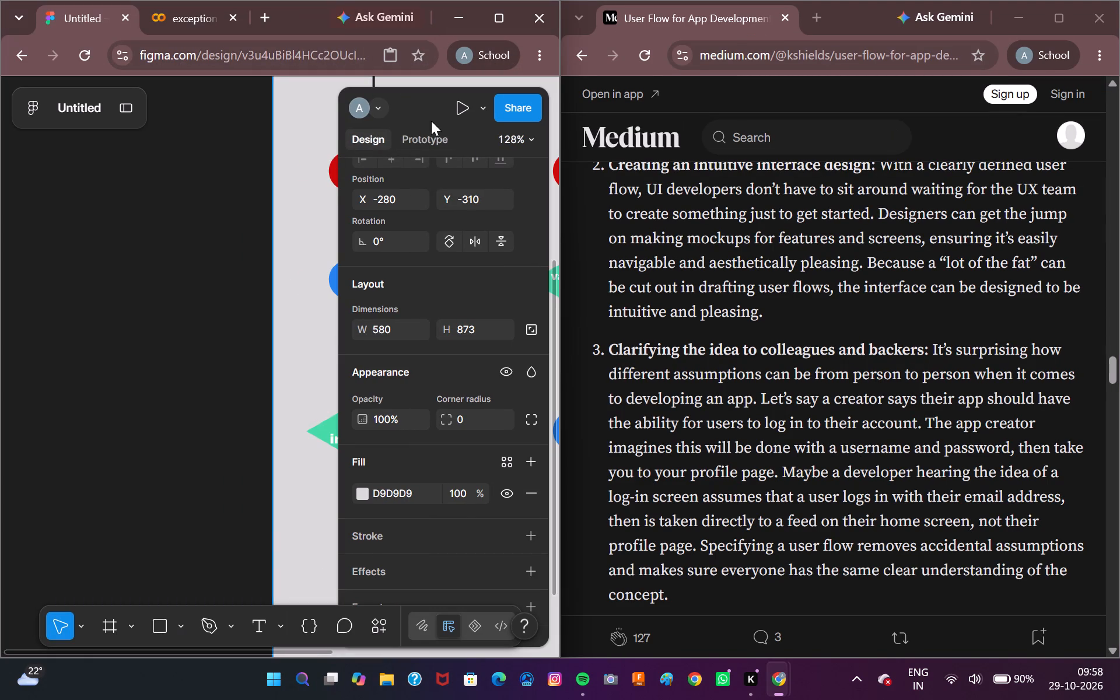
scroll(185, 250, left, 1)
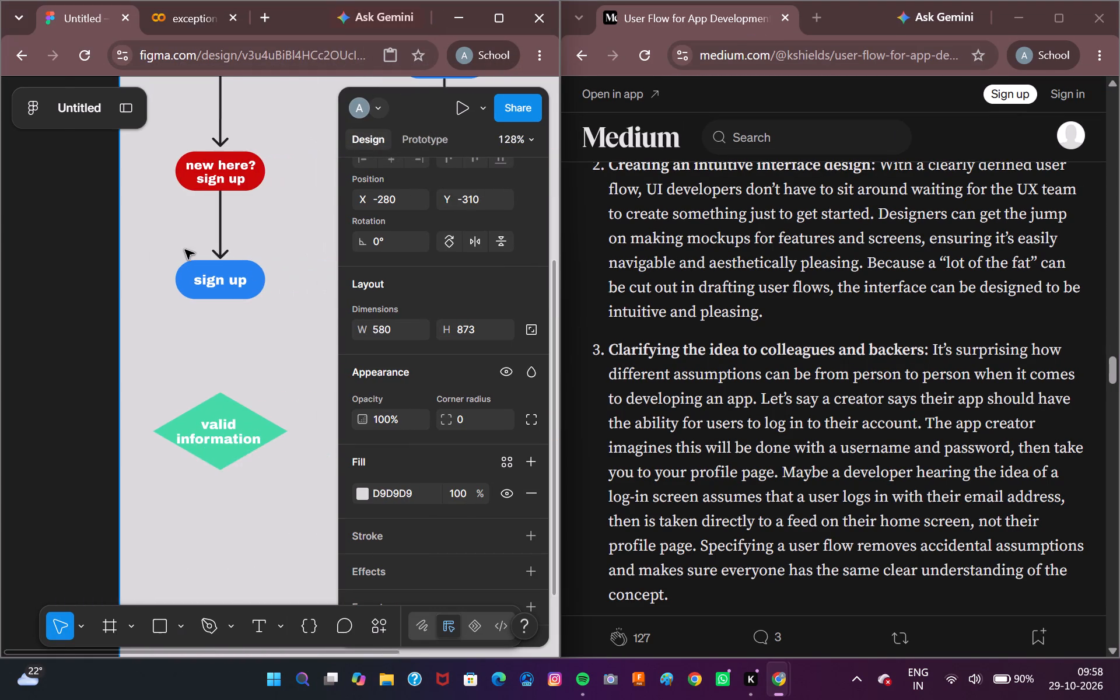
scroll(185, 250, left, 1)
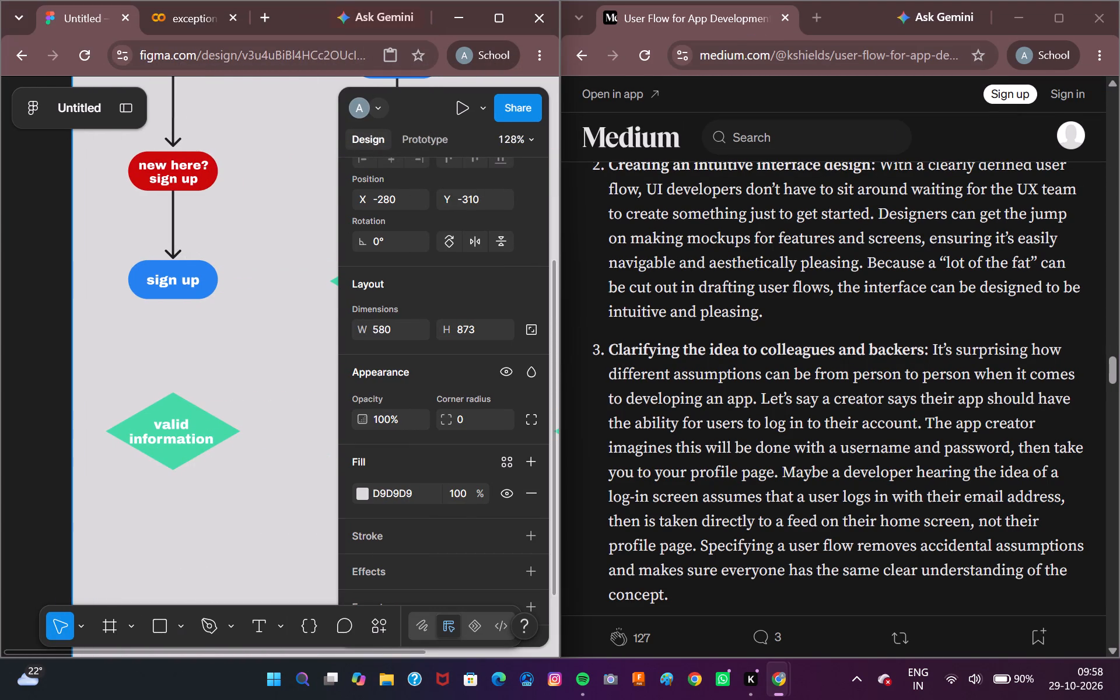
Find the app user-flow chart in the Medium article for reference beside the drawing.
scroll(951, 381, up, 2)
scroll(936, 388, down, 7)
scroll(935, 391, up, 2)
scroll(935, 391, down, 3)
scroll(935, 391, up, 17)
scroll(935, 391, down, 2)
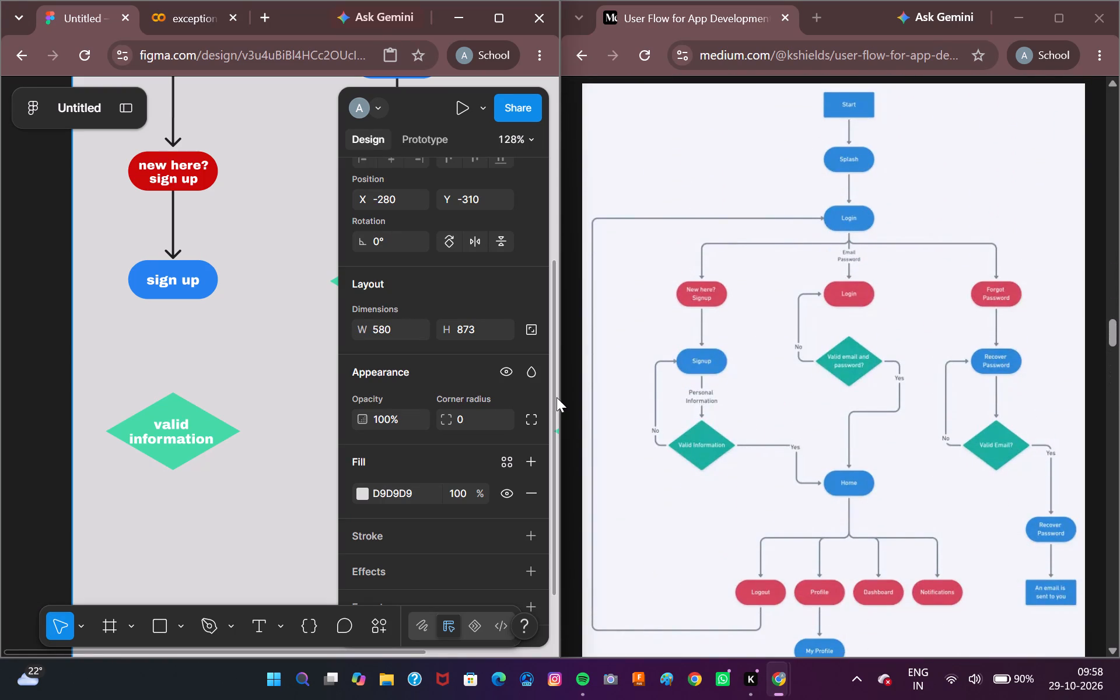
Widen the Figma window to about 60% of the split screen, keeping the whole reference chart in view beside it.
drag(563, 396, 666, 412)
scroll(941, 393, down, 3)
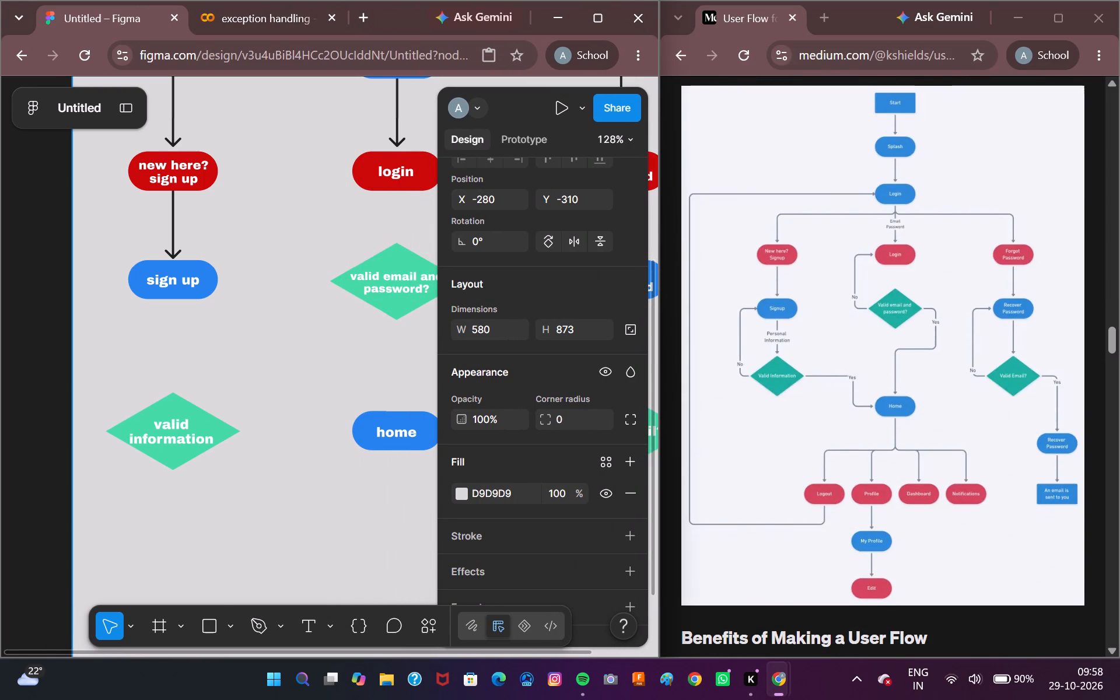
drag(658, 414, 687, 422)
drag(687, 422, 696, 422)
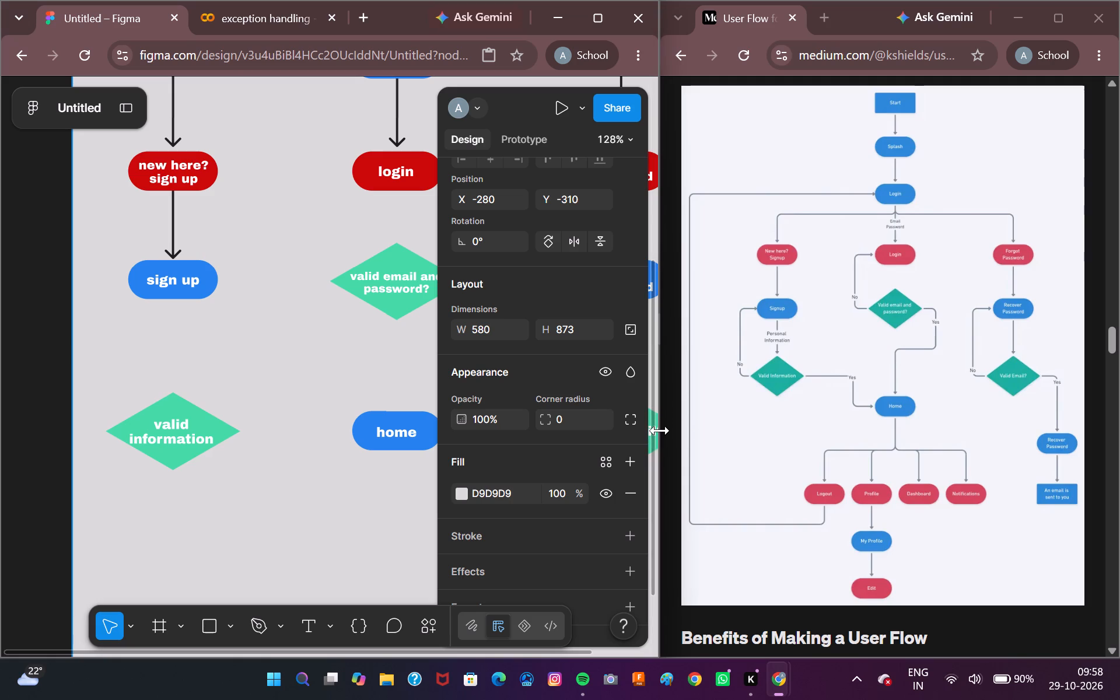
drag(660, 430, 686, 436)
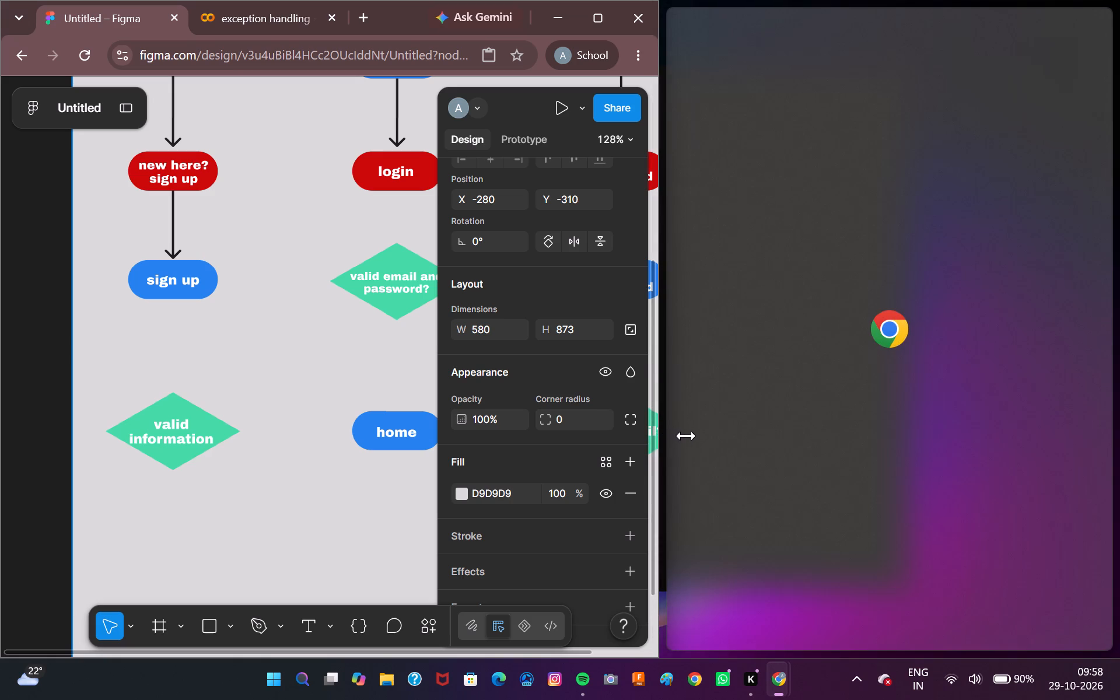
Adjust the boundary between the two windows so the Figma window fills about 60% of the split screen.
drag(686, 436, 664, 460)
drag(659, 451, 707, 452)
drag(707, 452, 1114, 450)
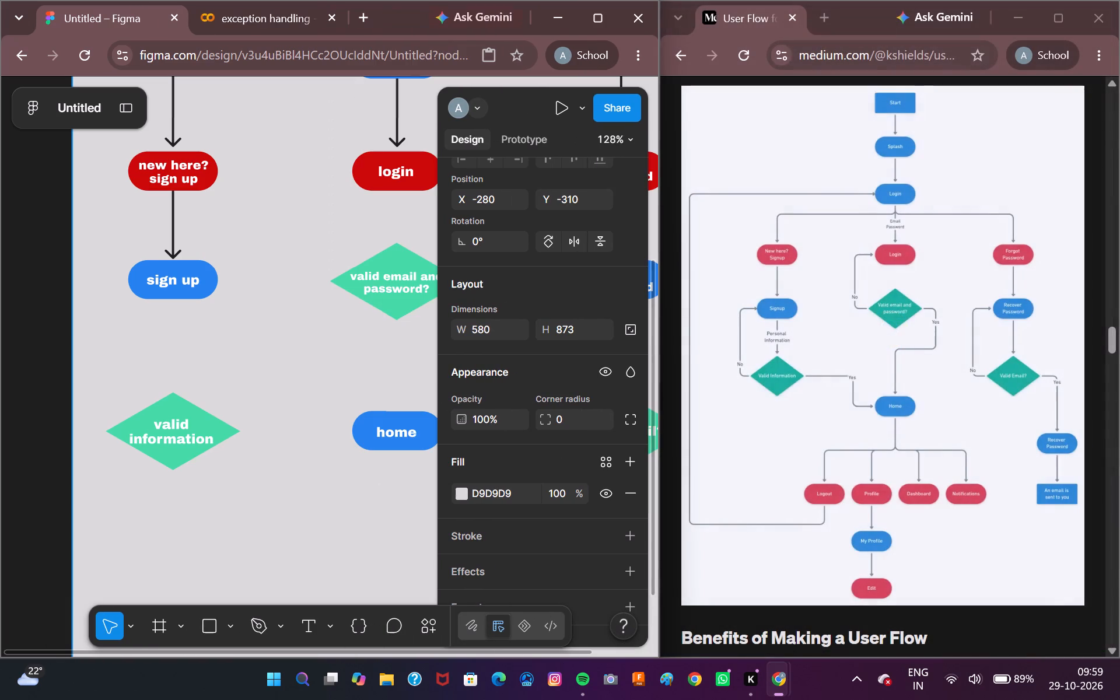
Add the text label "no" between the red login node and the "valid email and password?" diamond, centred at X 1, Y 87.
scroll(942, 402, up, 1)
scroll(942, 402, down, 1)
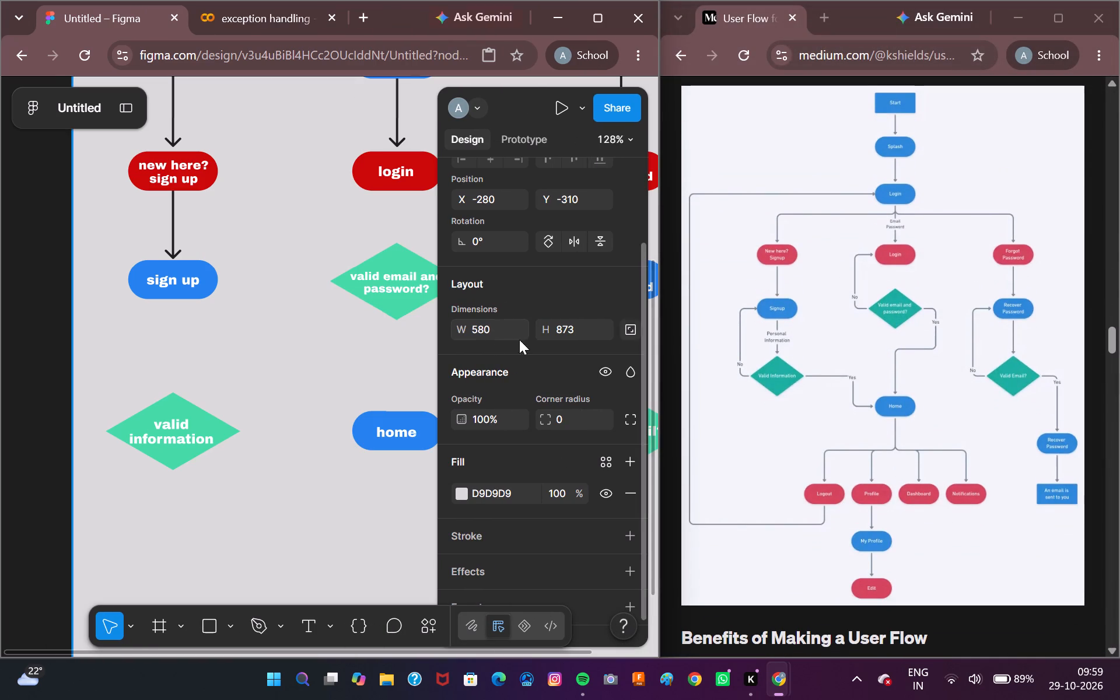
scroll(184, 400, left, 1)
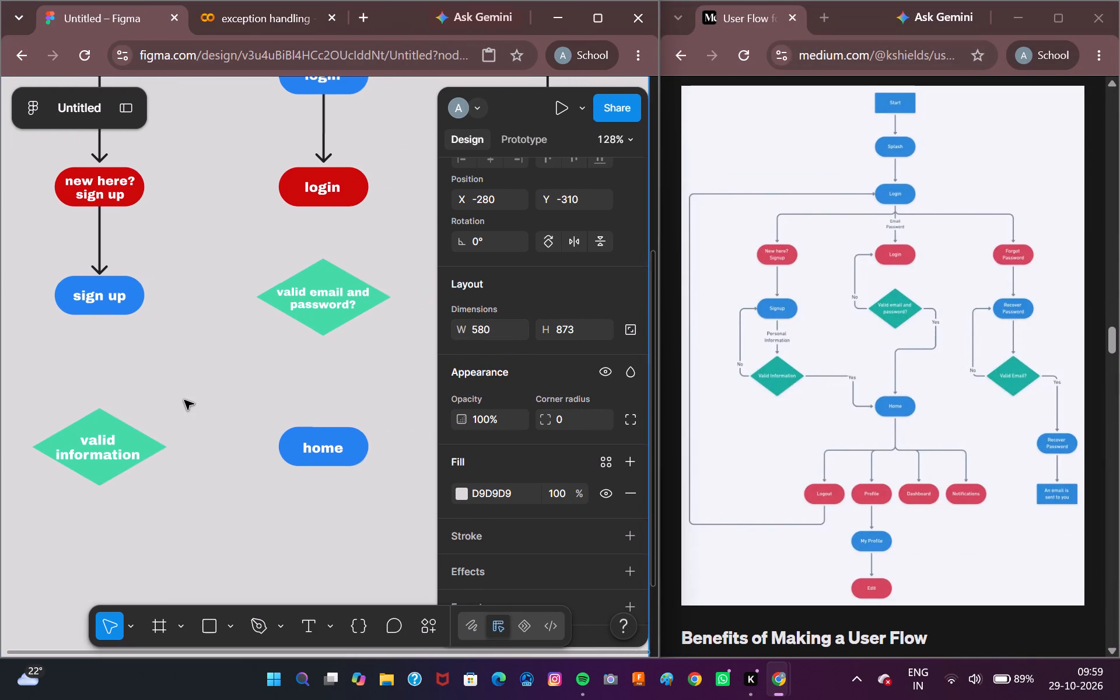
scroll(184, 400, left, 2)
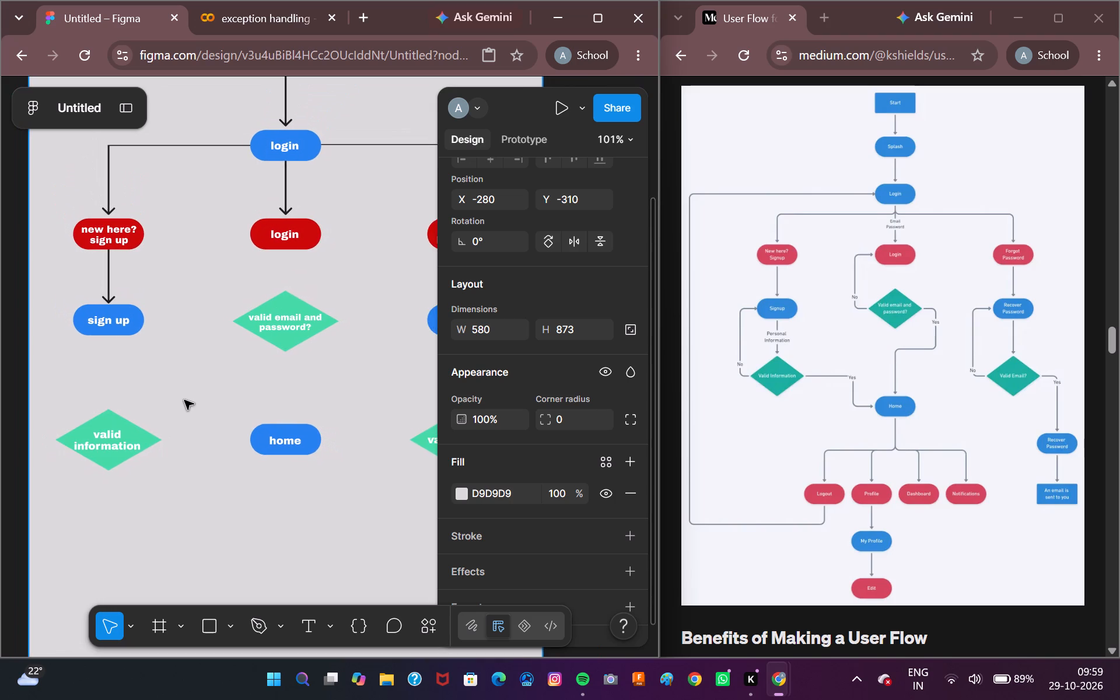
scroll(184, 400, left, 1)
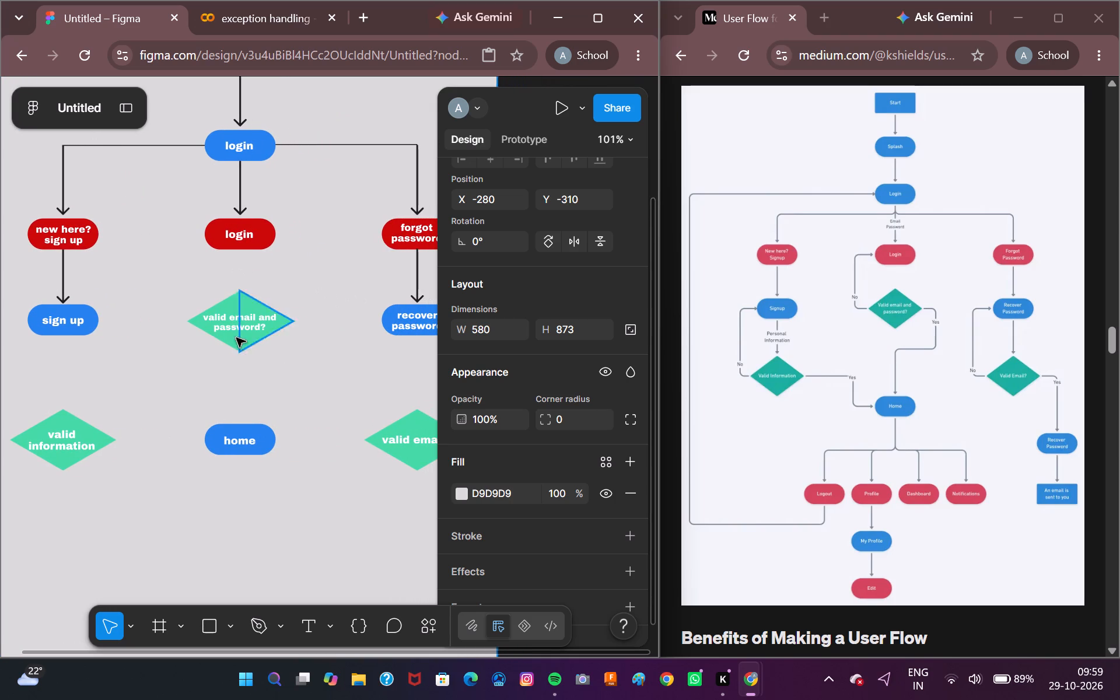
click(302, 626)
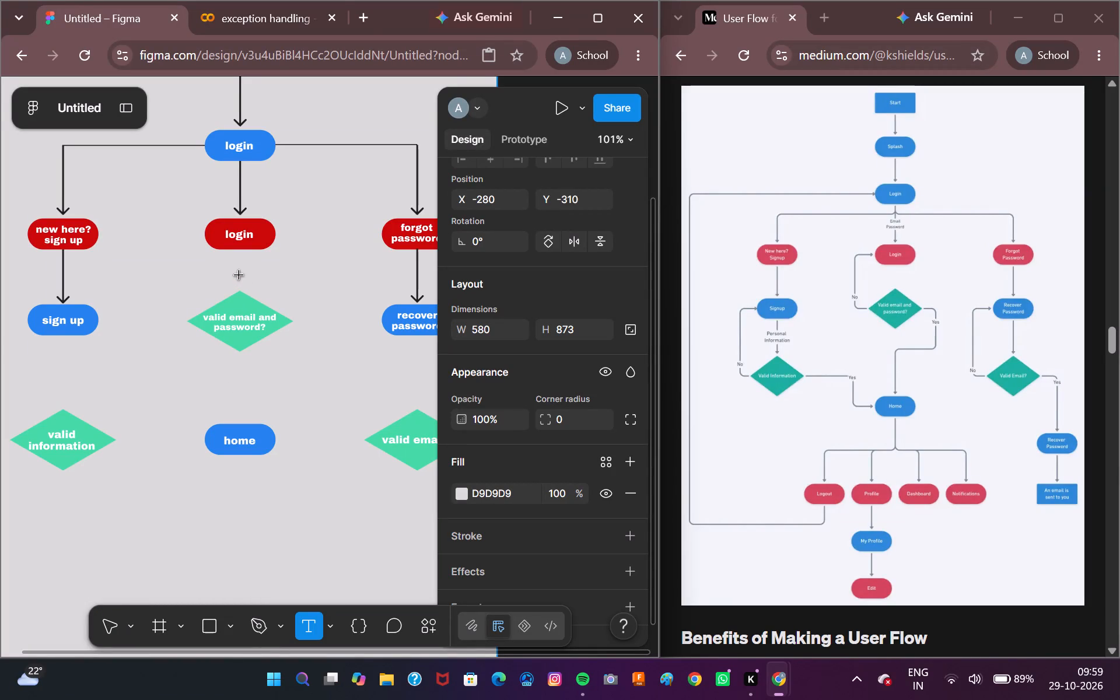
click(239, 269)
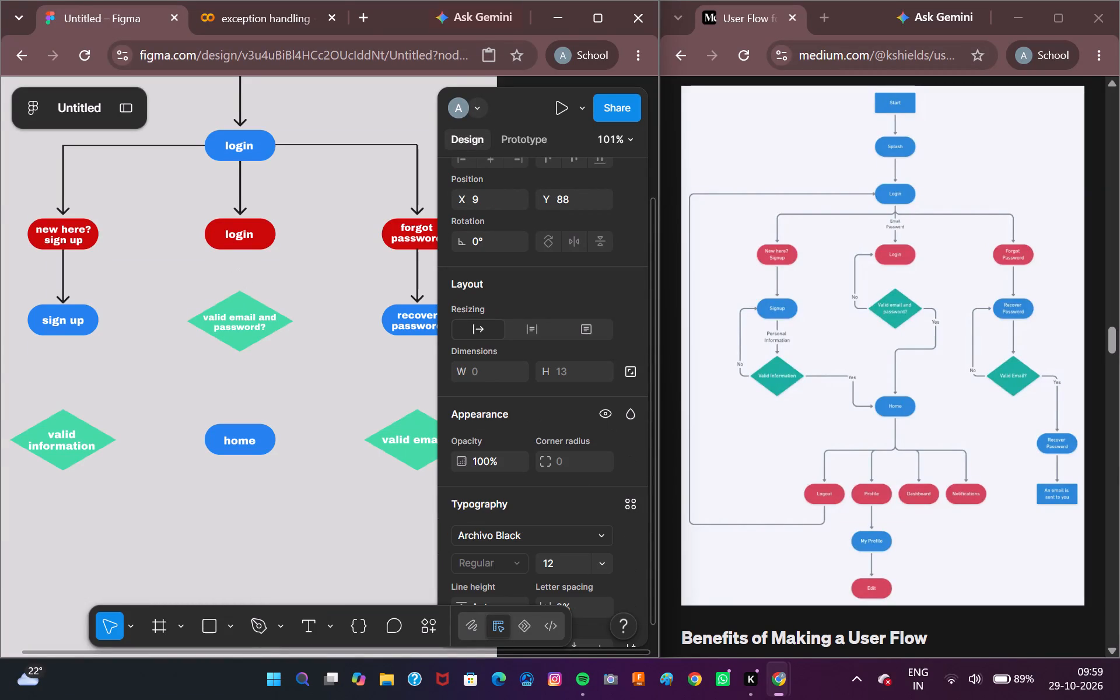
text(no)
click(302, 387)
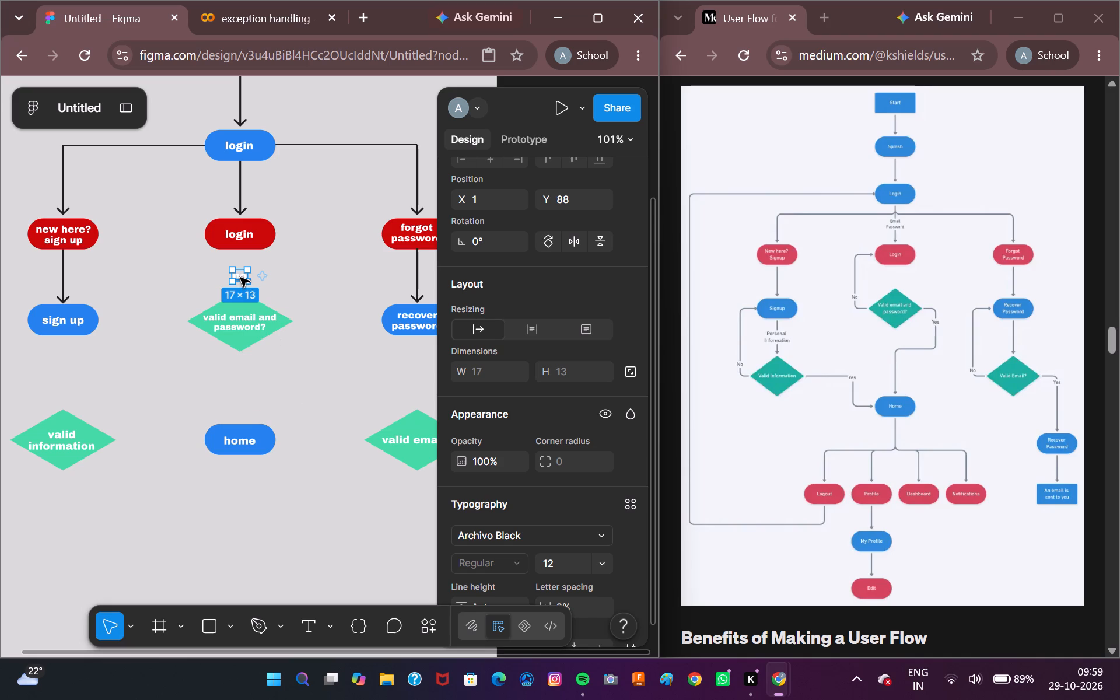
click(240, 278)
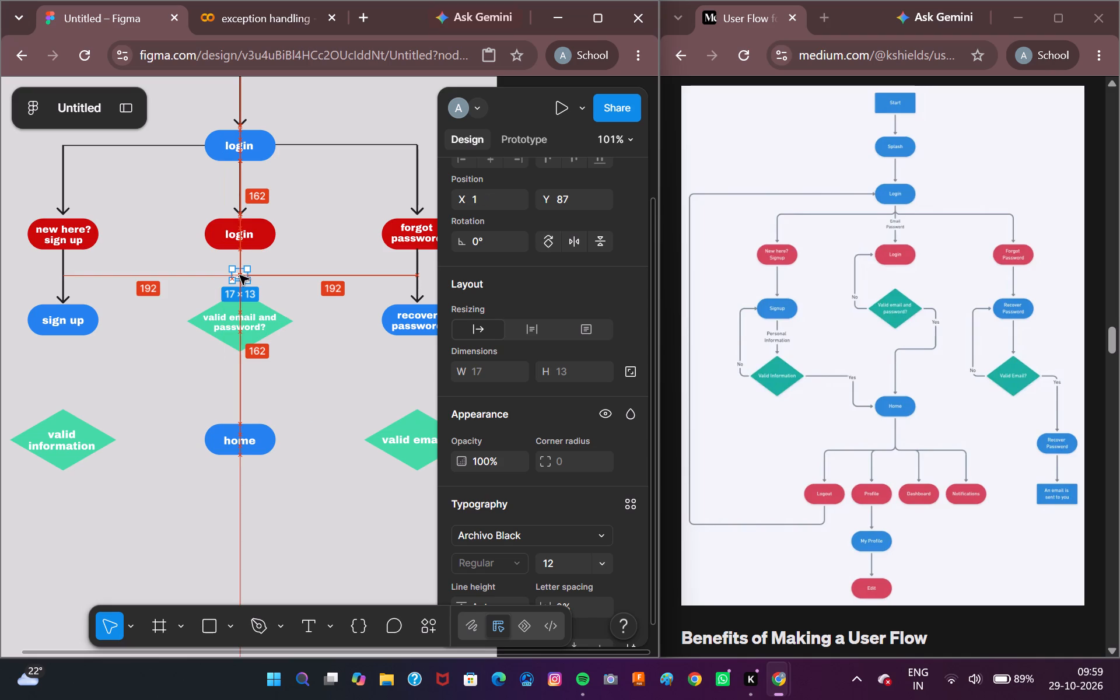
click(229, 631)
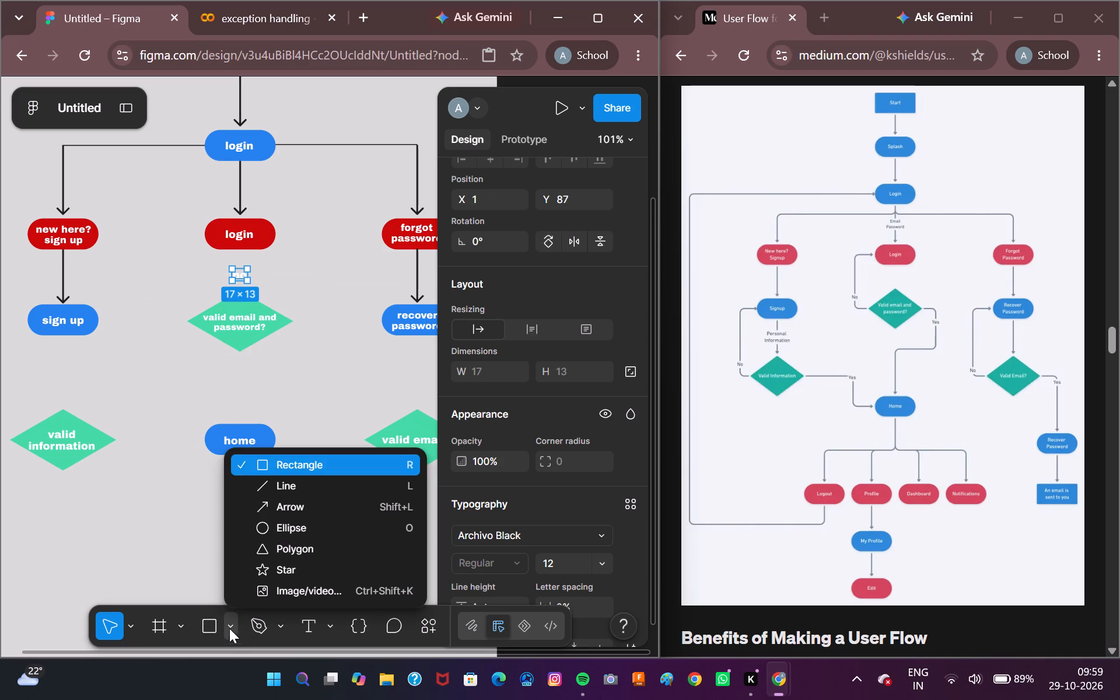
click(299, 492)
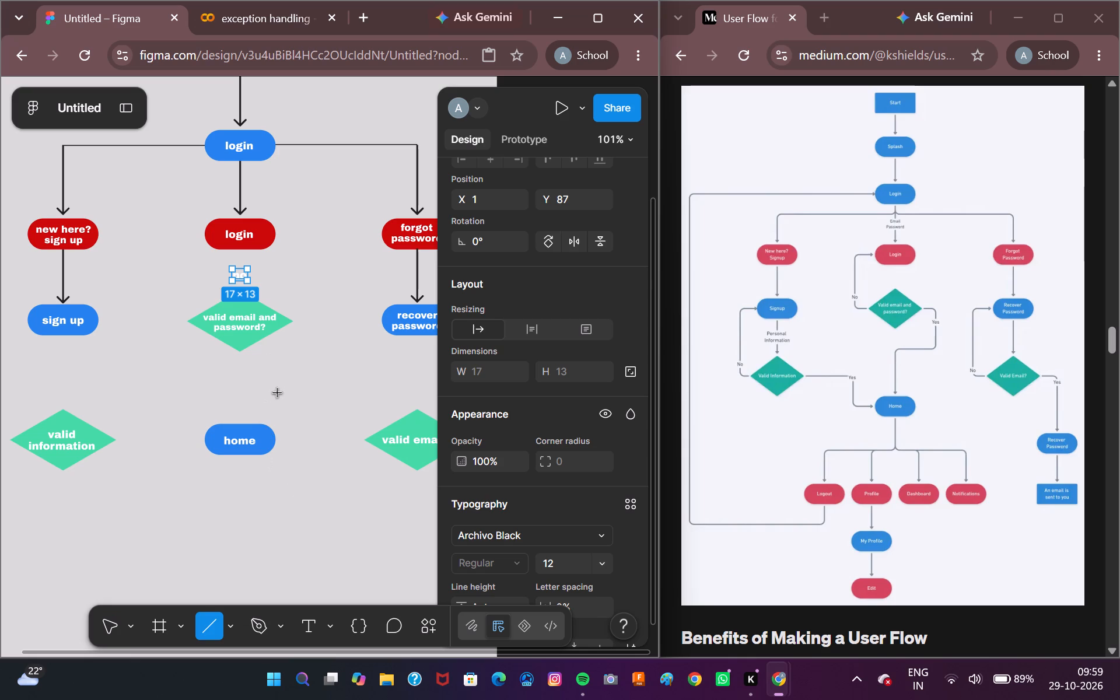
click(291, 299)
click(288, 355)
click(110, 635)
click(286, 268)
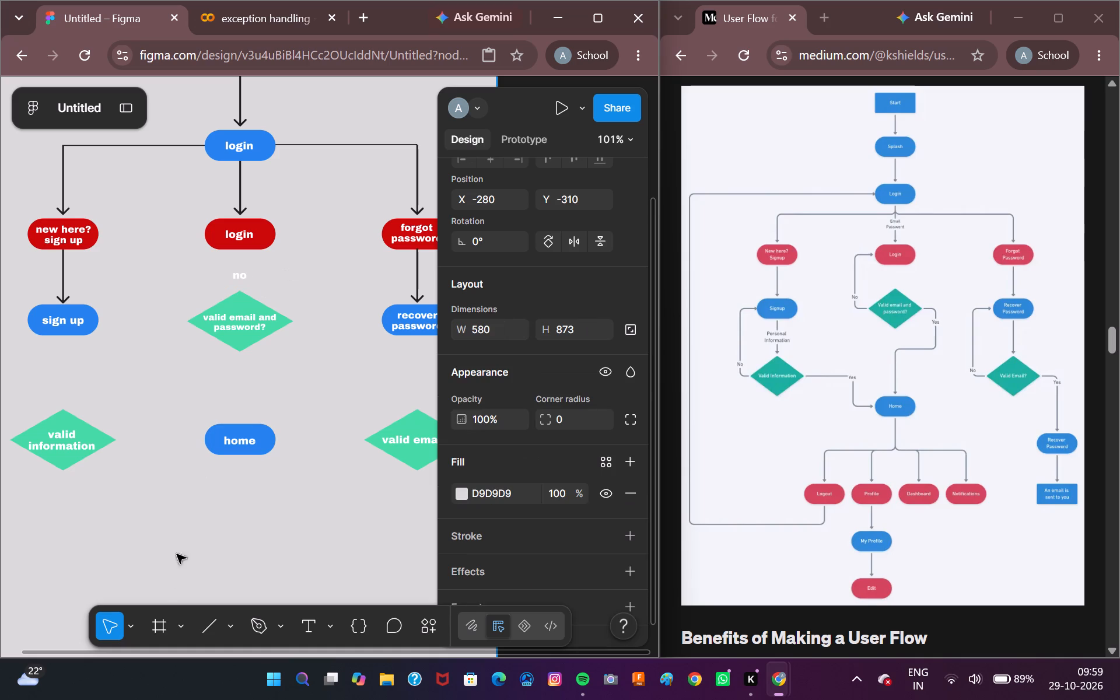
Draw a vertical line about 6 px long from the top of the "valid email and password?" diamond up to the "no" label.
click(213, 636)
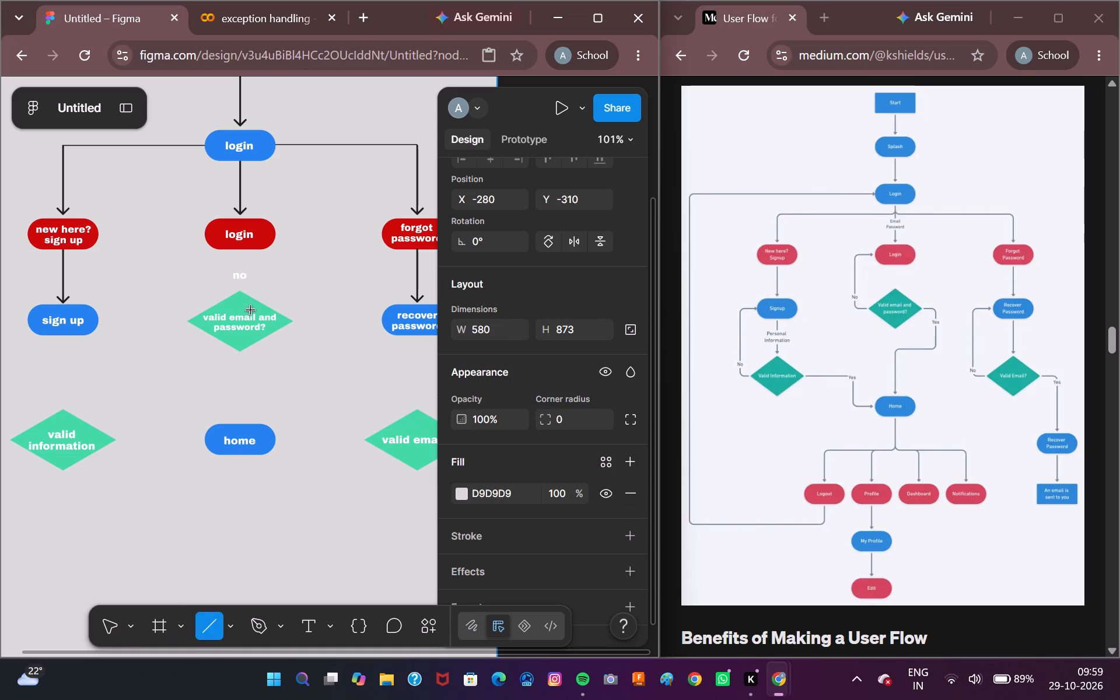
drag(239, 292, 240, 282)
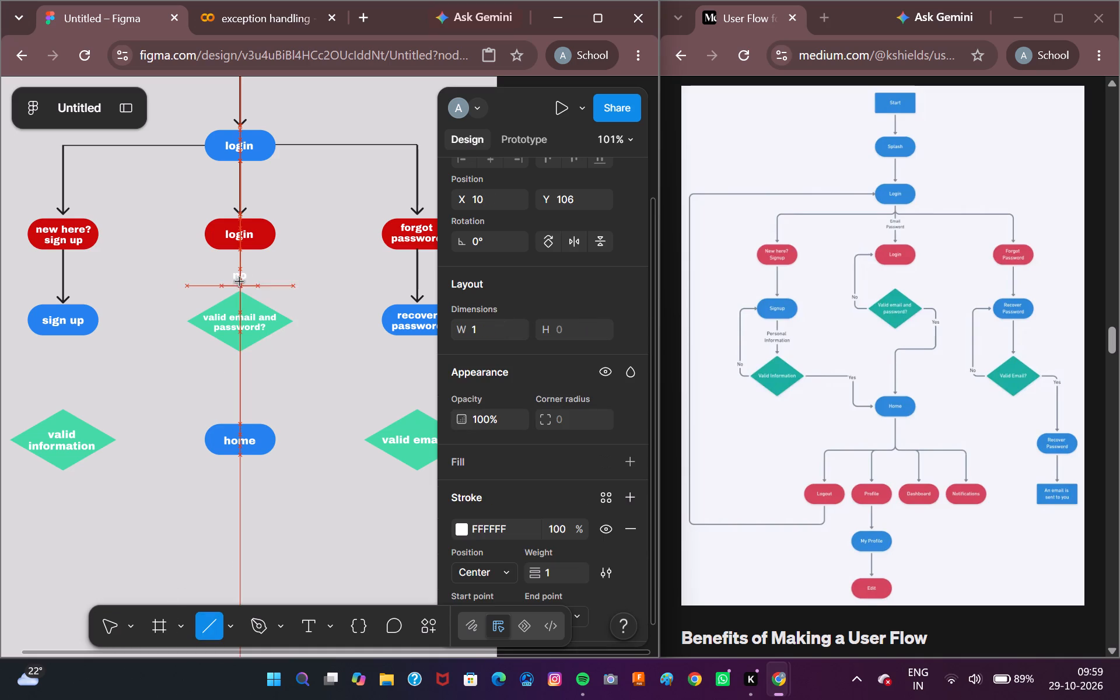
drag(240, 282, 240, 280)
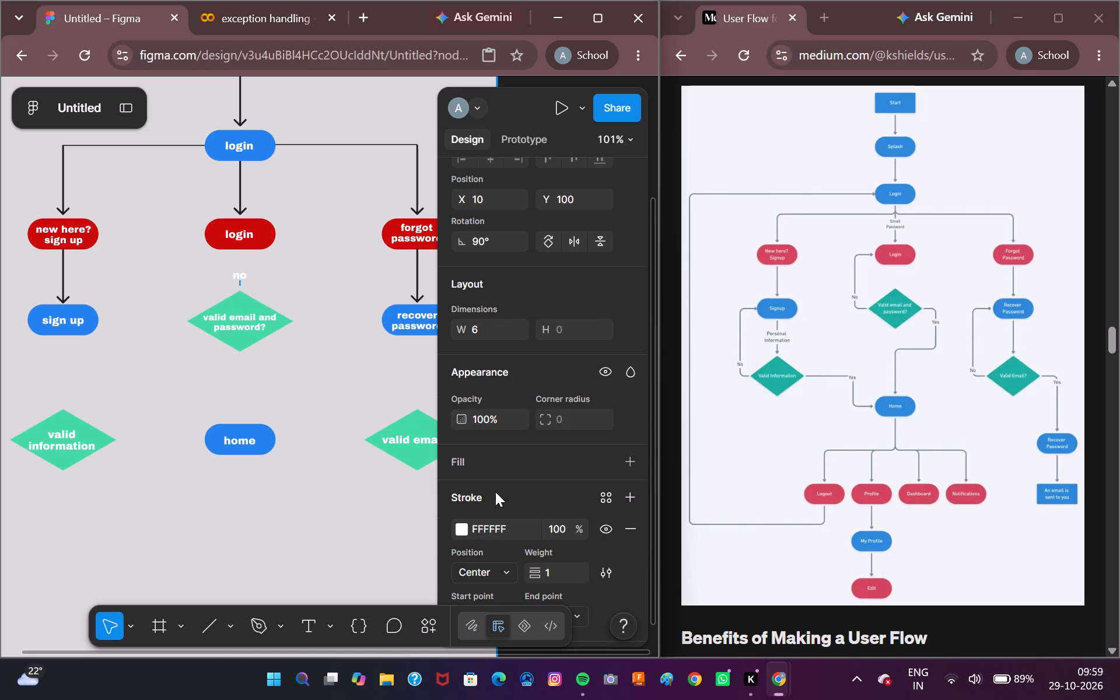
Set the length of the line below the "no" label to 8, and then to 10.
click(495, 339)
click(489, 337)
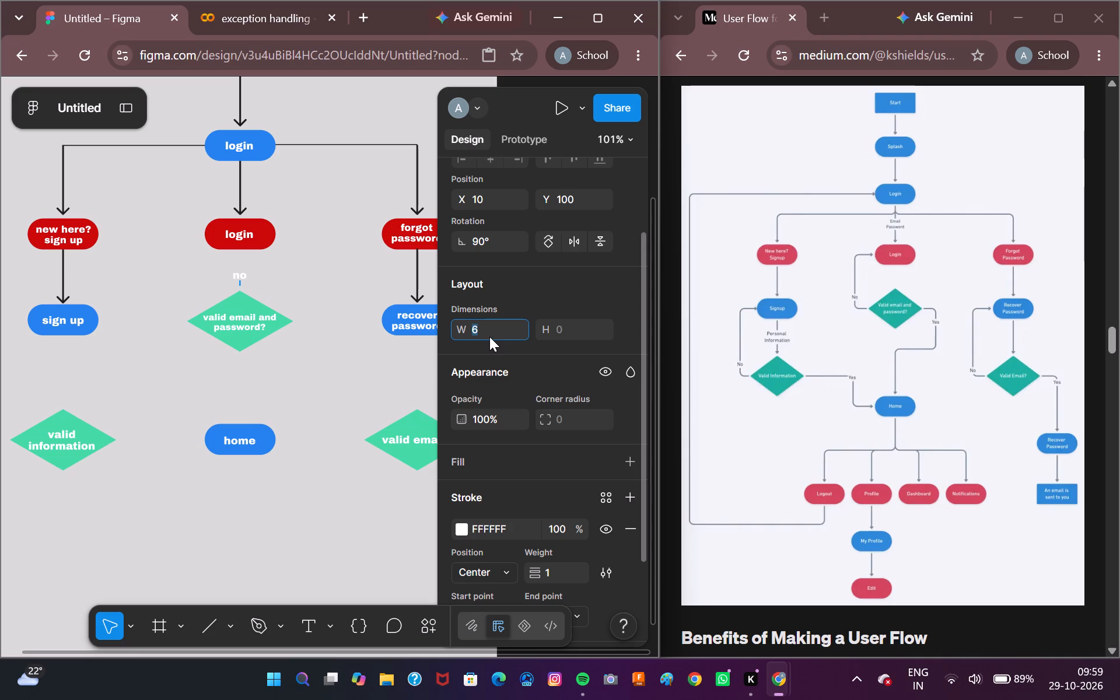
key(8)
key(Return)
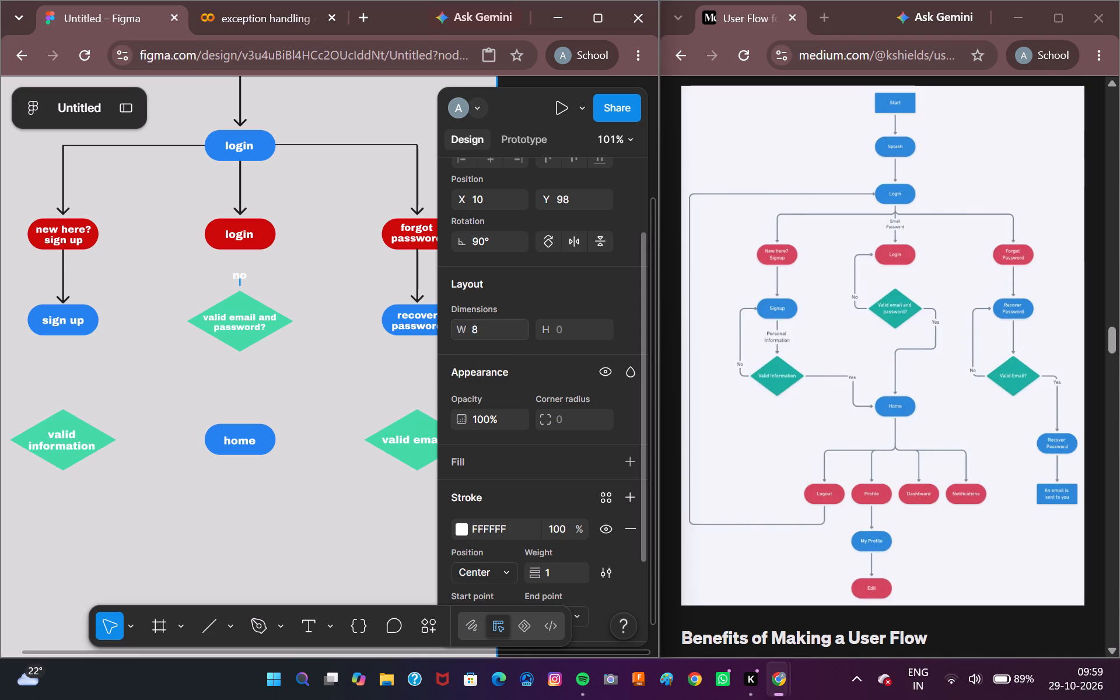
click(492, 332)
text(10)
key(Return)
Move the short vertical line down to Y 101, centred between the "no" label and the tip of the "valid email and password?" diamond.
scroll(331, 328, up, 1)
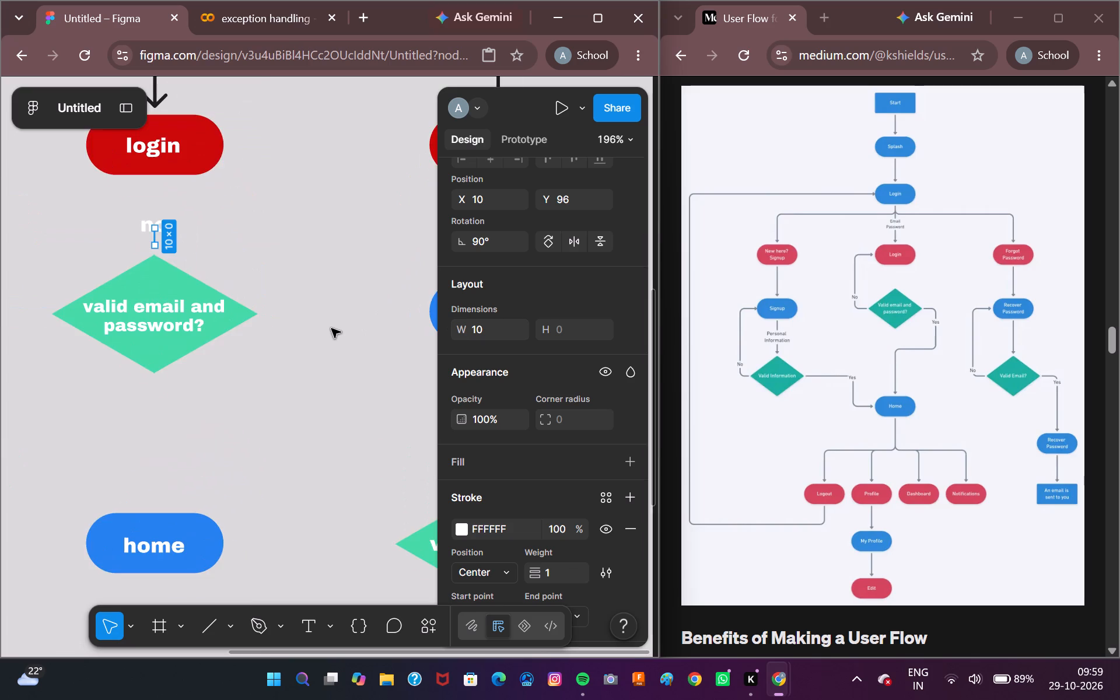
scroll(331, 328, up, 1)
scroll(331, 328, right, 1)
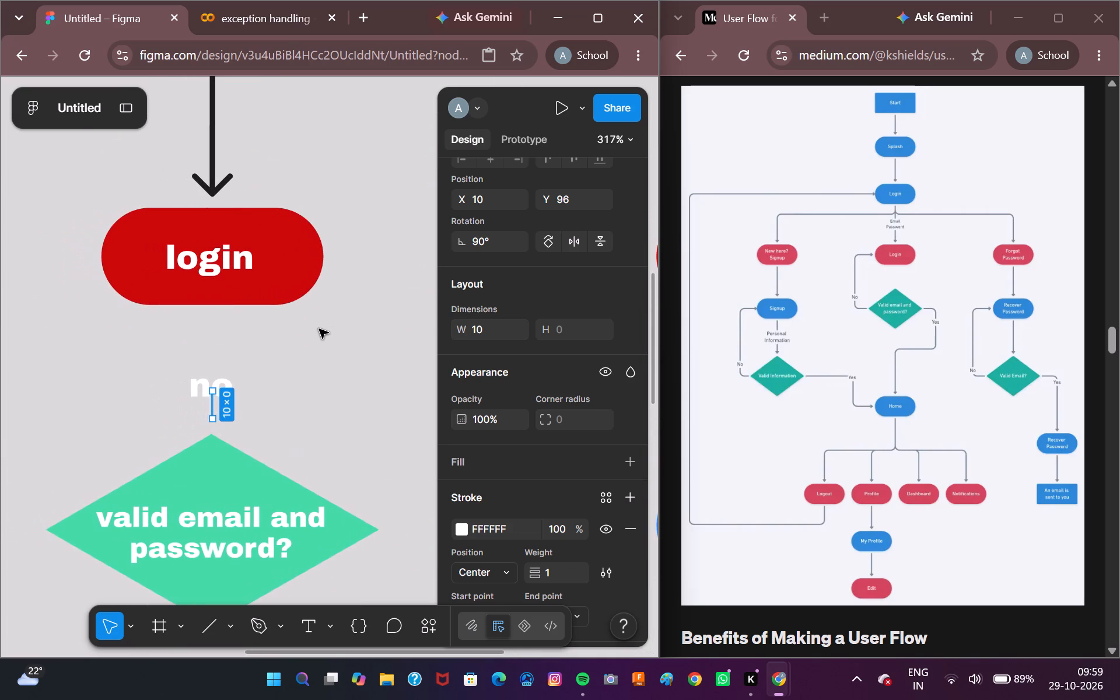
click(319, 330)
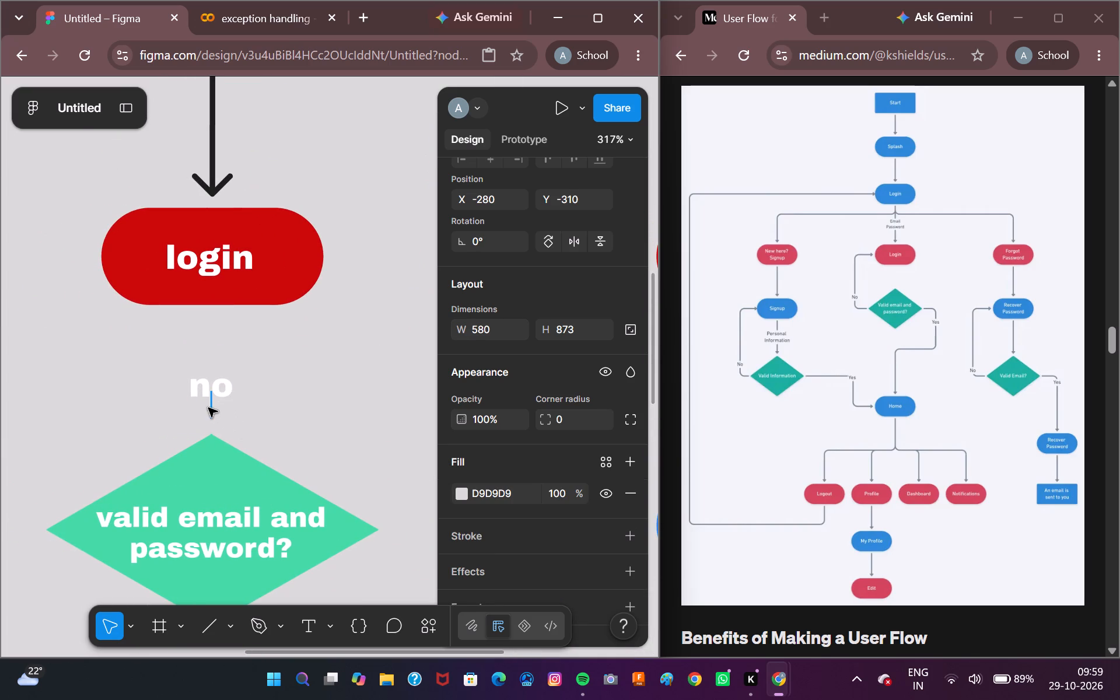
click(212, 407)
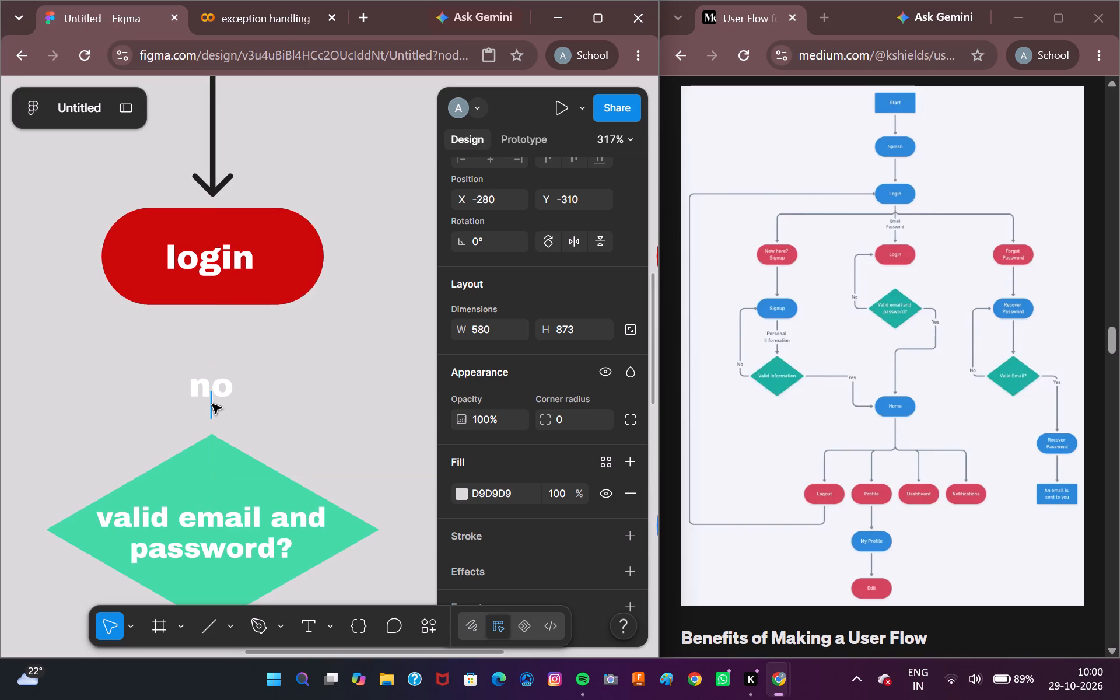
key(ctrl+z)
click(212, 404)
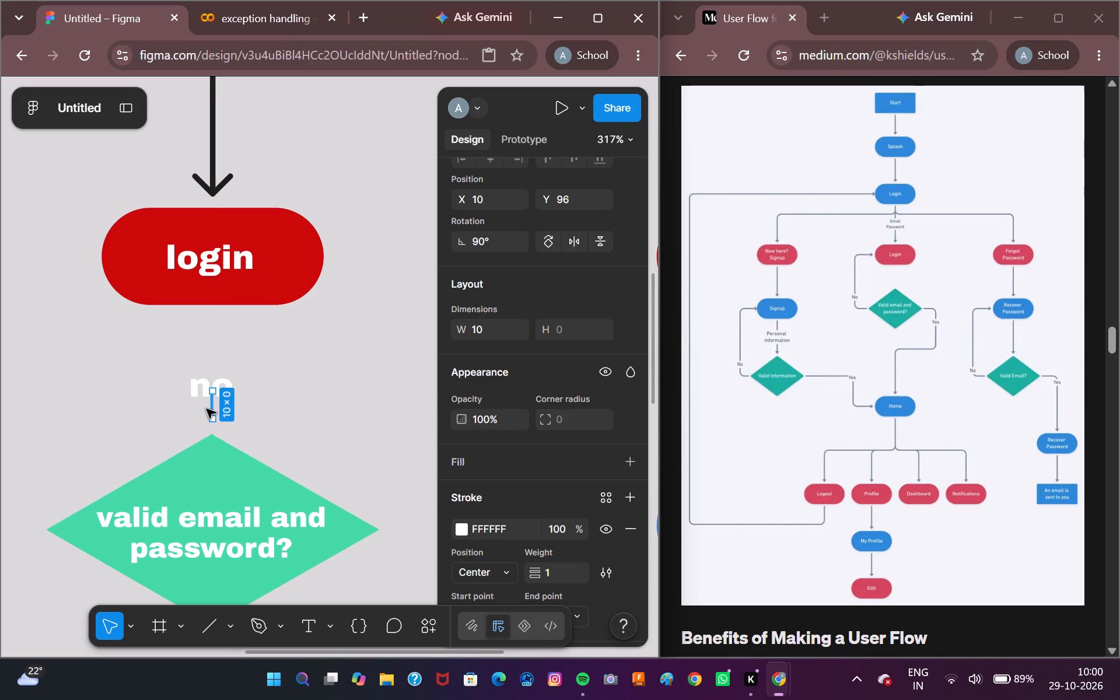
drag(214, 401, 215, 418)
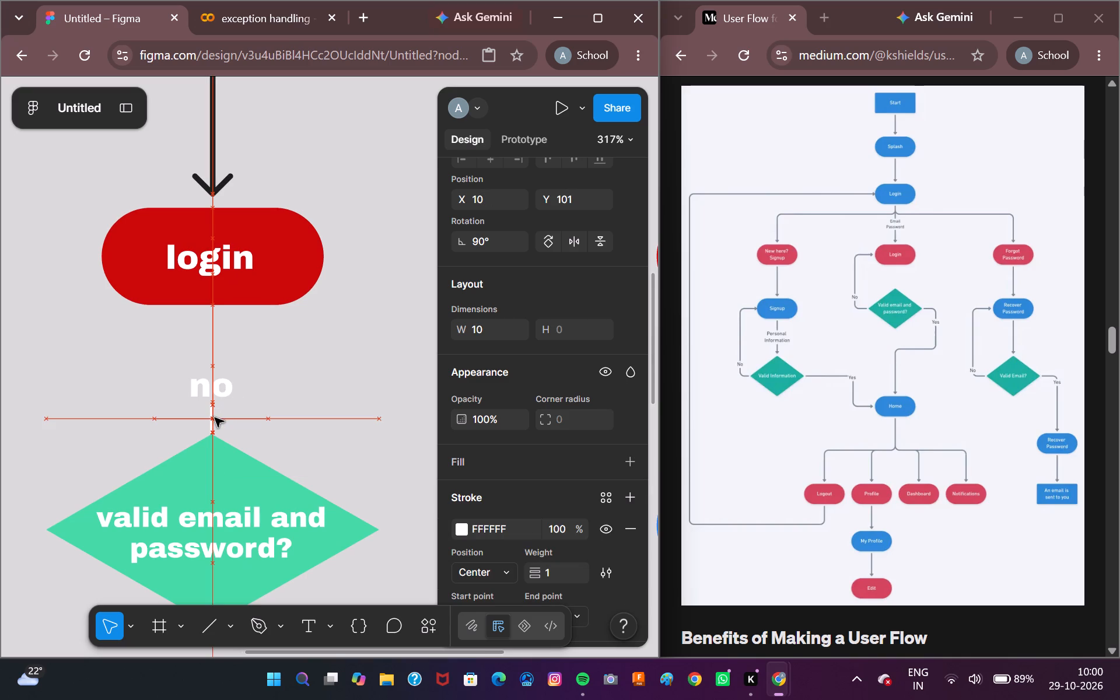
Align the short white connector above the "valid email and password?" diamond and move the "no" label down onto it at about Y 90.
drag(215, 418, 216, 415)
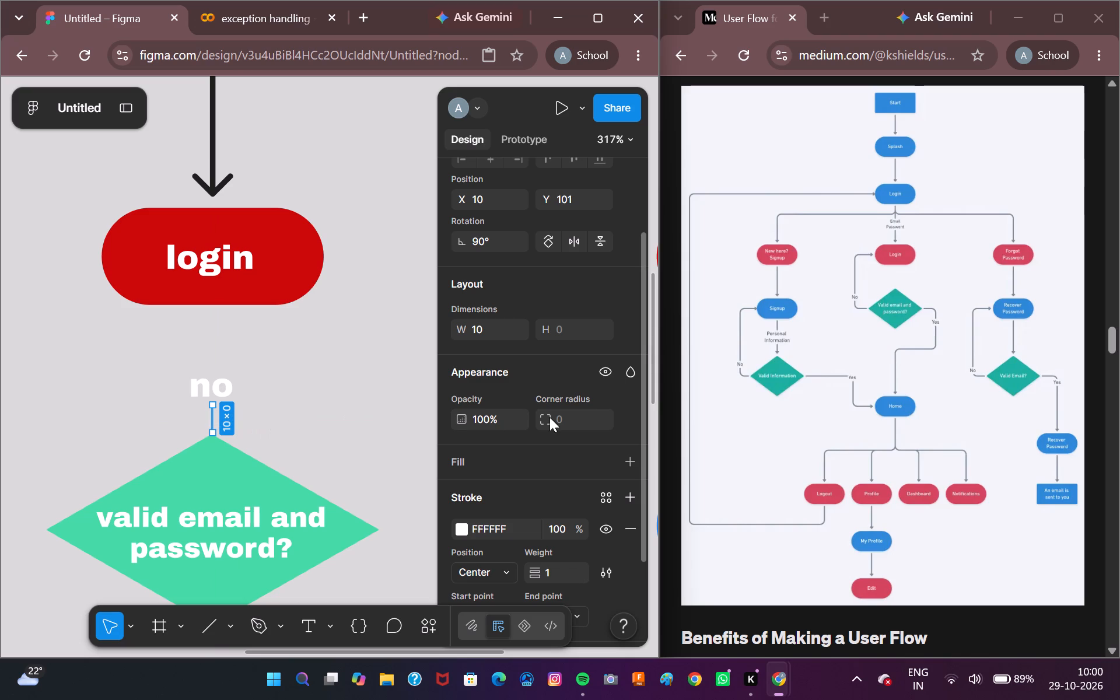
click(219, 391)
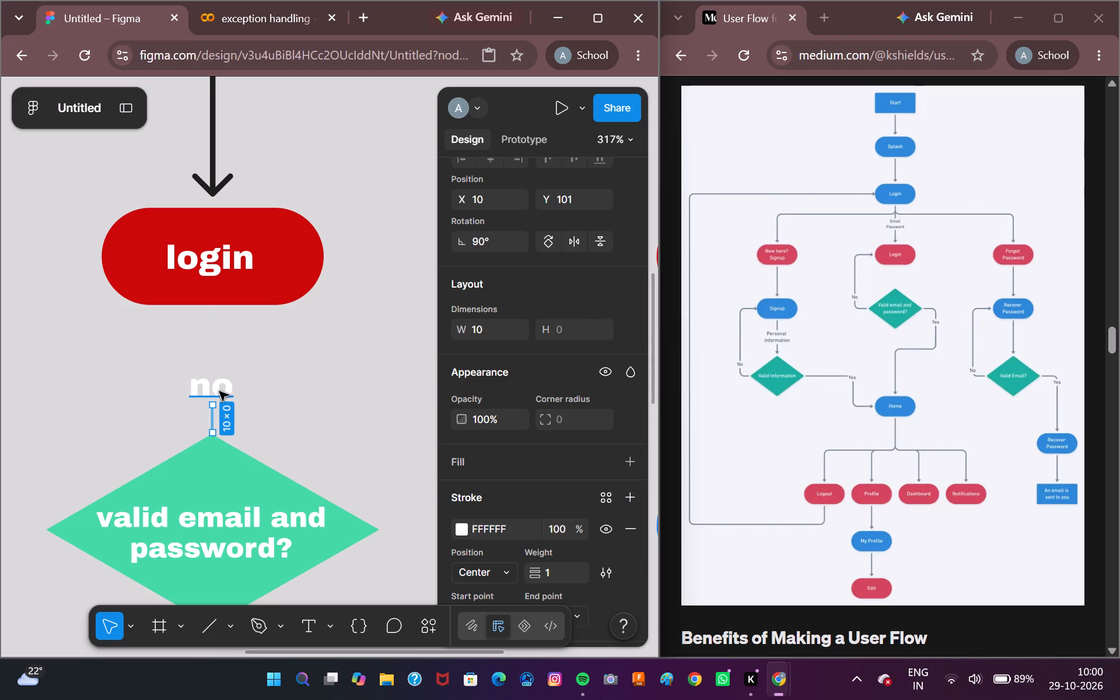
drag(220, 385, 221, 393)
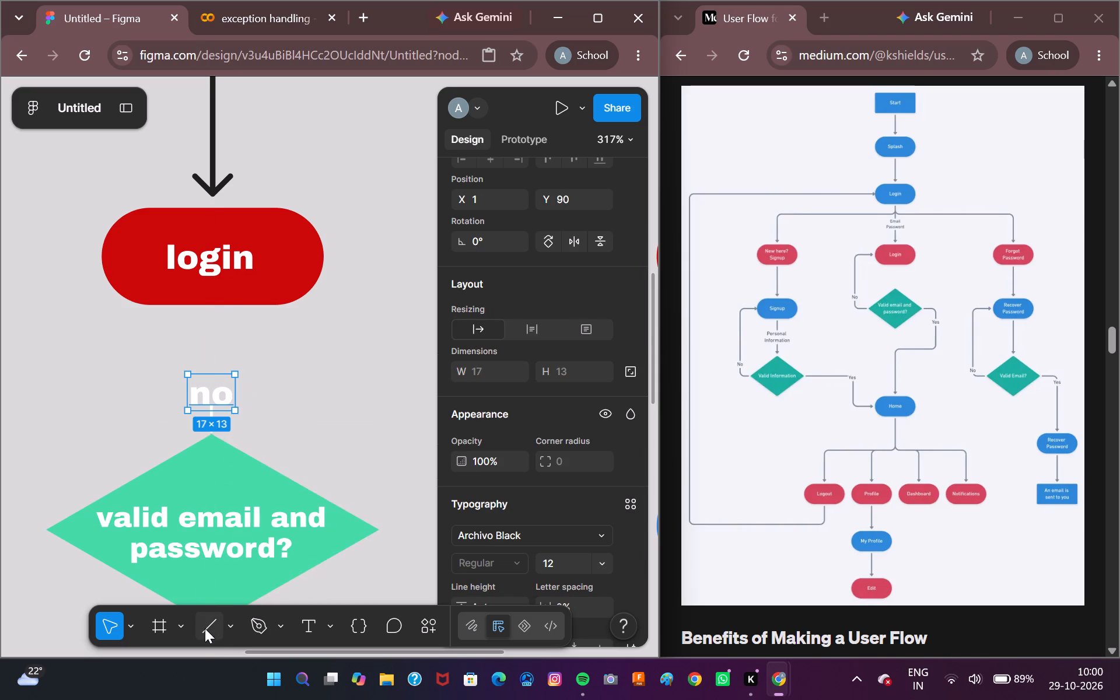
Draw an upward arrow from the "no" label to the red login node and set its length to 25.
click(205, 628)
click(227, 631)
click(273, 509)
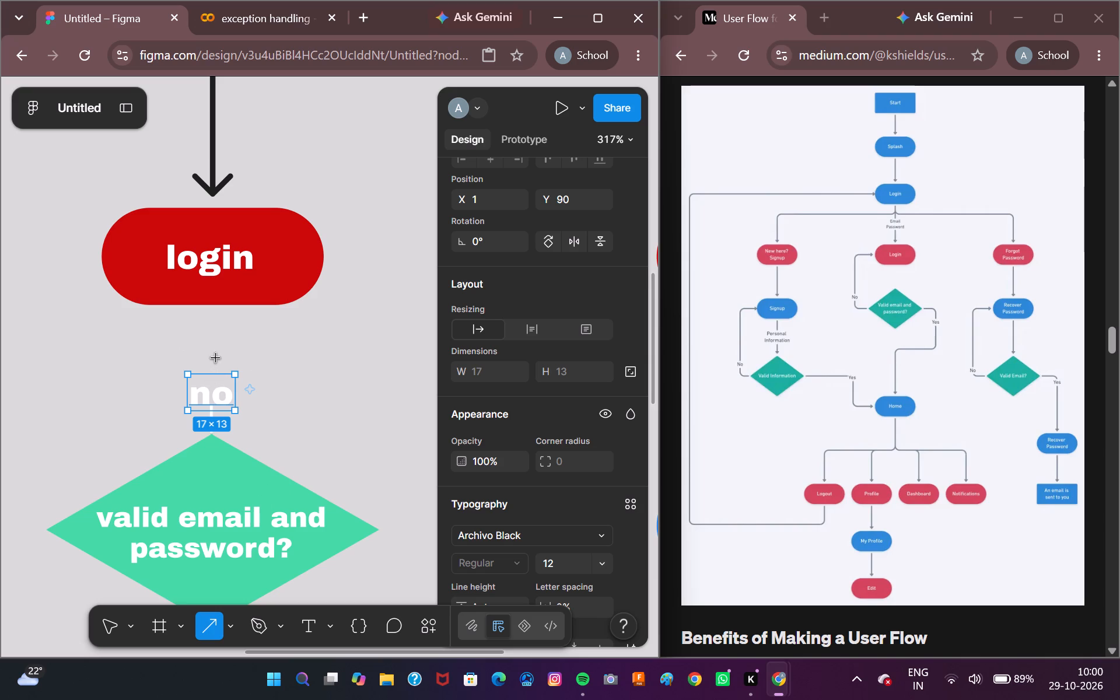
click(99, 628)
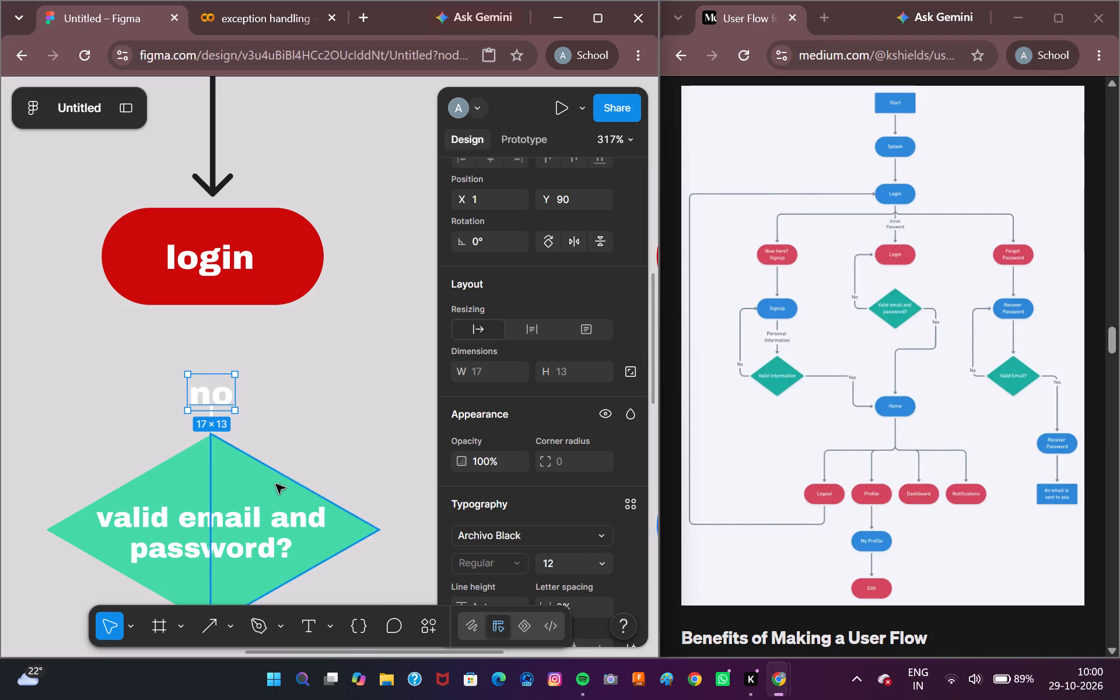
click(330, 442)
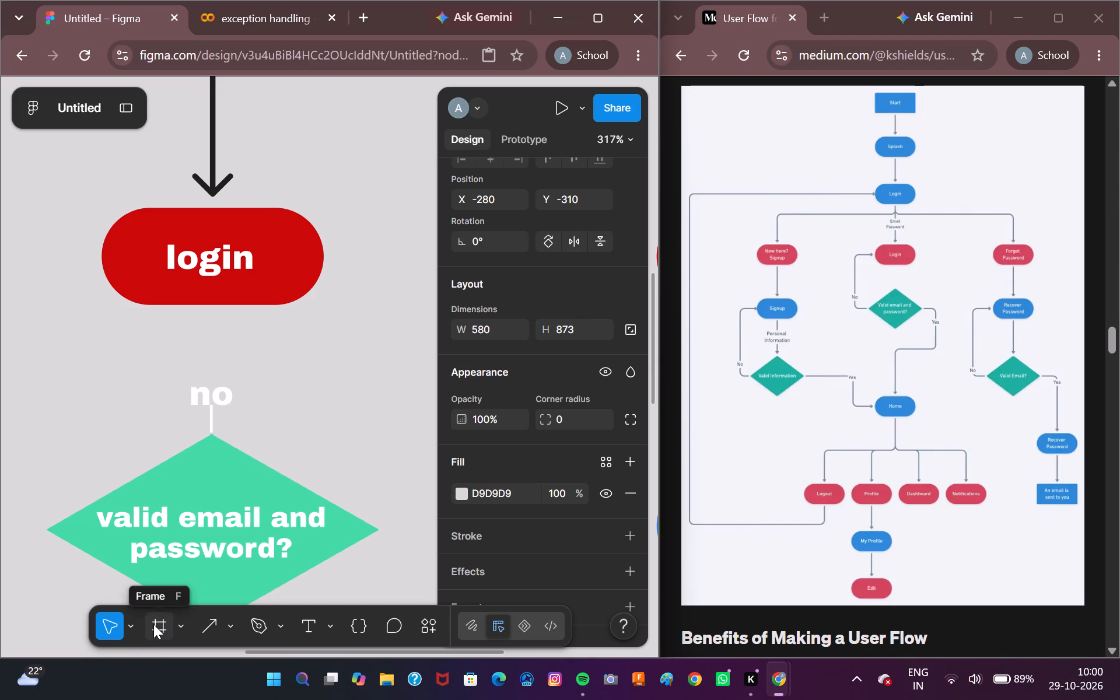
click(153, 624)
click(199, 626)
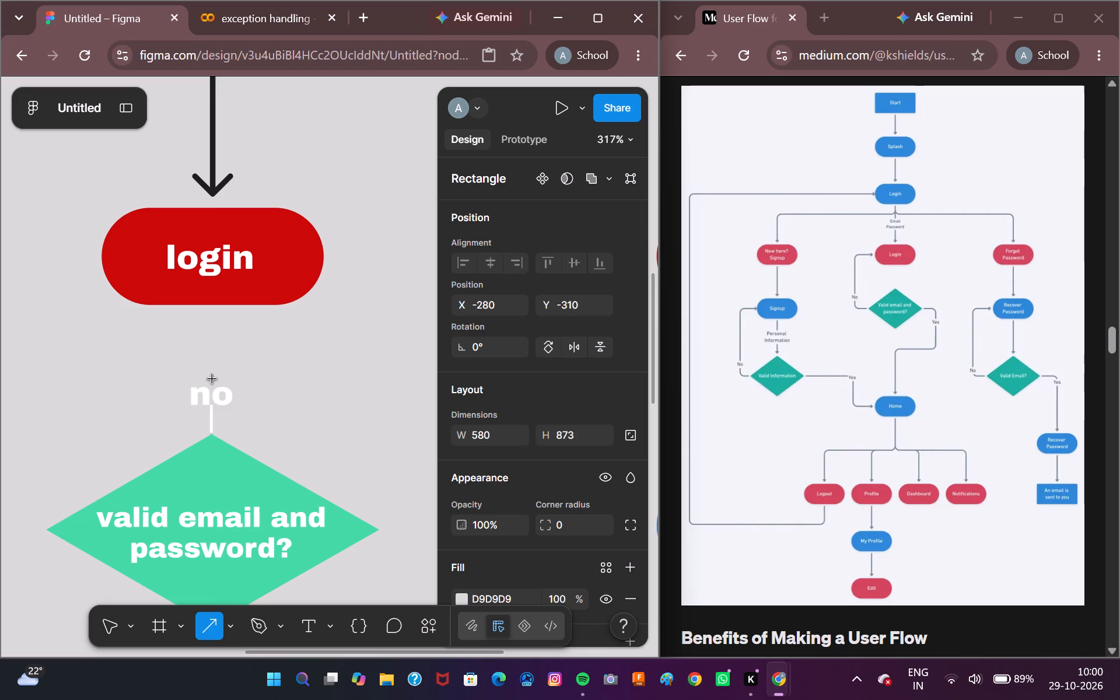
drag(212, 379, 213, 310)
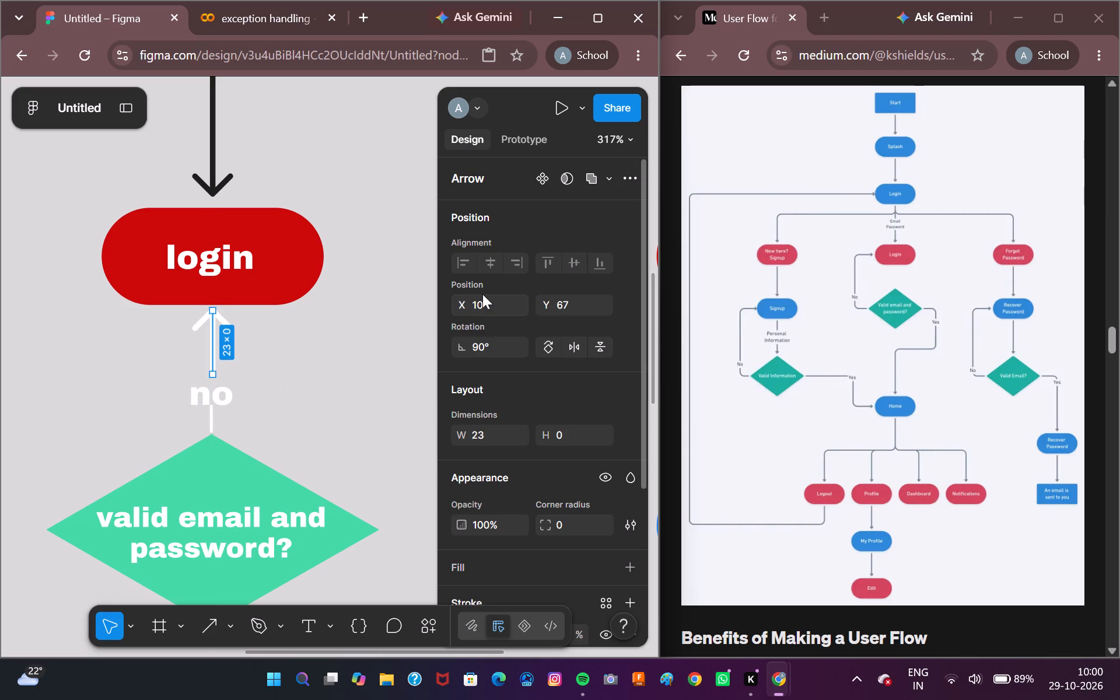
click(492, 439)
text(25)
key(Return)
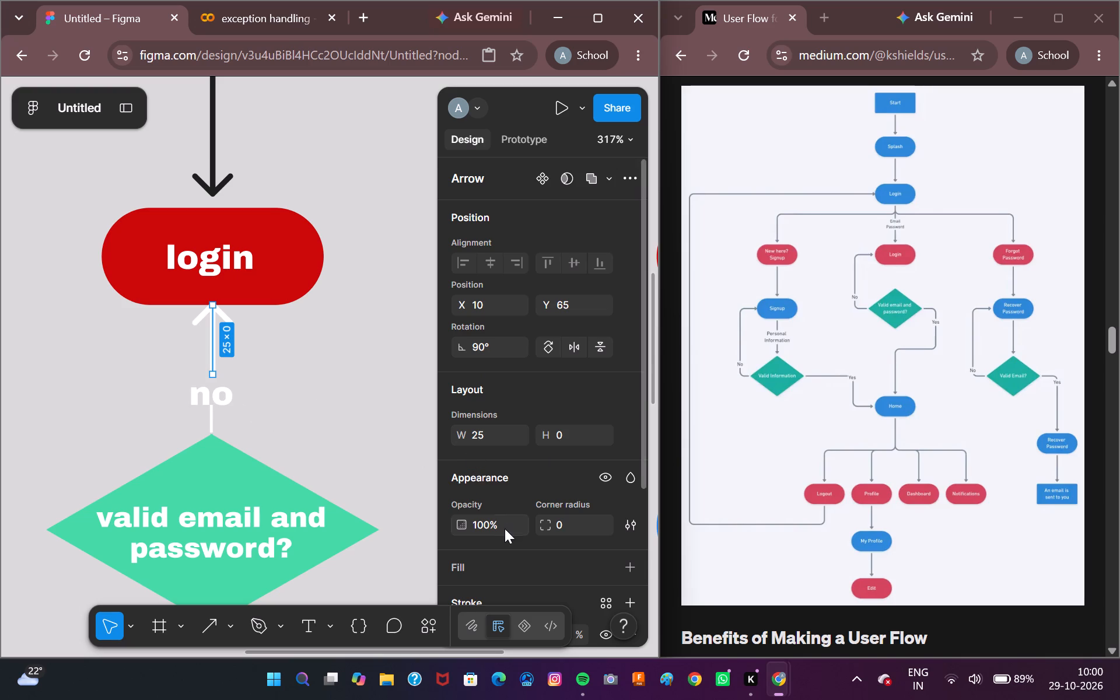
Change the stroke colour of the arrow above the "no" label to 1E1E1E.
scroll(505, 531, down, 4)
click(457, 423)
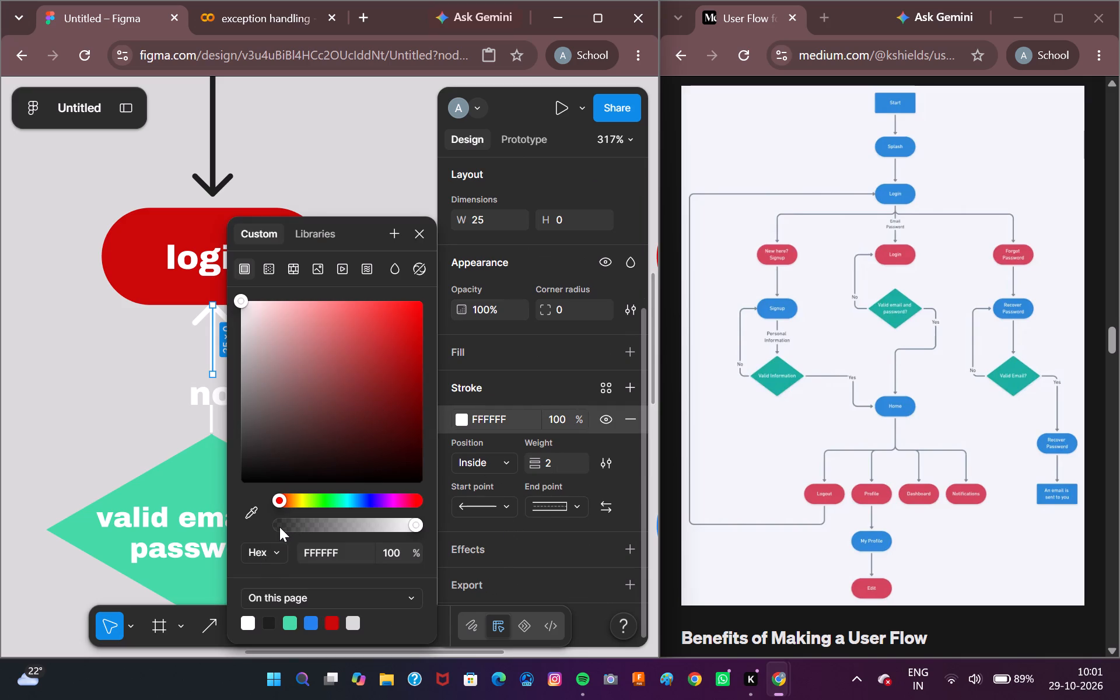
click(269, 622)
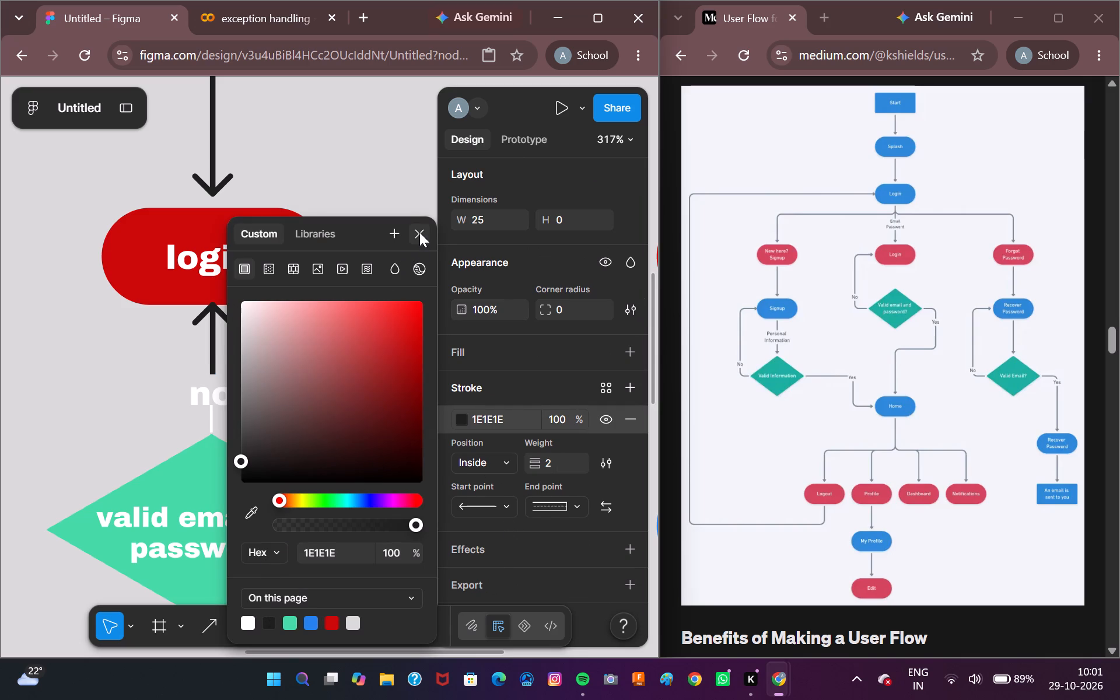
click(419, 232)
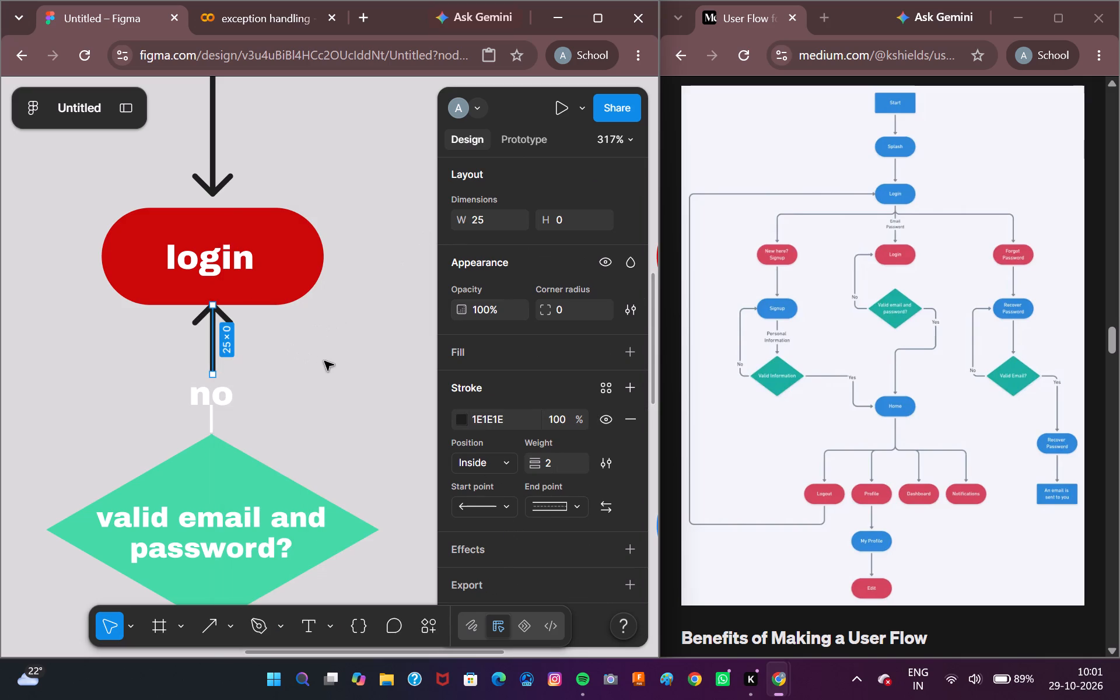
click(324, 361)
Nudge the "no" label up to about Y 88, close beneath the black arrow.
click(230, 402)
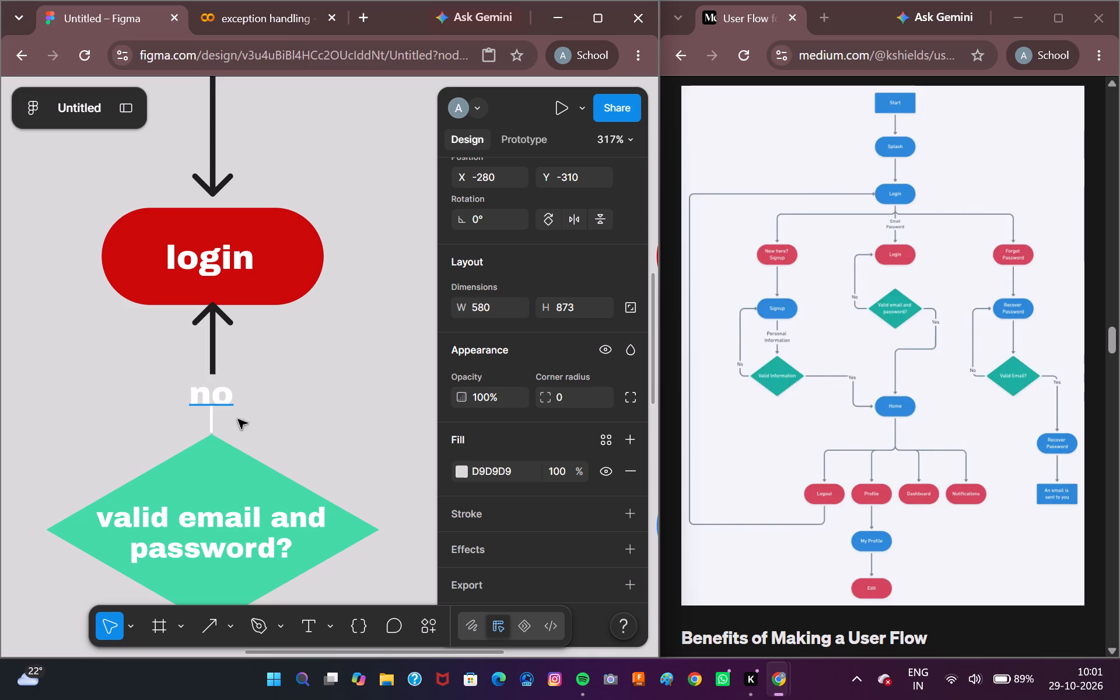
click(215, 395)
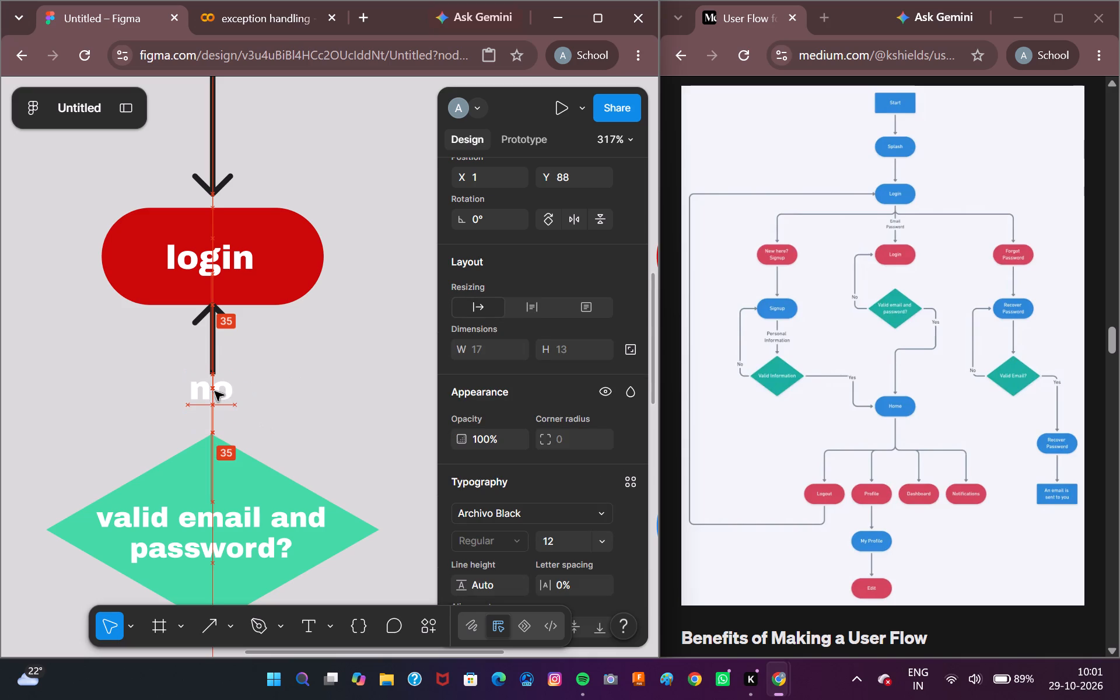
click(386, 418)
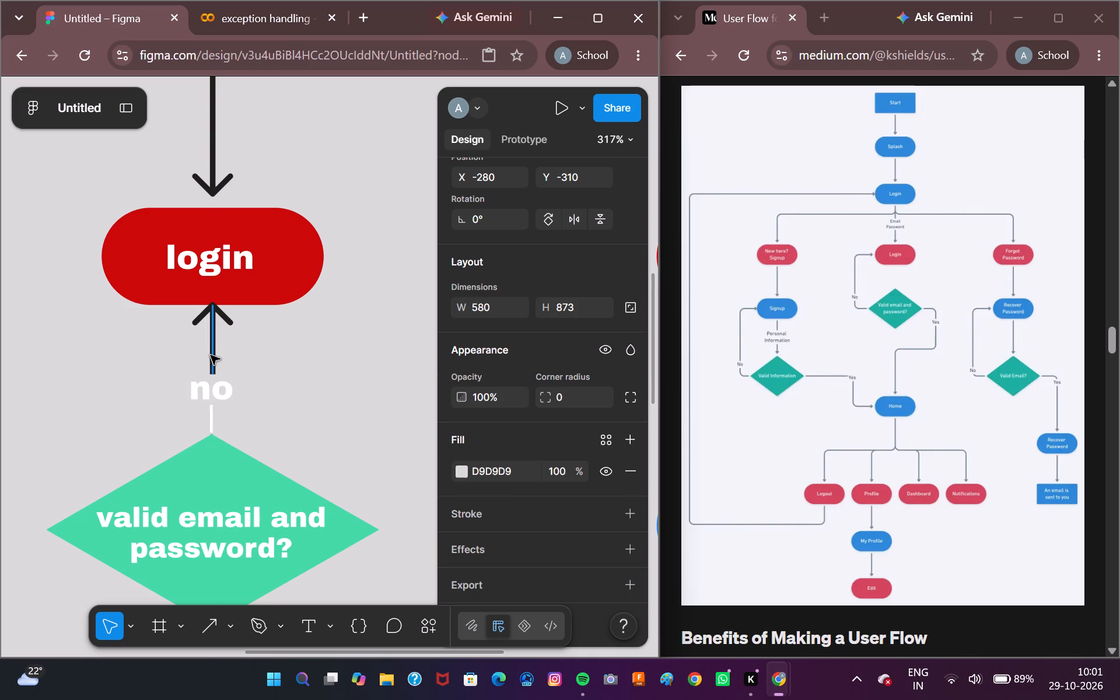
Shorten the arrow above the "no" label to 23 and reposition it between the label and the red login node.
drag(211, 355, 211, 366)
key(ctrl+z)
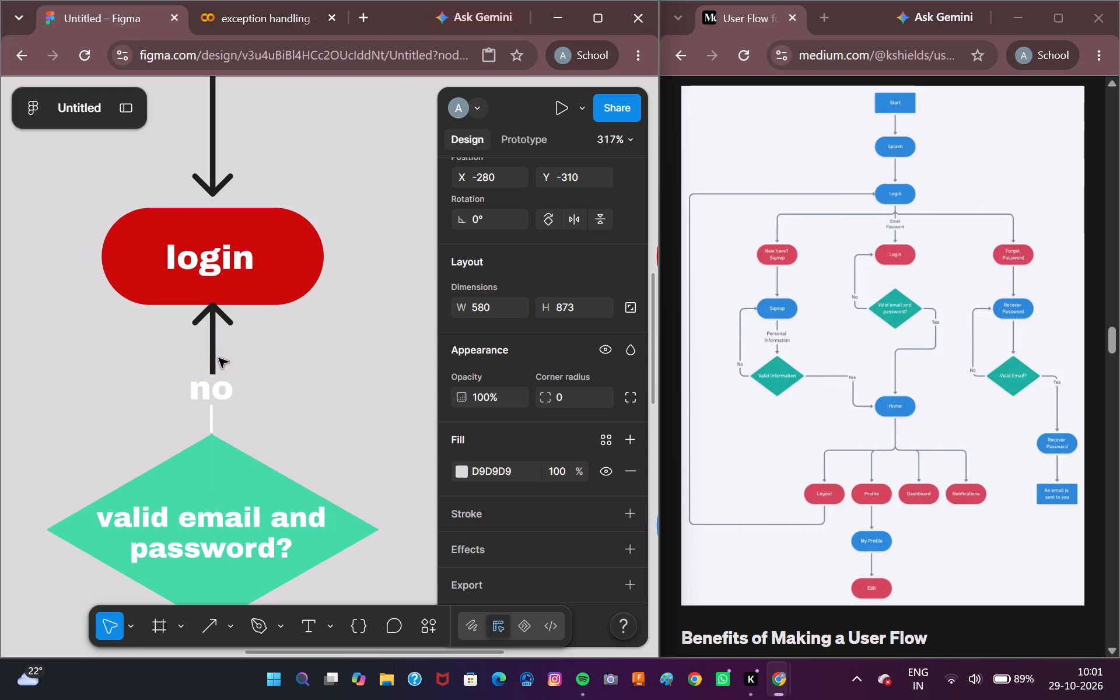
click(210, 355)
drag(213, 346, 212, 359)
click(310, 360)
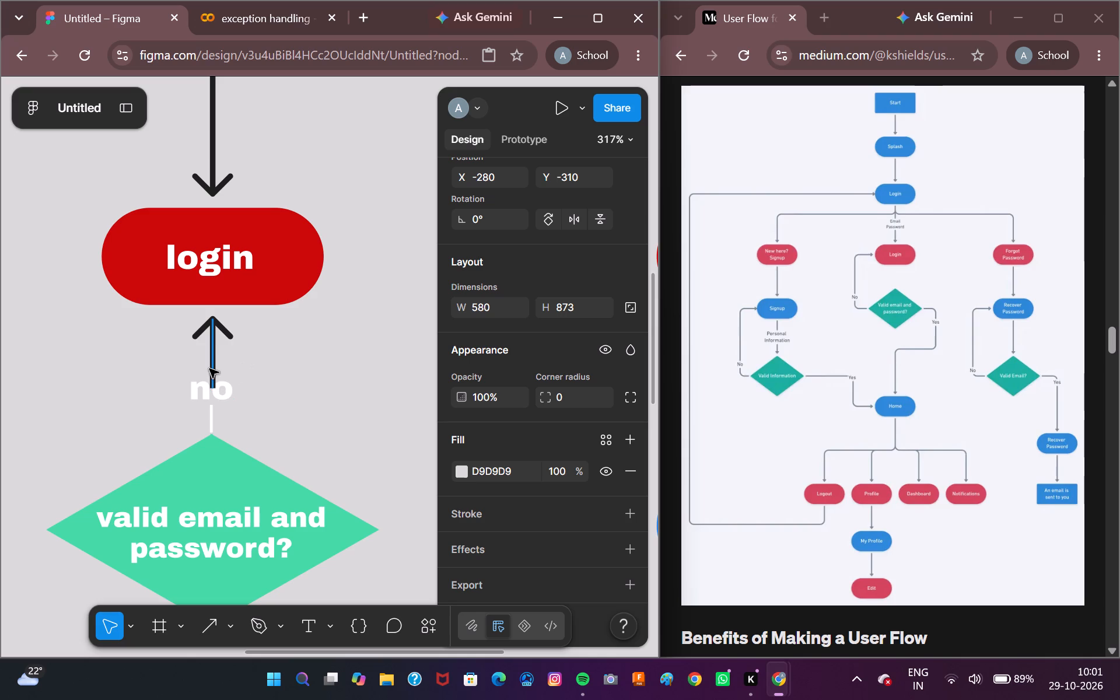
click(209, 369)
click(506, 310)
text(23)
key(Return)
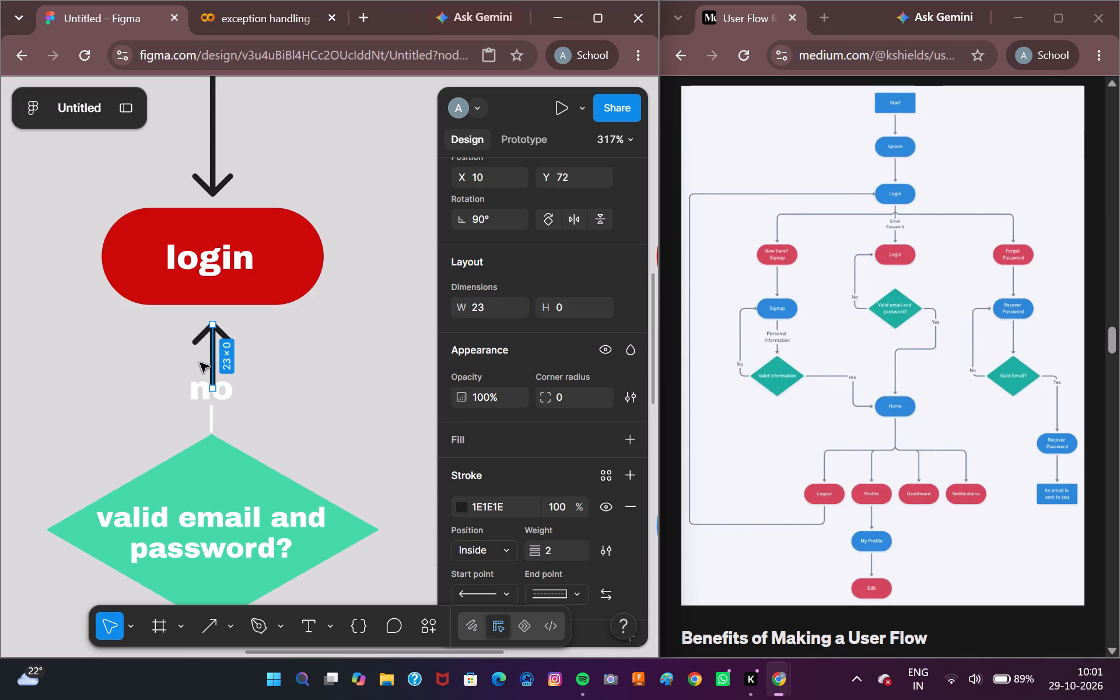
click(309, 353)
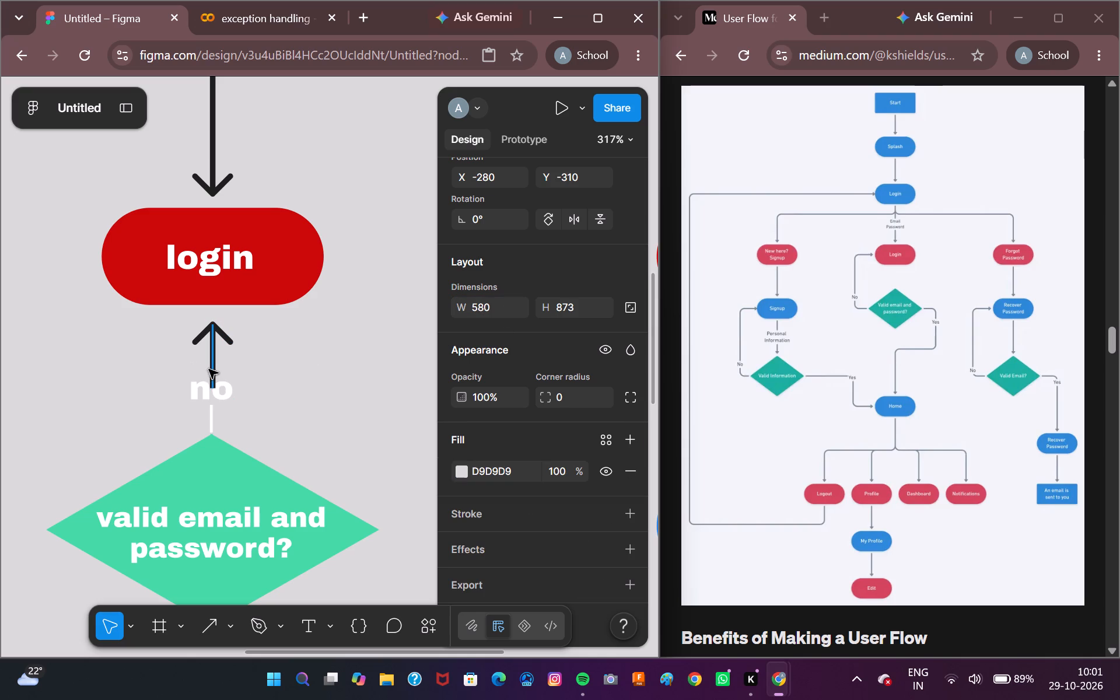
drag(211, 369, 211, 360)
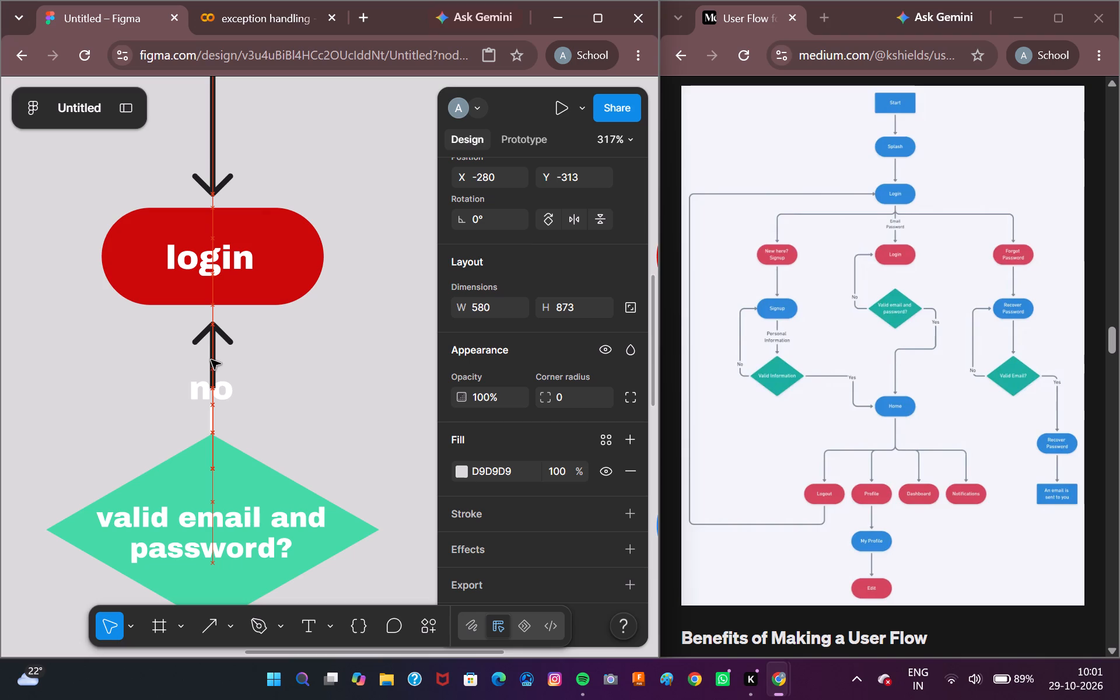
Move the black arrow above the "no" label up to Y 70, closer beneath the red login node.
drag(211, 360, 211, 354)
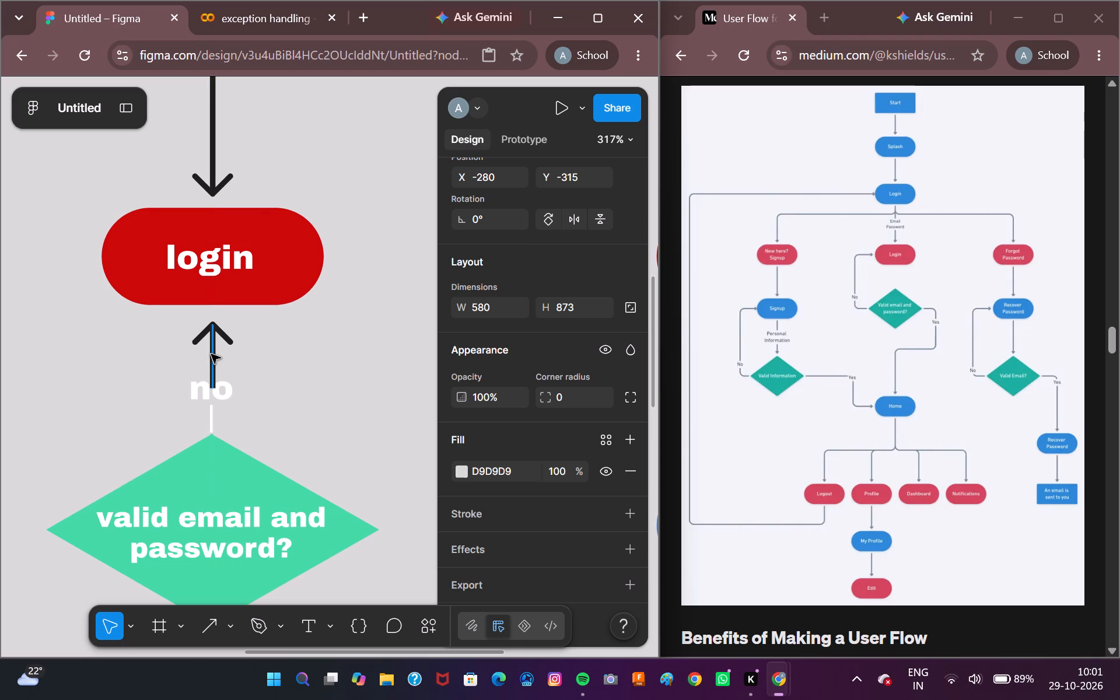
key(ctrl+z)
click(211, 354)
drag(211, 353, 212, 347)
click(309, 362)
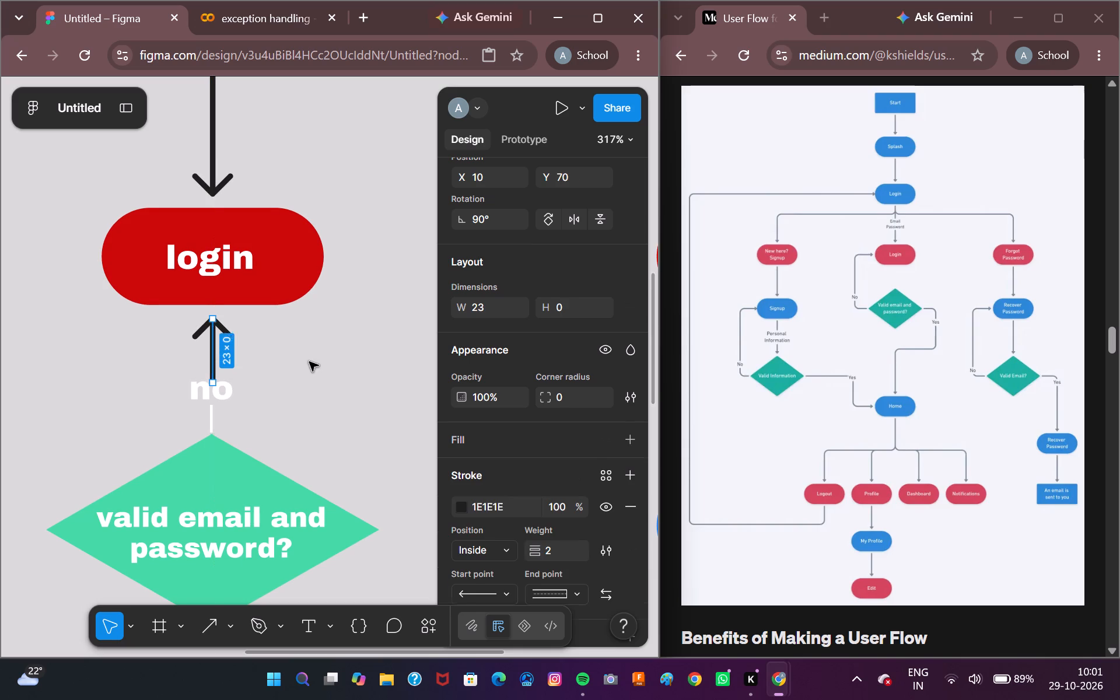
Move the "no" label down to Y 90 so it clears the arrow above it.
click(226, 388)
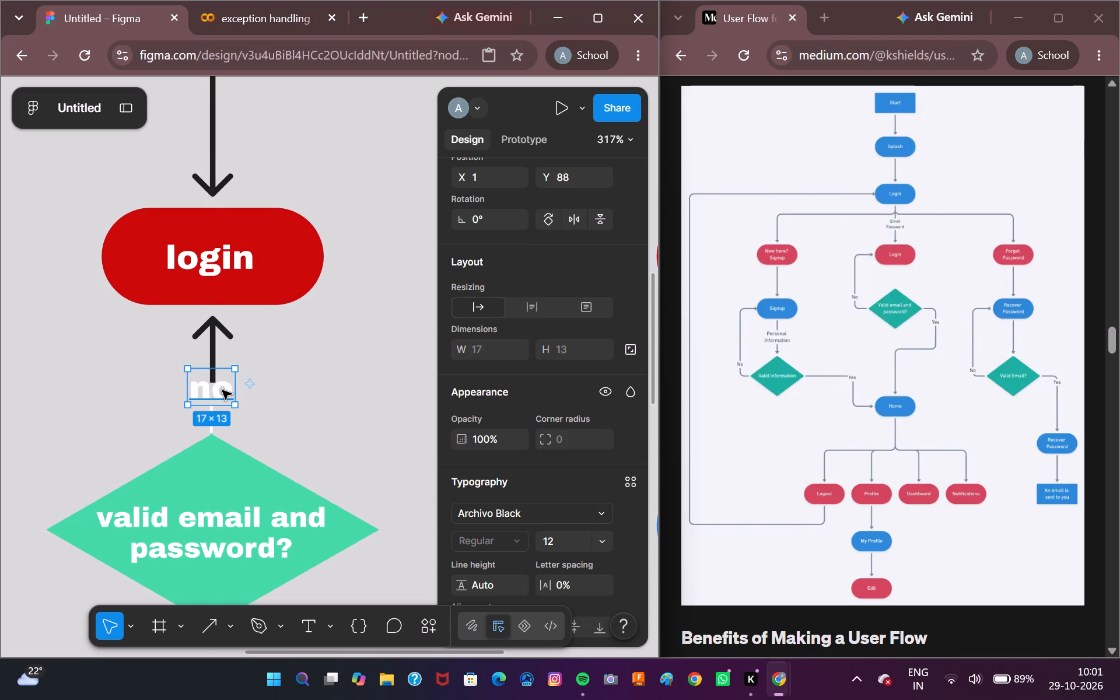
click(230, 387)
drag(218, 387, 218, 390)
drag(218, 390, 218, 393)
click(314, 391)
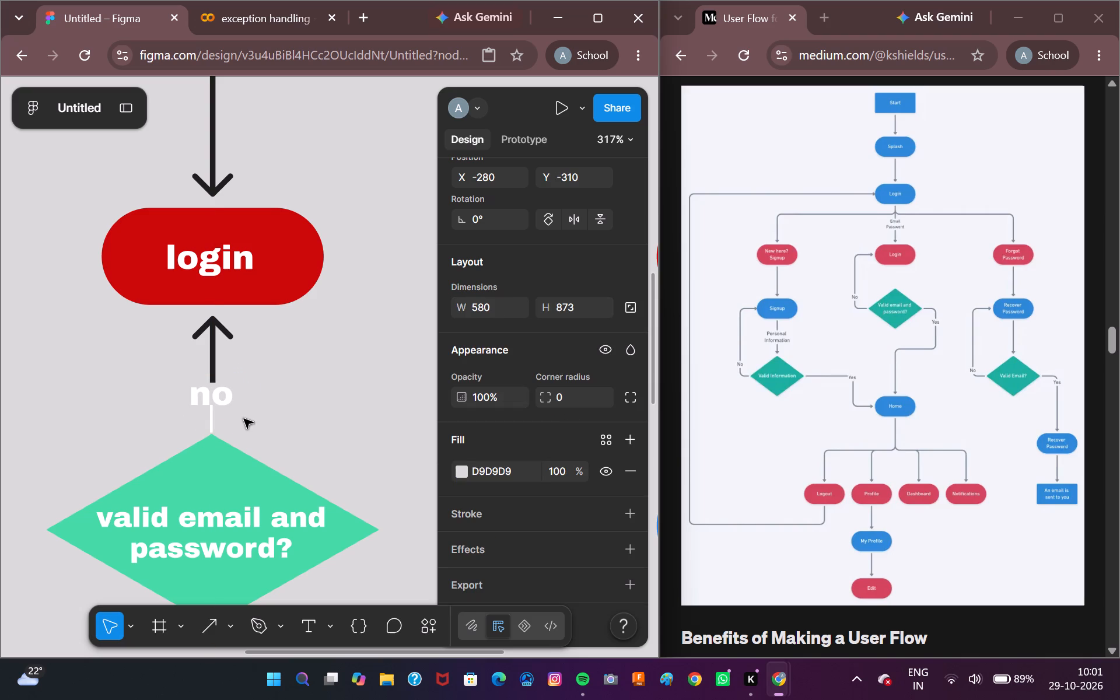
Change the stroke colour of the short line between the "no" label and the "valid email and password?" diamond to 1E1E1E.
click(212, 422)
click(451, 503)
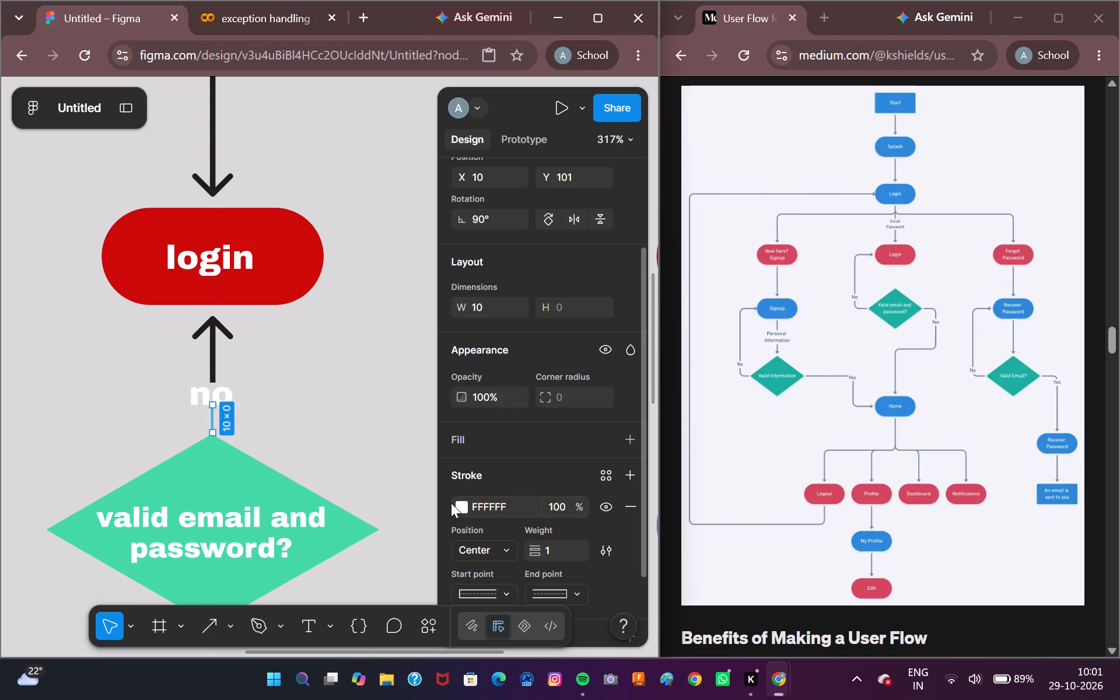
click(462, 506)
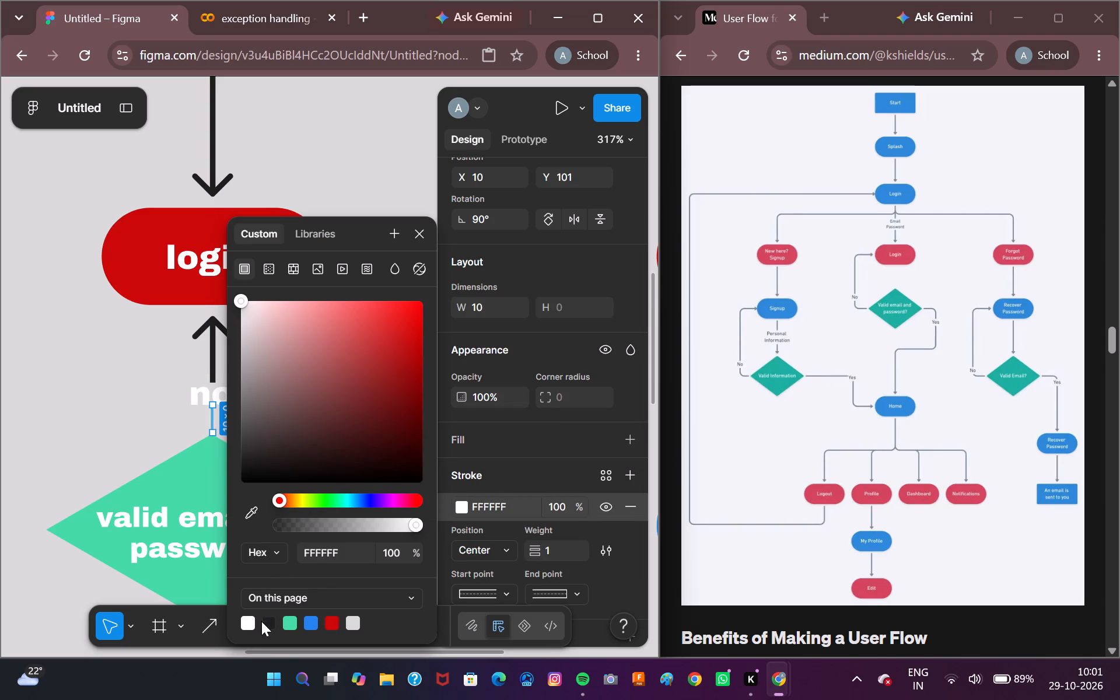
click(269, 623)
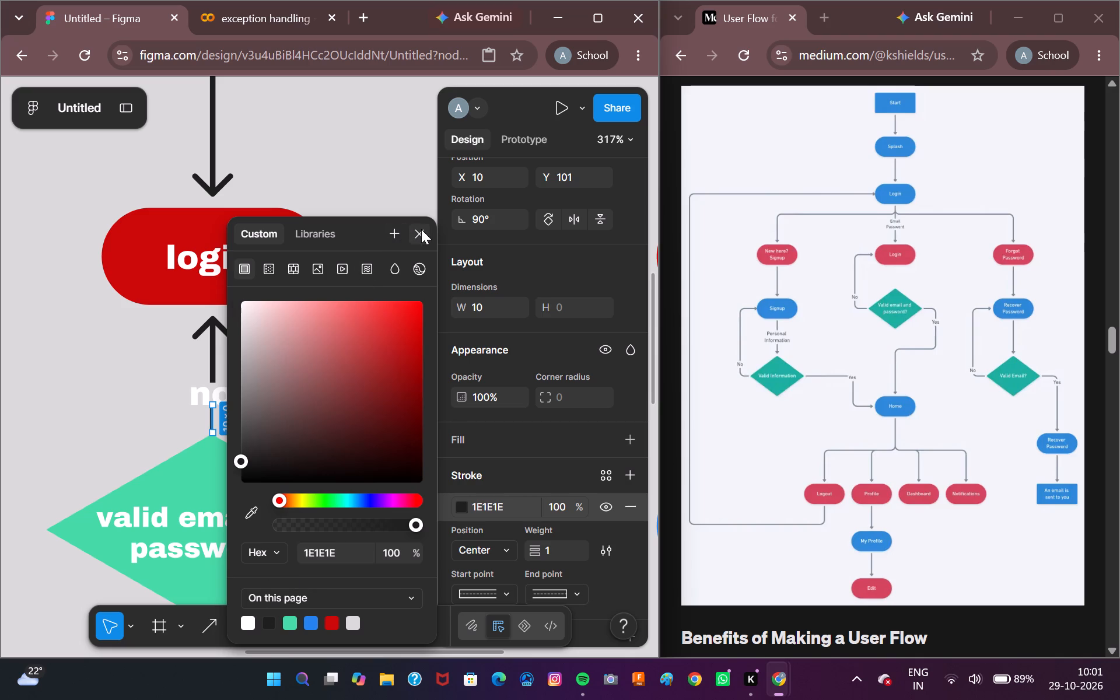
click(421, 229)
Change the text fill of the "no" label to 1E1E1E.
click(220, 392)
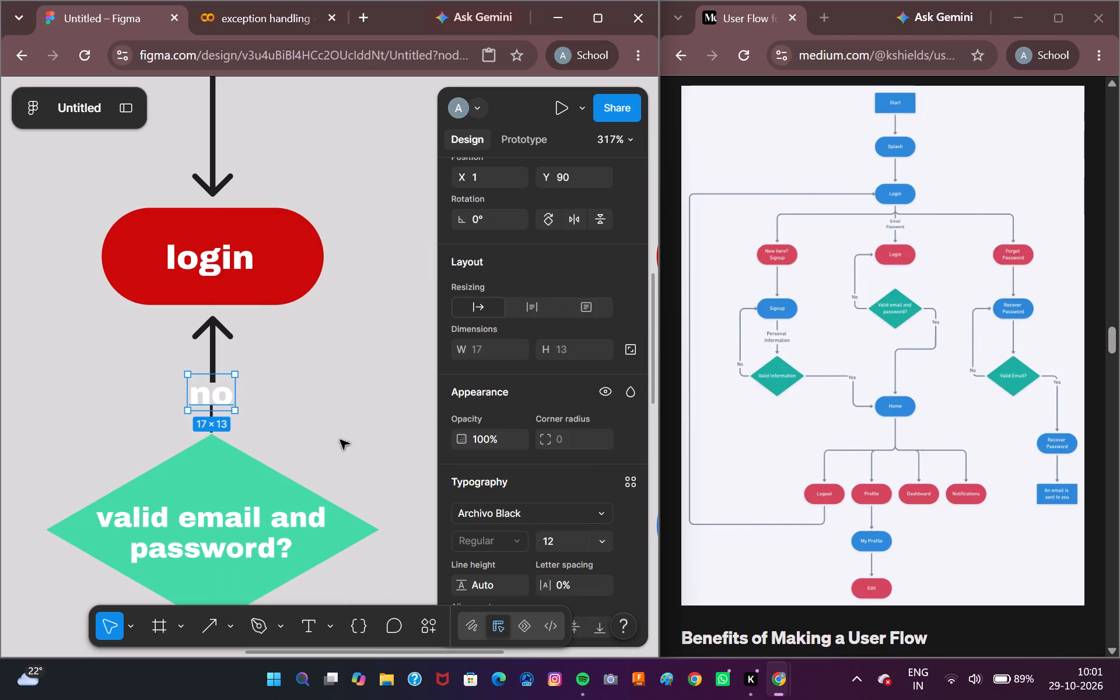
scroll(563, 448, down, 4)
click(462, 473)
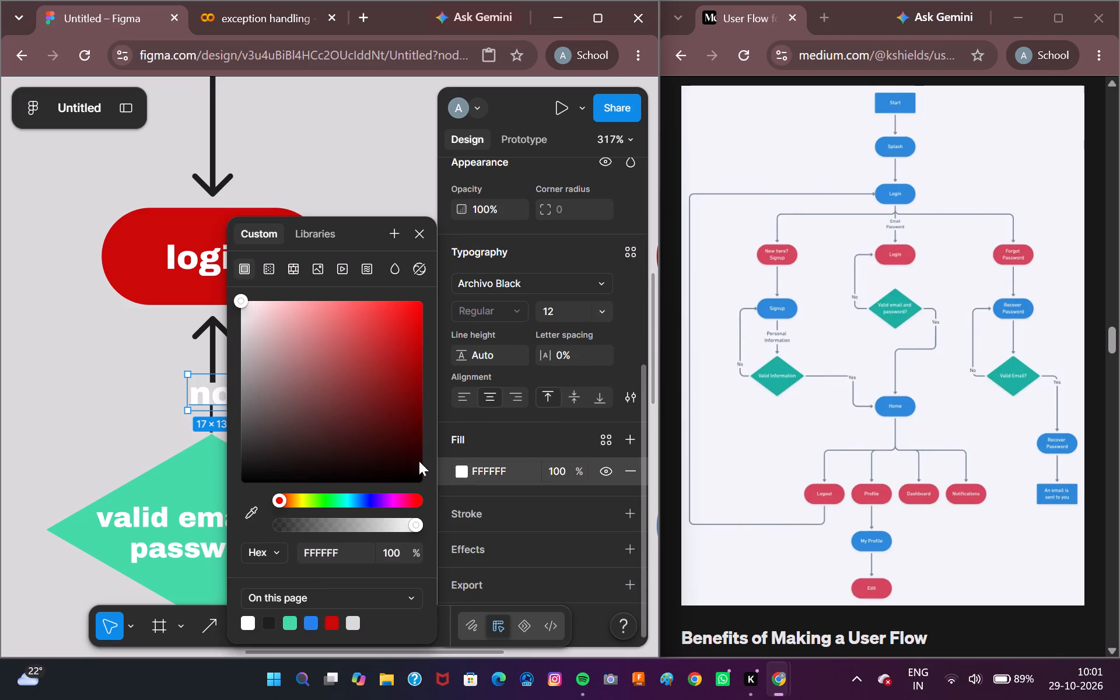
click(271, 622)
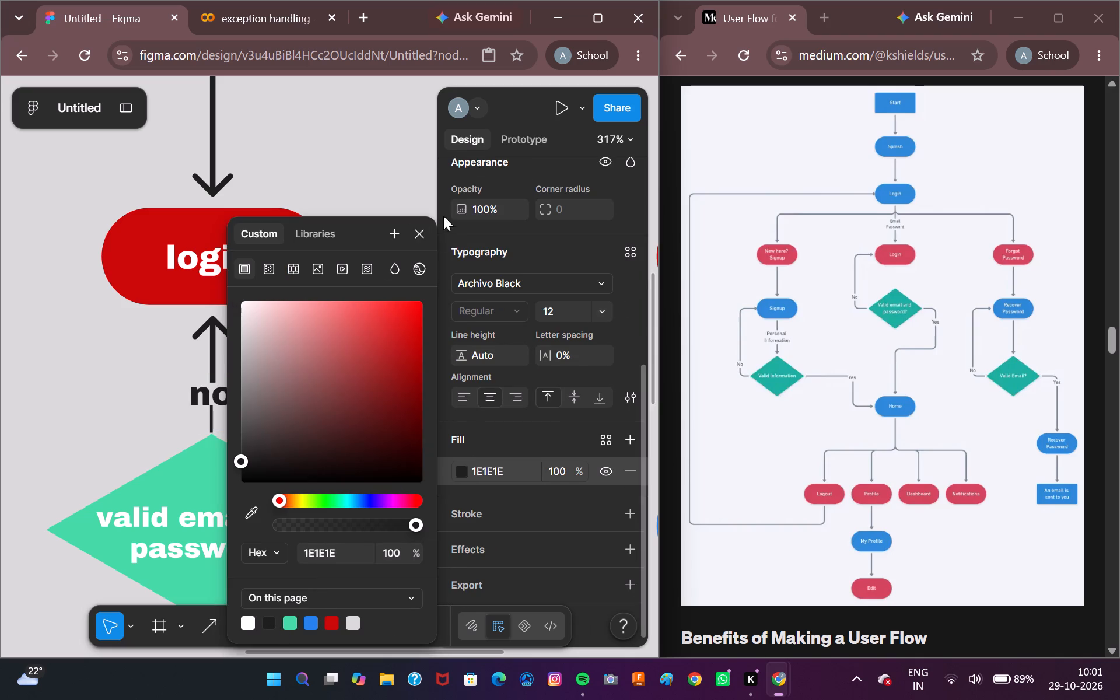
click(415, 232)
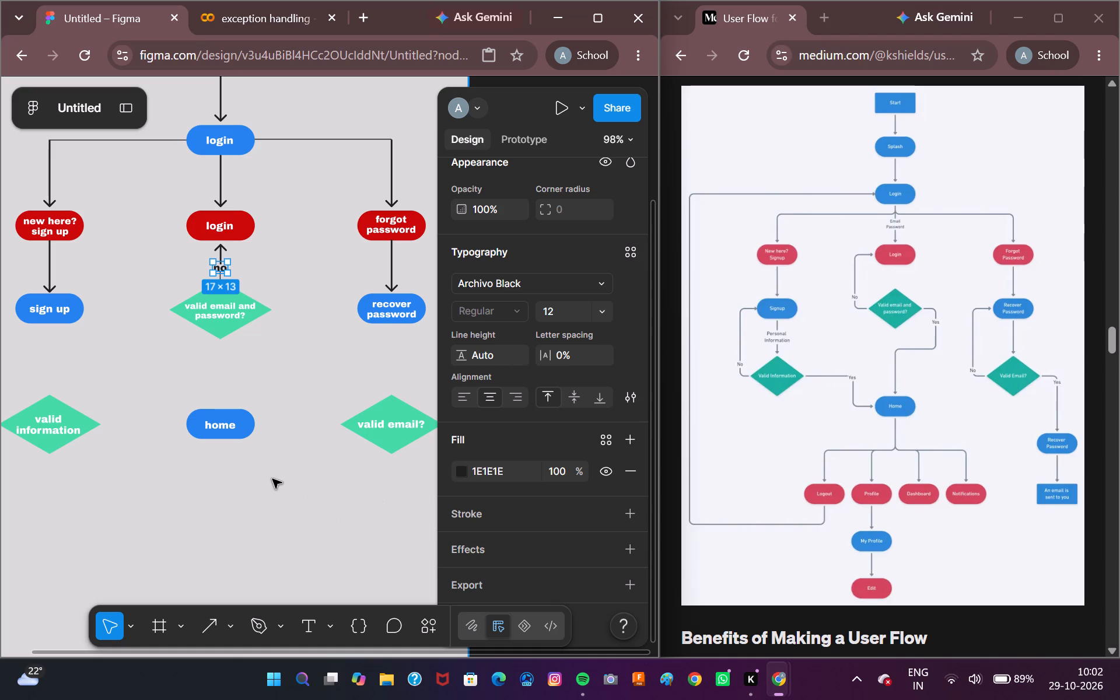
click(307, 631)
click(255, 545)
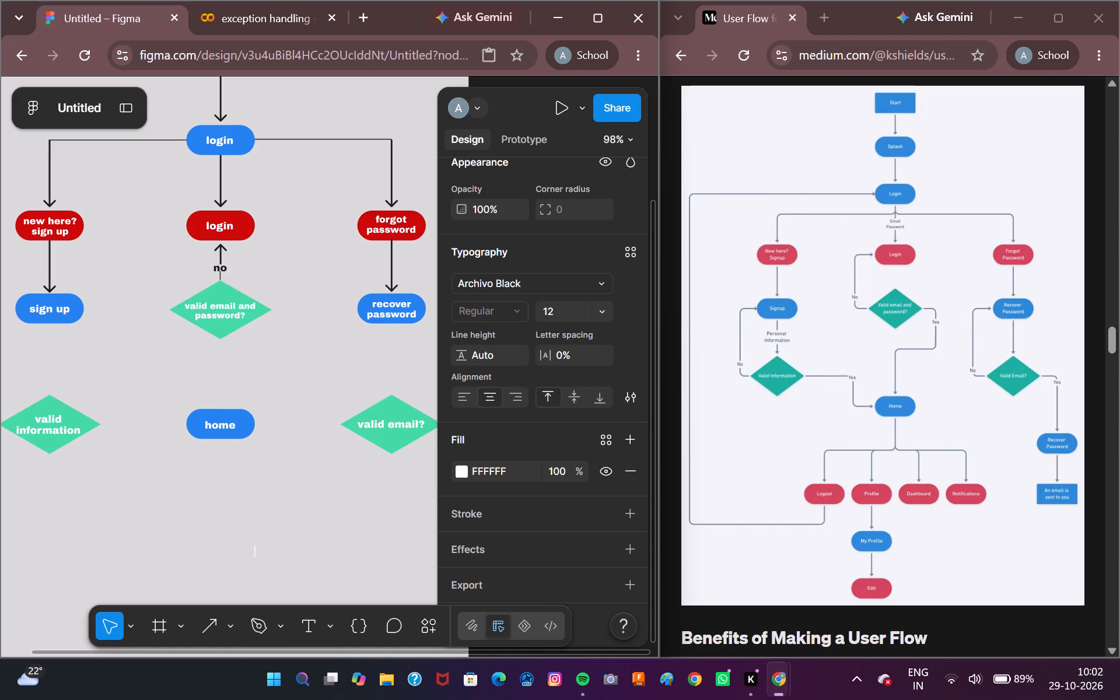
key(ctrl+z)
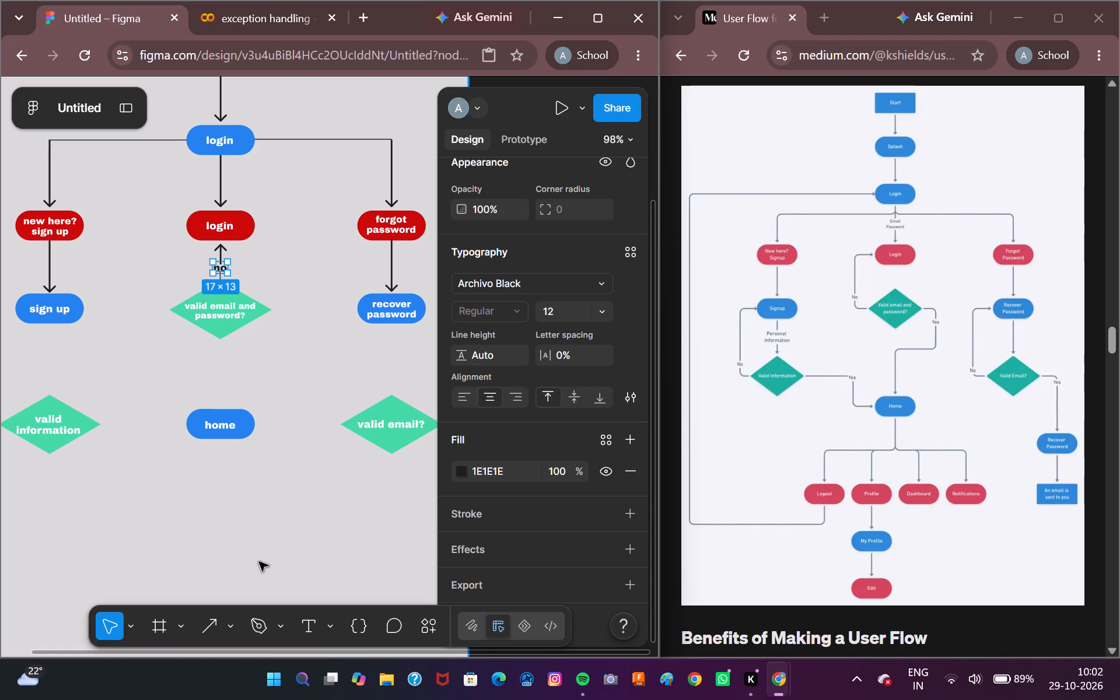
Add a "yes" text label between the "valid email and password?" diamond and the home node.
click(300, 623)
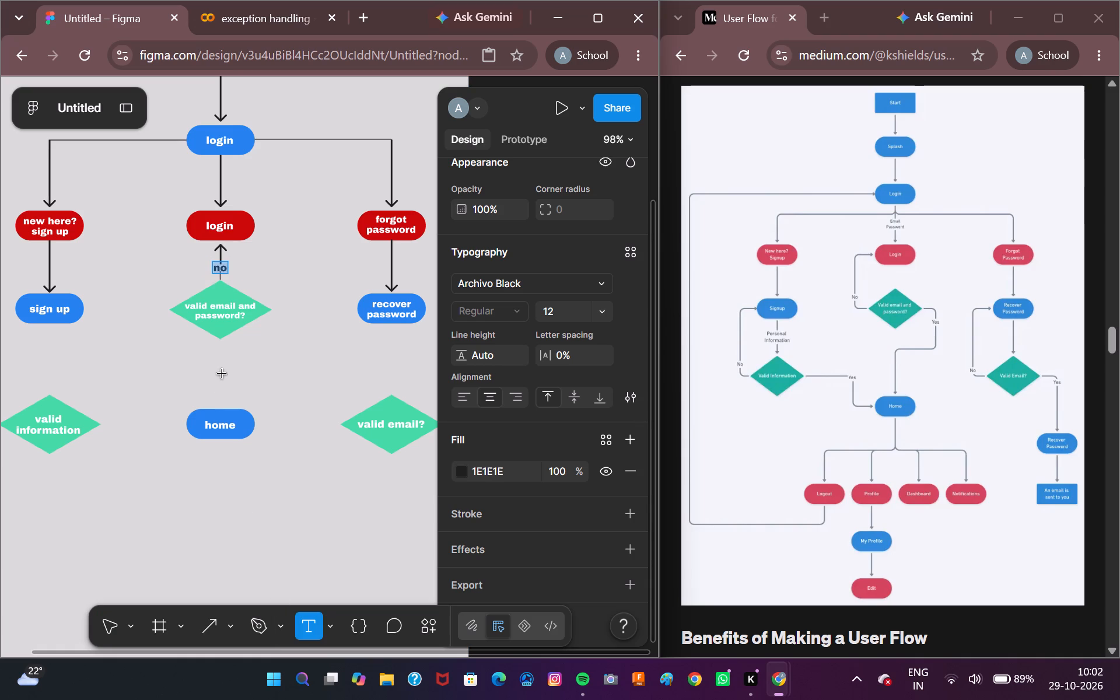
click(222, 374)
text(yes)
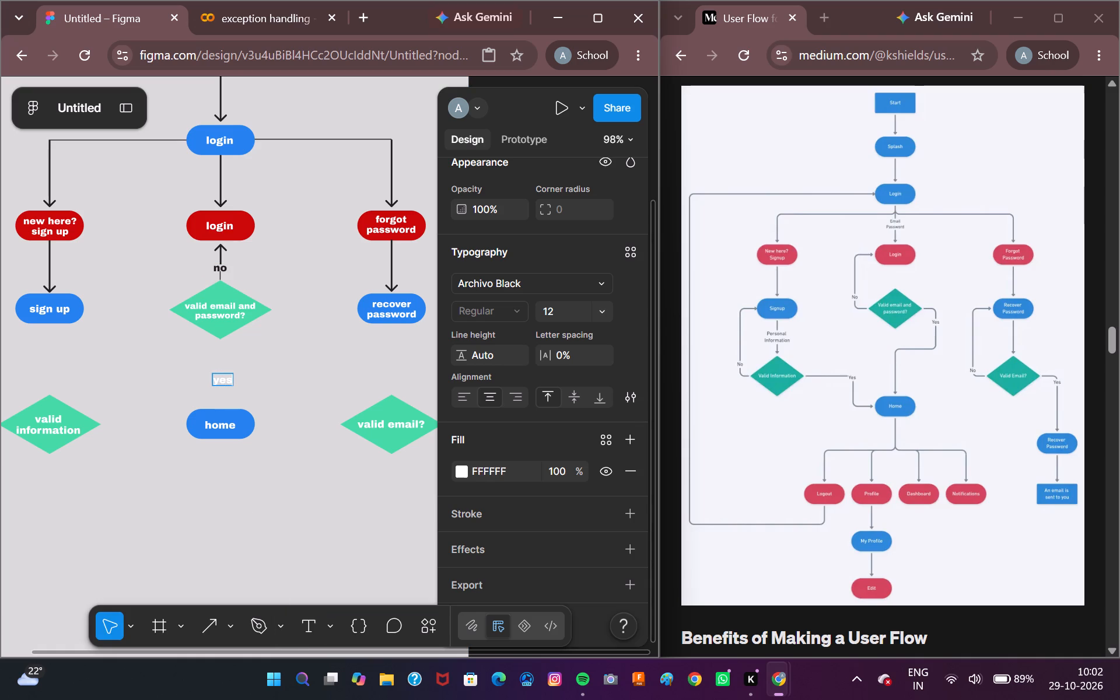
Set the fill colour of the "yes" label text to 1E1E1E.
click(459, 471)
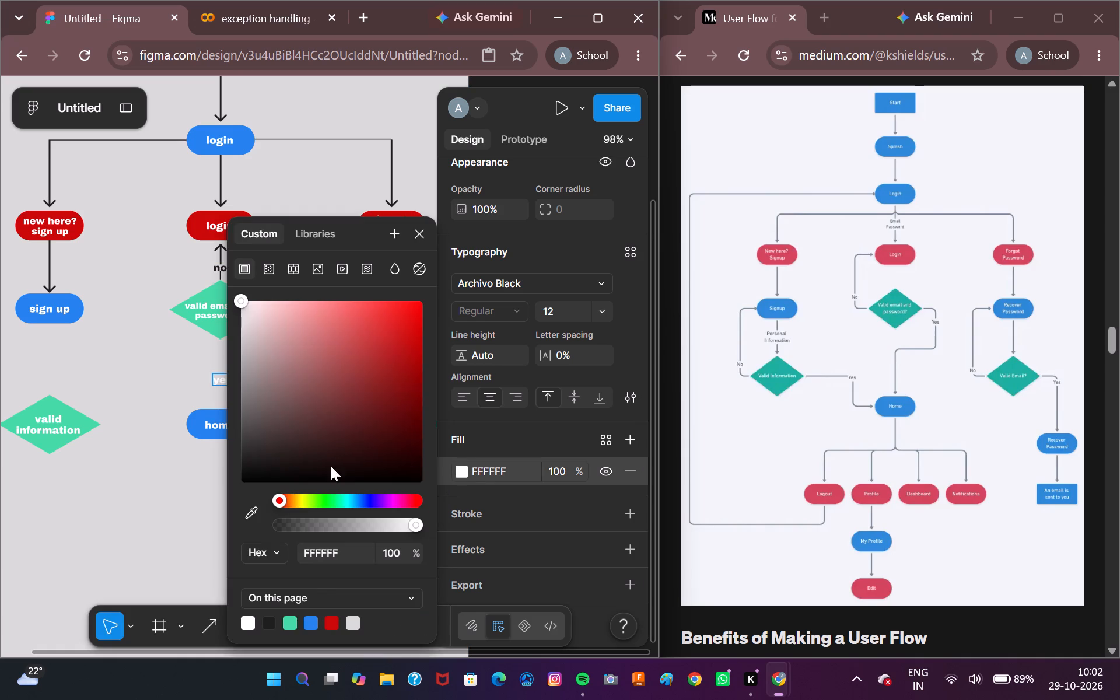
click(270, 621)
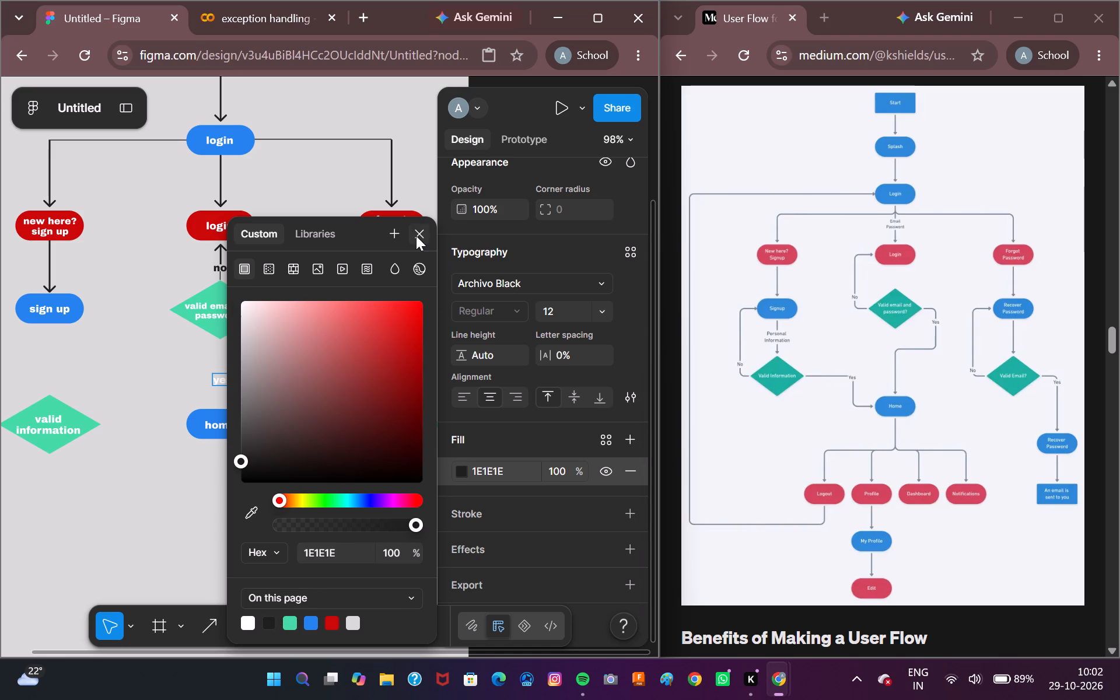
click(416, 236)
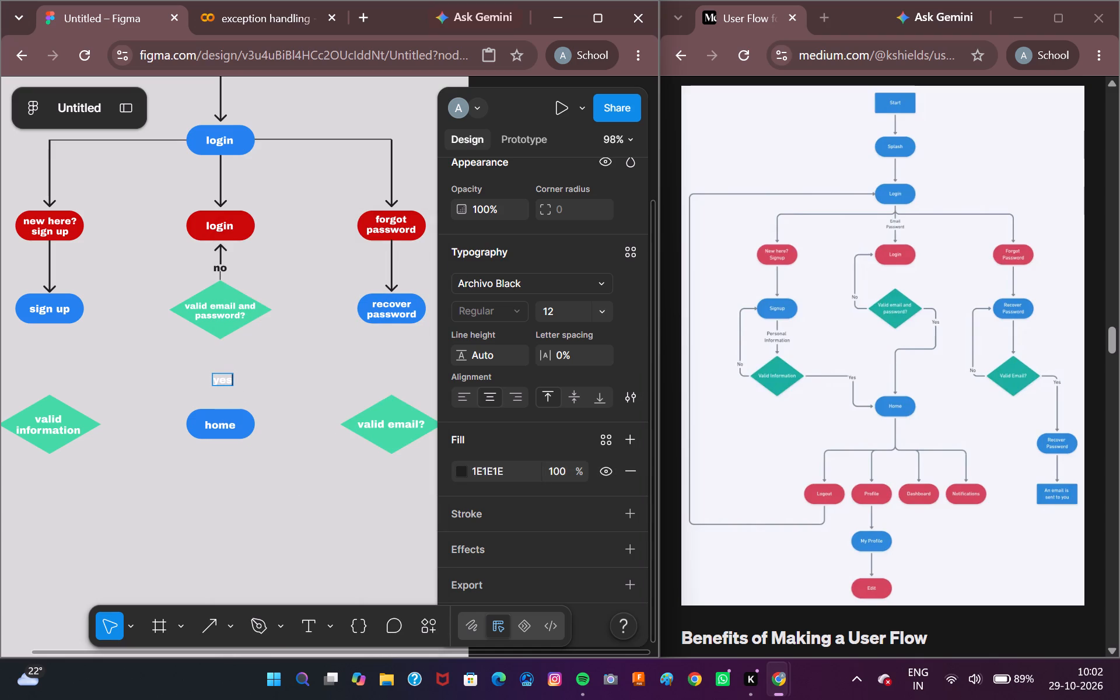
triple_click(225, 380)
click(459, 467)
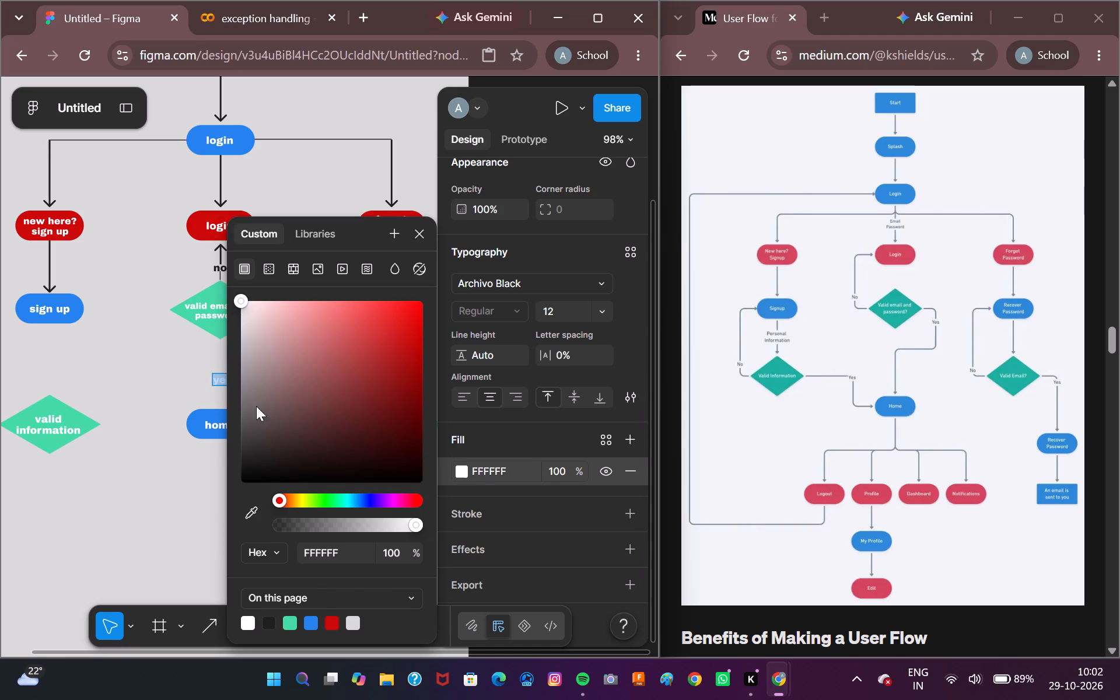
click(267, 619)
click(205, 561)
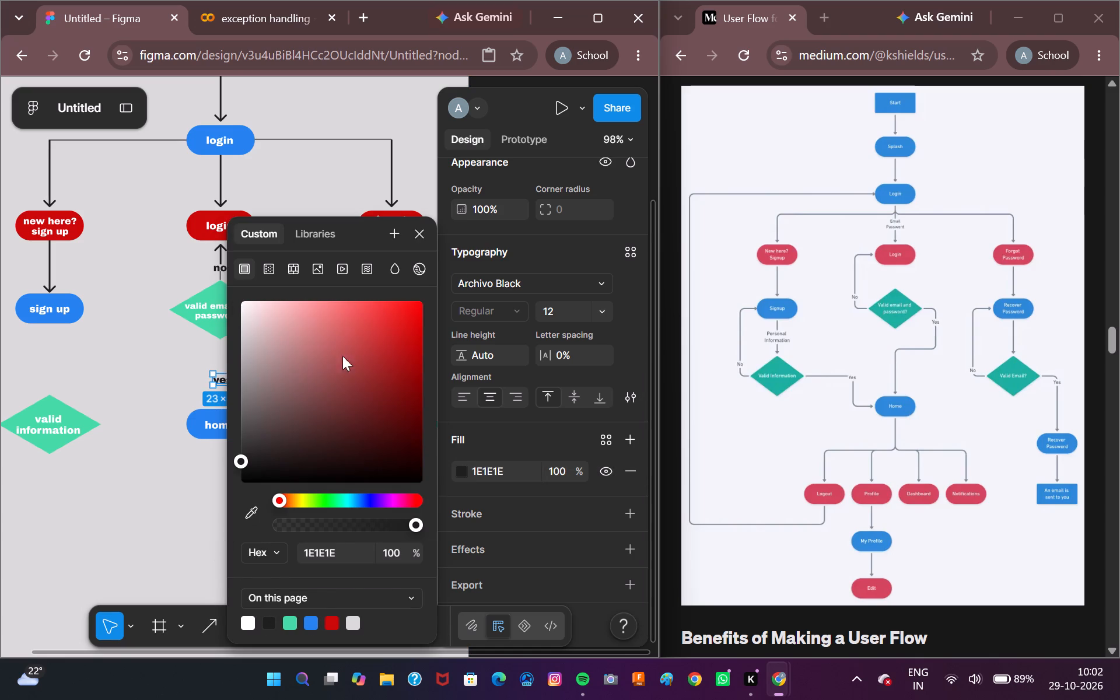
click(426, 230)
Centre the "yes" label on the middle column, about halfway between the "valid email and password?" diamond and the home node.
drag(223, 380, 216, 380)
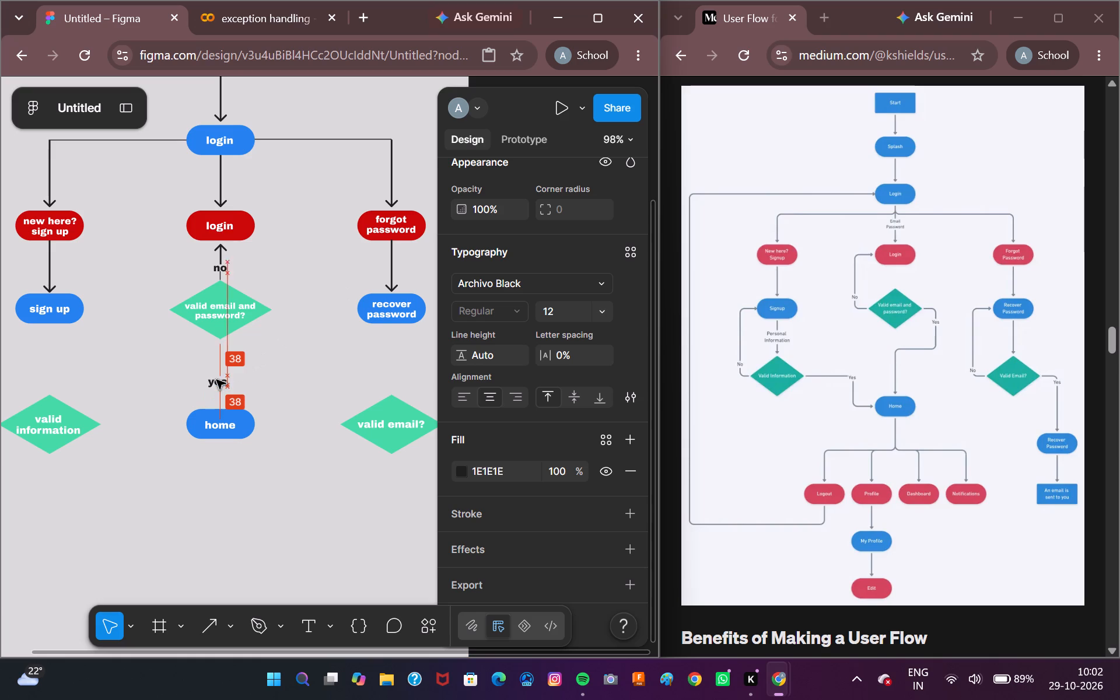
drag(216, 380, 220, 381)
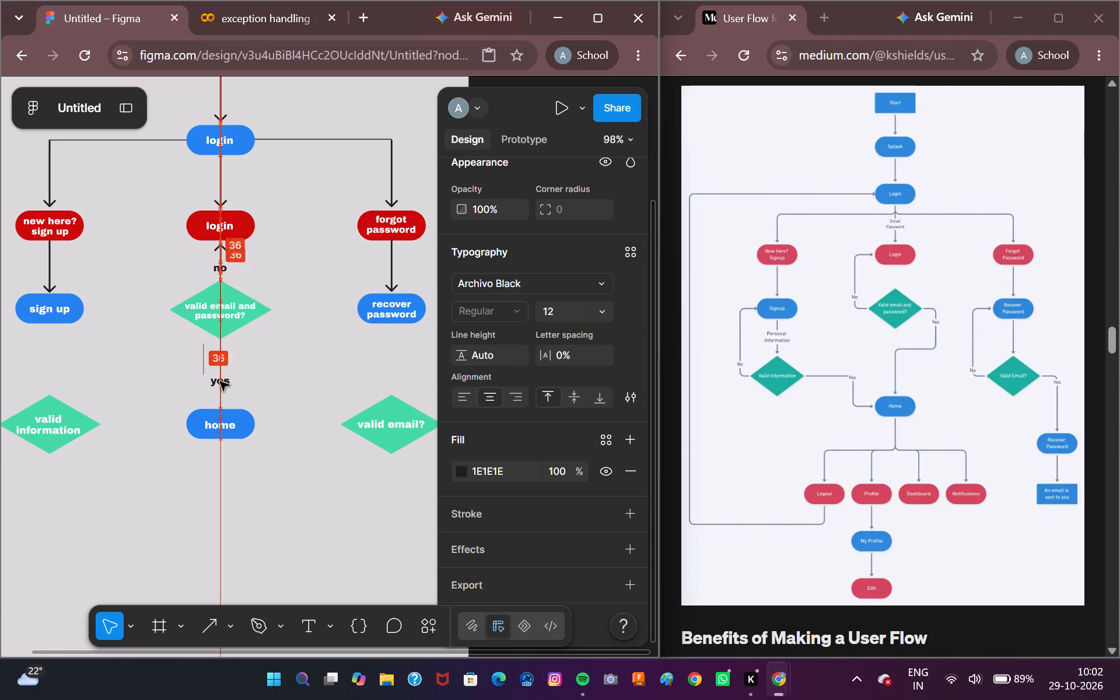
drag(220, 381, 220, 383)
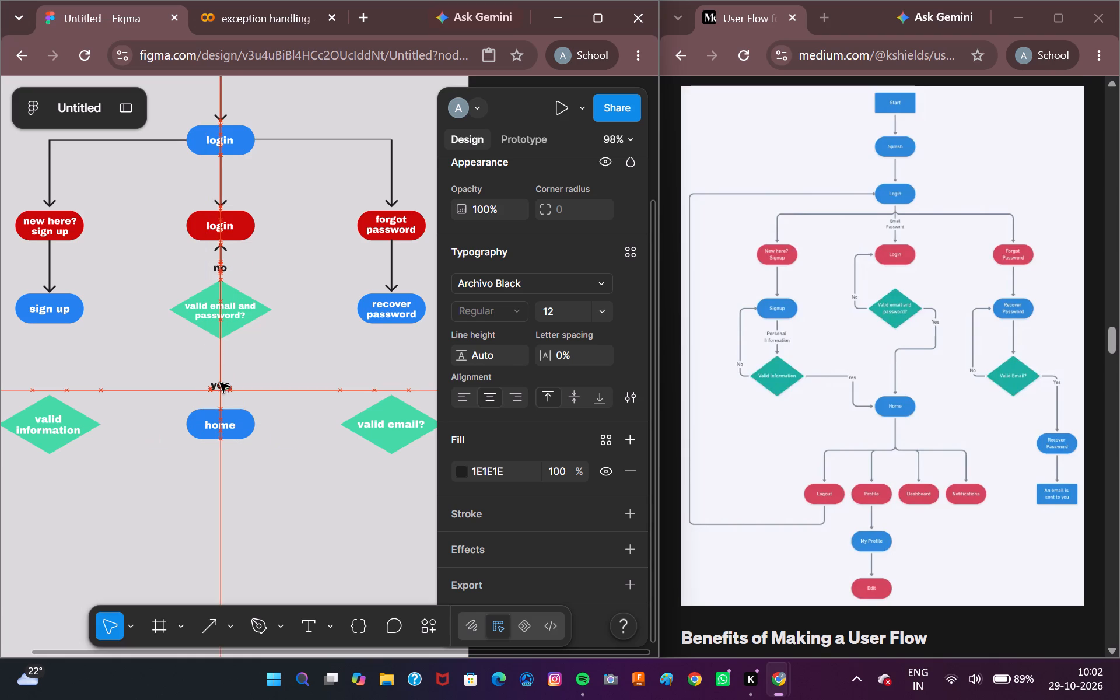
drag(220, 383, 222, 370)
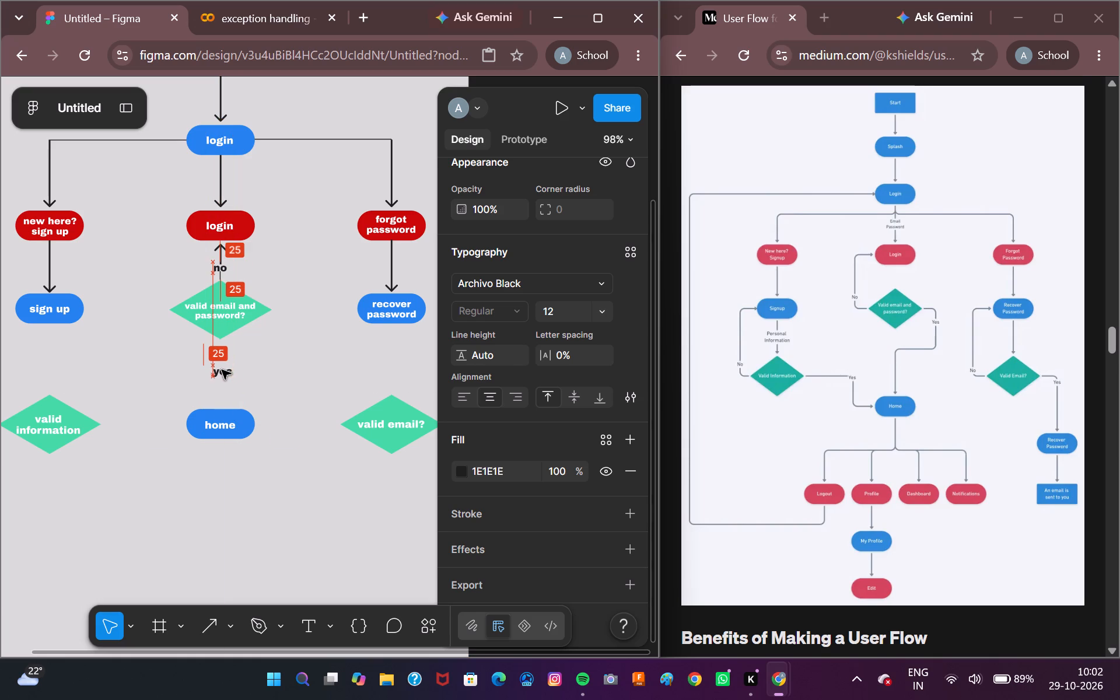
drag(222, 370, 221, 367)
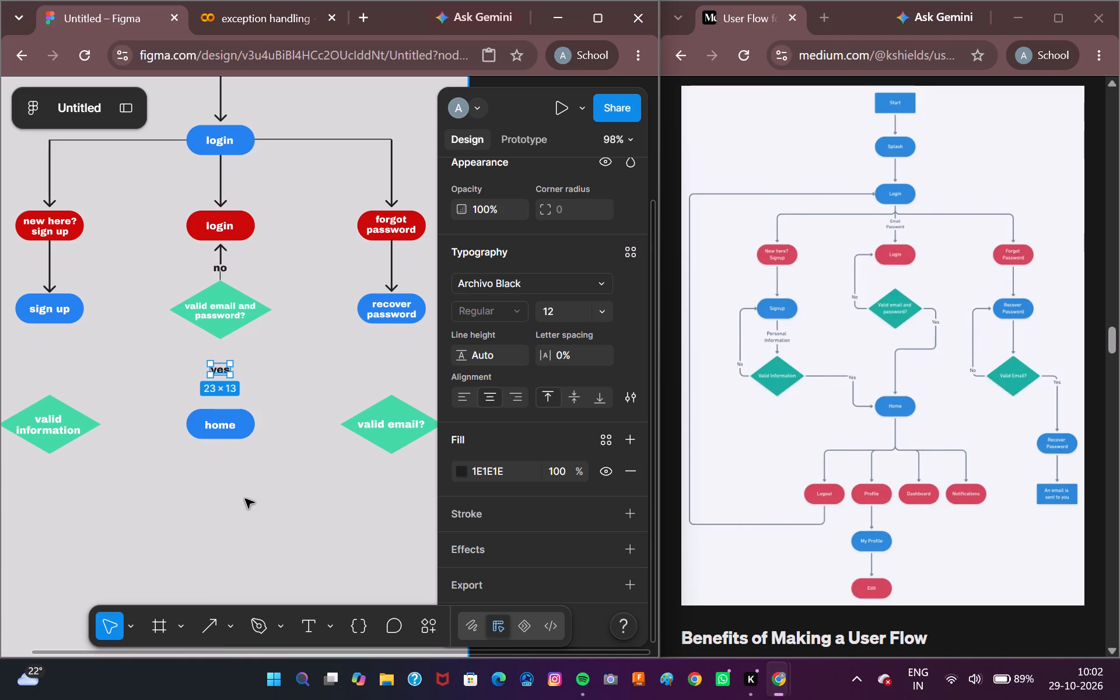
click(245, 499)
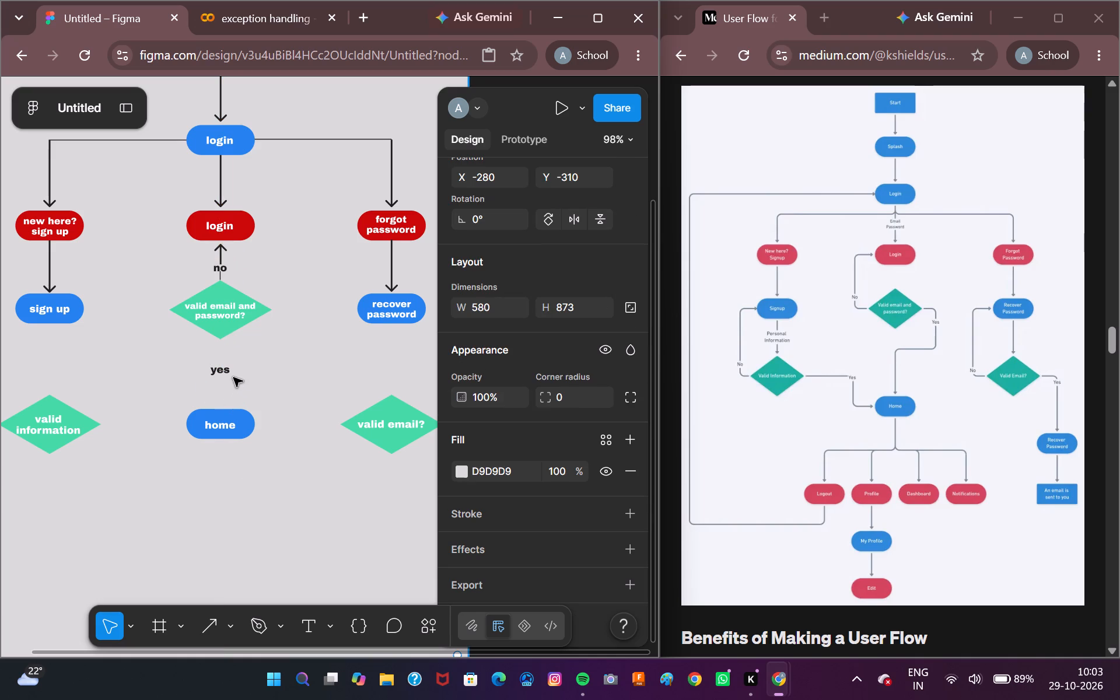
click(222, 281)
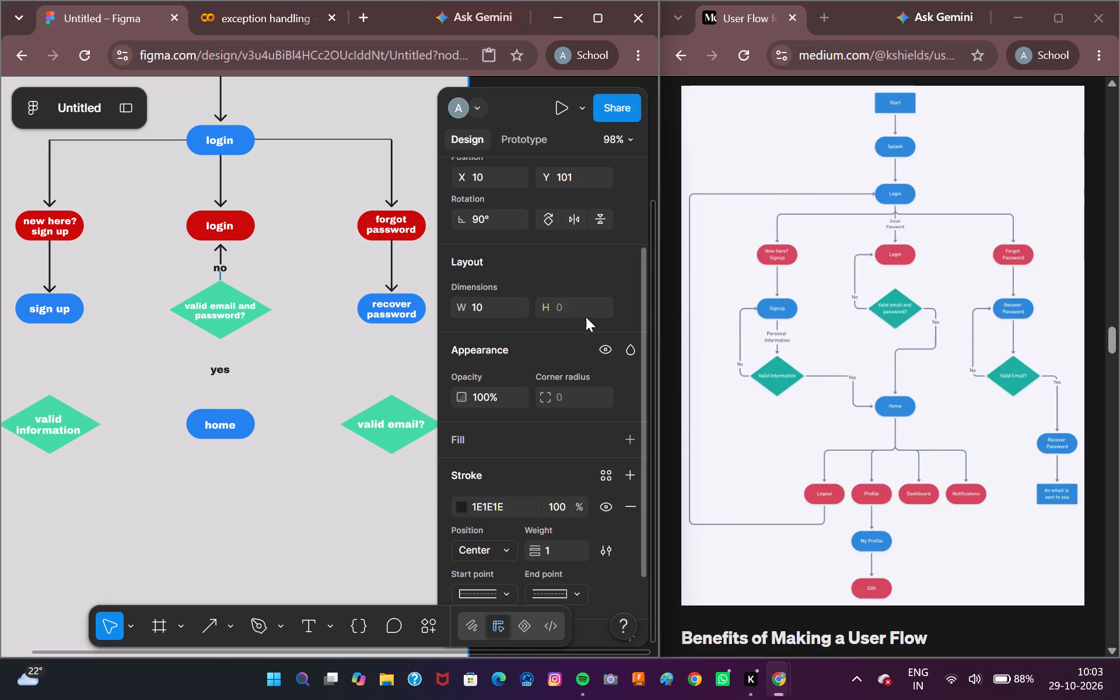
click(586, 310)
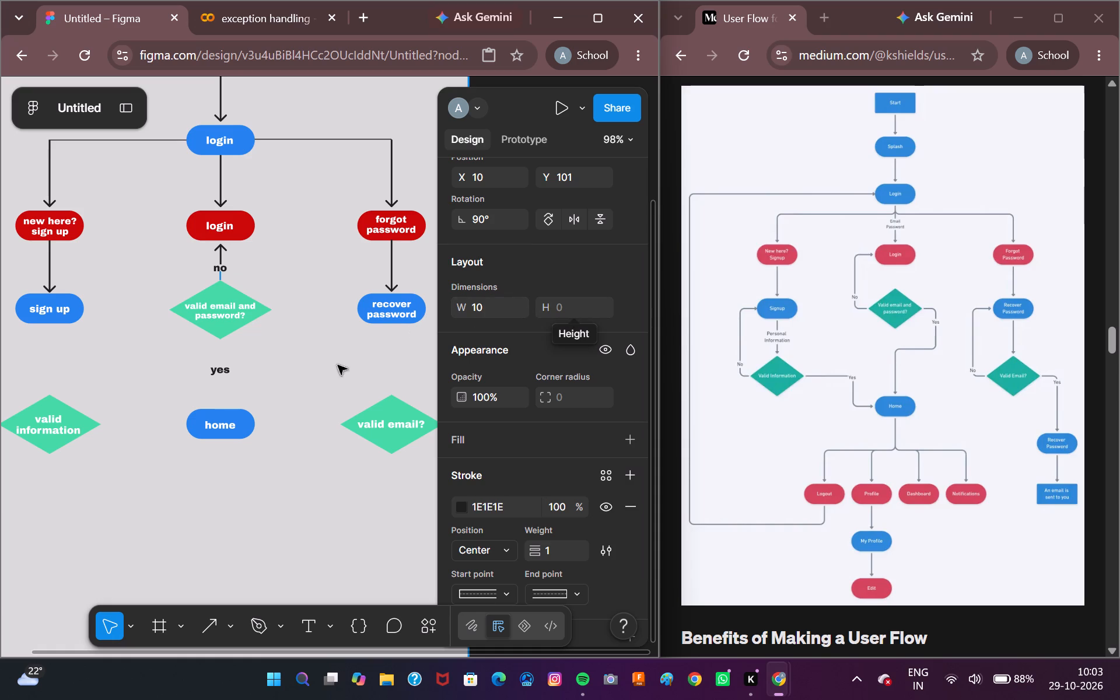
Draw a vertical arrow about 50 long from just below the "yes" label down to the home node.
click(218, 373)
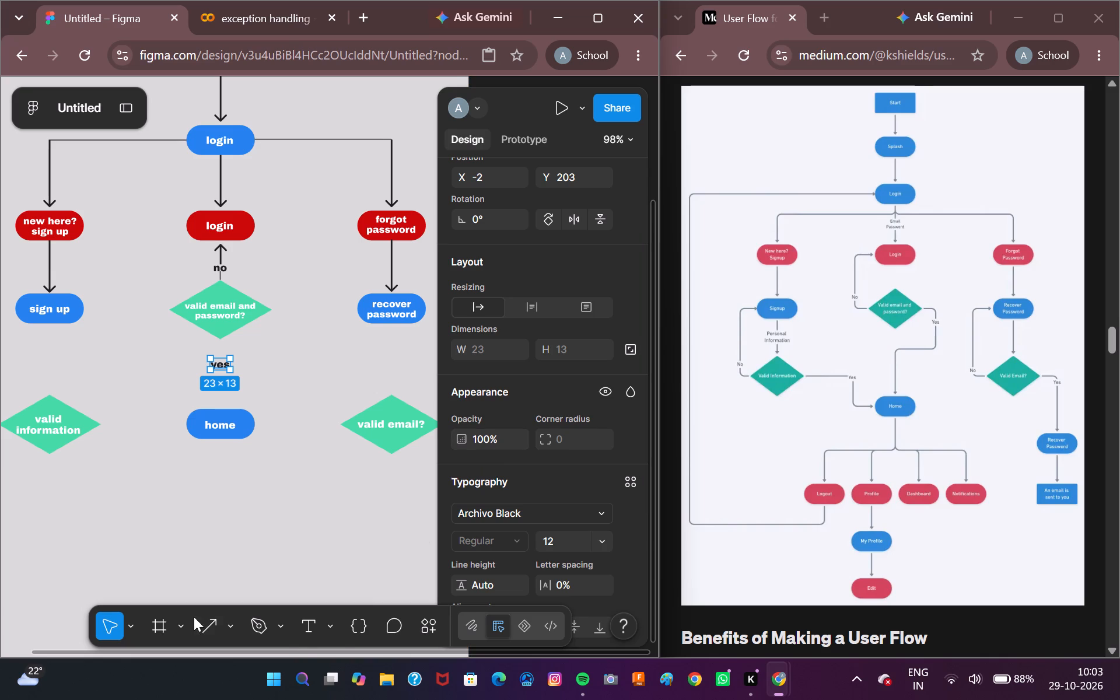
click(211, 622)
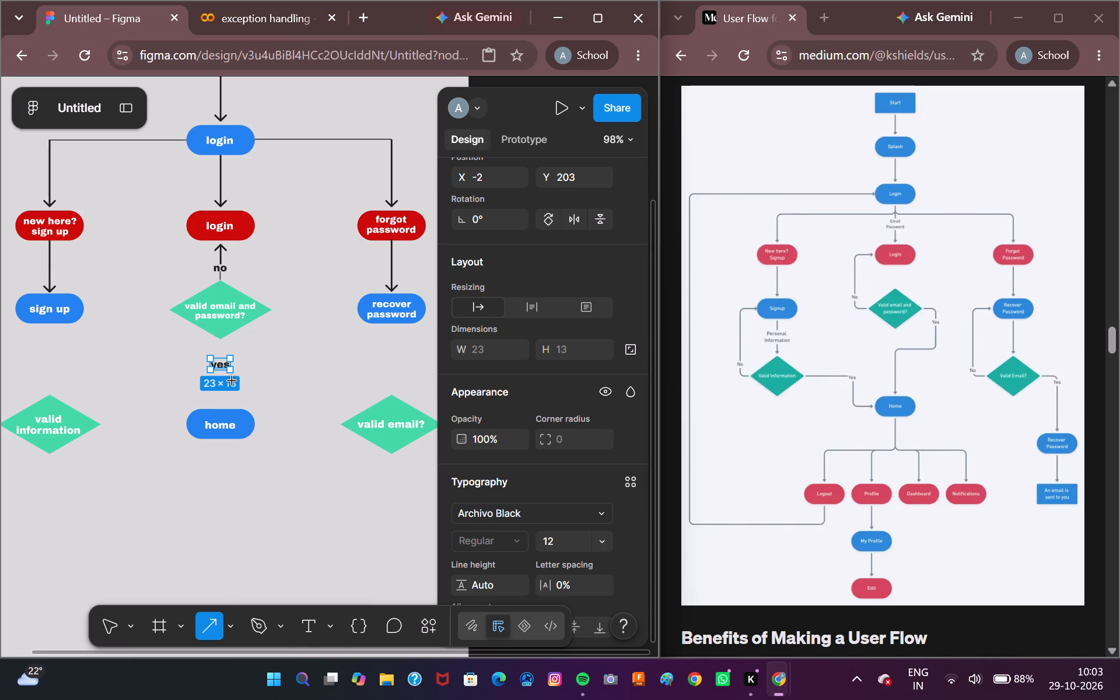
click(111, 628)
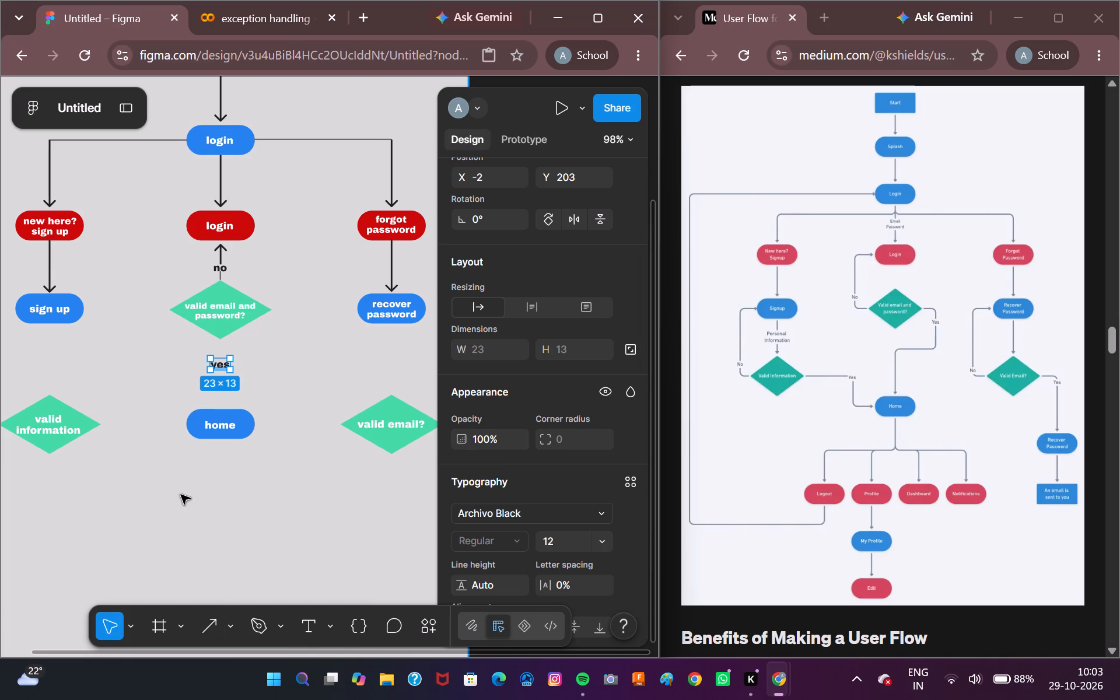
click(181, 495)
click(202, 629)
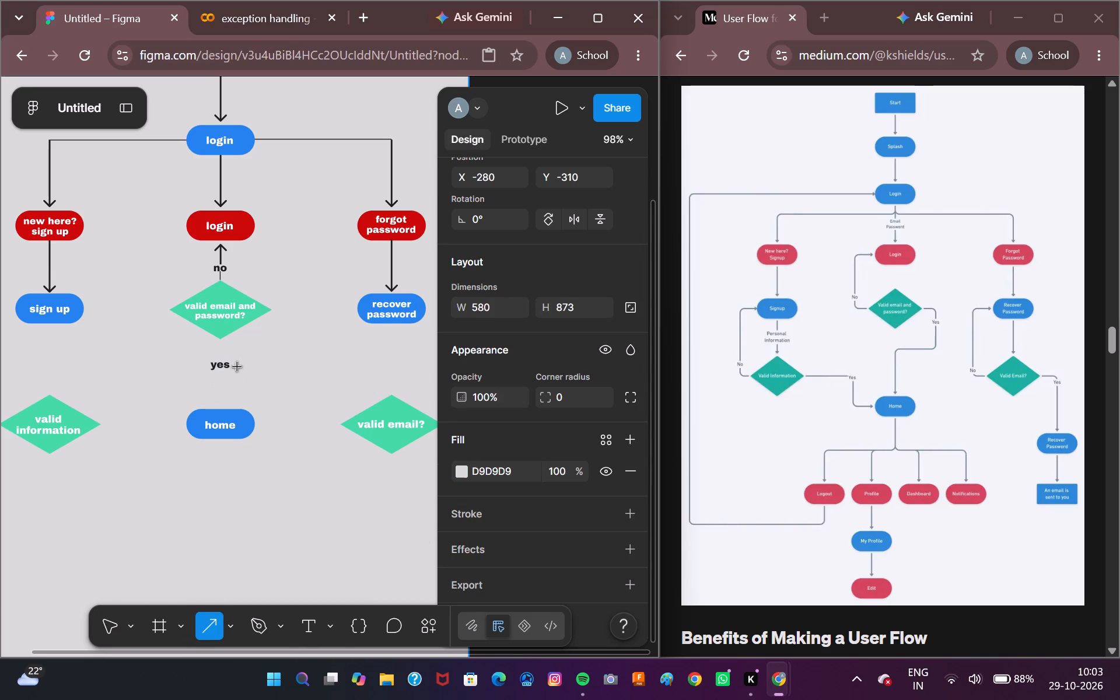
drag(220, 374, 223, 408)
click(496, 309)
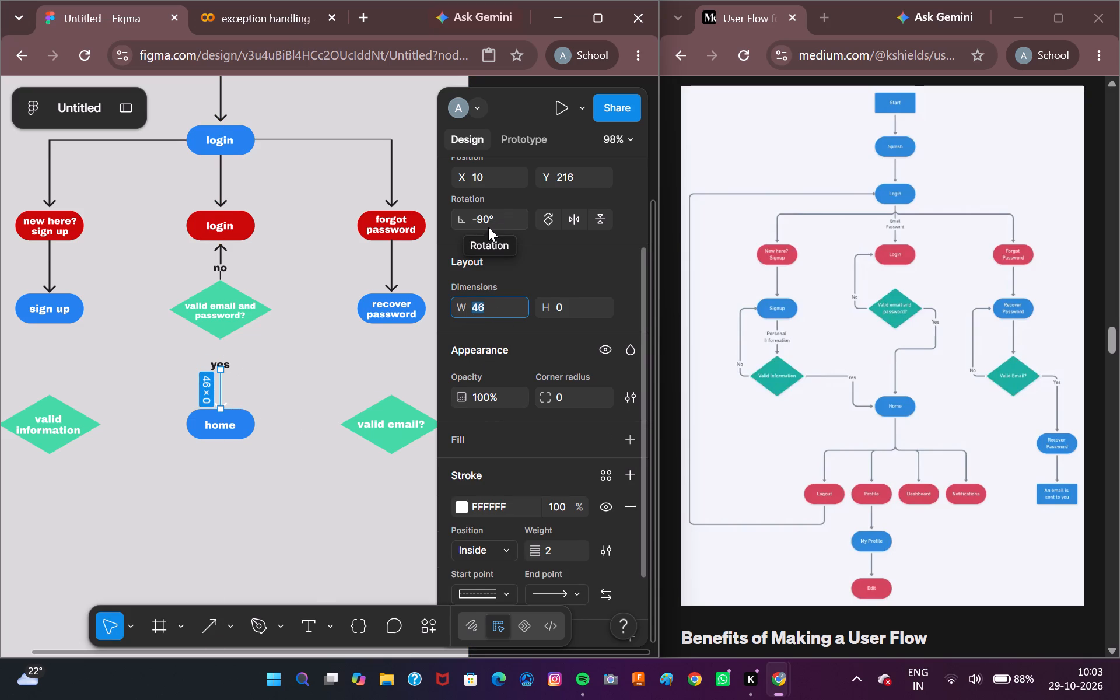
Set the vertical arrow above the home node to a length of 50 and its stroke colour to 1E1E1E.
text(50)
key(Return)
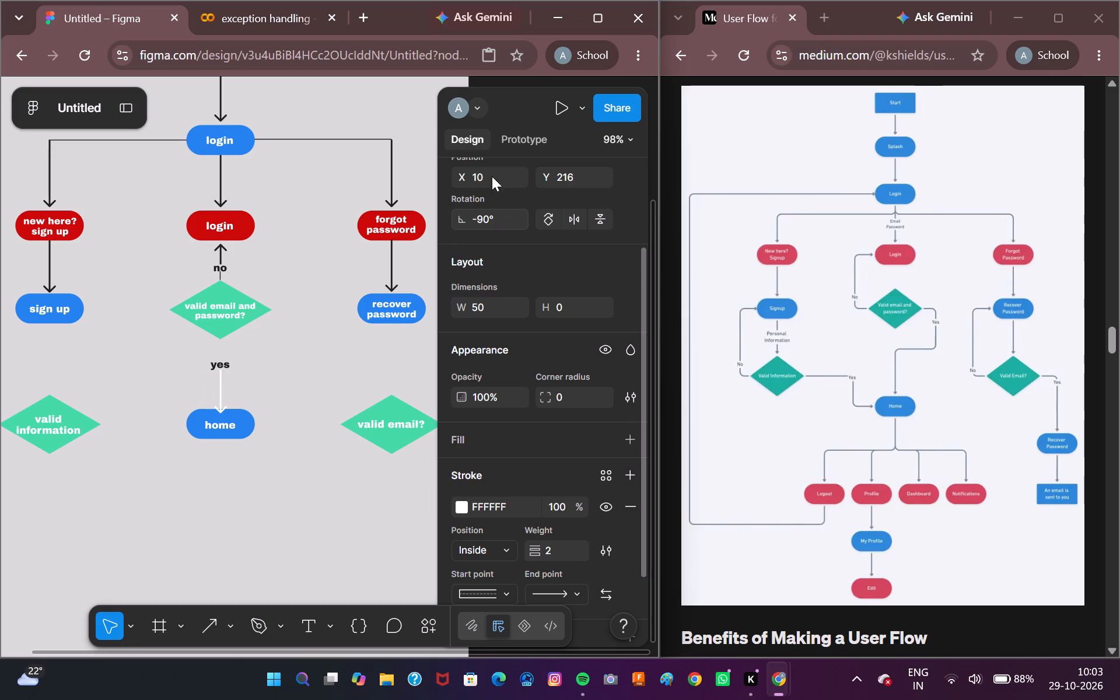
click(458, 512)
click(249, 620)
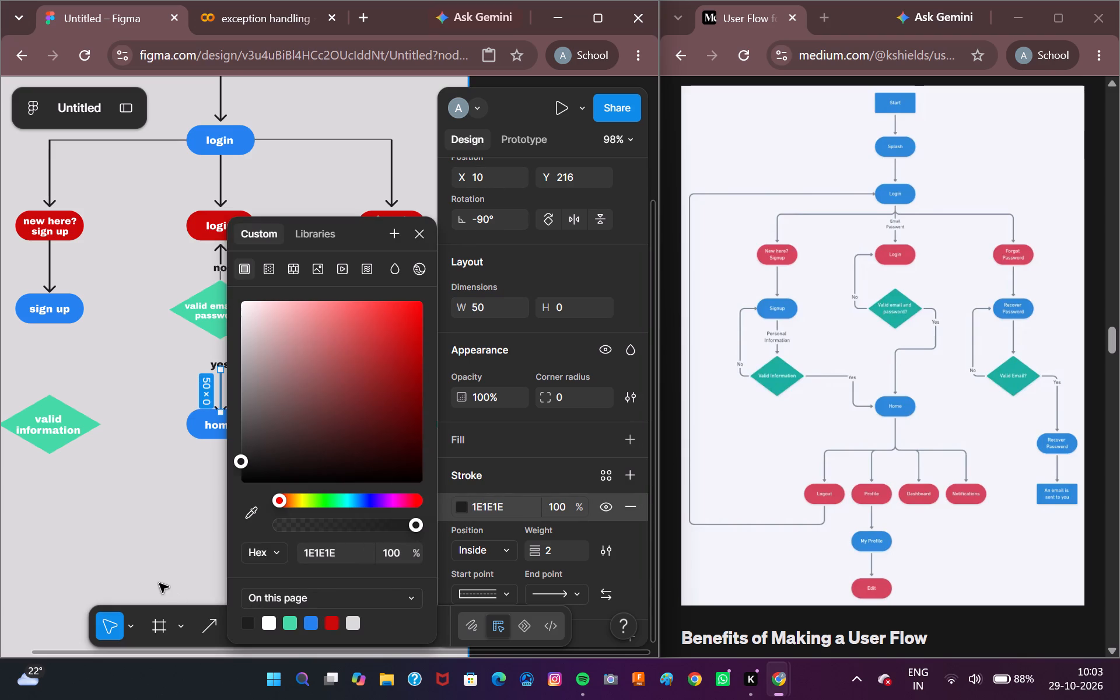
click(159, 583)
Move the "yes" label up to just below the "valid email and password?" diamond, at about X -2, Y 189.
click(223, 363)
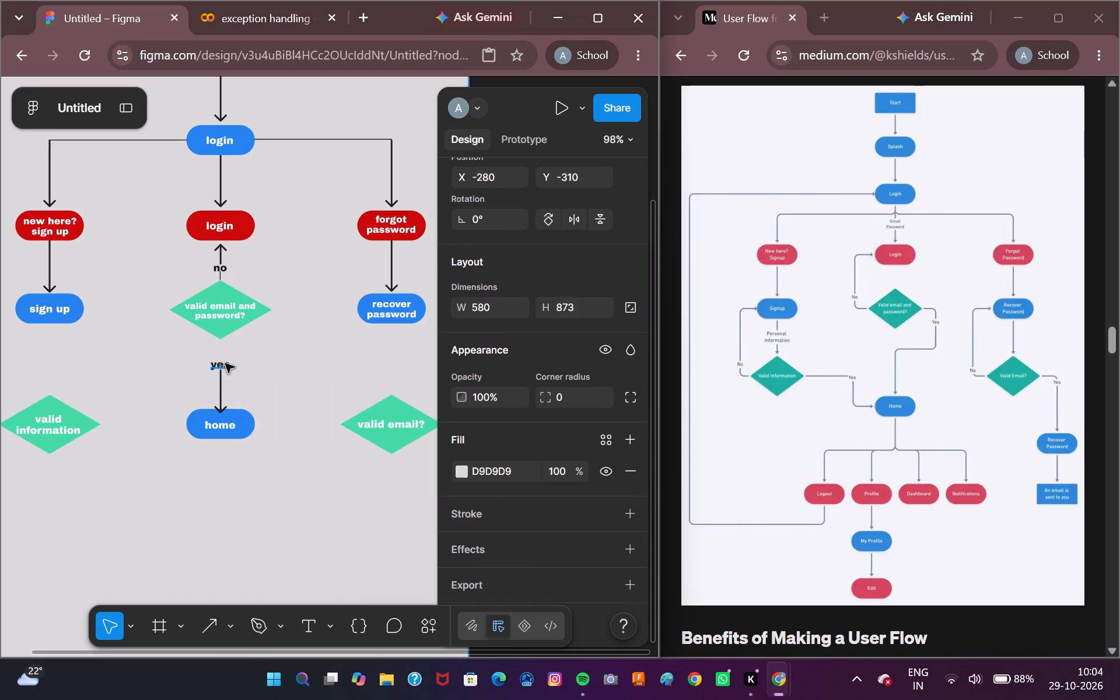
drag(220, 365, 222, 353)
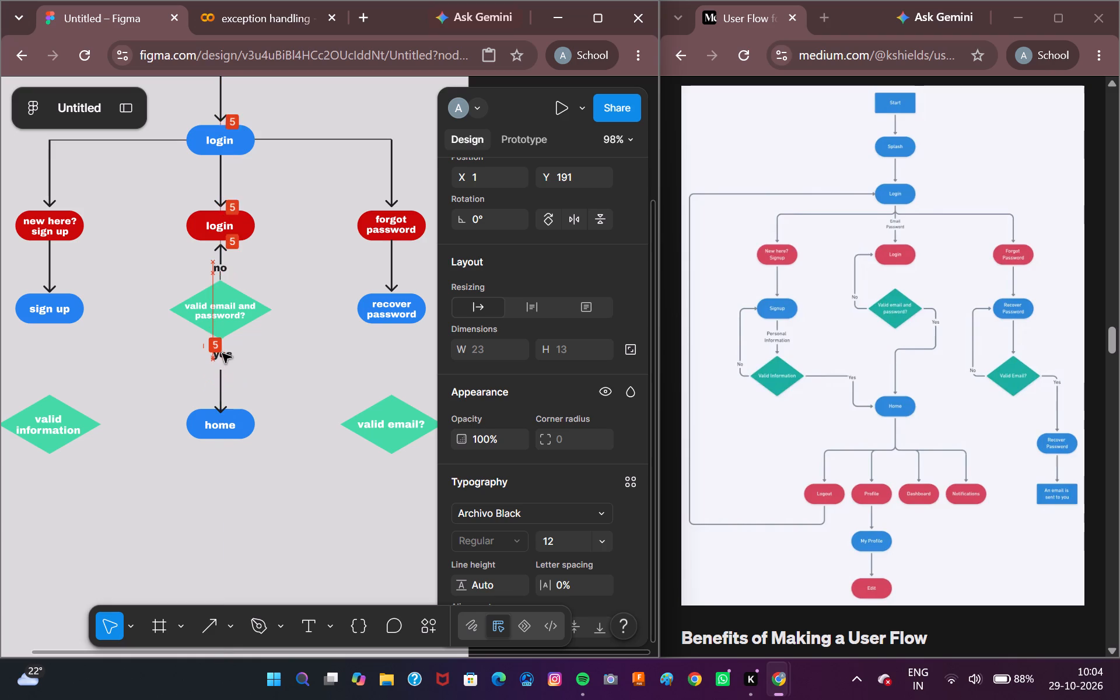
drag(222, 353, 220, 353)
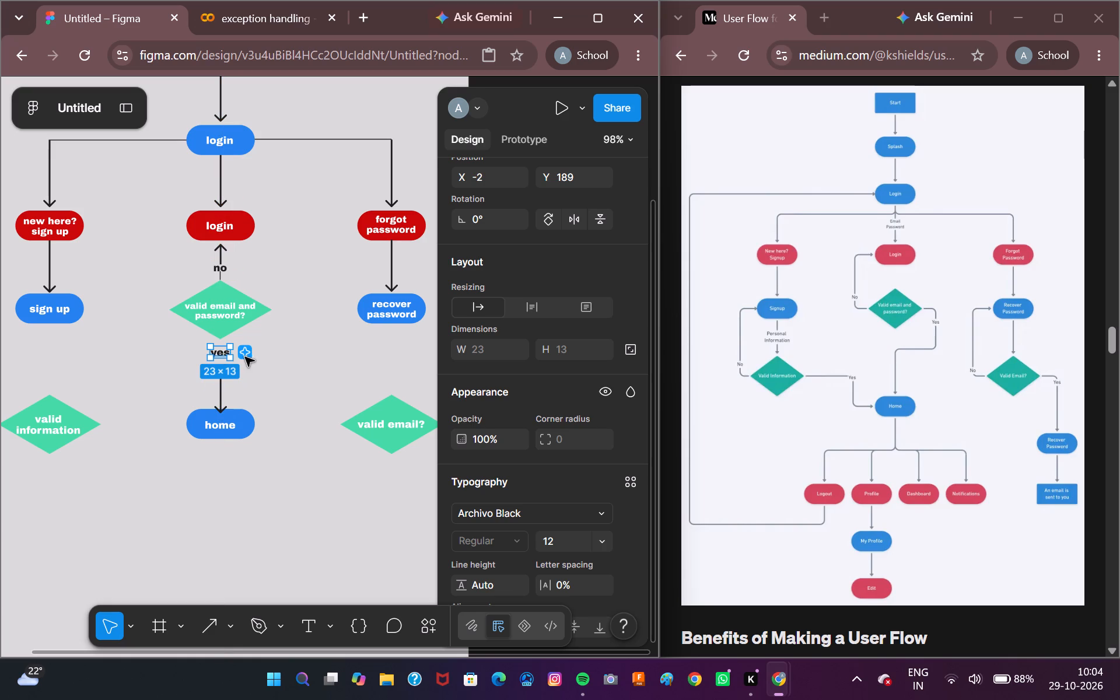
click(319, 373)
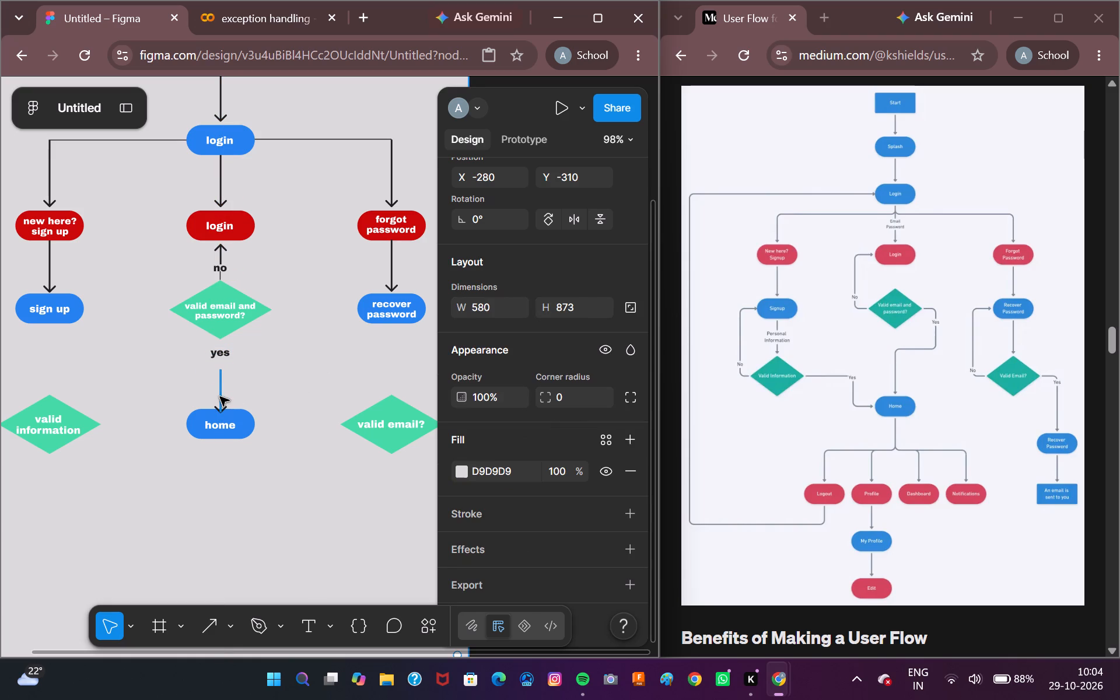
Move the arrow above the home node up to about Y 207, keeping it centred on the middle column at X 10.
click(220, 397)
drag(220, 397, 222, 391)
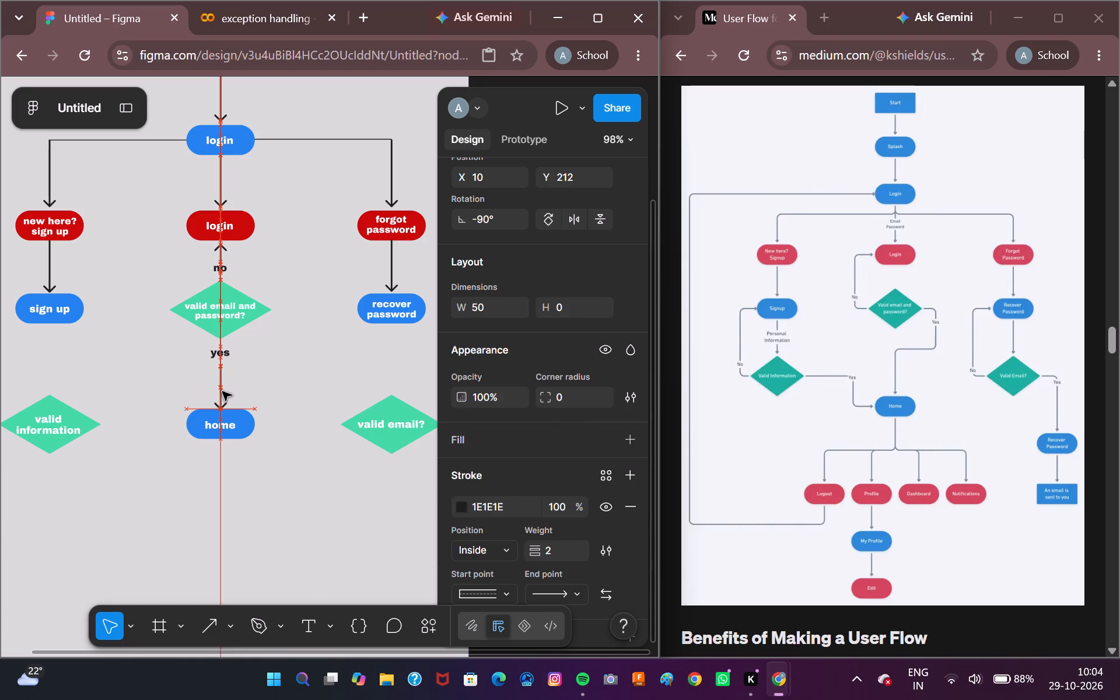
drag(222, 391, 222, 388)
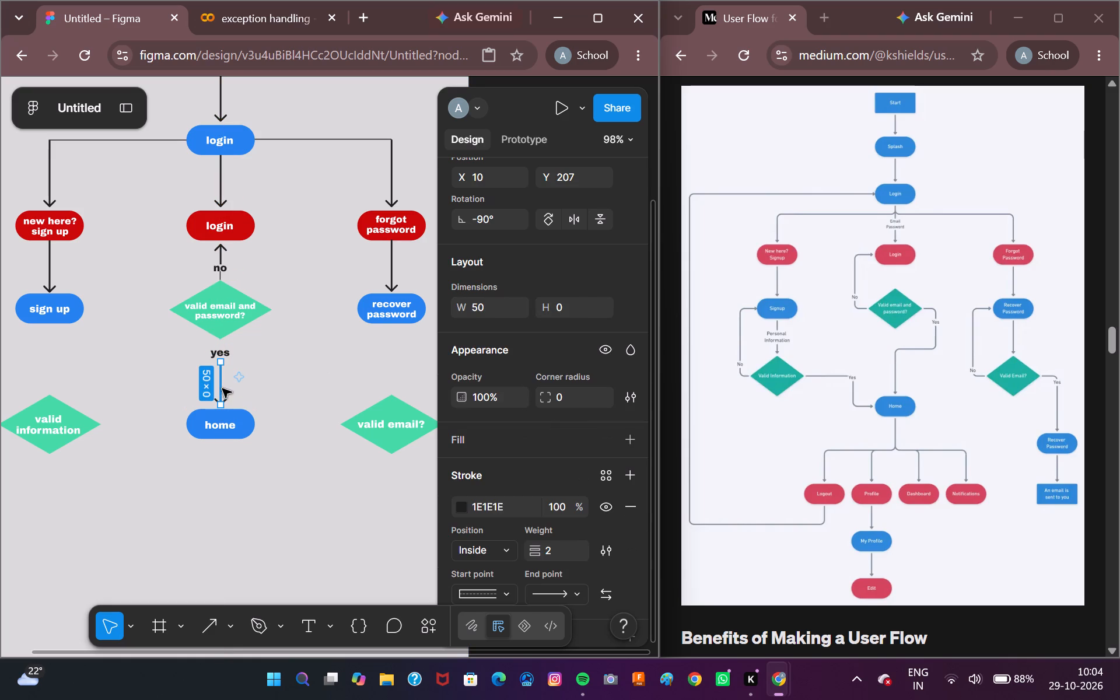
click(294, 388)
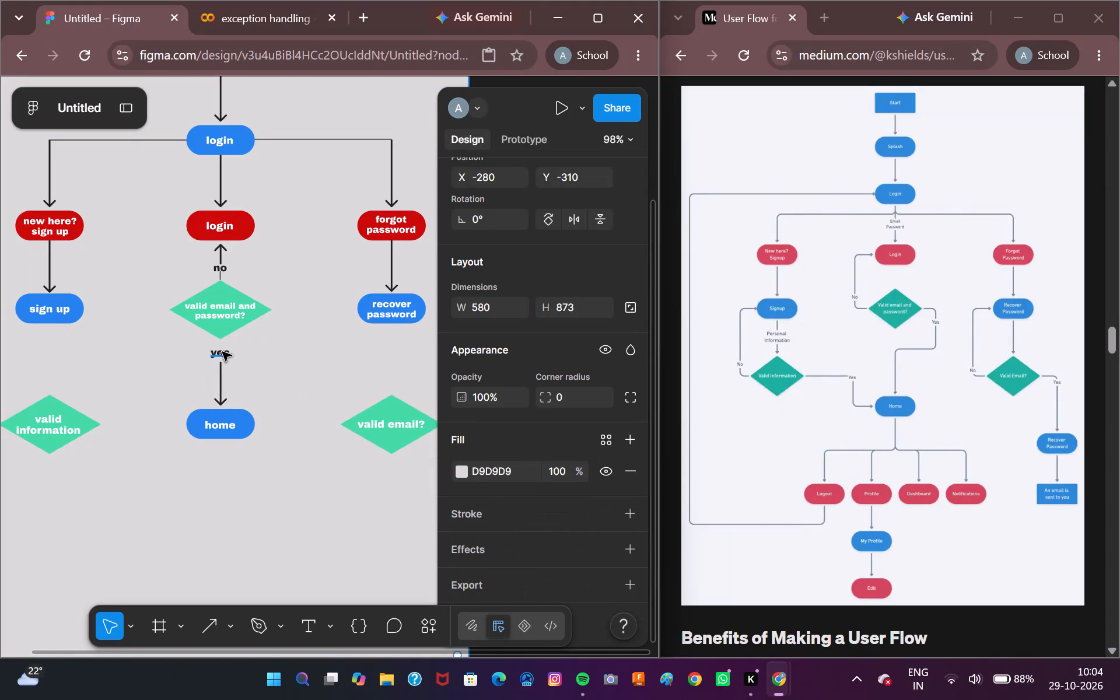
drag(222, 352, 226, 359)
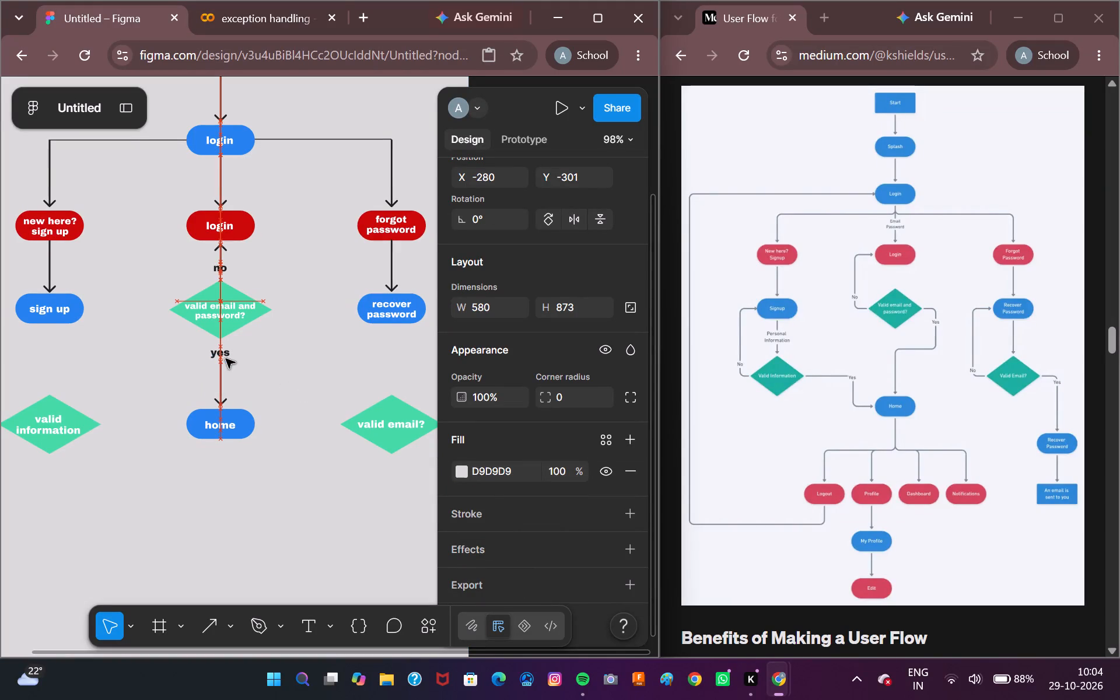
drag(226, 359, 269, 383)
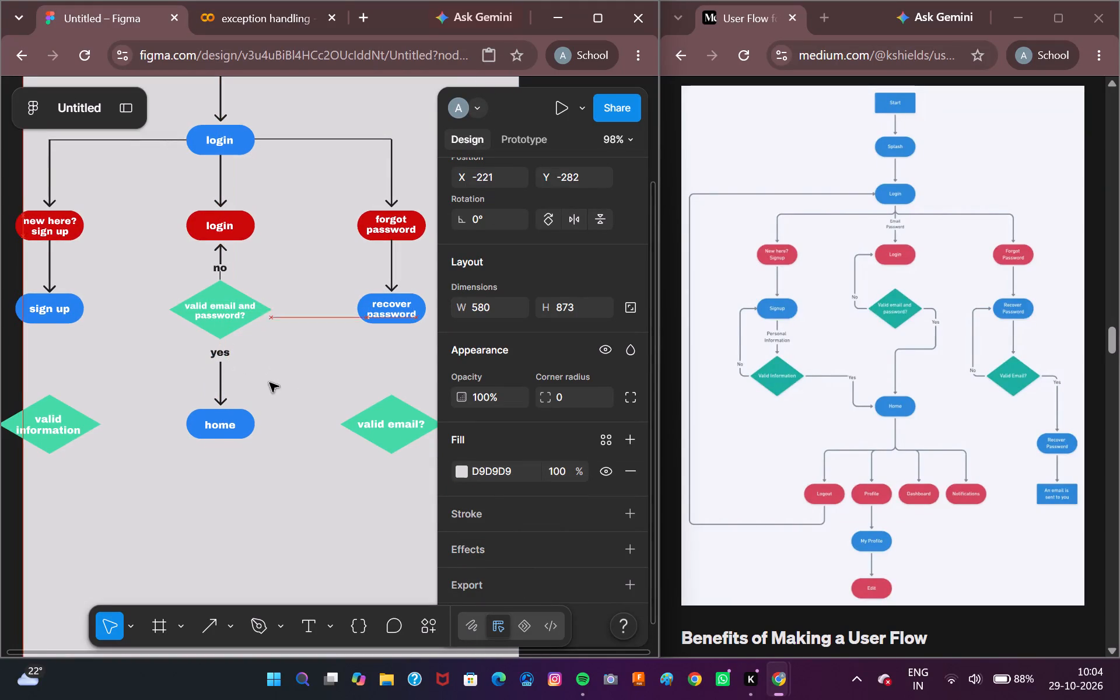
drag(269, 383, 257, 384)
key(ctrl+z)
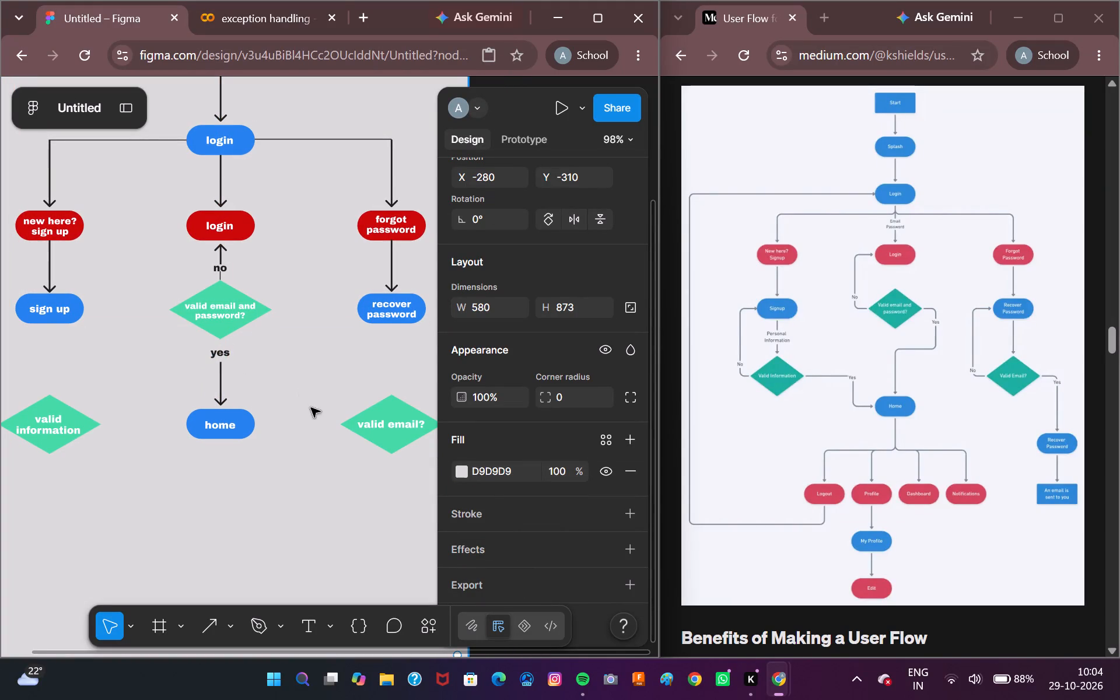
Move the "yes" label slightly down towards the home node, to about X 1, Y 199.
click(224, 353)
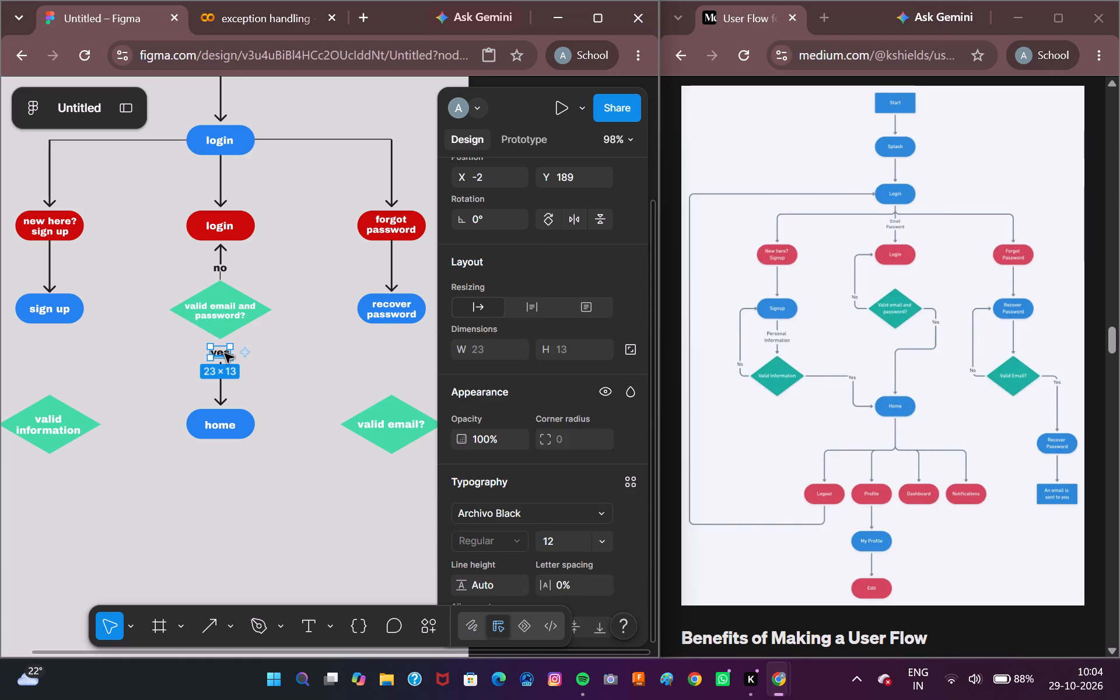
drag(218, 353, 220, 361)
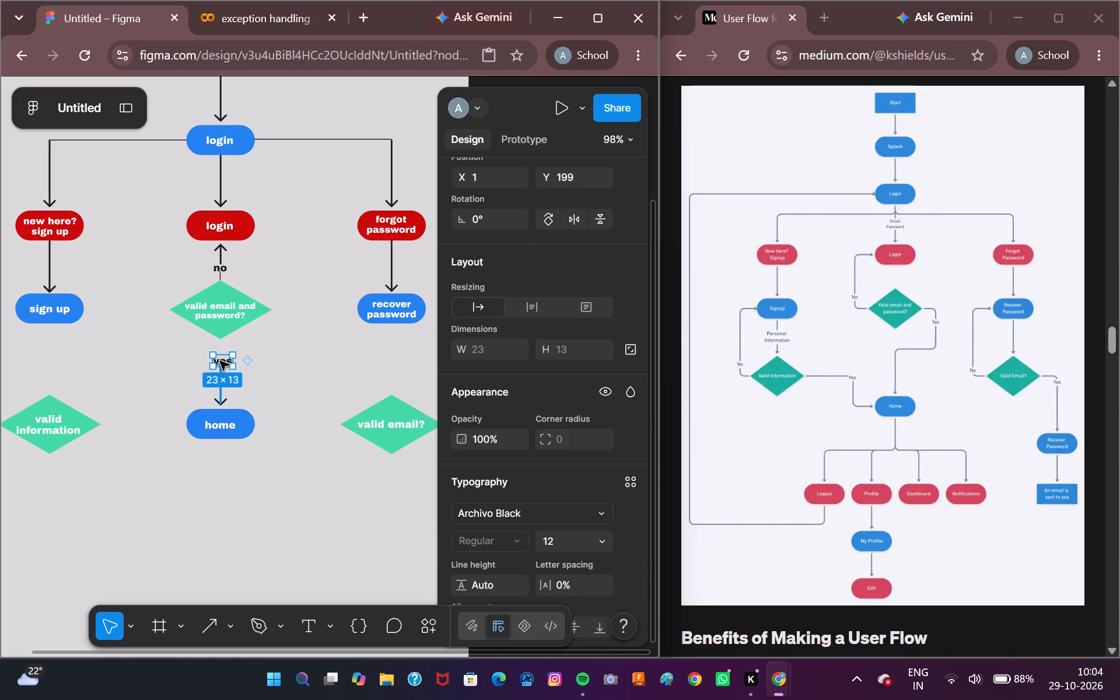
Move the "yes" label up to just above the new arrow, centred on the middle column below the diamond.
drag(222, 360, 218, 356)
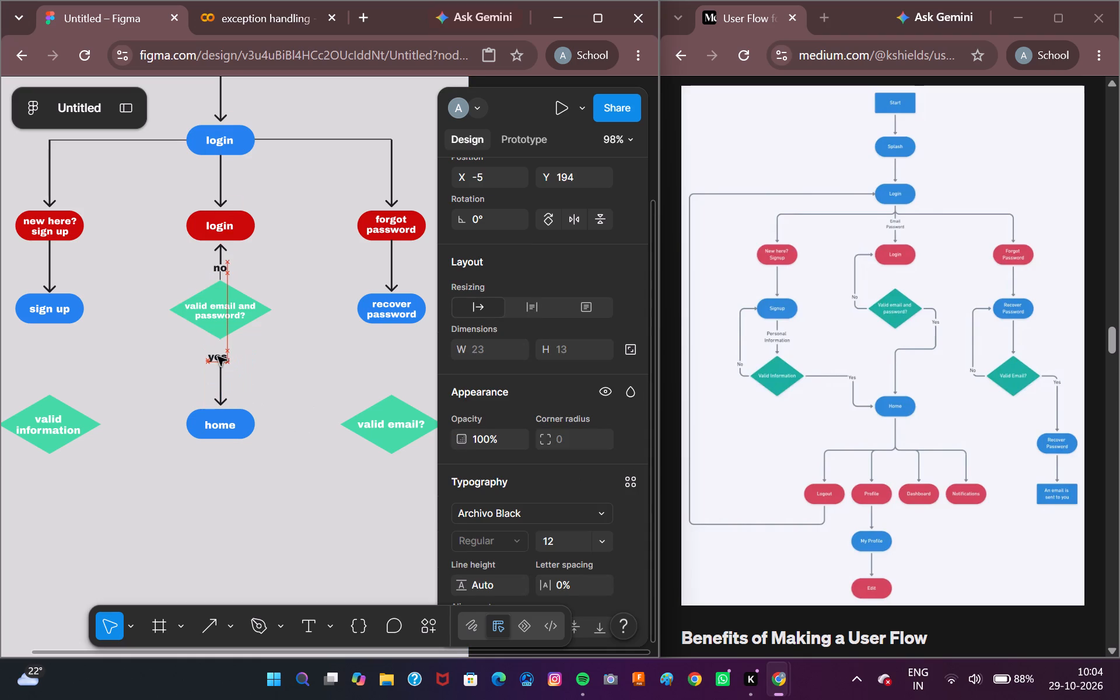
drag(218, 356, 218, 354)
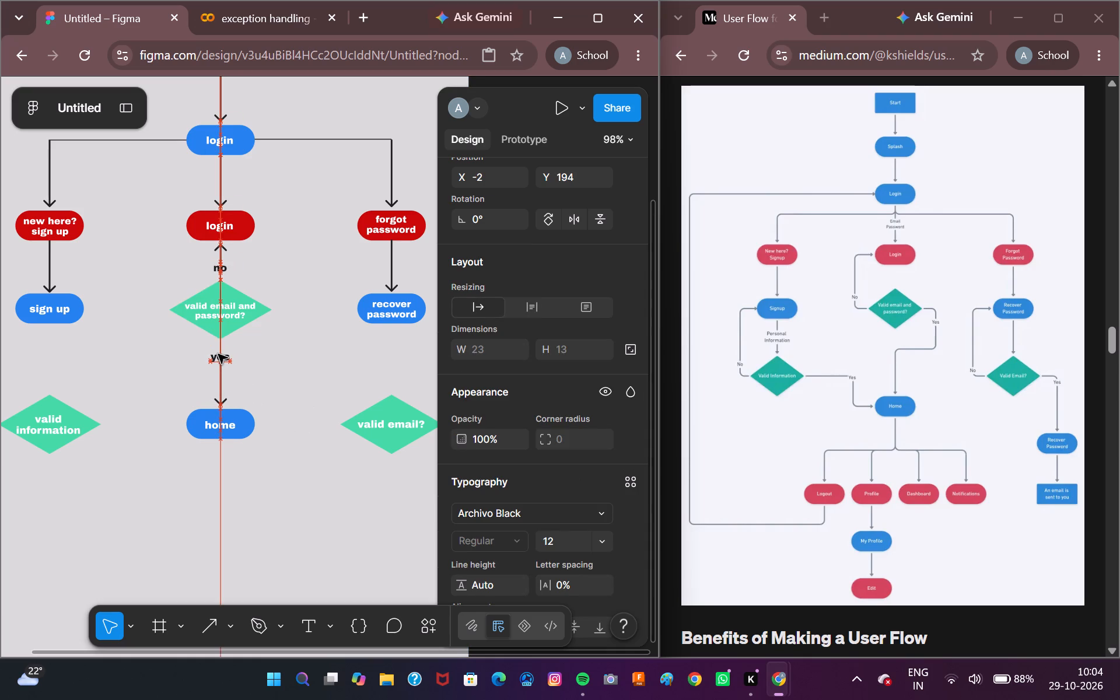
drag(218, 354, 219, 351)
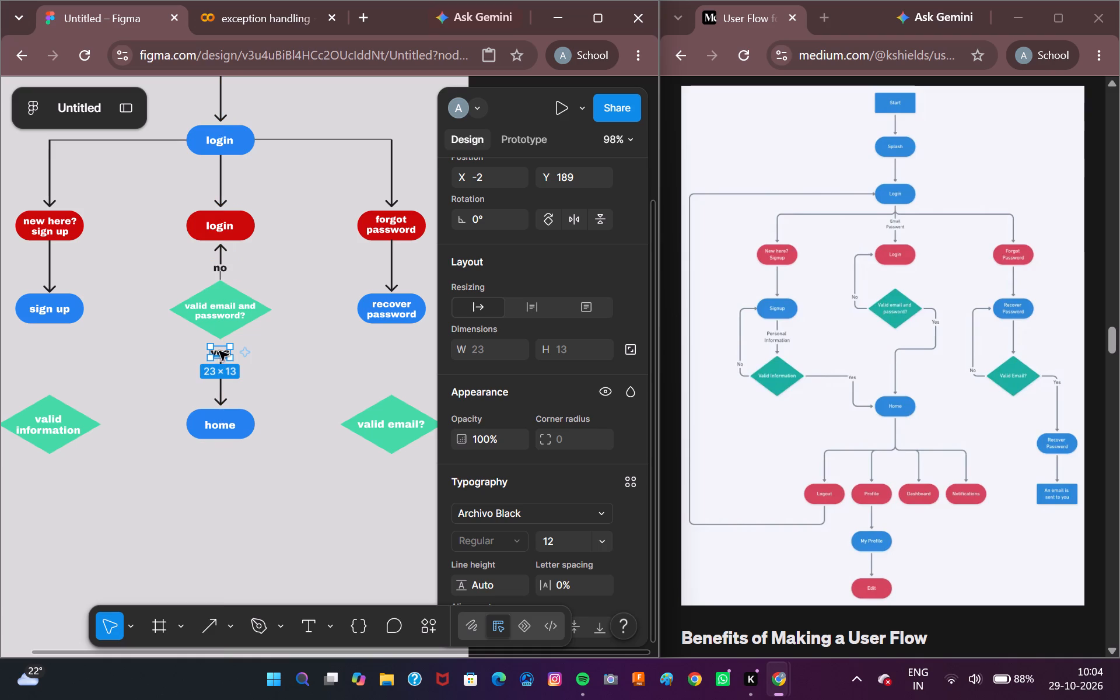
click(286, 378)
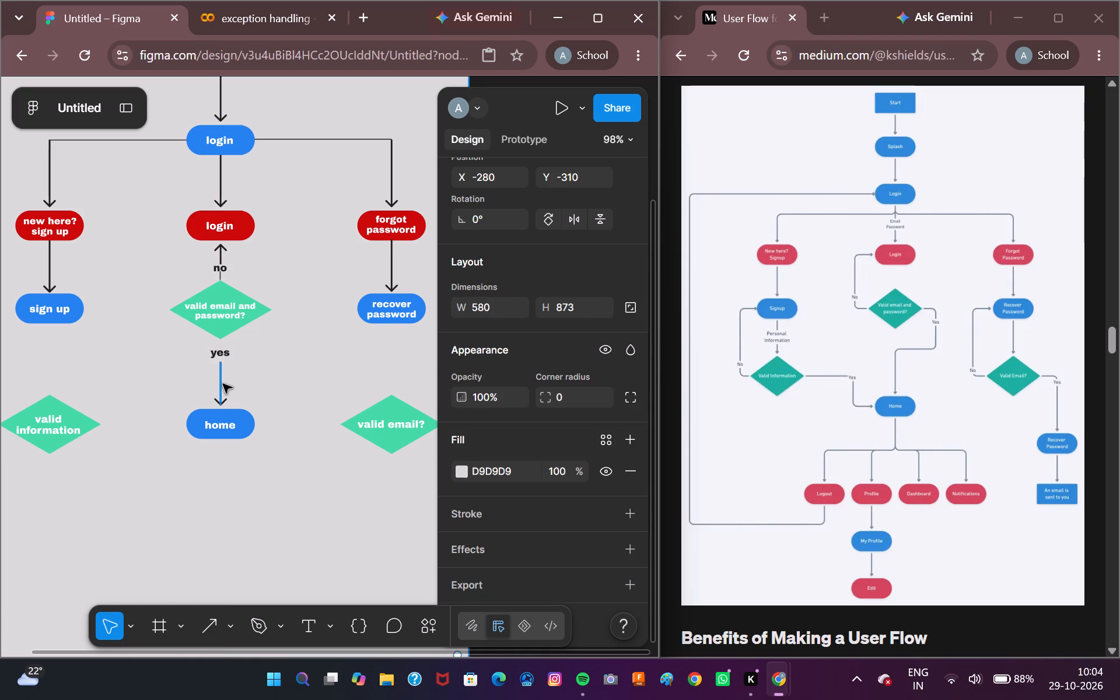
click(222, 353)
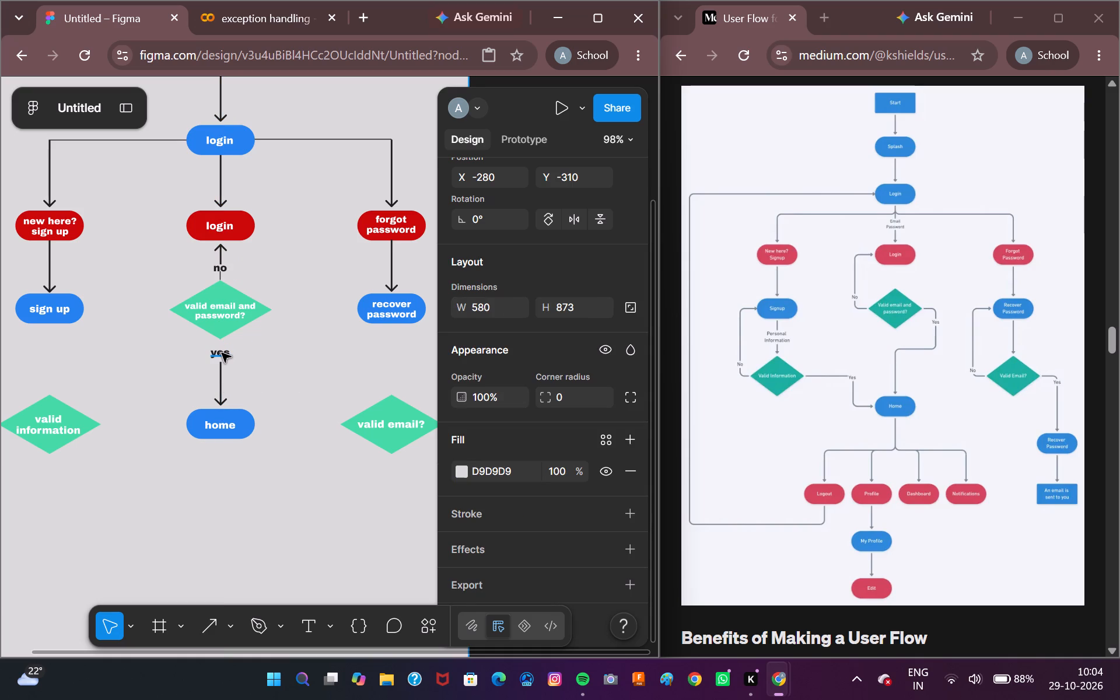
click(222, 353)
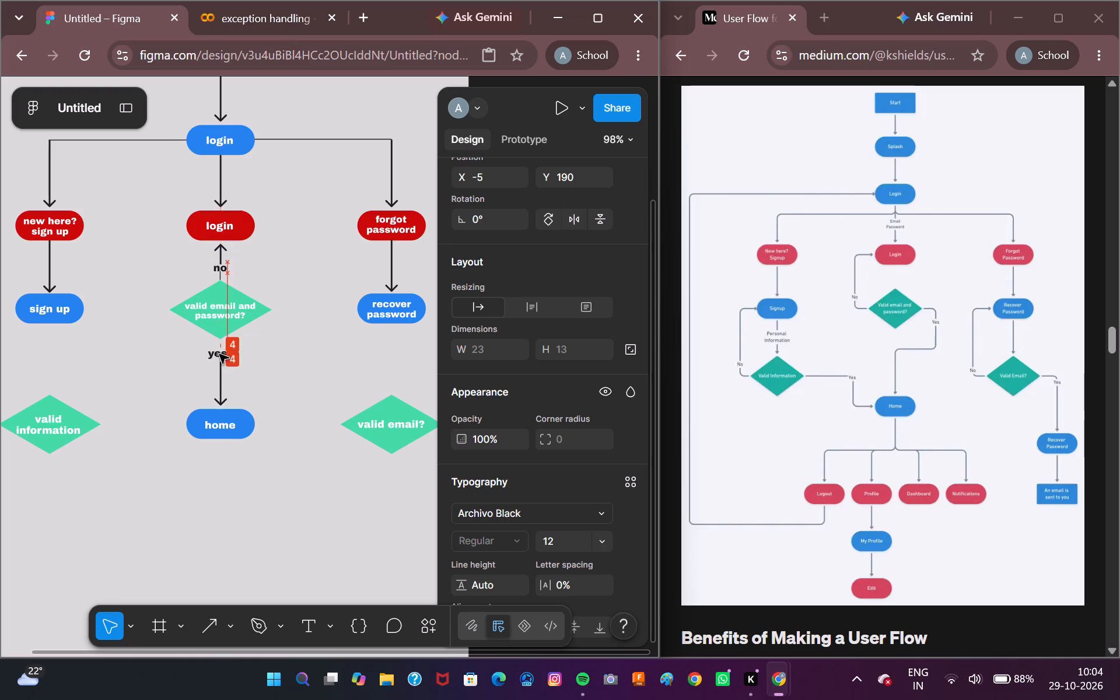
click(284, 374)
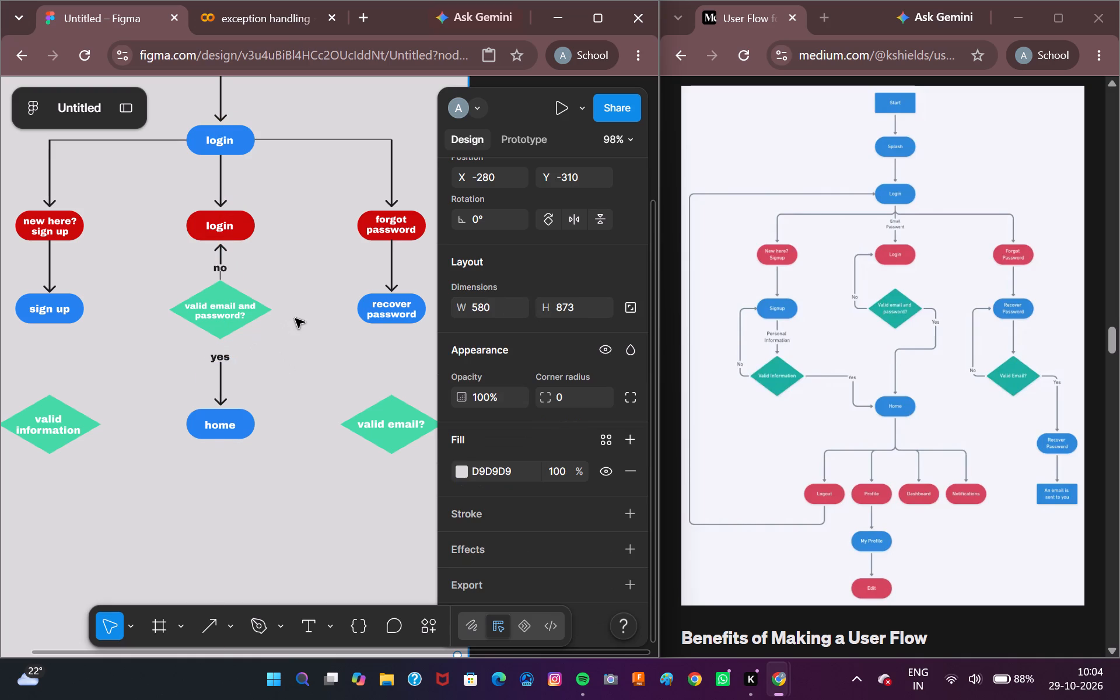
Draw a short vertical line between the bottom of the "valid email and password?" diamond and the "yes" label, with length 10.
scroll(295, 318, right, 1)
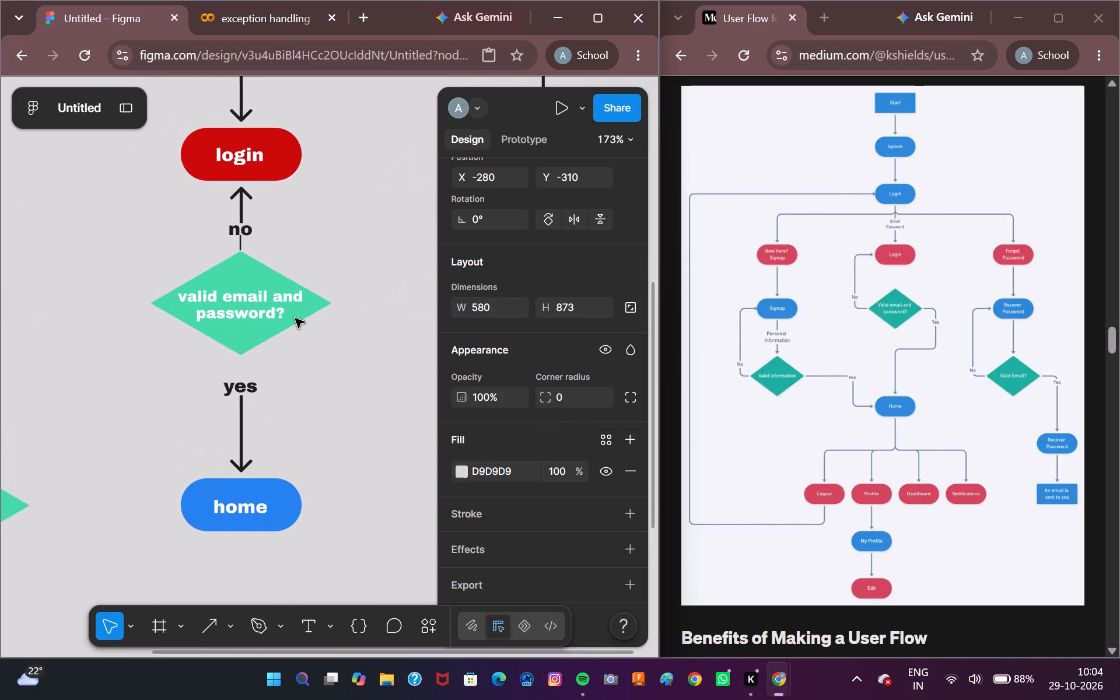
click(227, 625)
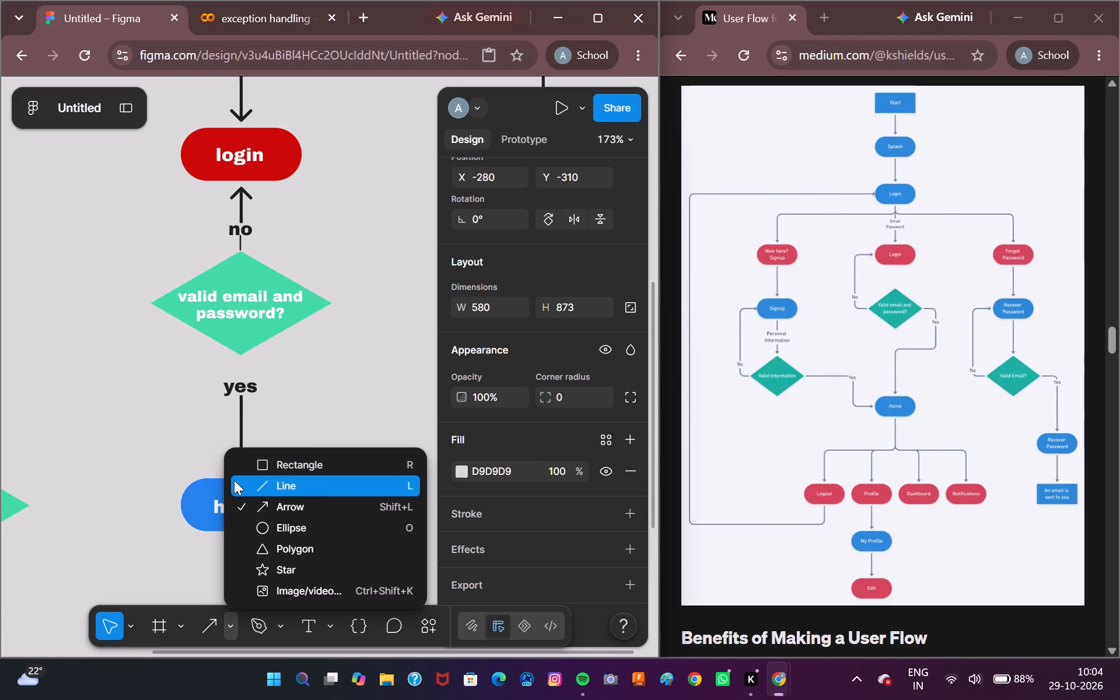
click(234, 480)
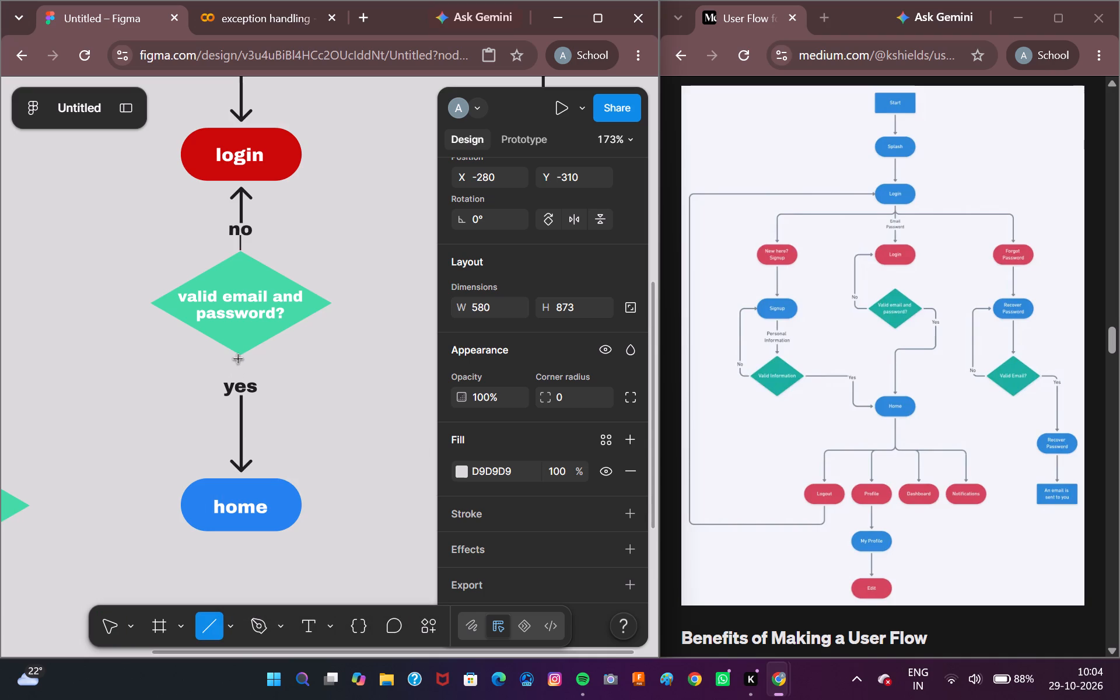
drag(241, 358, 237, 372)
click(498, 312)
text(10)
key(Return)
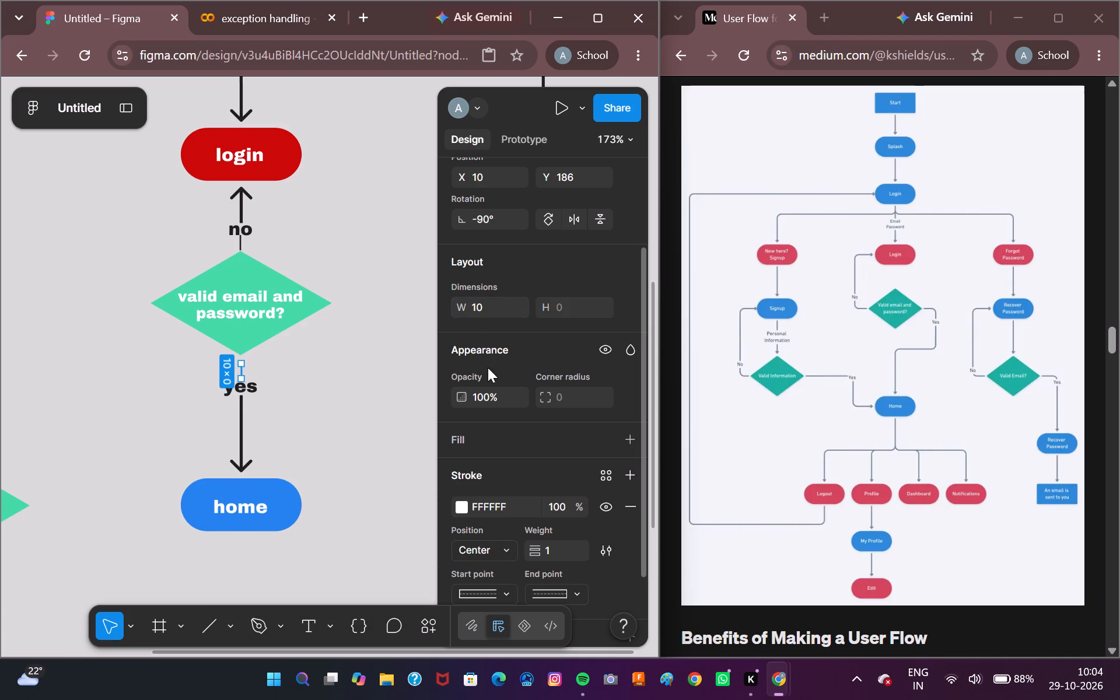
Set the stroke colour of the short line above the "yes" label to the page's dark colour 1E1E1E.
click(462, 508)
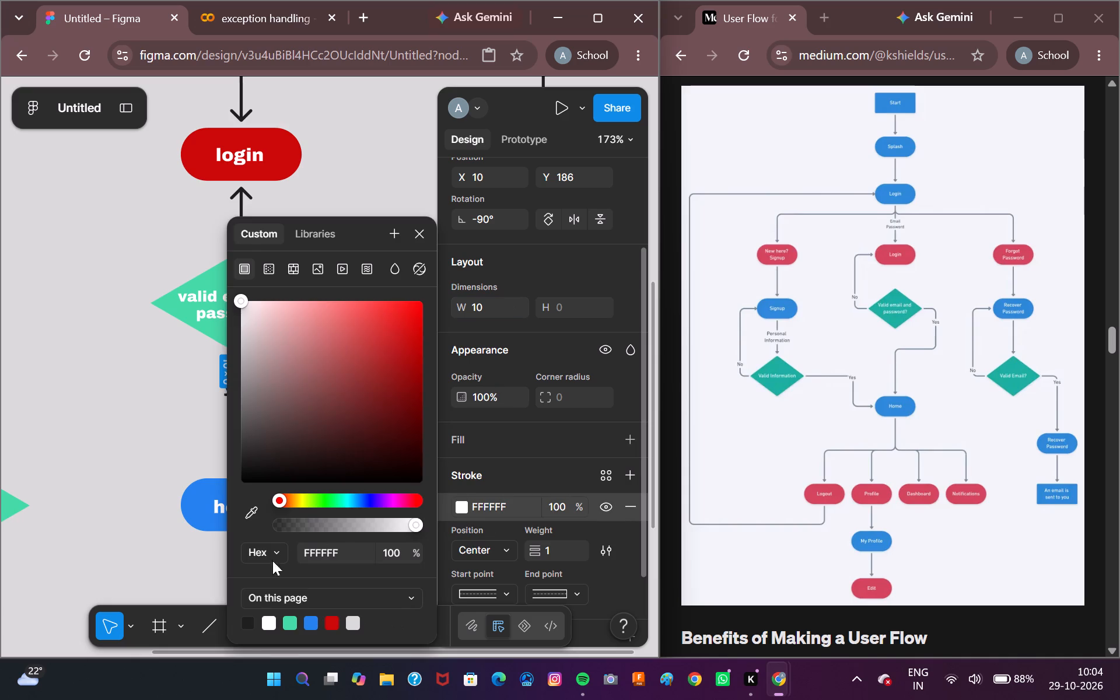
click(246, 623)
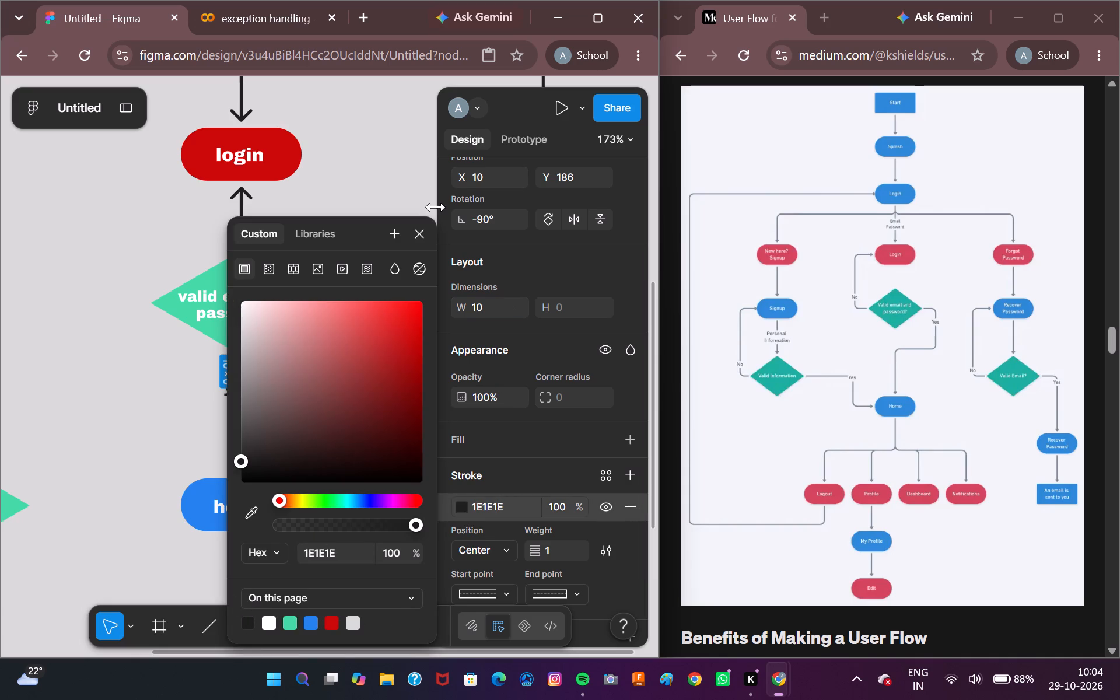
click(425, 230)
click(377, 177)
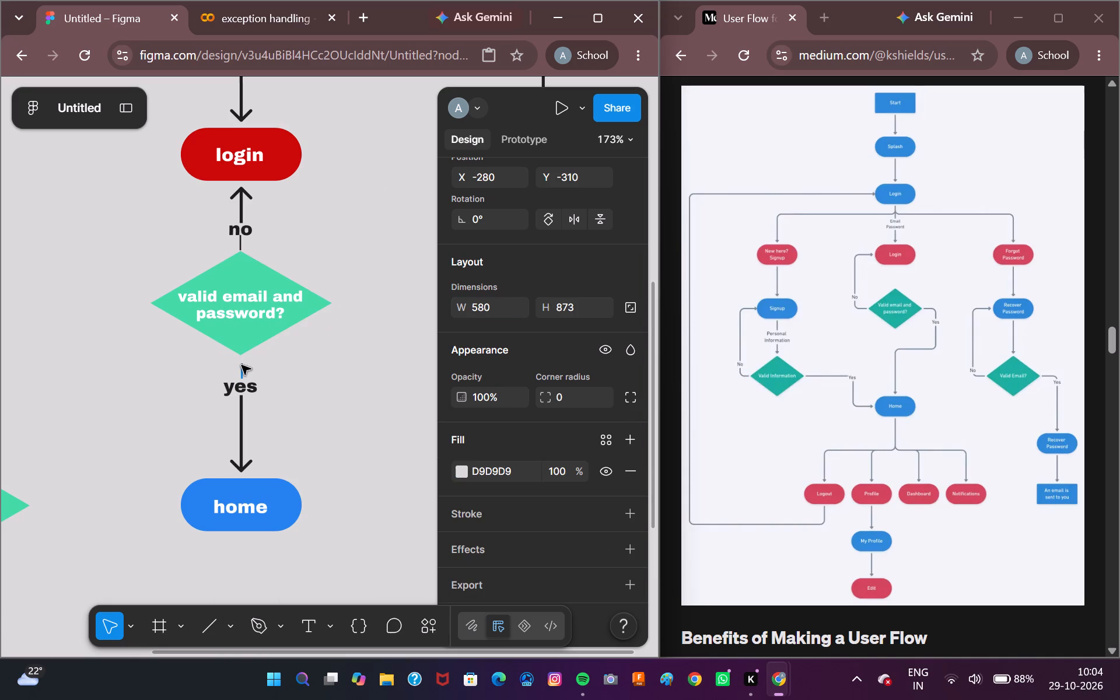
Set the length of the short vertical line between the diamond and the "yes" label to 15.
click(242, 365)
click(503, 306)
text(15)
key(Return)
scroll(503, 306, up, 1)
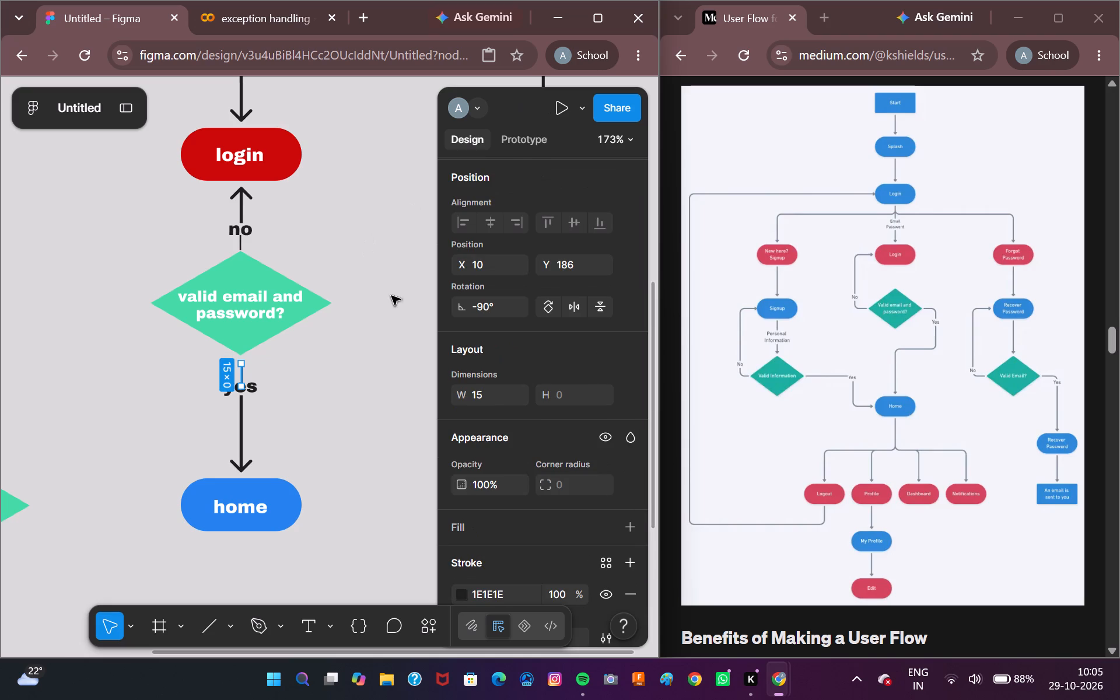
click(416, 302)
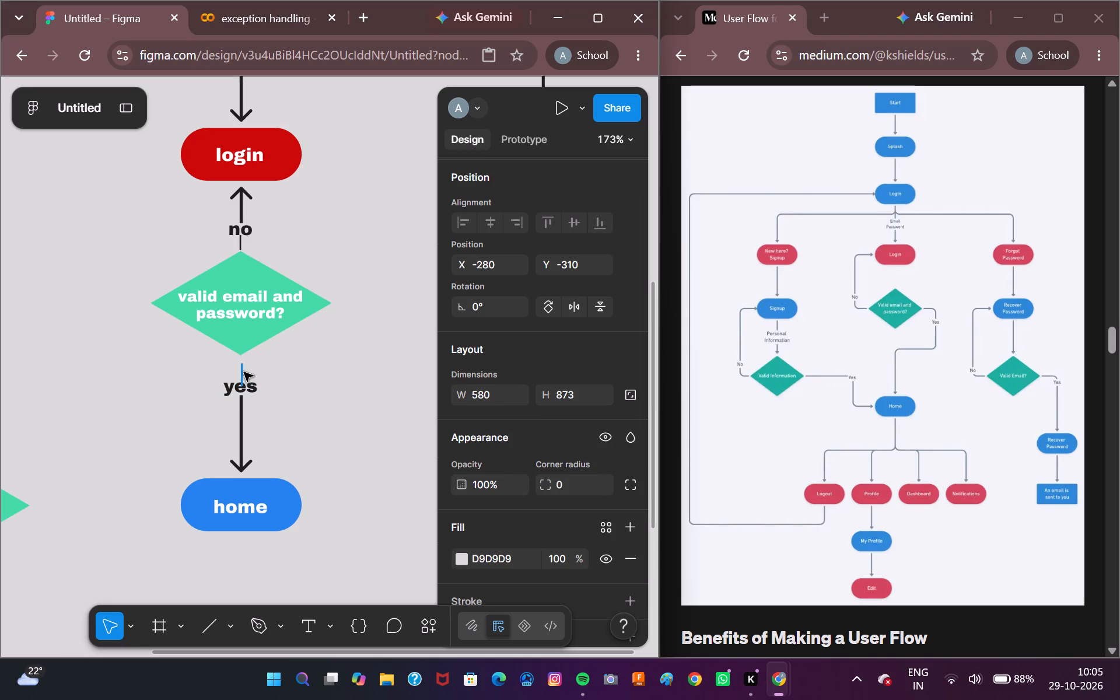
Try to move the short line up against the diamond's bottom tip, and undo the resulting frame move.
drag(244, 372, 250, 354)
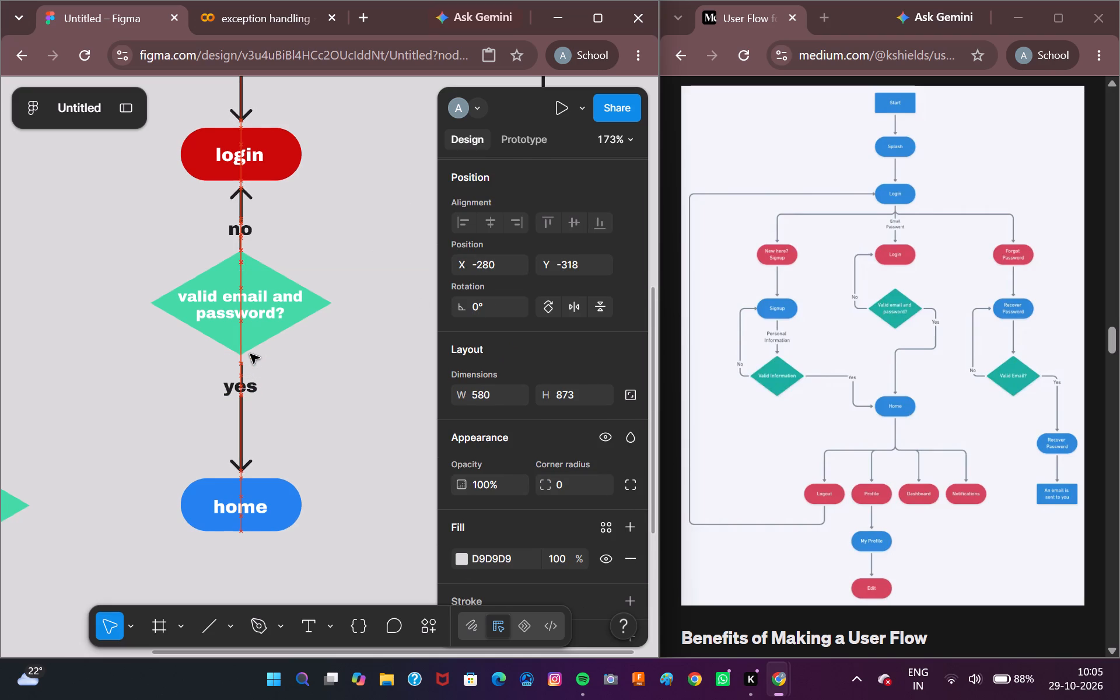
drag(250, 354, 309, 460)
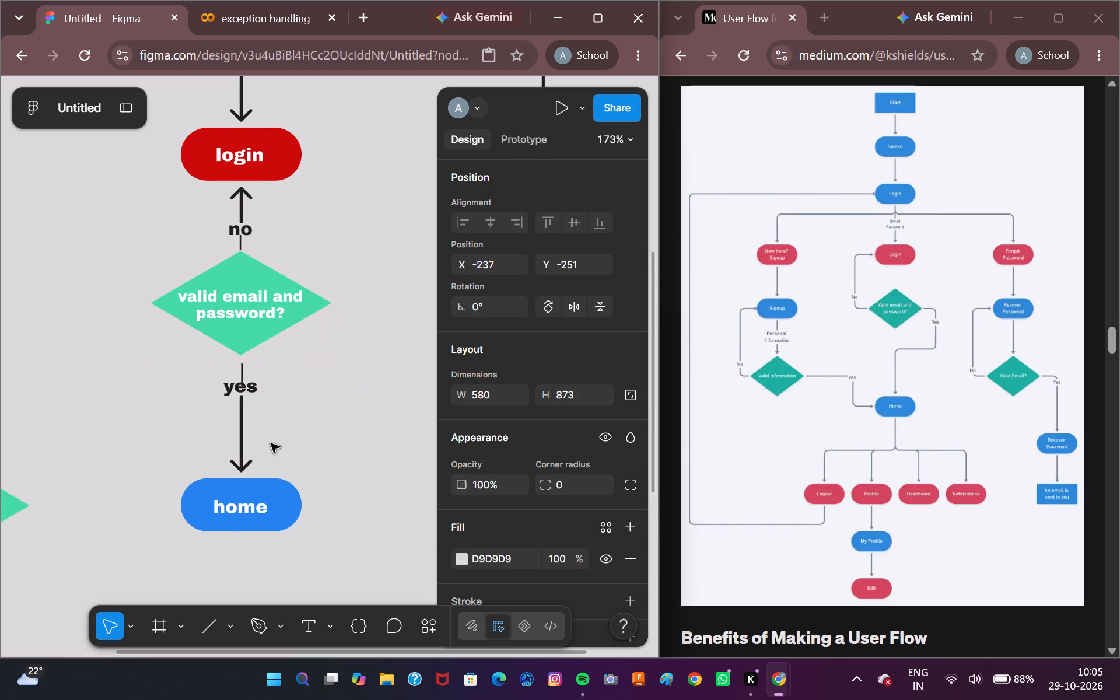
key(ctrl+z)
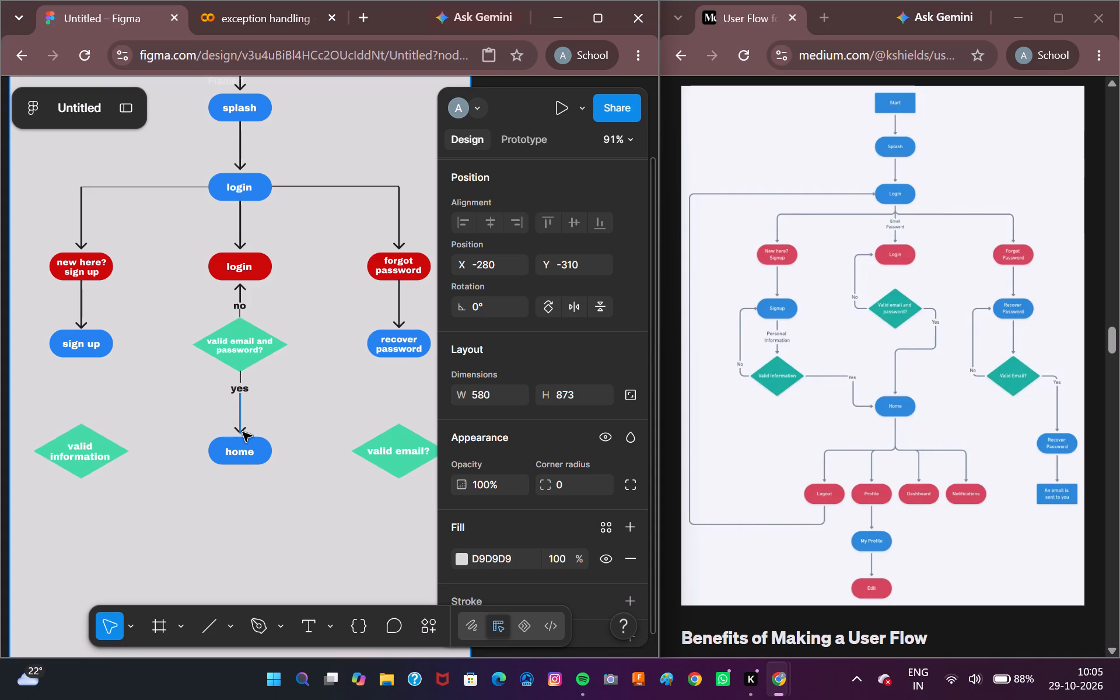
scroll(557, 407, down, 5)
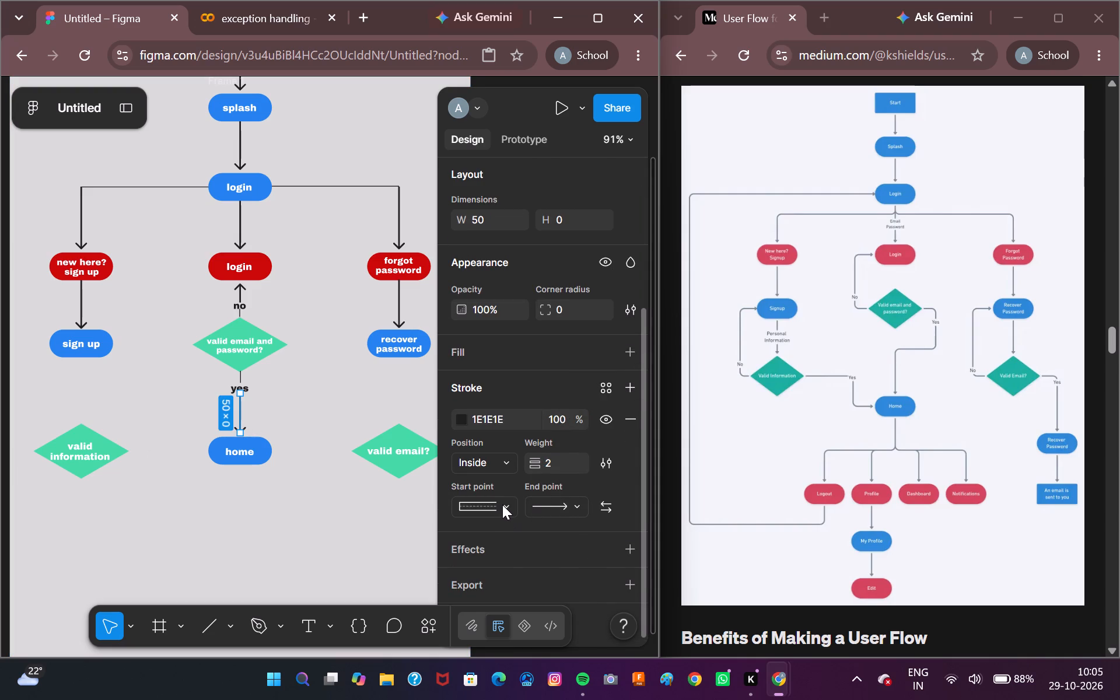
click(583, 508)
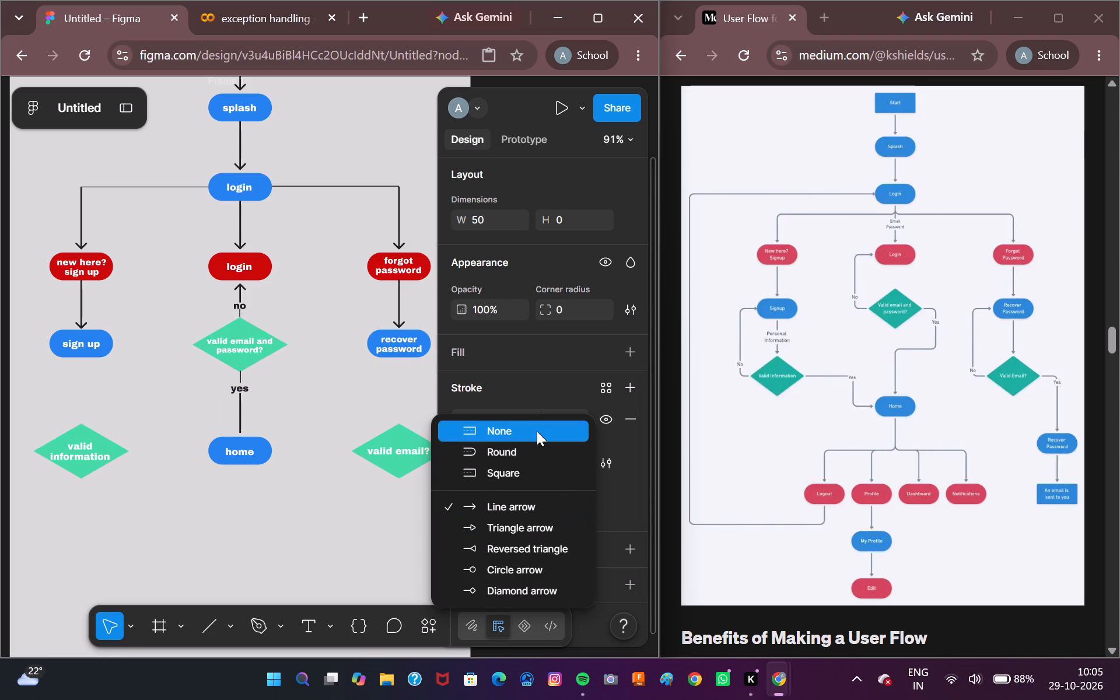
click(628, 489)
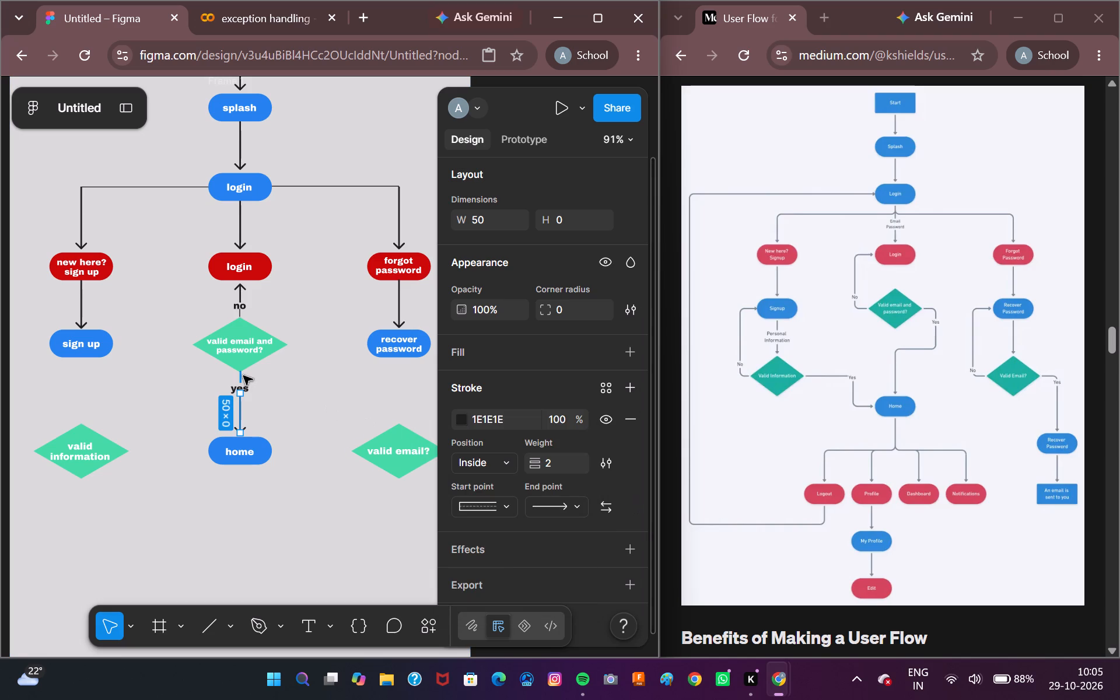
Set the line between the "valid email and password?" diamond and the "yes" label to length 15 and stroke colour 1E1E1E.
click(239, 377)
click(239, 377)
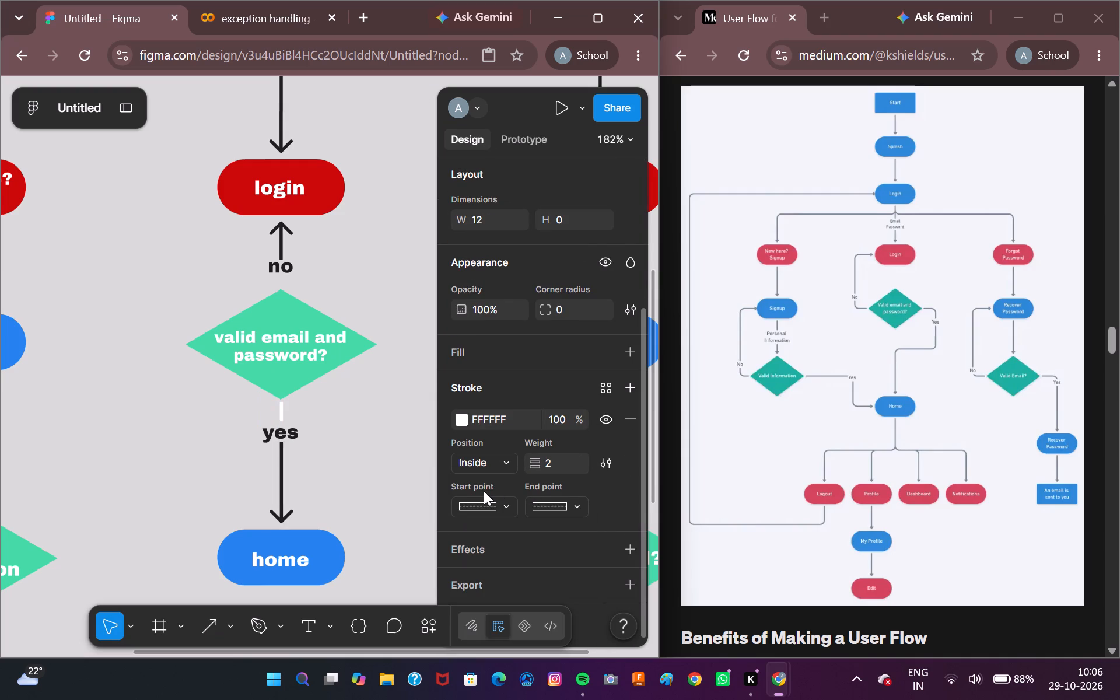
click(485, 227)
text(15)
key(Return)
click(457, 421)
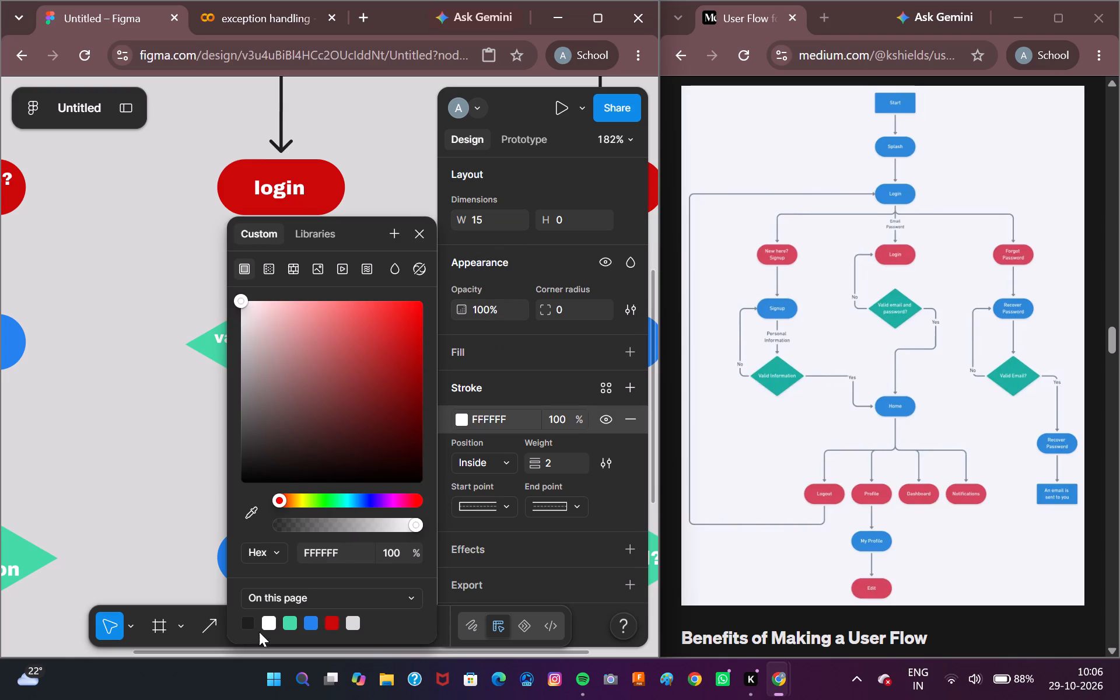
click(248, 626)
click(421, 226)
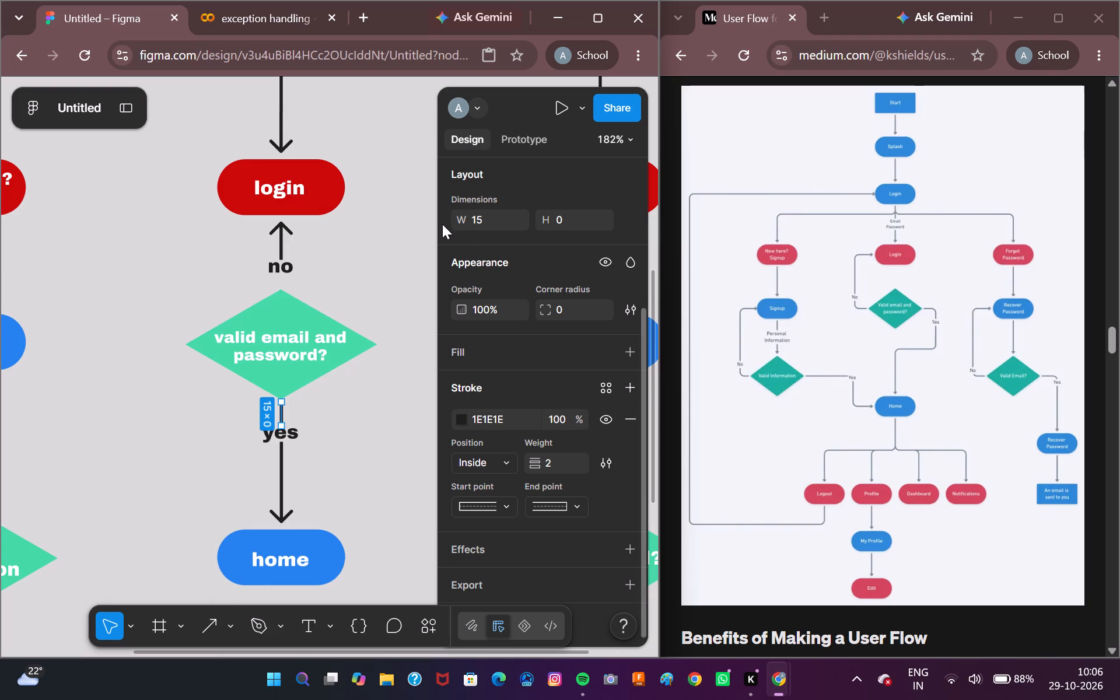
click(427, 337)
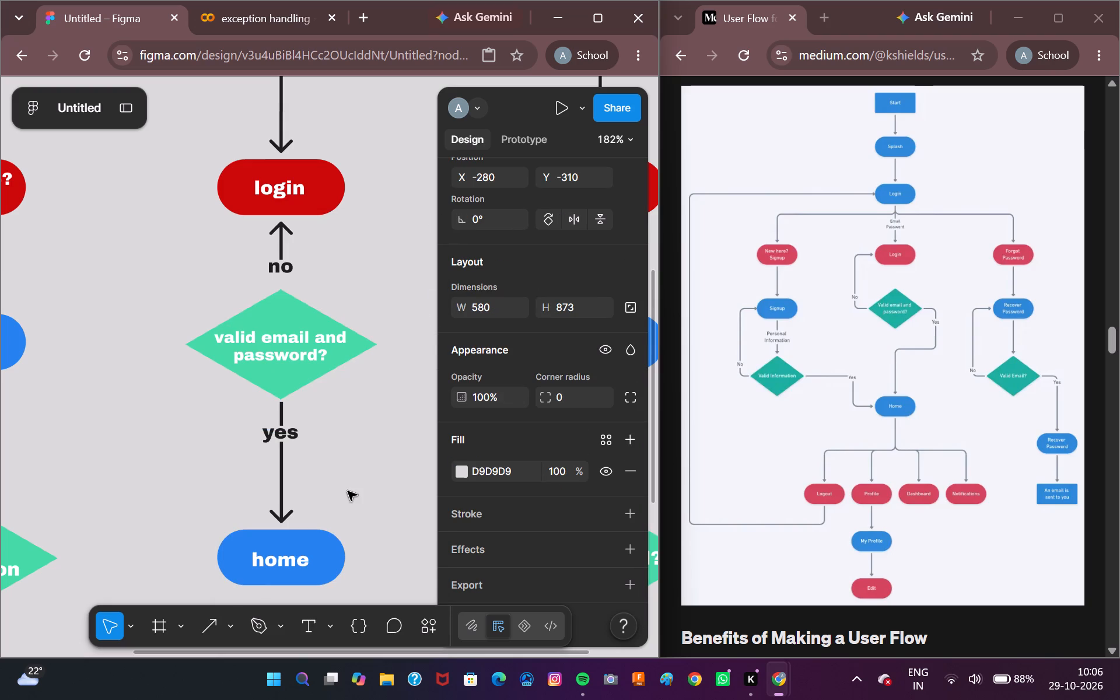
Draw a short connecting line from the top of the "valid email and password?" diamond up to the "no" label.
click(206, 626)
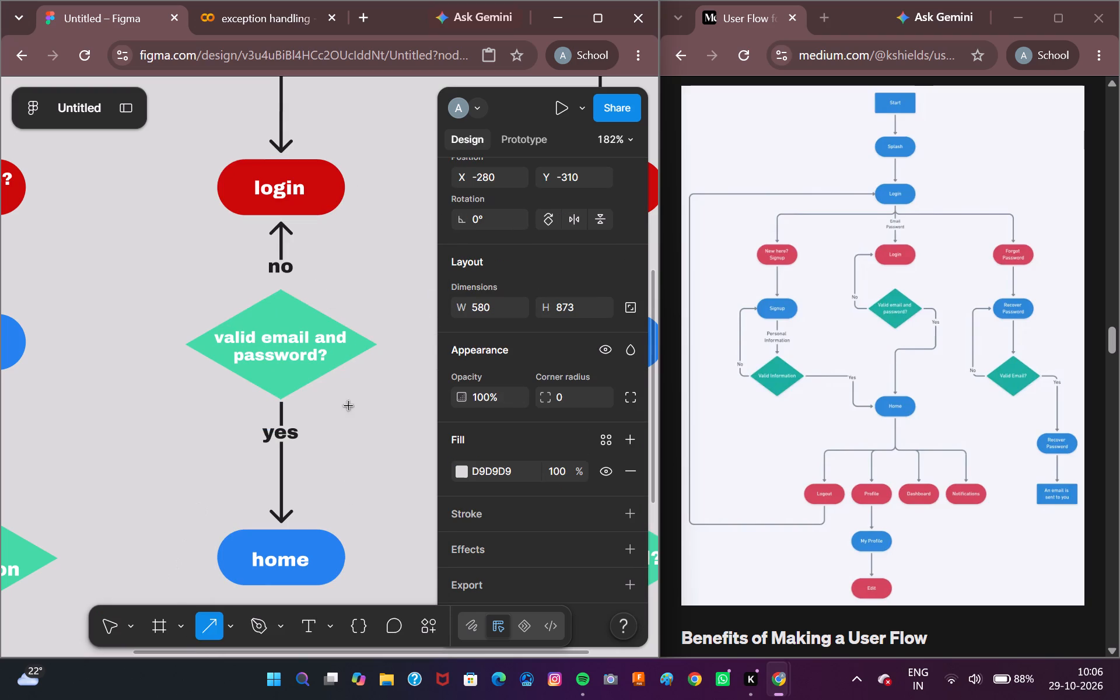
drag(280, 288, 279, 278)
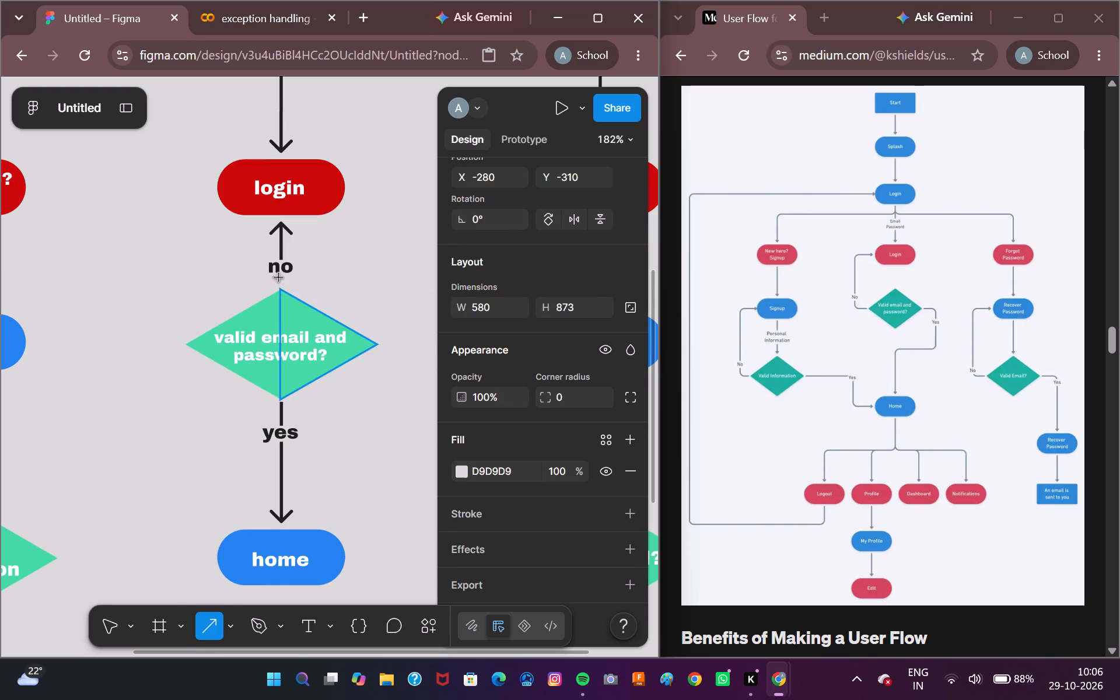
drag(279, 278, 278, 275)
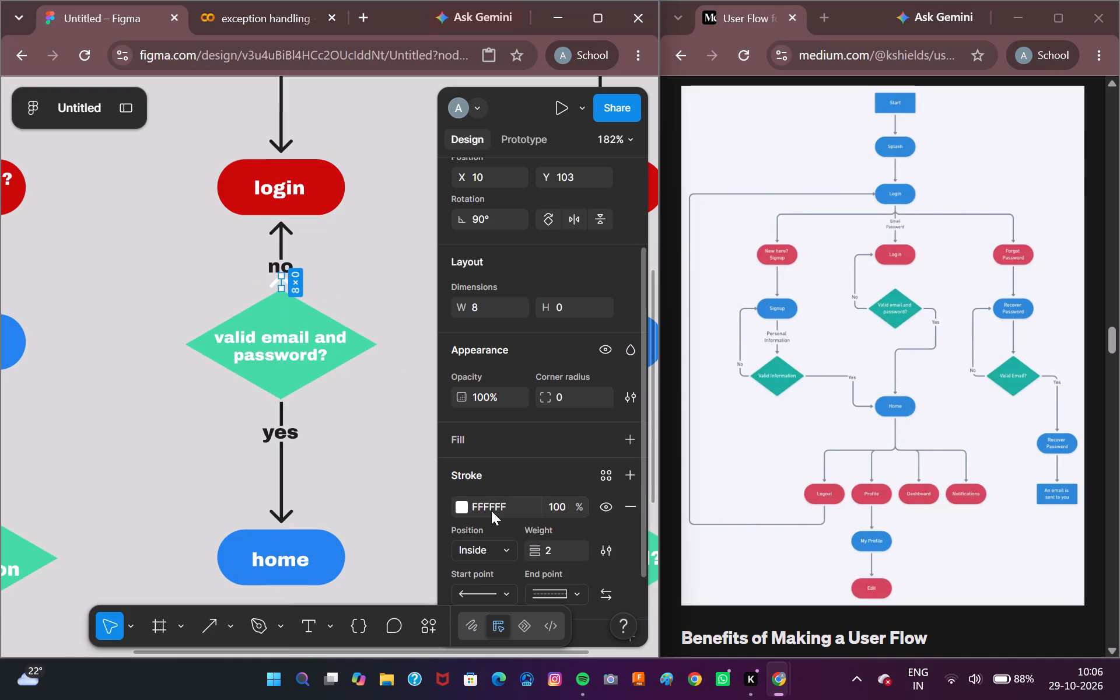
Set the short line between the "no" label and the diamond to stroke colour 1E1E1E with its start point set to None.
click(458, 509)
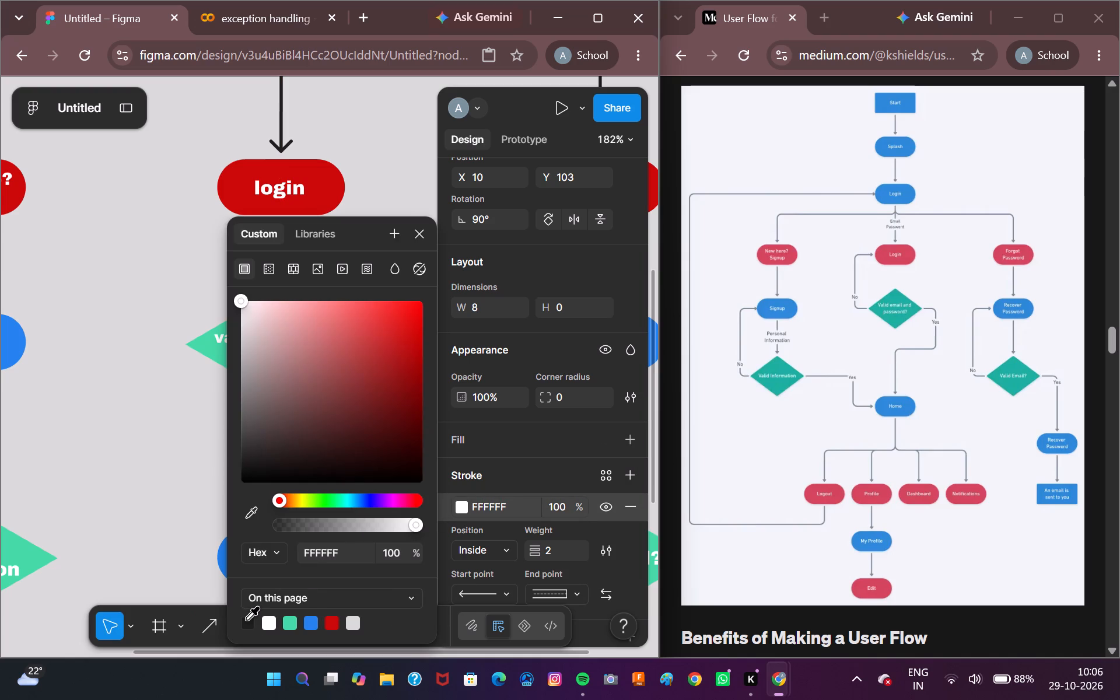
click(247, 619)
scroll(574, 483, down, 2)
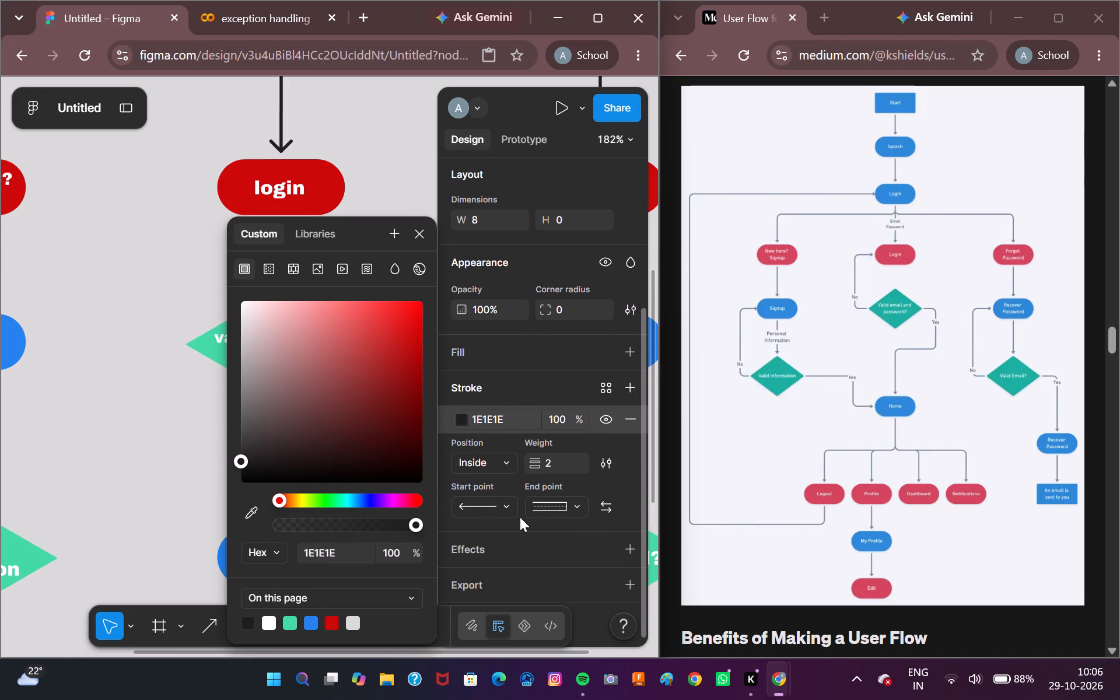
click(503, 505)
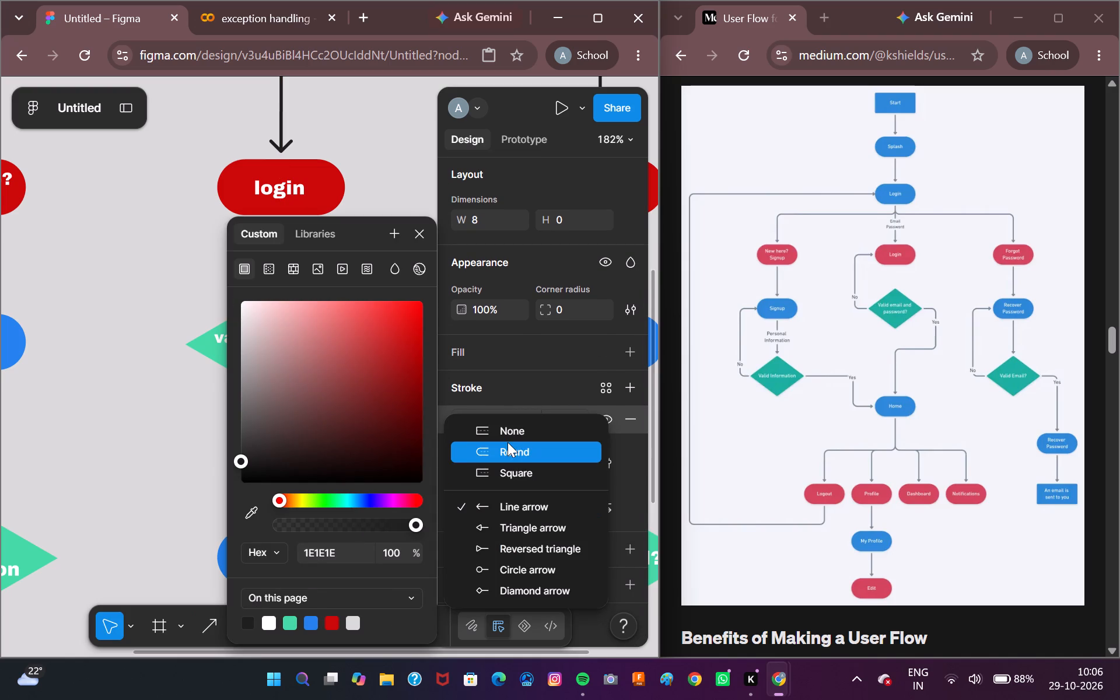
click(503, 426)
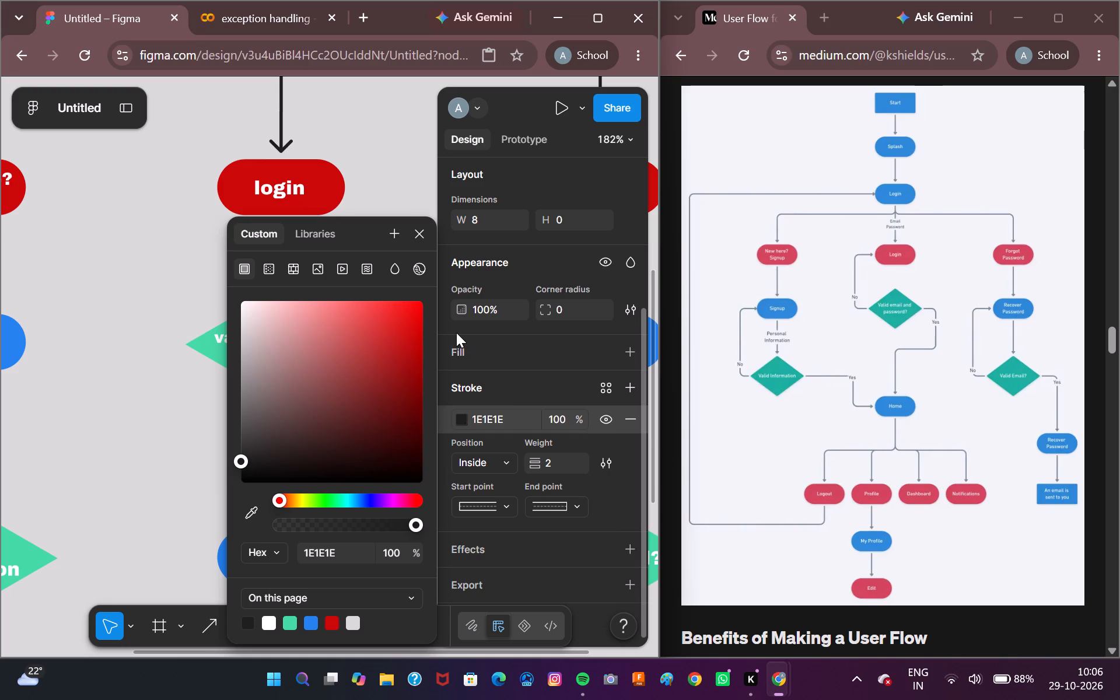
click(456, 332)
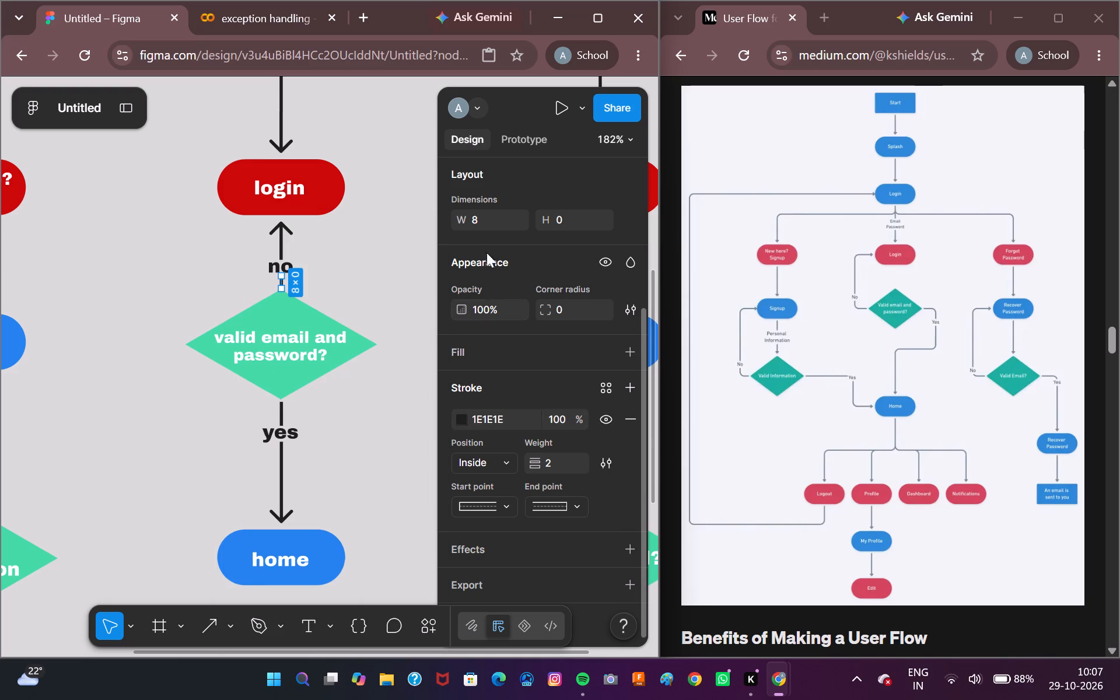
Set the length of the short line between the "no" label and the "valid email and password?" diamond to 10.
drag(492, 233, 492, 226)
click(492, 219)
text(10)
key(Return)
click(412, 190)
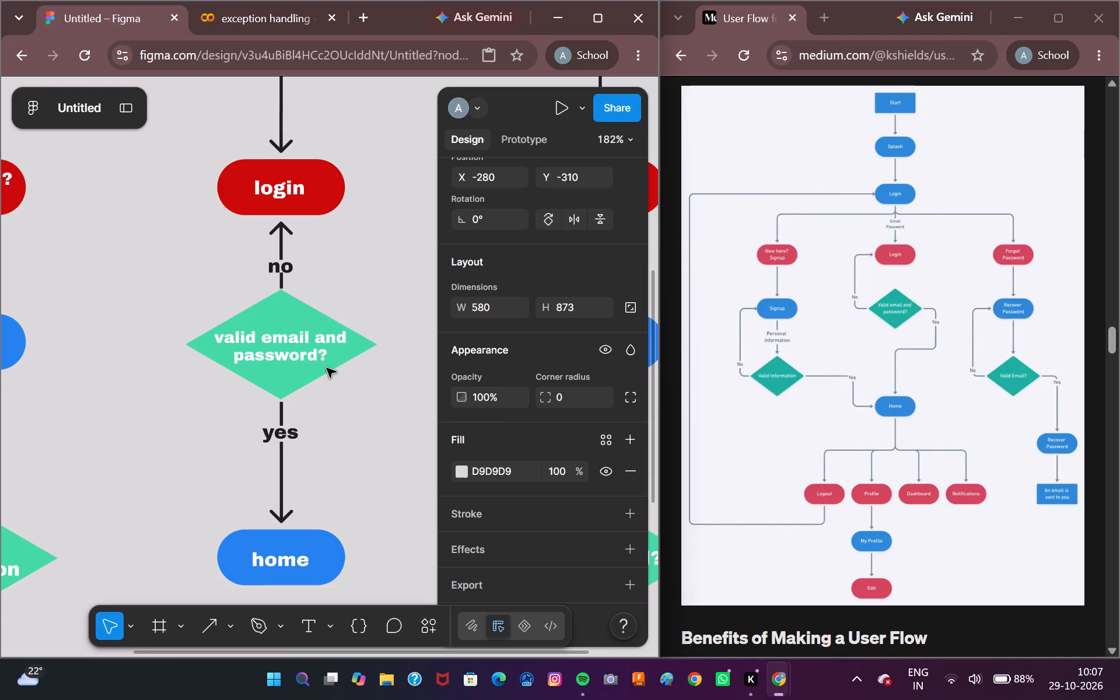
Add a text label between the "sign up" node and the "valid information" diamond.
scroll(327, 368, left, 1)
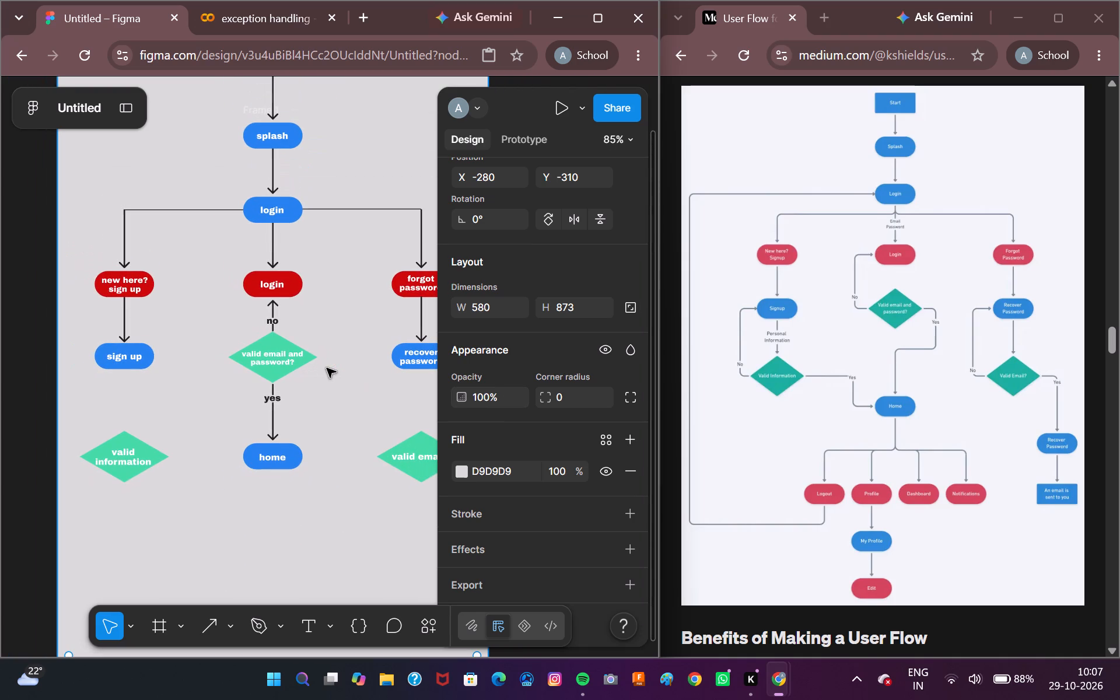
scroll(327, 368, left, 1)
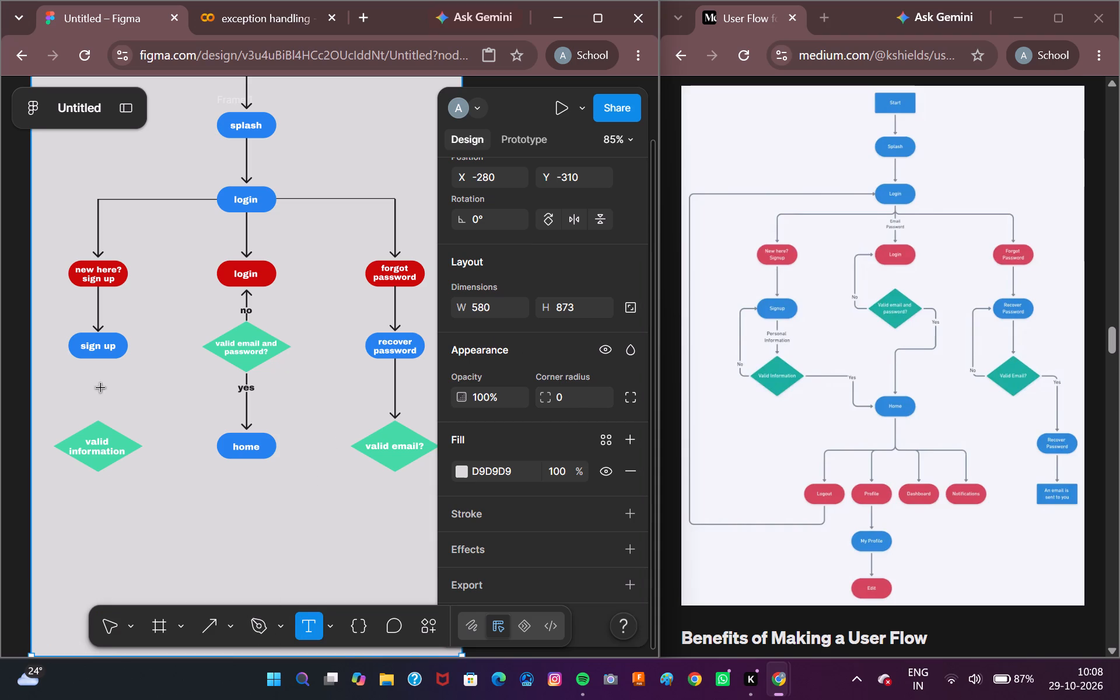
Add a "personal information" text label between the sign up node and the "valid information" diamond.
click(97, 390)
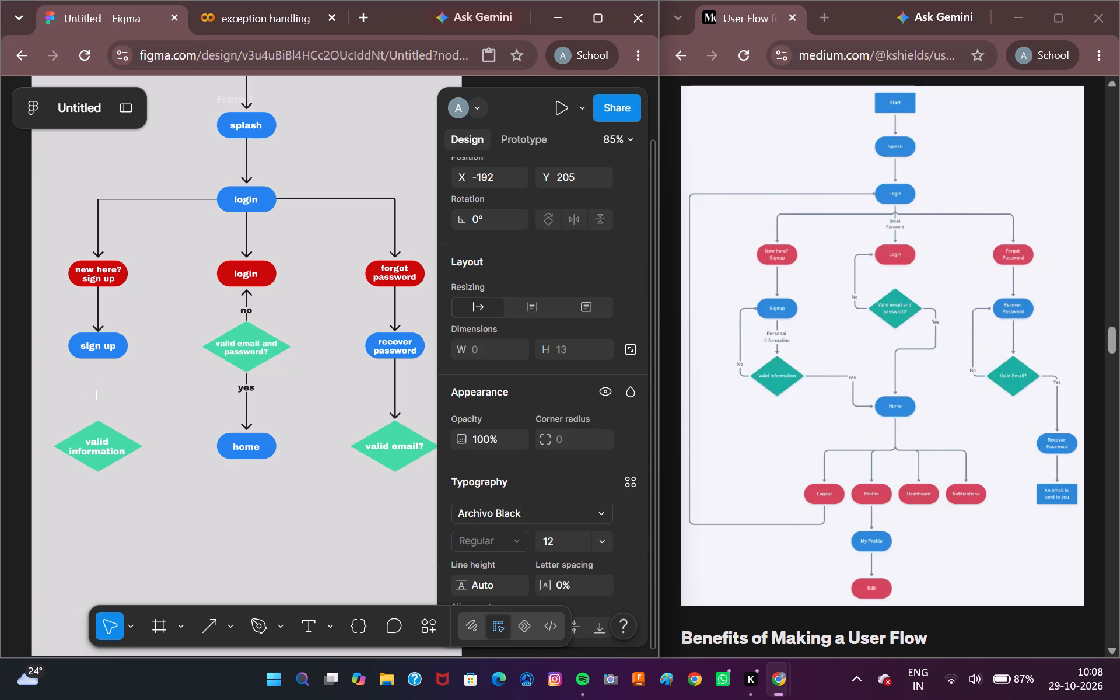
text(personal)
key(space)
text(information)
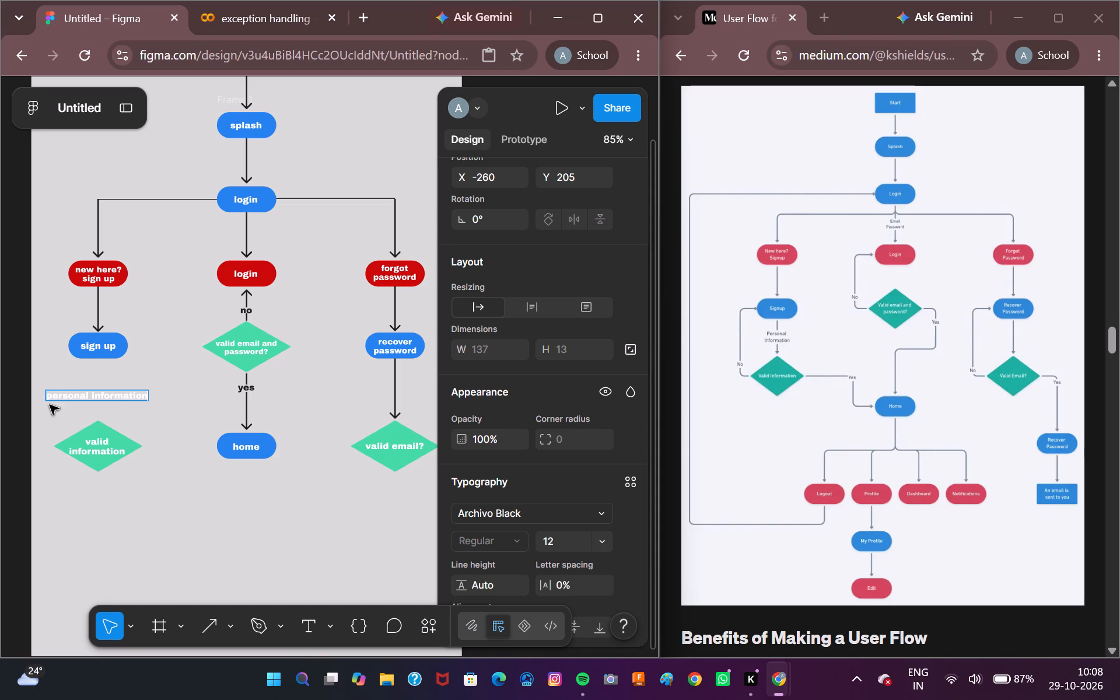
click(138, 418)
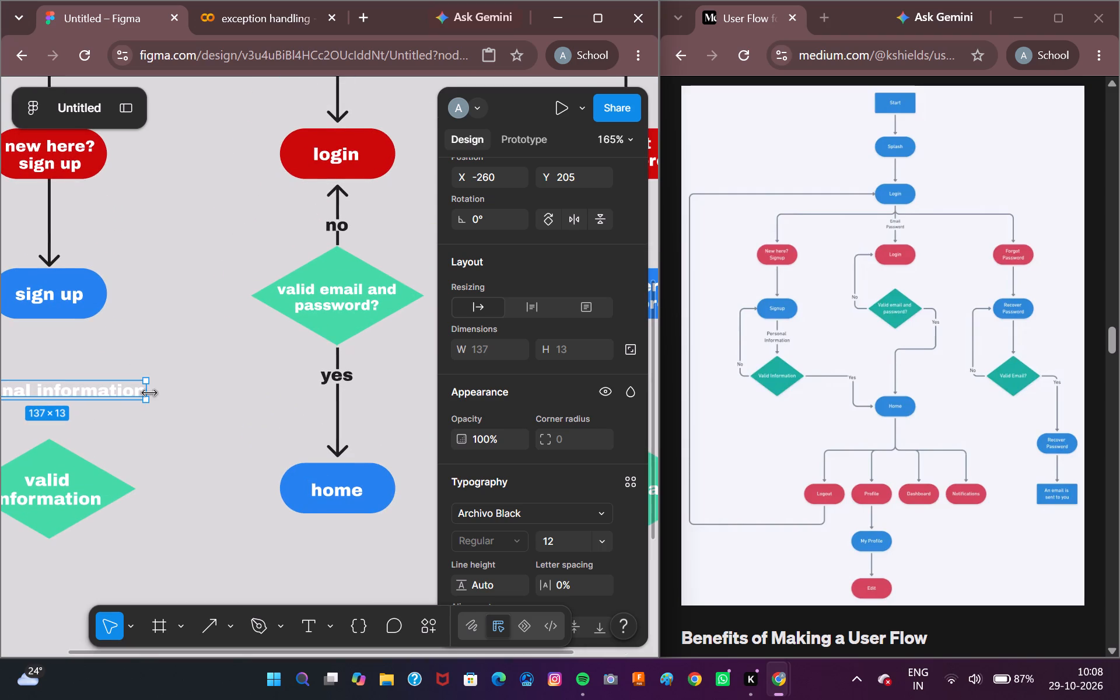
Narrow the "personal information" text box to about 82 wide so its text wraps onto two lines.
scroll(146, 393, right, 1)
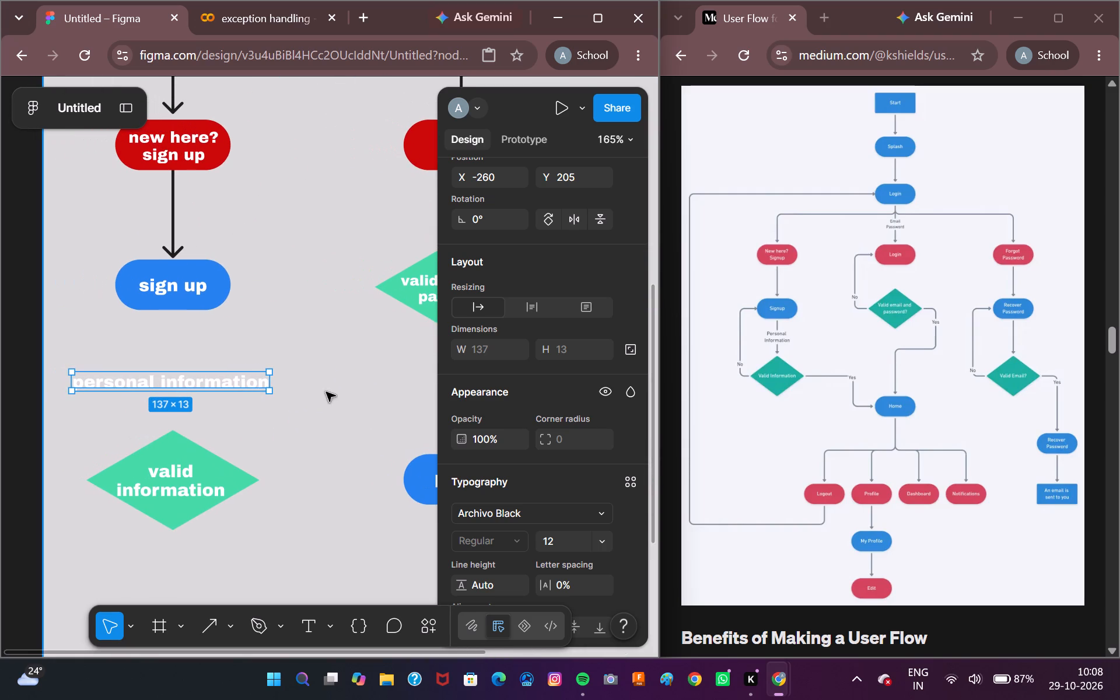
drag(271, 379, 190, 379)
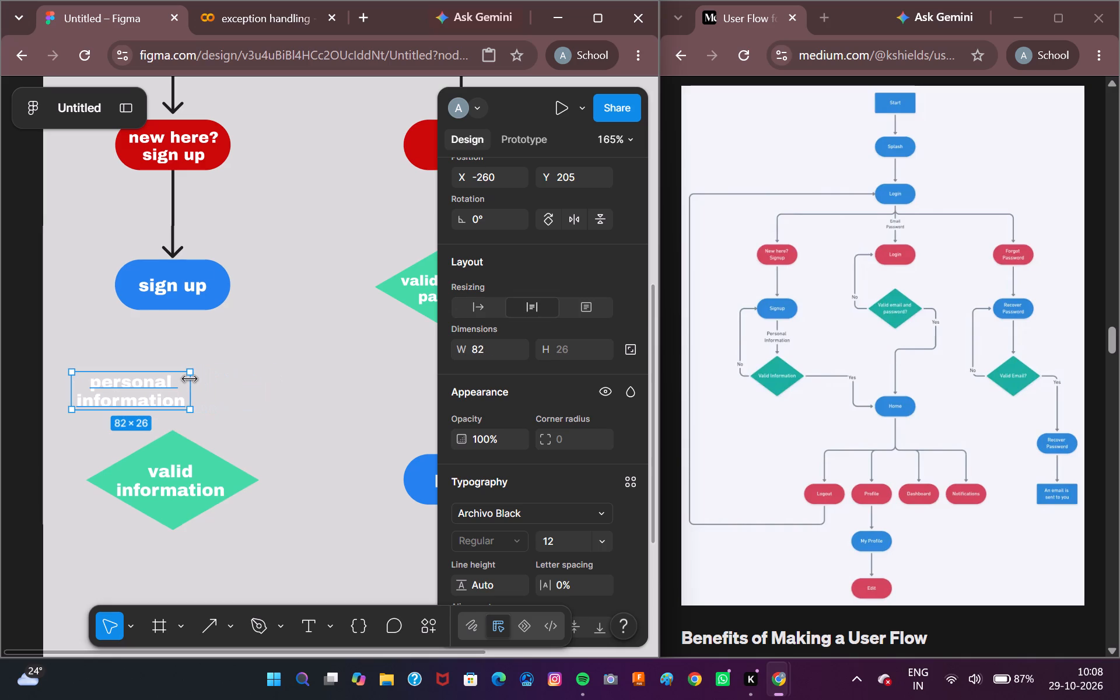
Narrow the "personal information" label to 78 wide and centre it between the sign up node and the "valid information" diamond.
drag(190, 379, 184, 381)
drag(131, 393, 177, 388)
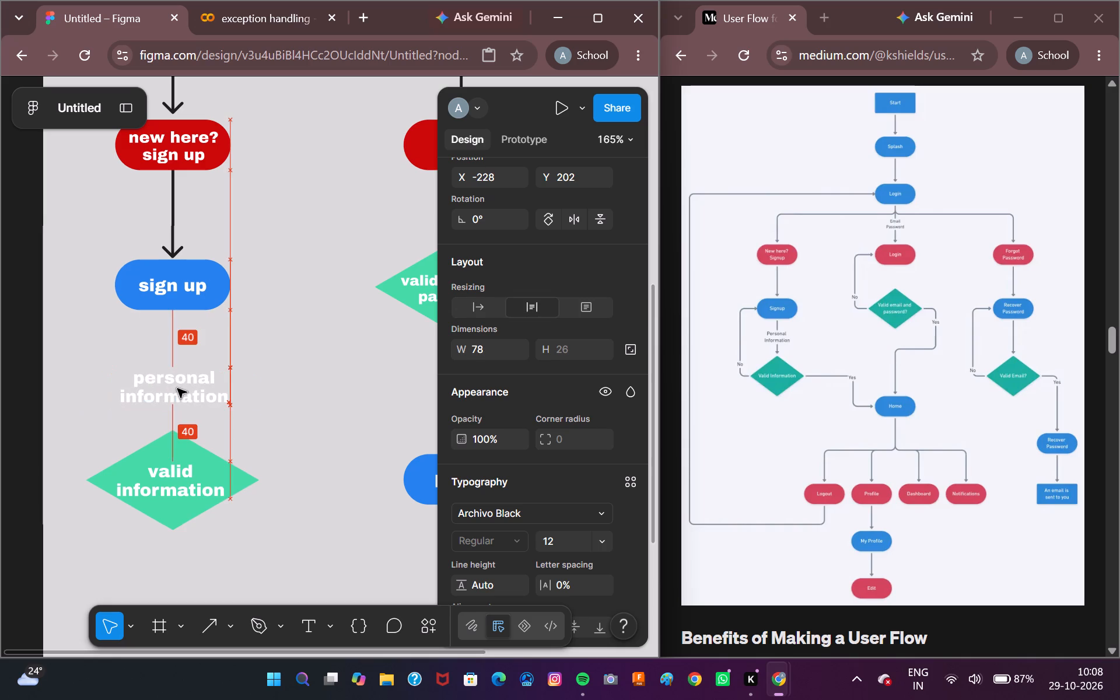
drag(177, 388, 169, 391)
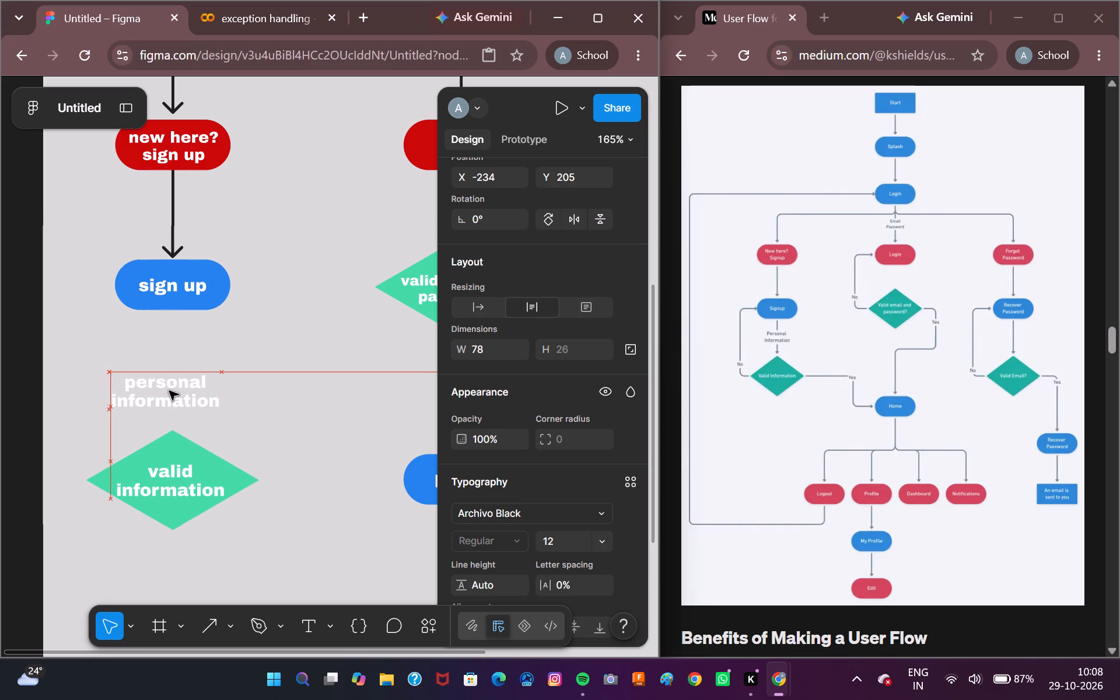
drag(169, 391, 176, 386)
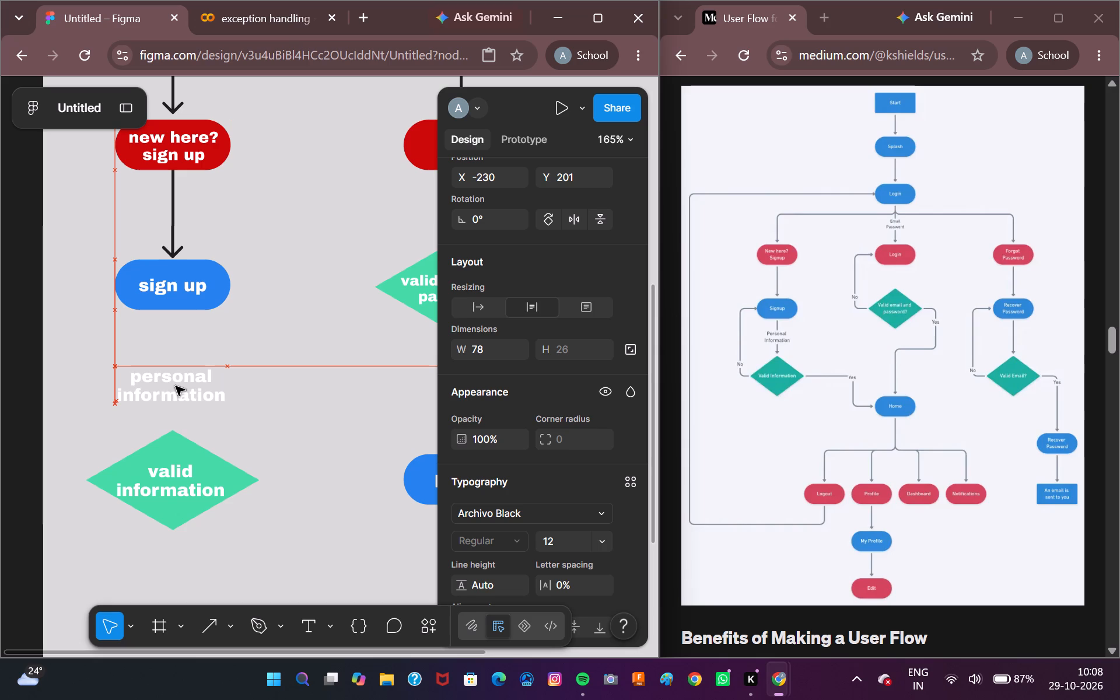
drag(176, 386, 171, 388)
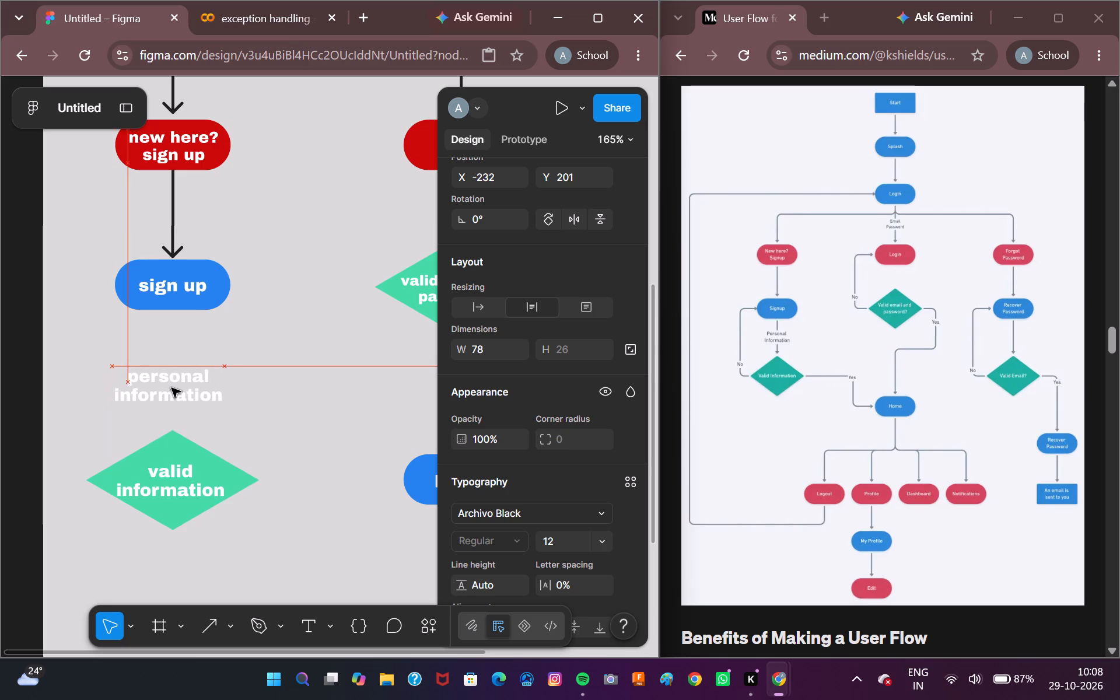
drag(171, 388, 174, 388)
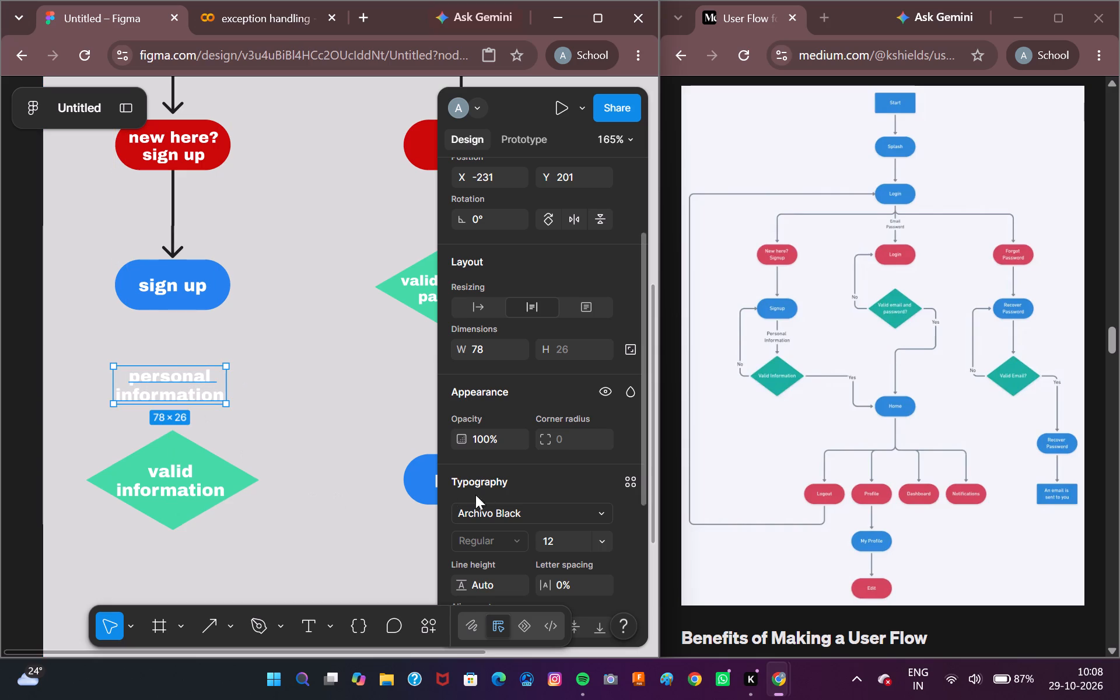
Set the "personal information" label's text fill colour to 1E1E1E.
scroll(514, 517, down, 4)
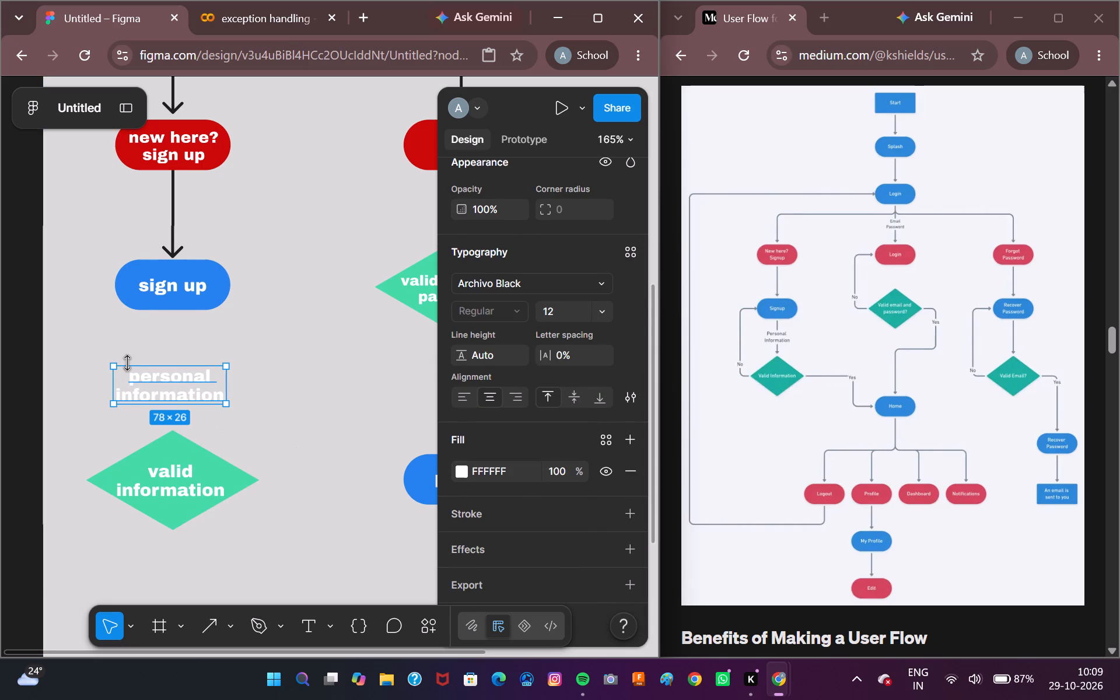
triple_click(180, 382)
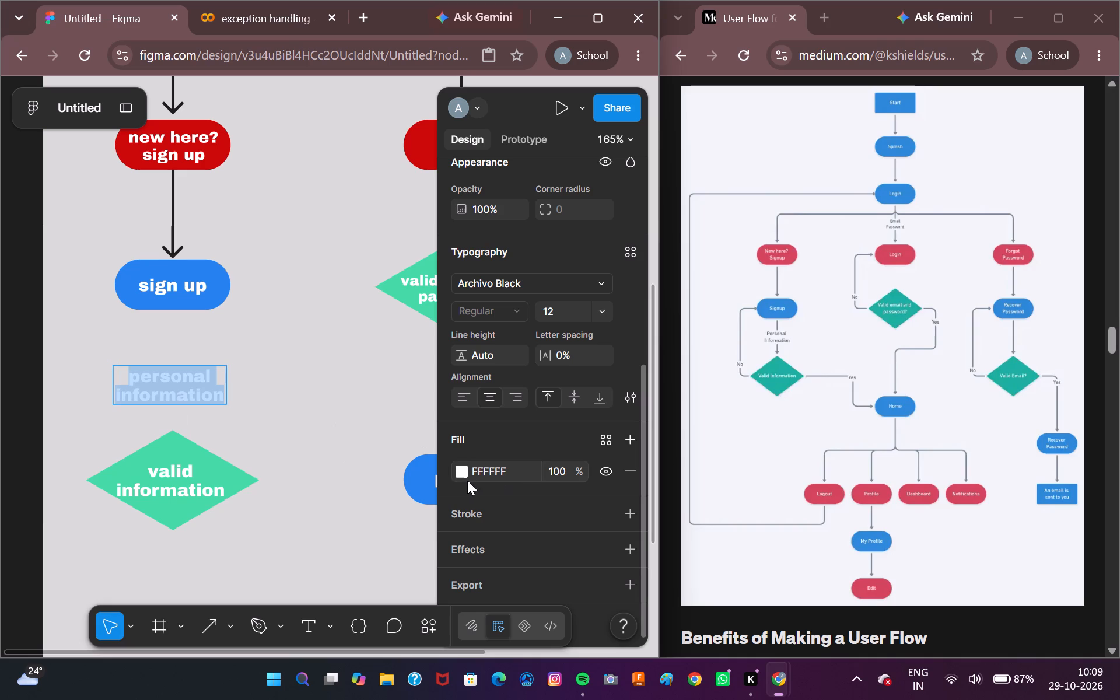
click(464, 470)
click(244, 626)
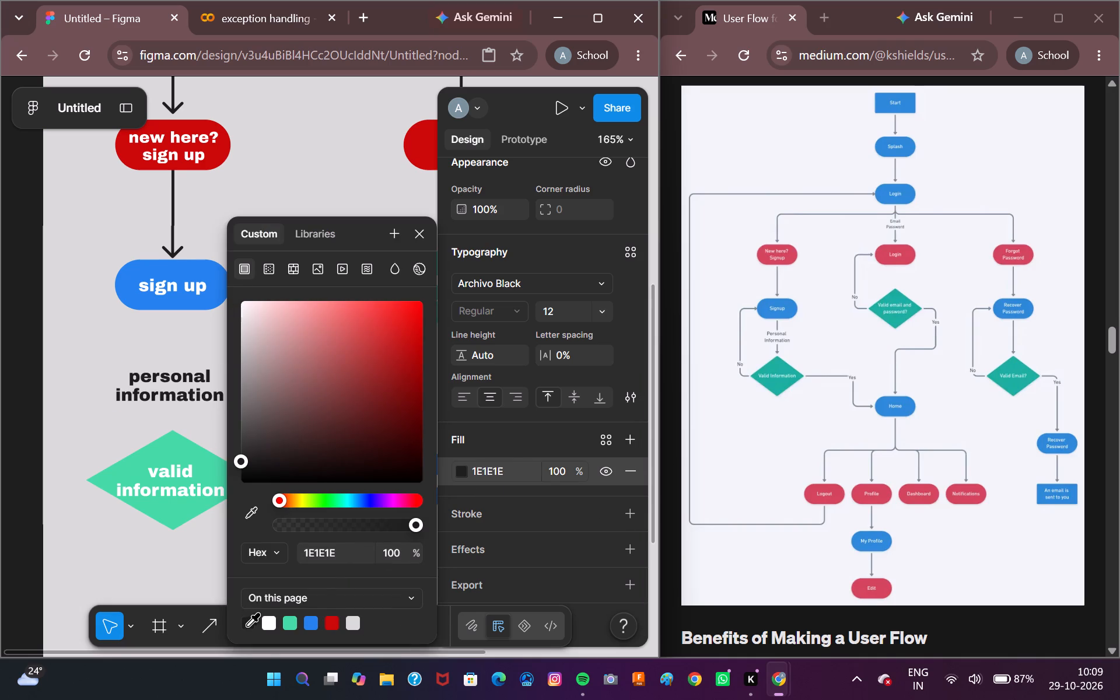
click(182, 574)
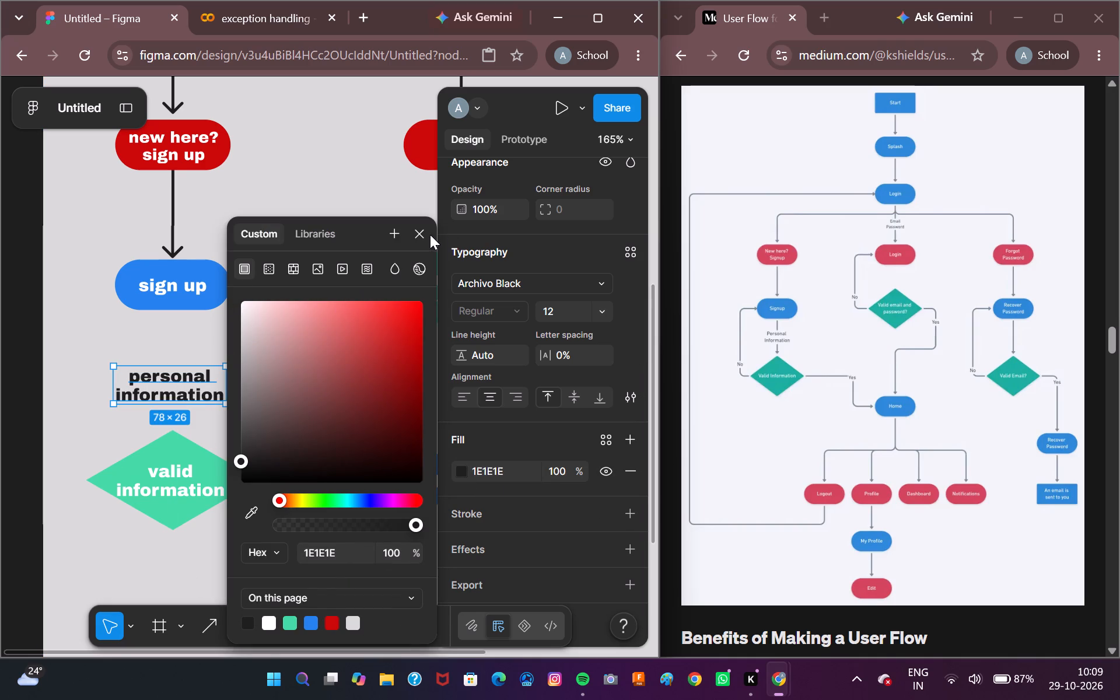
click(414, 245)
click(419, 237)
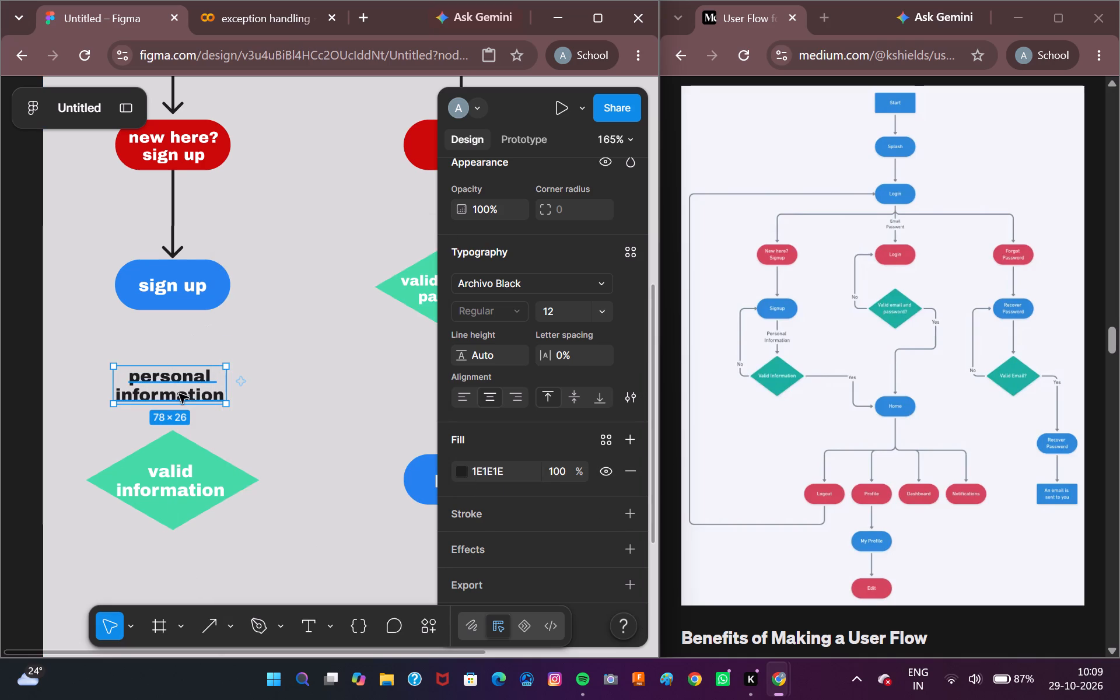
Move the "personal information" label slightly up, closer to the sign up node and centred beneath it.
drag(176, 386, 178, 373)
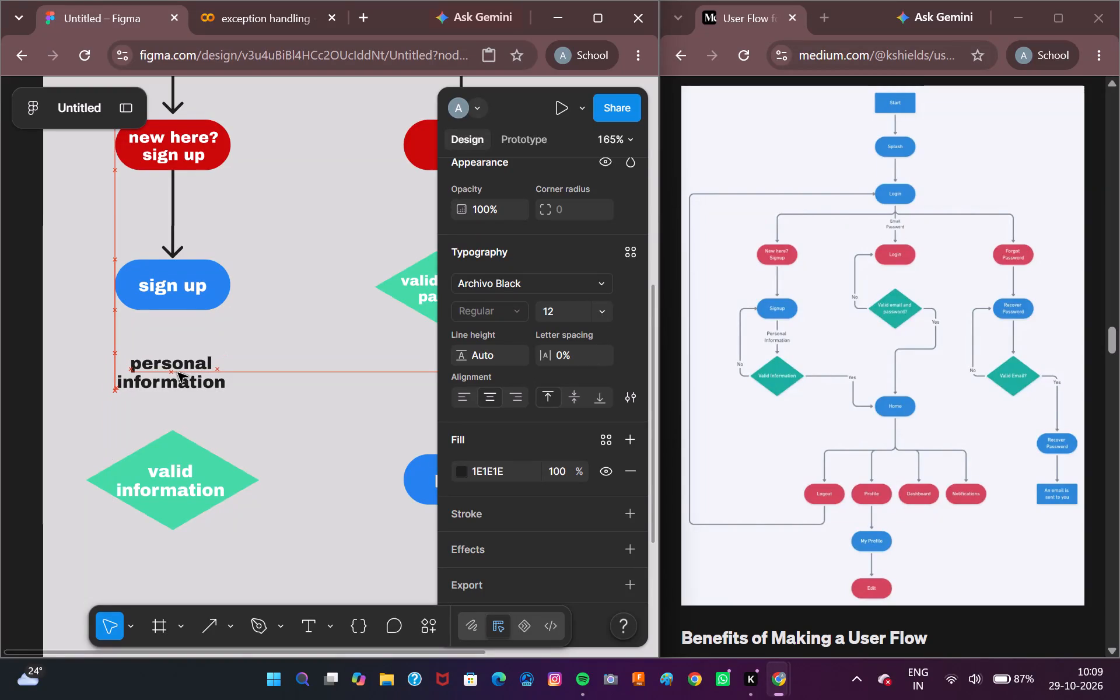
drag(178, 373, 179, 374)
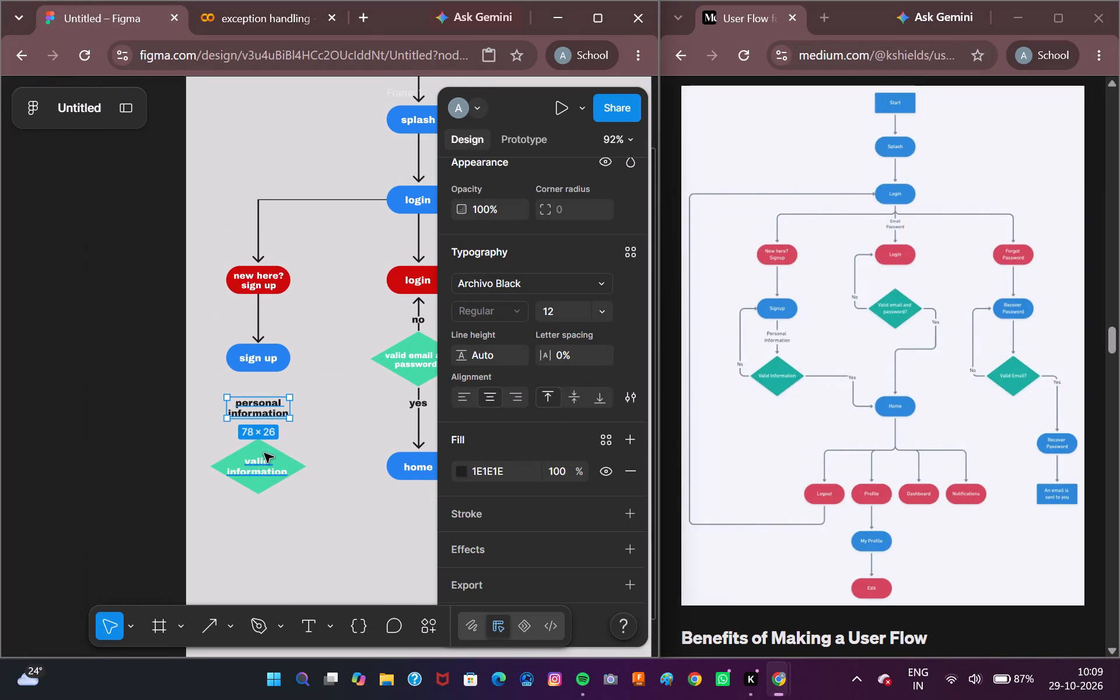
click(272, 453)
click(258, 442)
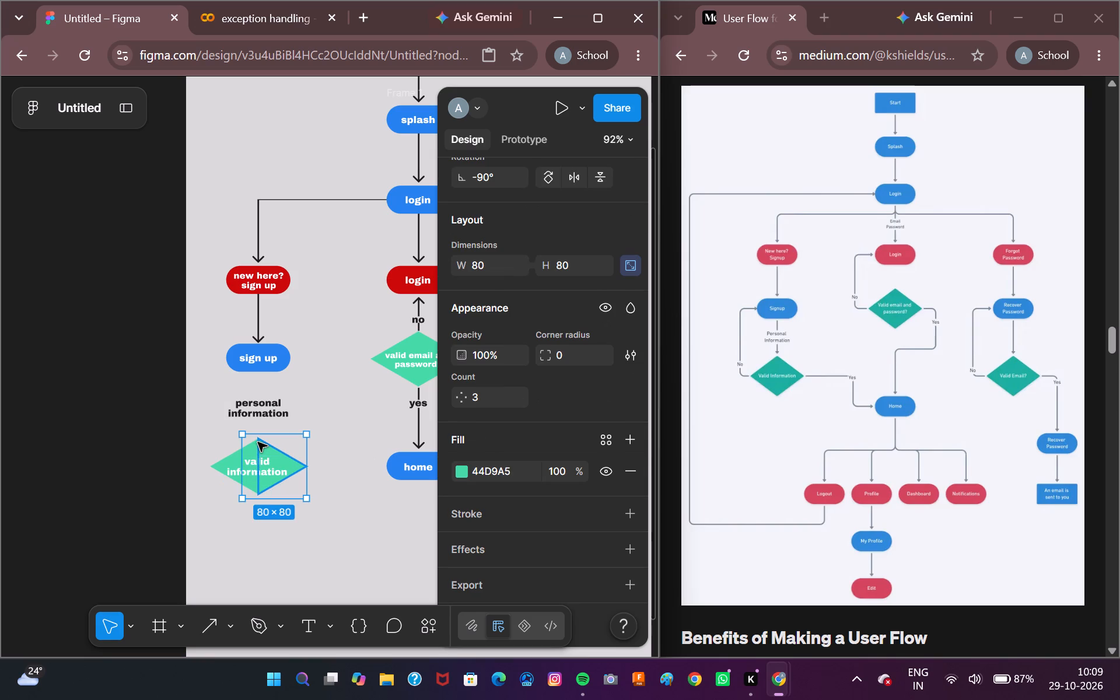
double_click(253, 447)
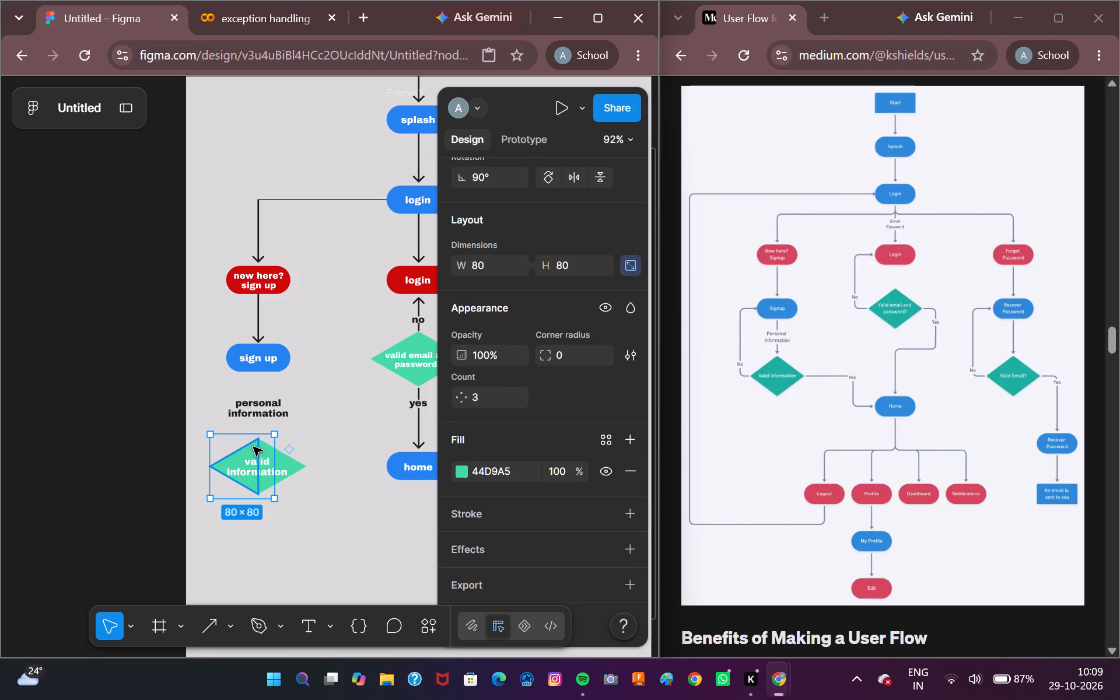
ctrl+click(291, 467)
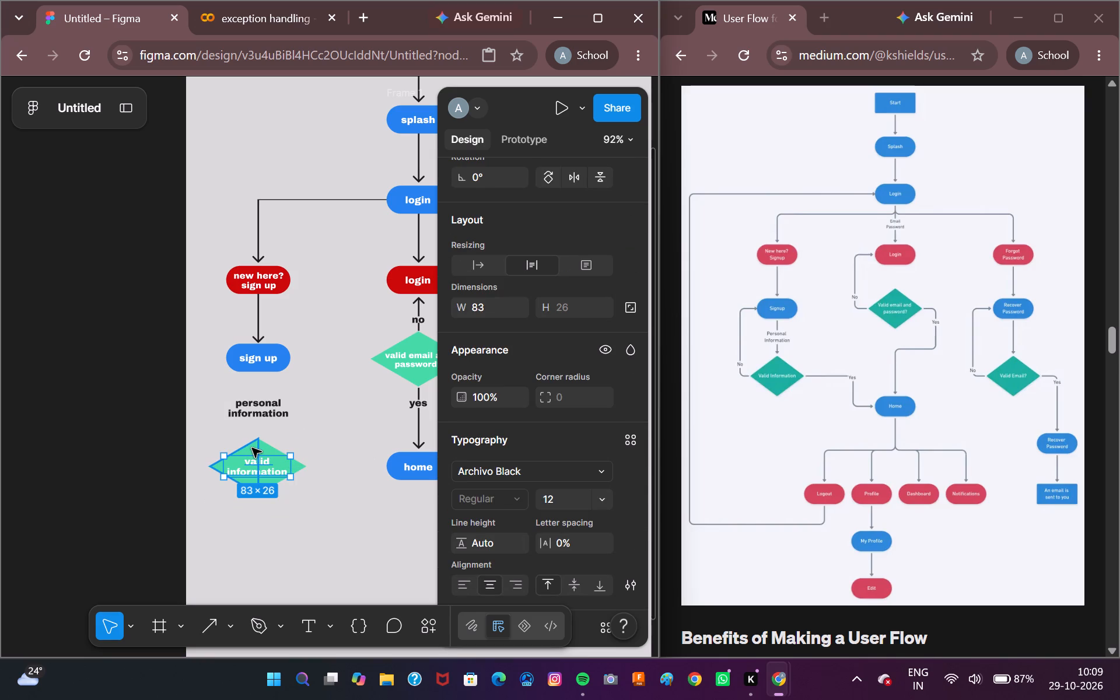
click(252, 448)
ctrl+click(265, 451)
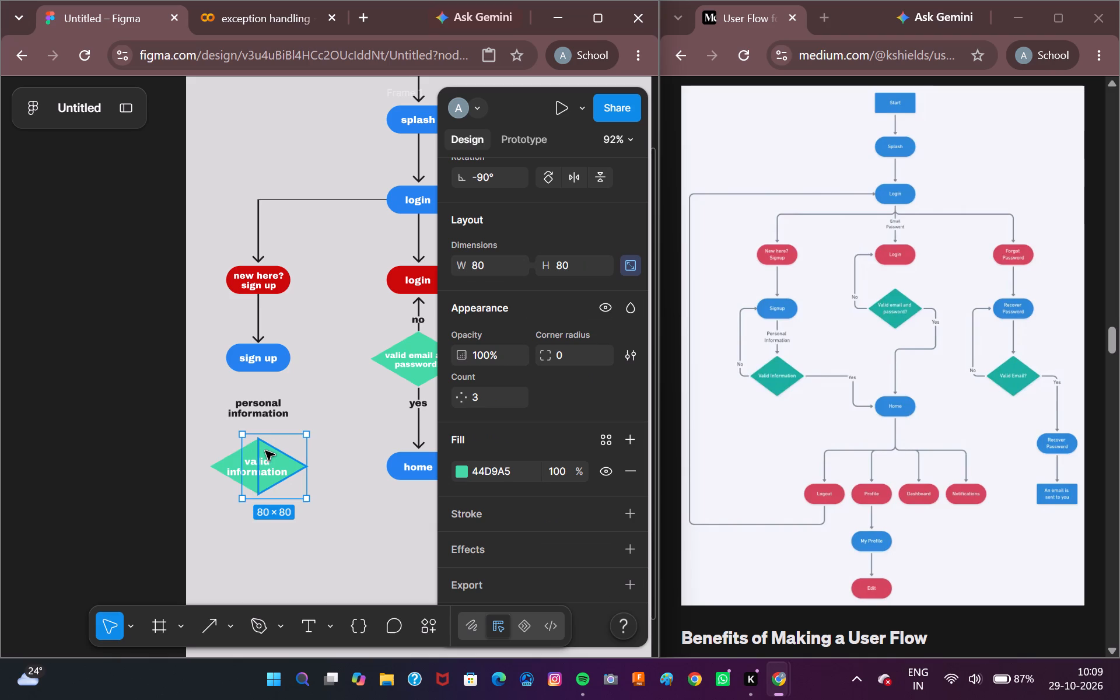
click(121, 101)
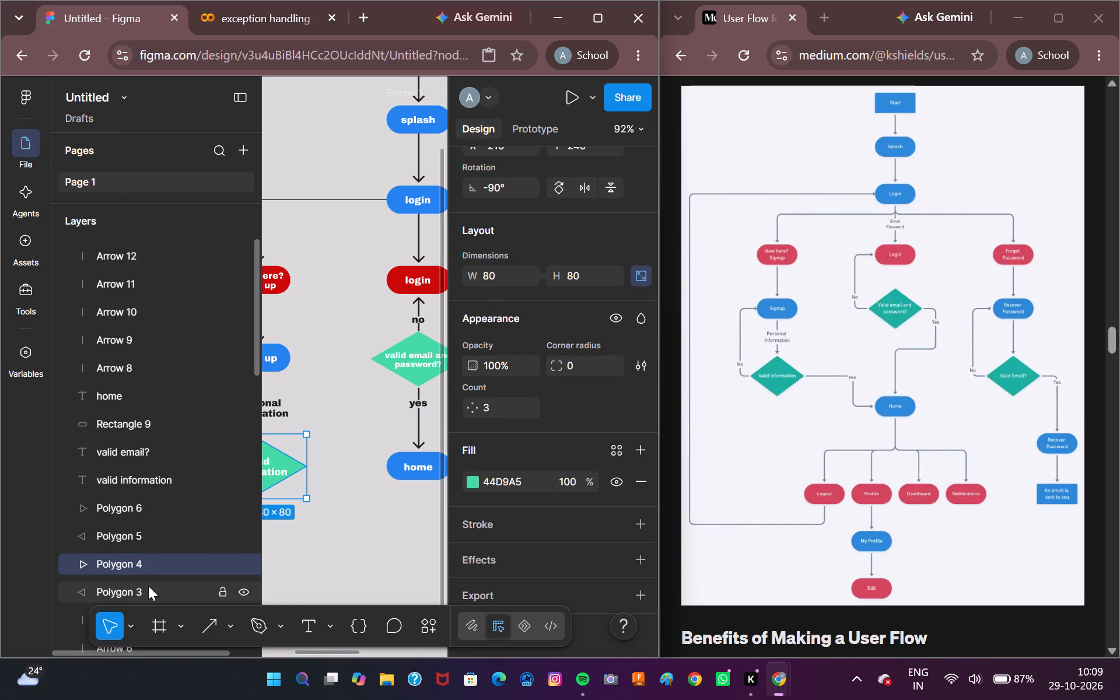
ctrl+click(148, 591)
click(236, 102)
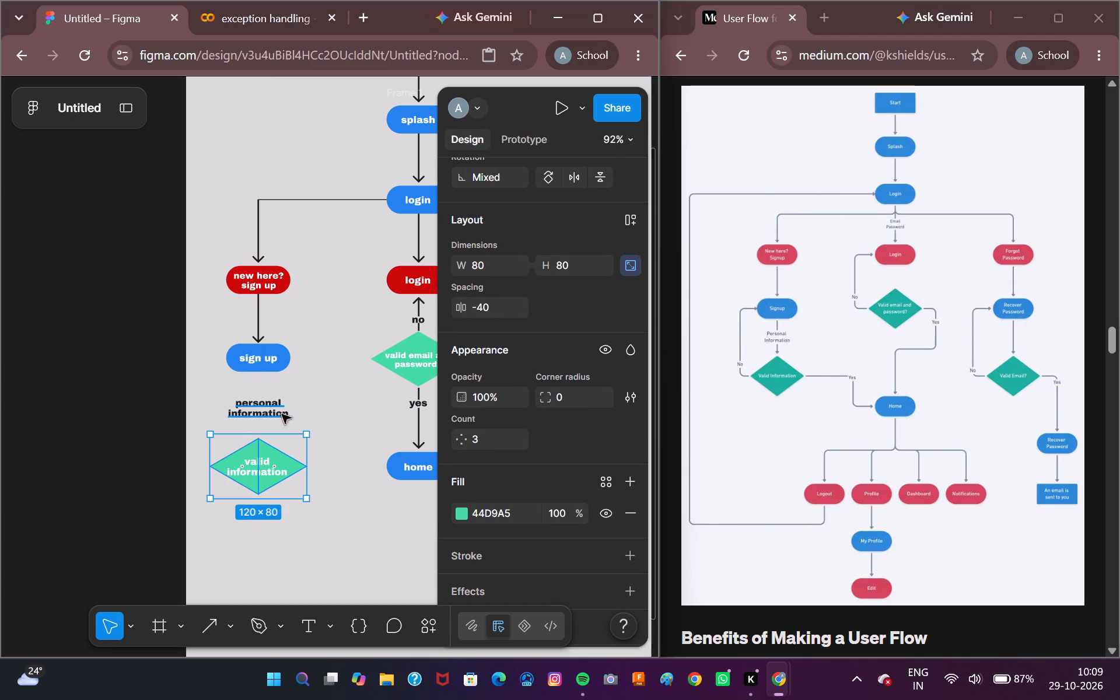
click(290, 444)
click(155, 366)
Adjust the position of the "valid information" text inside its green diamond.
click(257, 472)
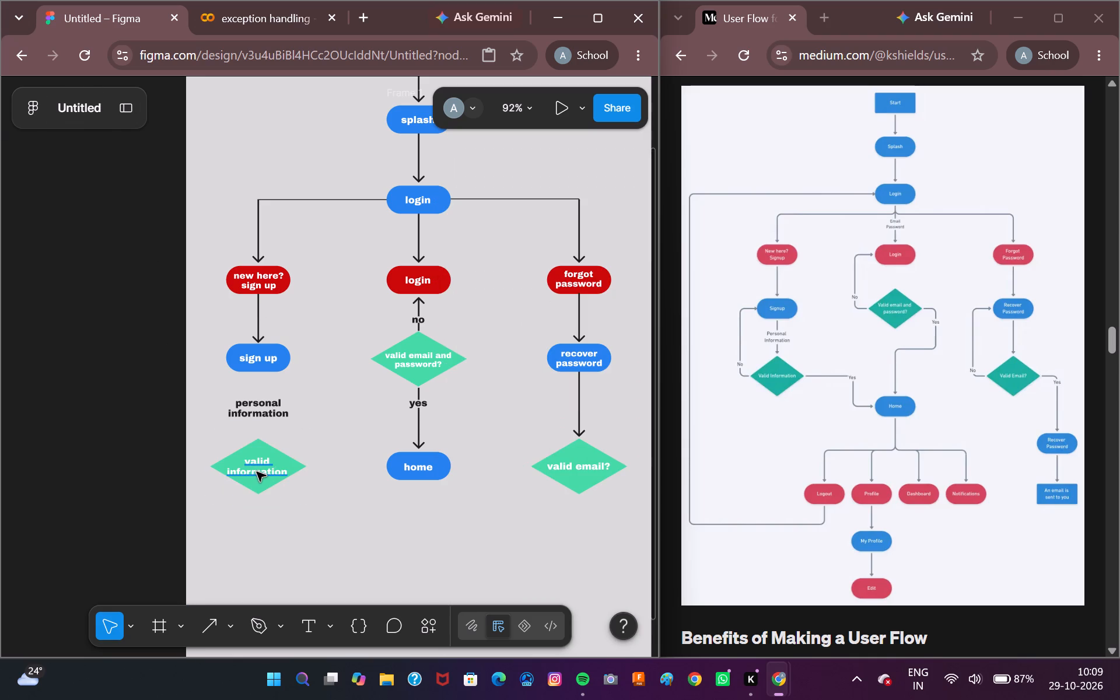
click(263, 468)
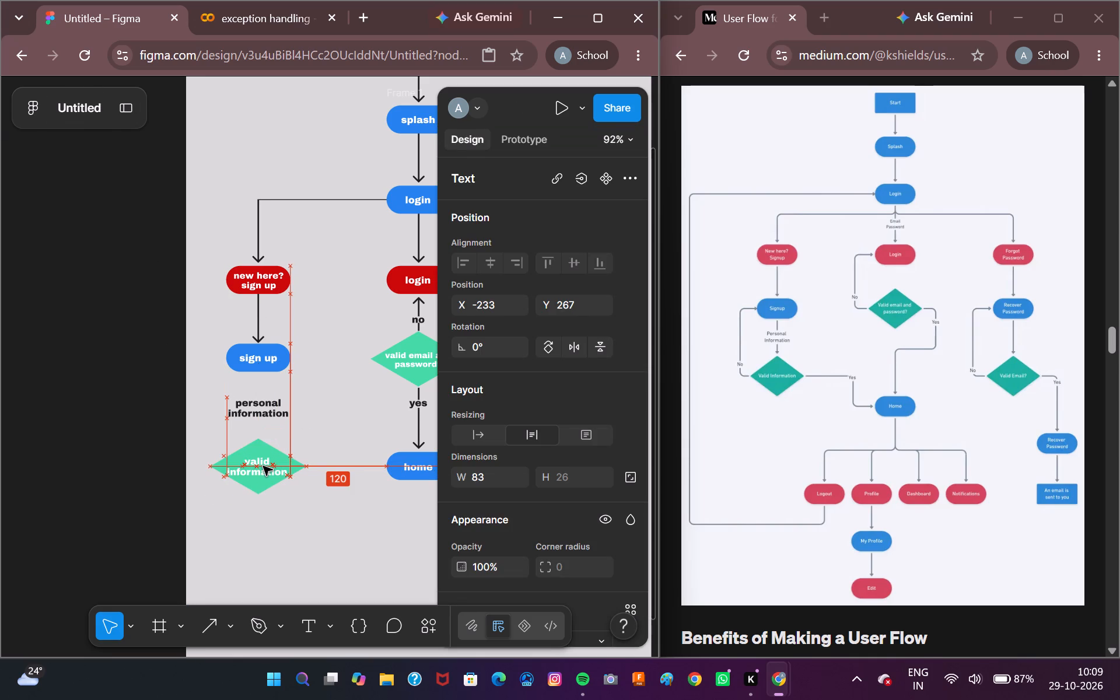
click(261, 463)
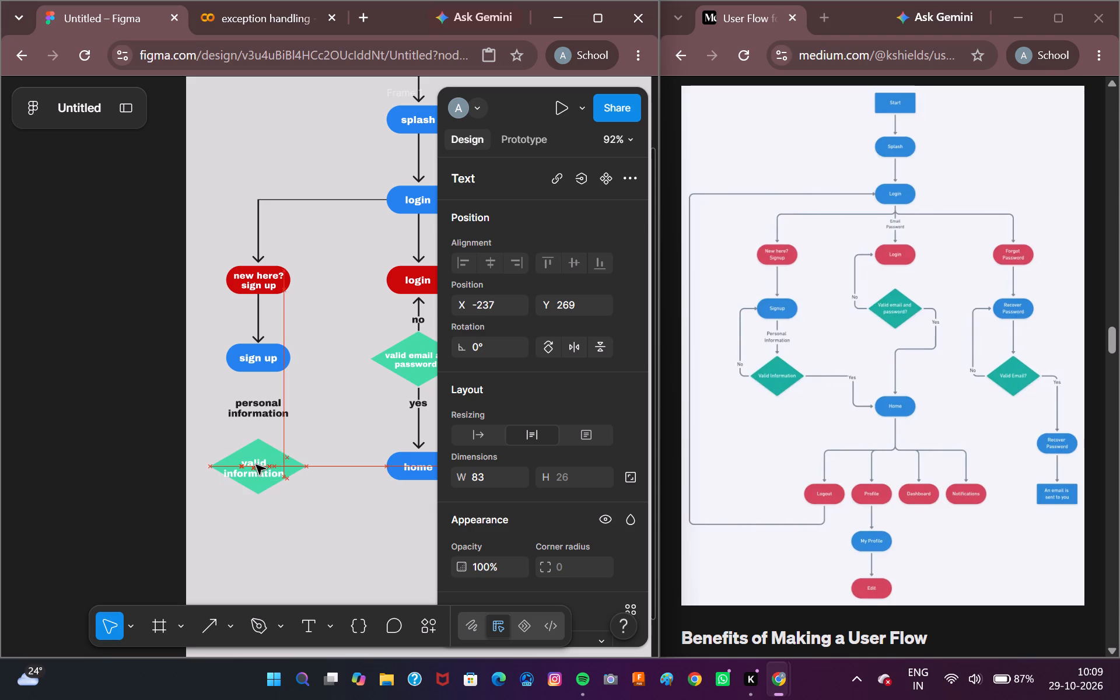
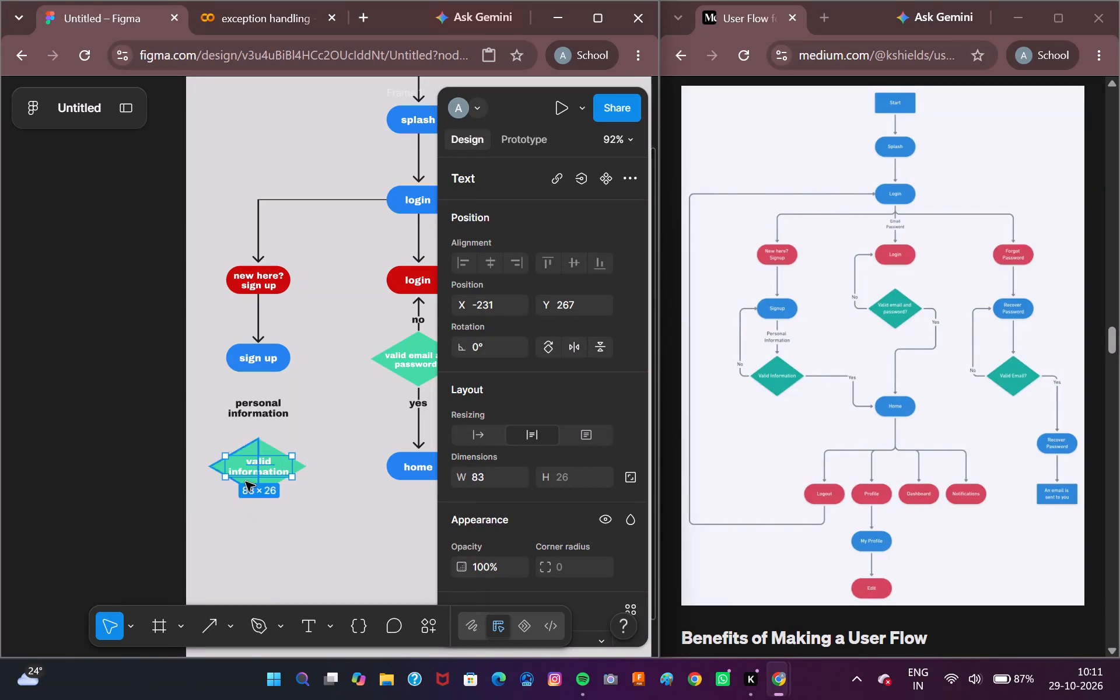
Move the "valid information" text slightly down to Y 269, centred inside its green diamond.
click(157, 504)
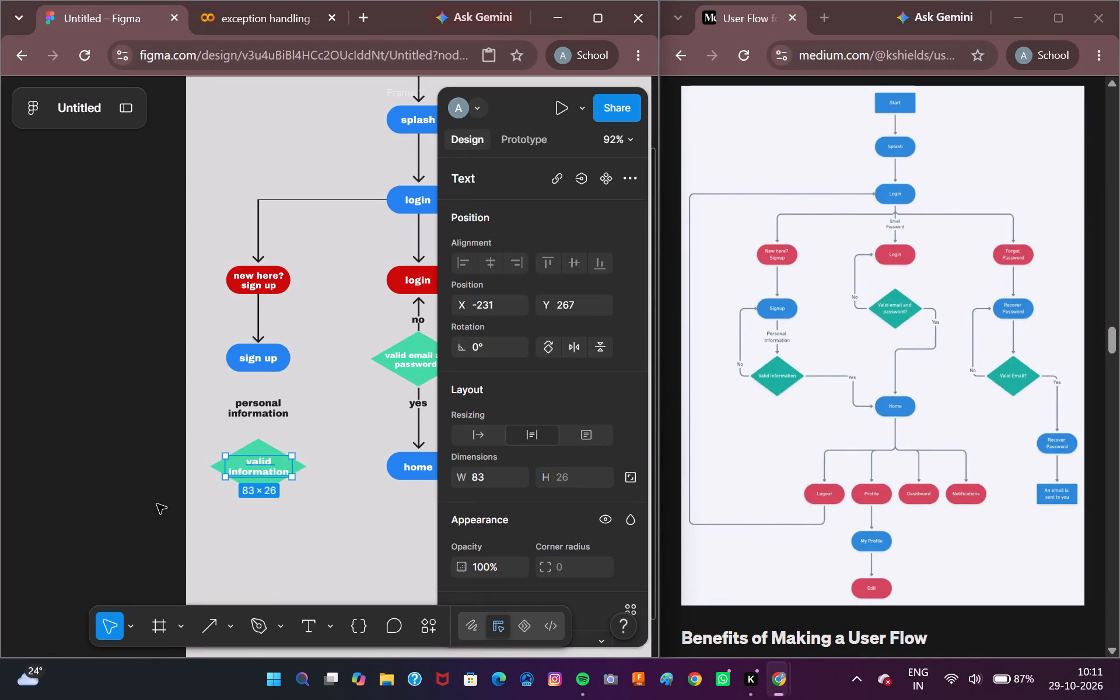
click(260, 468)
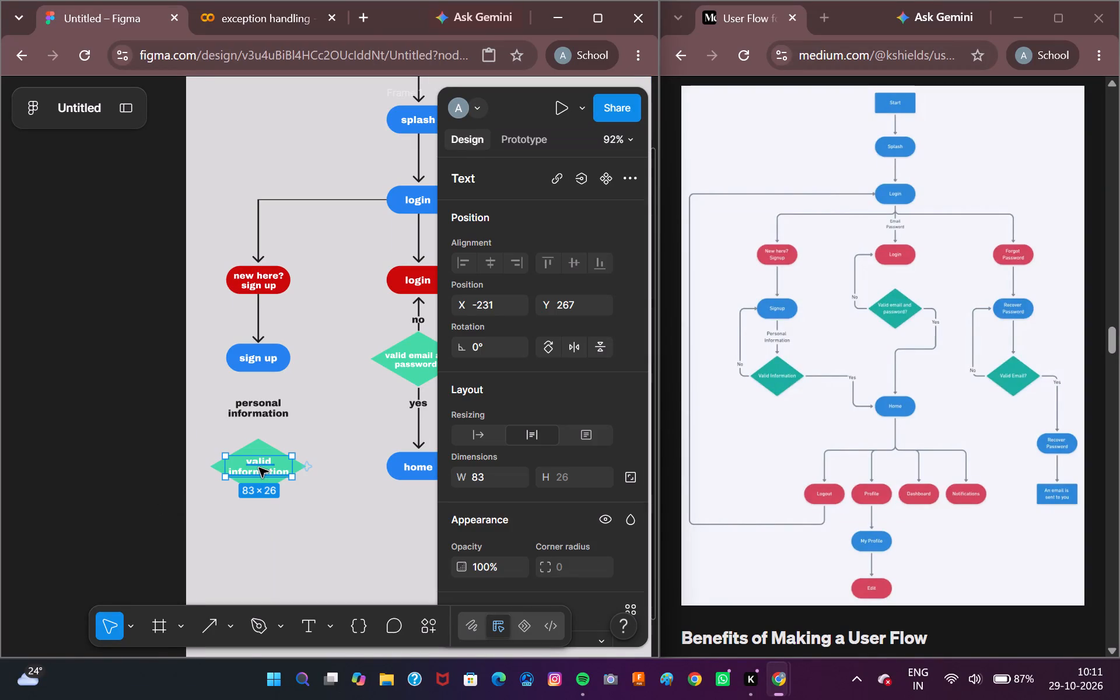
click(254, 468)
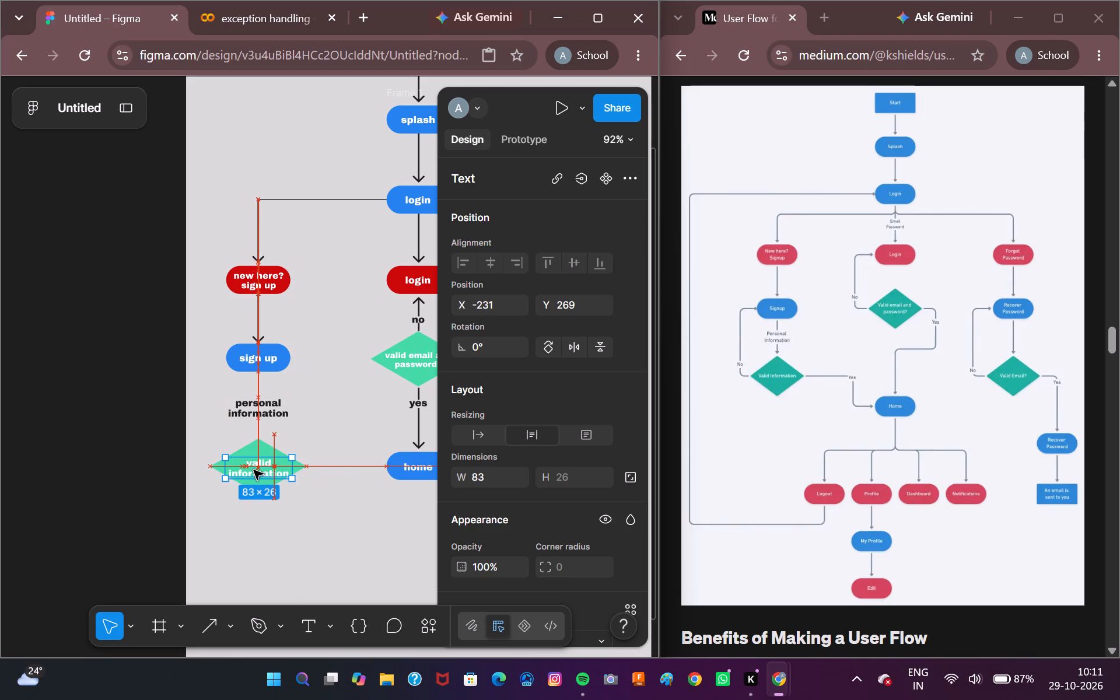
click(138, 461)
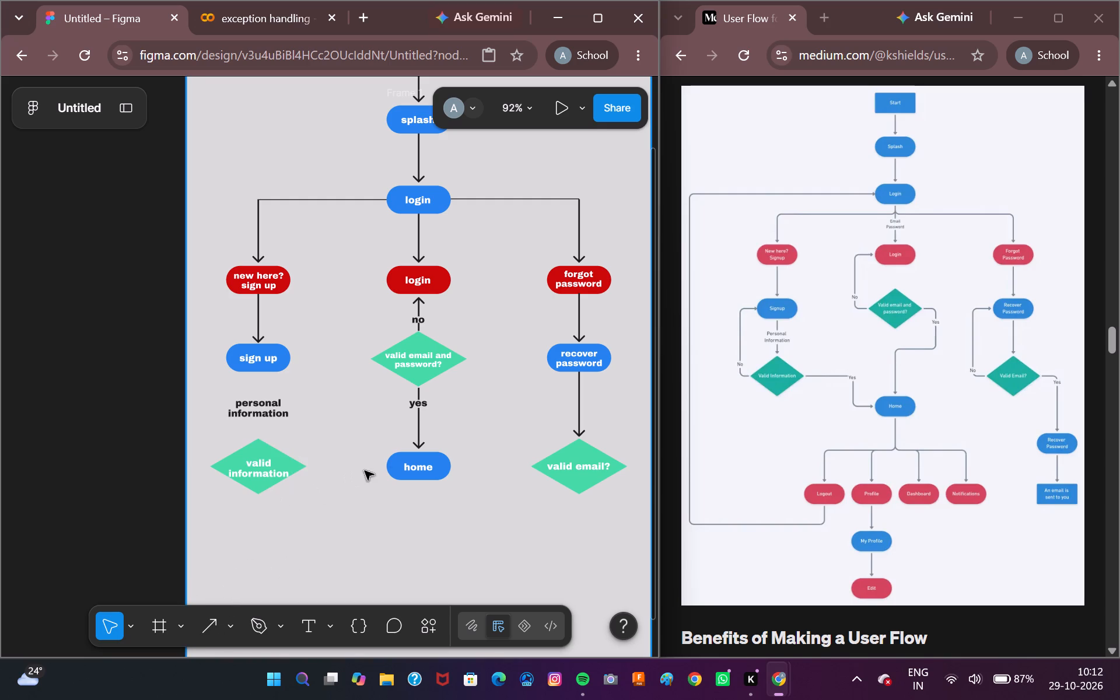
Delete the arrow between the "yes" label and the home node.
click(419, 436)
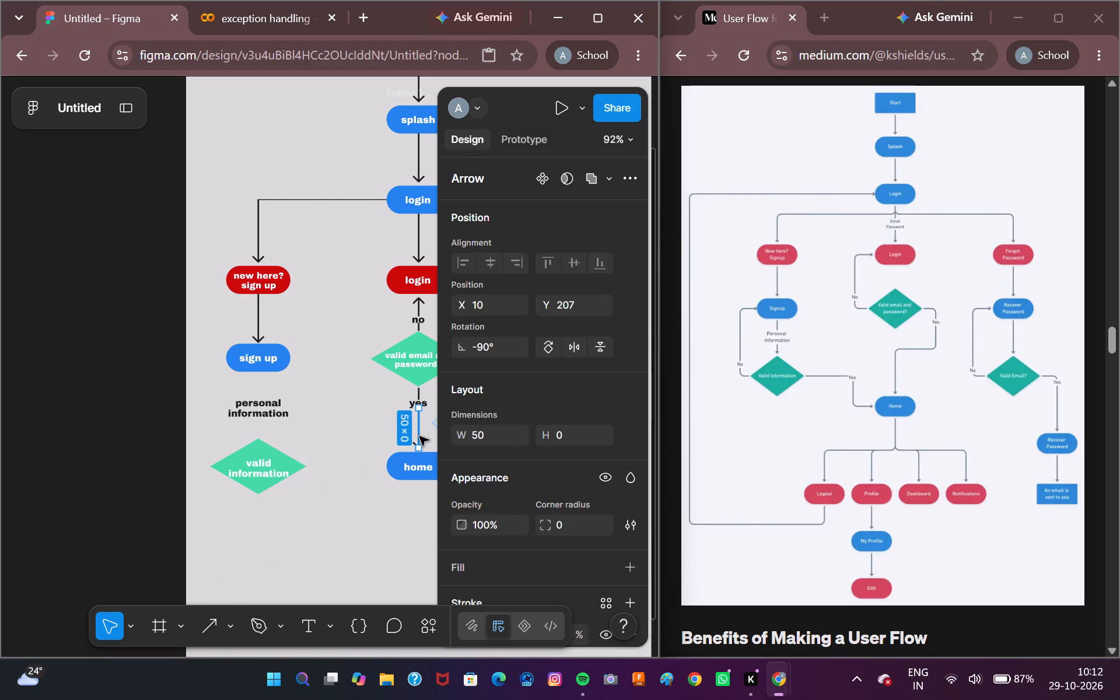
key(BackSpace)
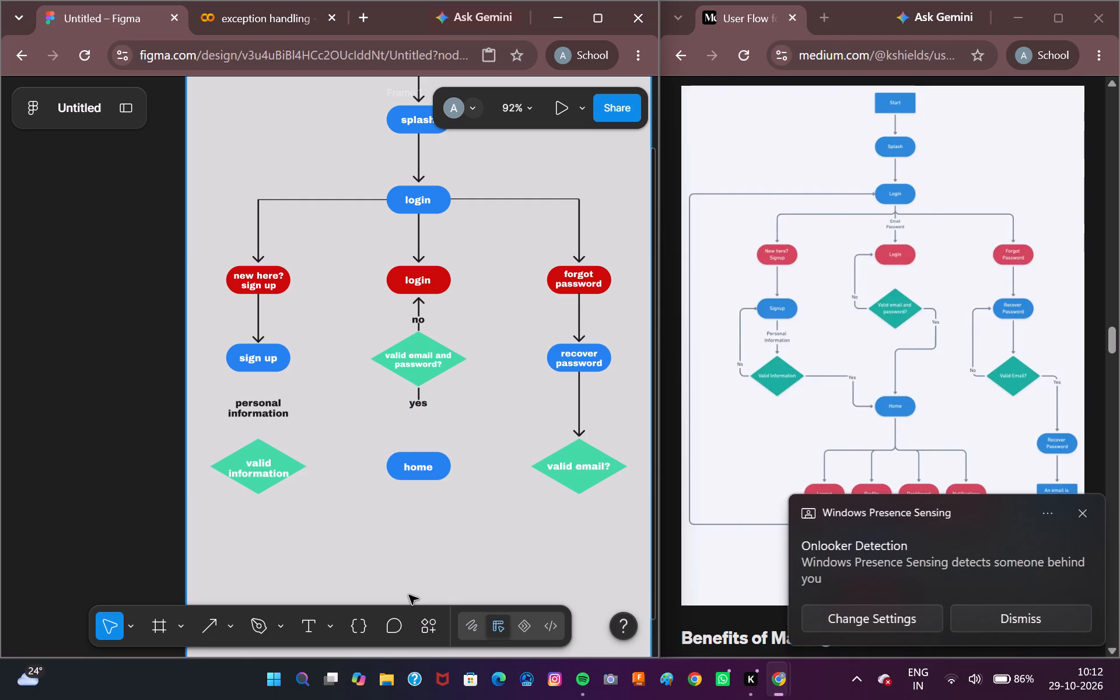
Move the "yes" label down to X -2, Y 217, centred between the "valid email and password?" diamond and the home node.
click(422, 411)
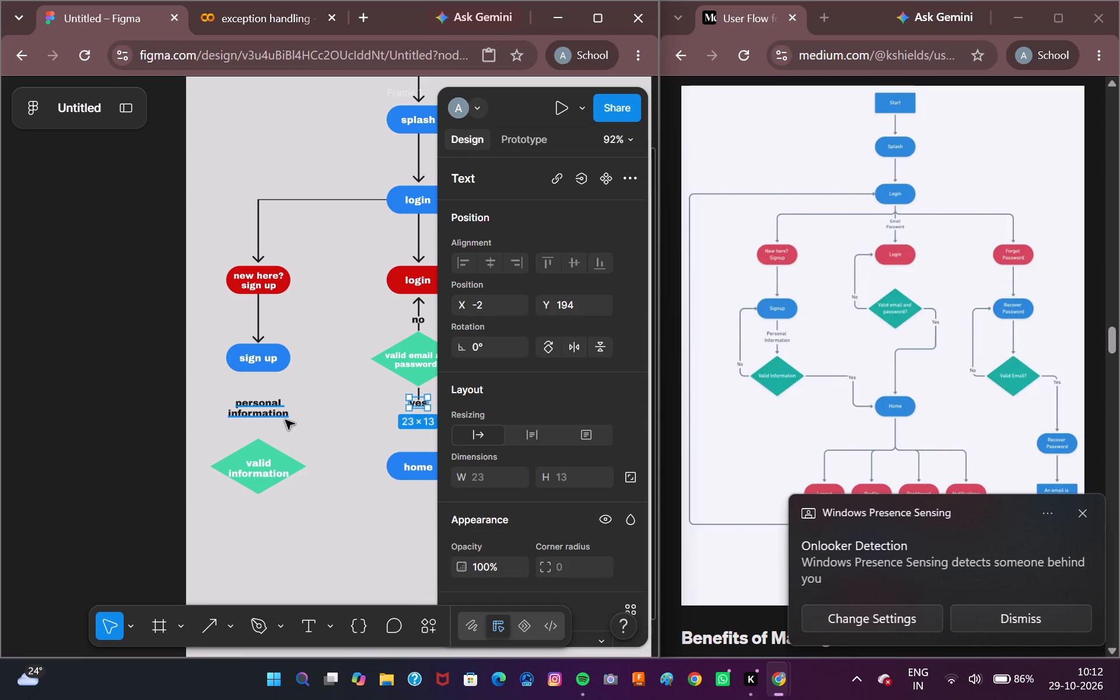
scroll(285, 420, left, 1)
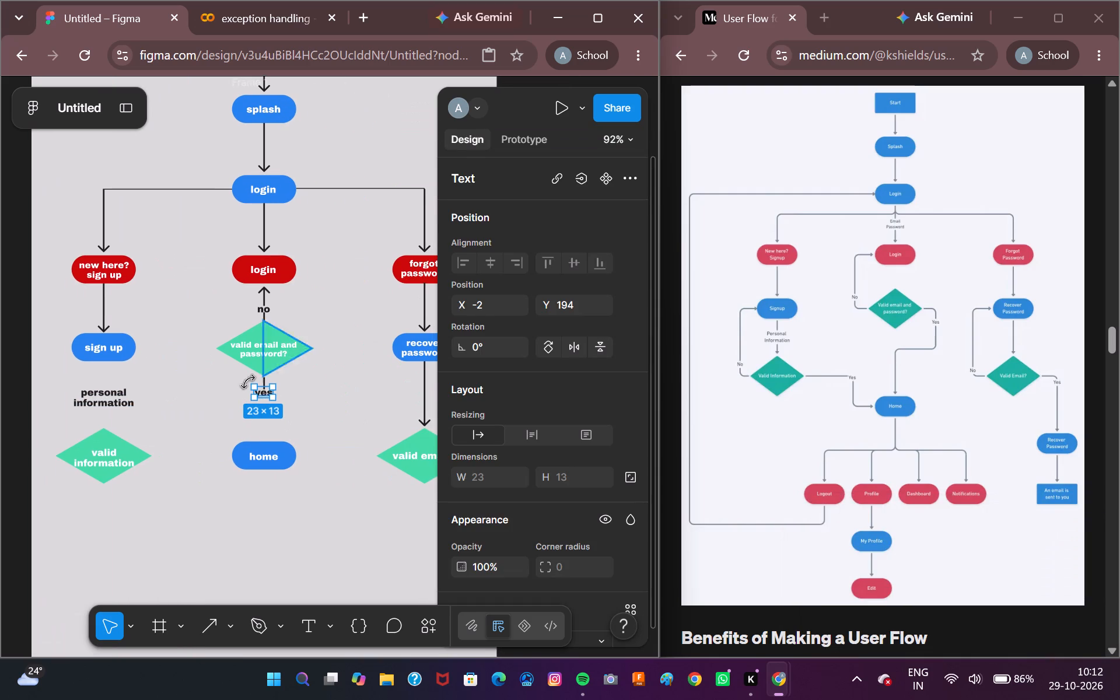
drag(263, 393, 263, 402)
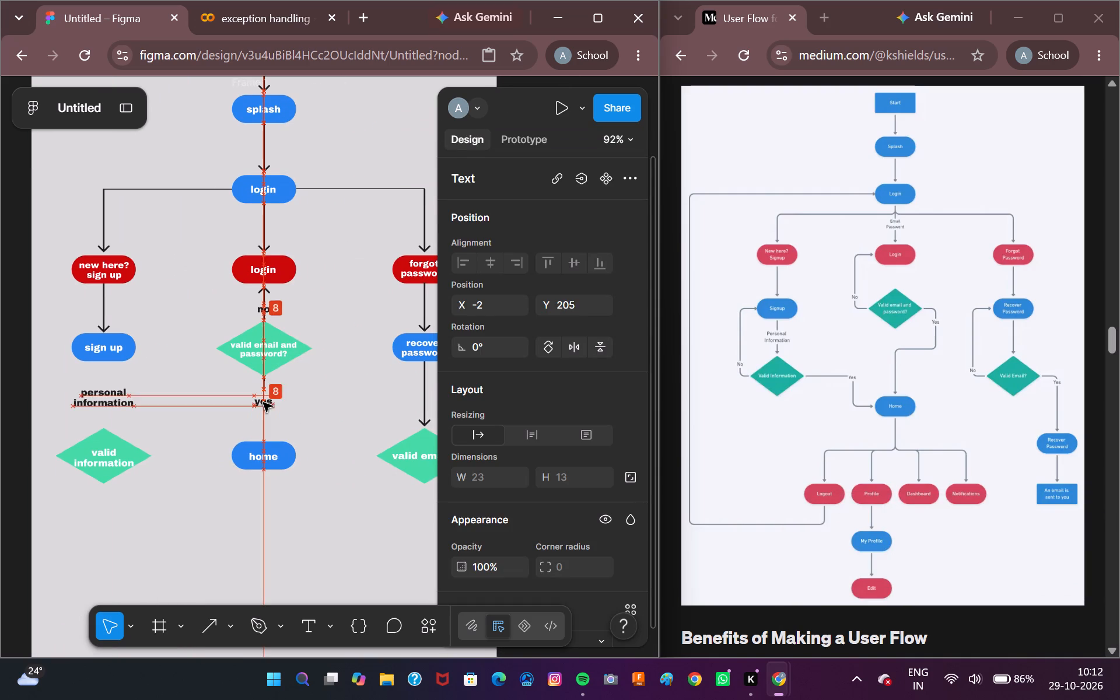
drag(263, 402, 262, 407)
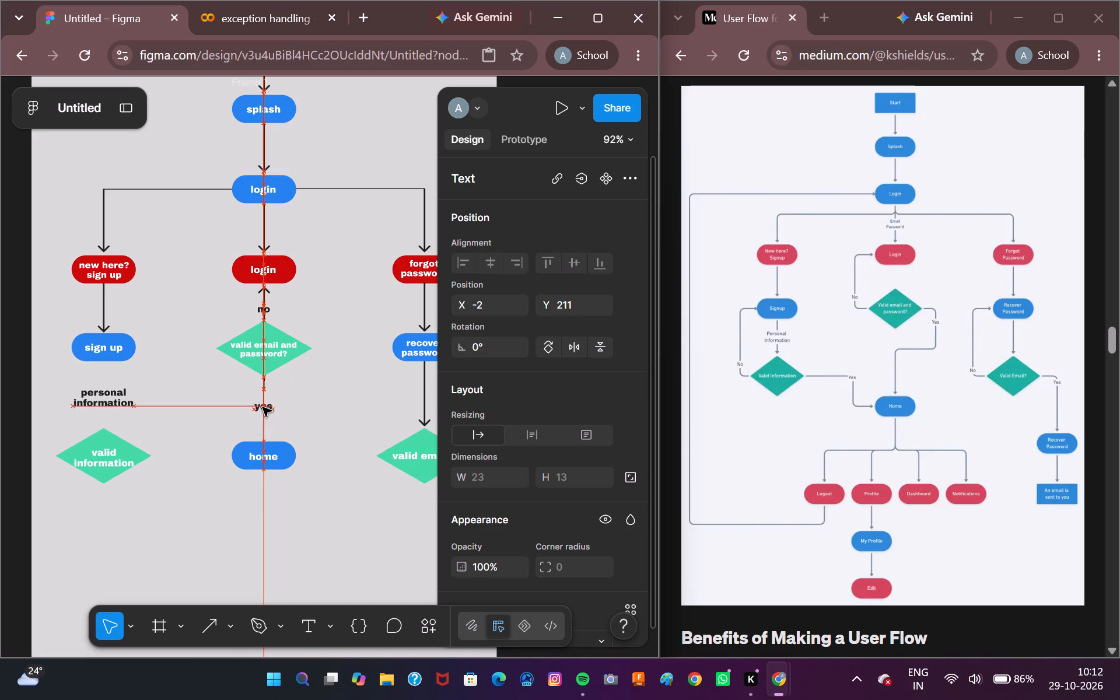
drag(262, 407, 263, 407)
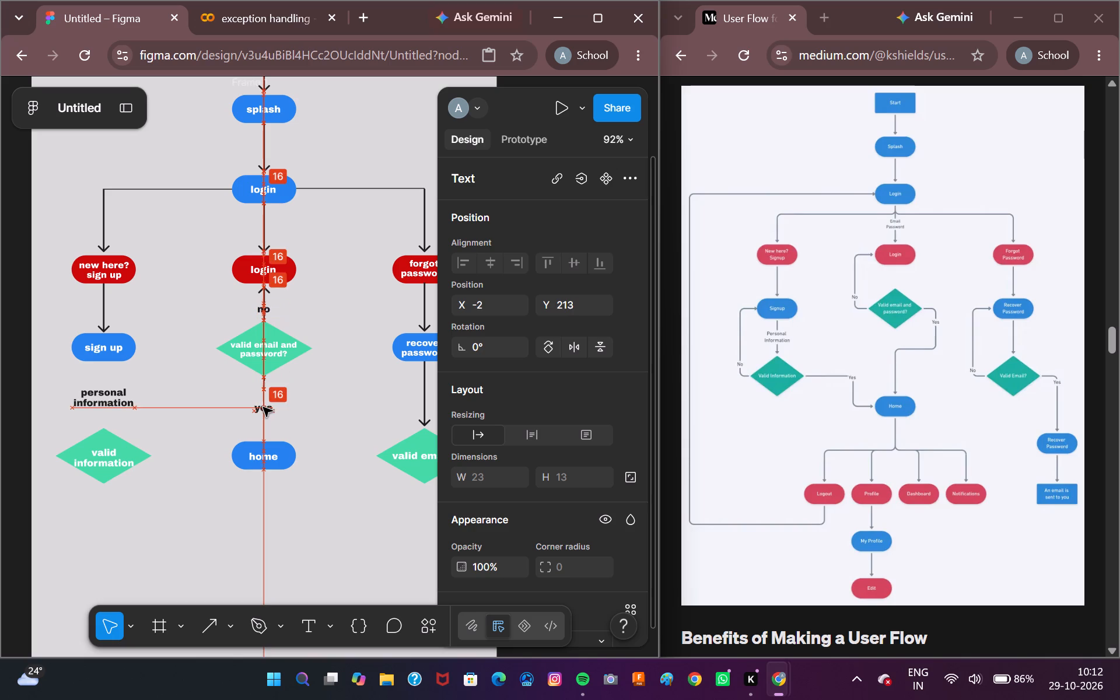
drag(263, 407, 262, 407)
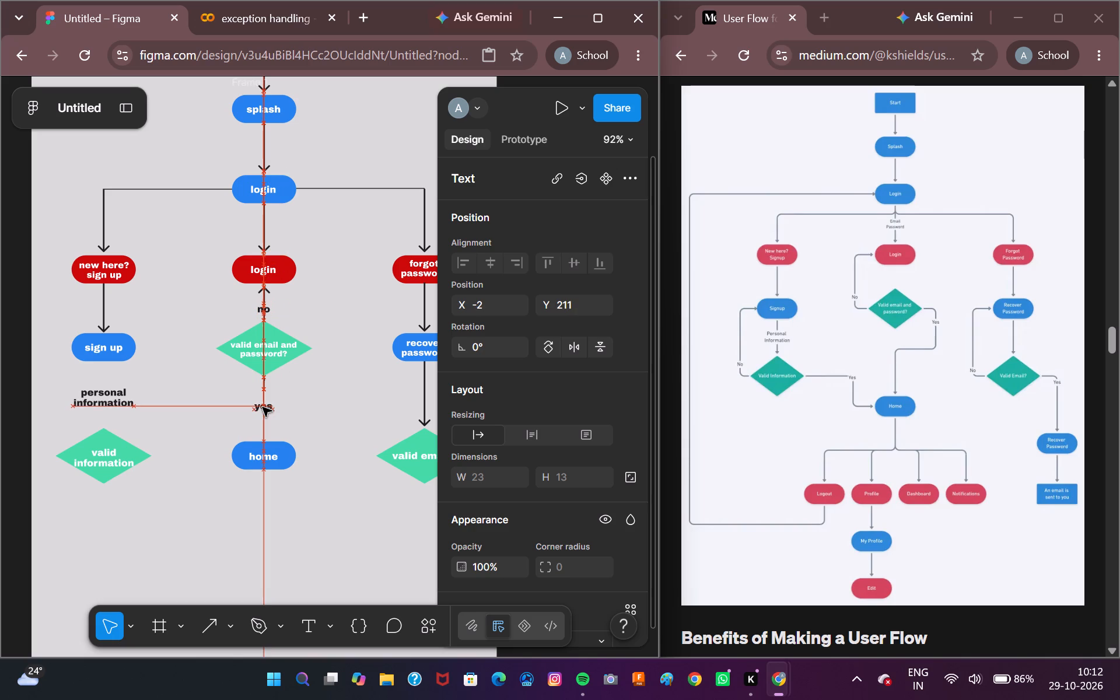
drag(262, 407, 261, 408)
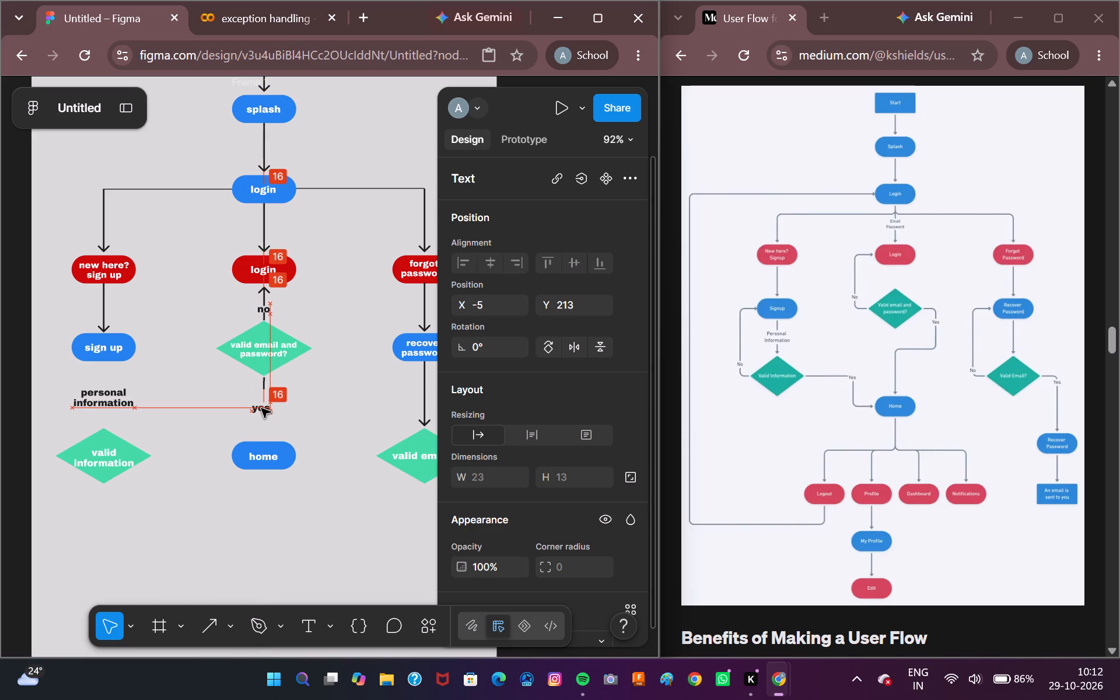
drag(261, 408, 264, 410)
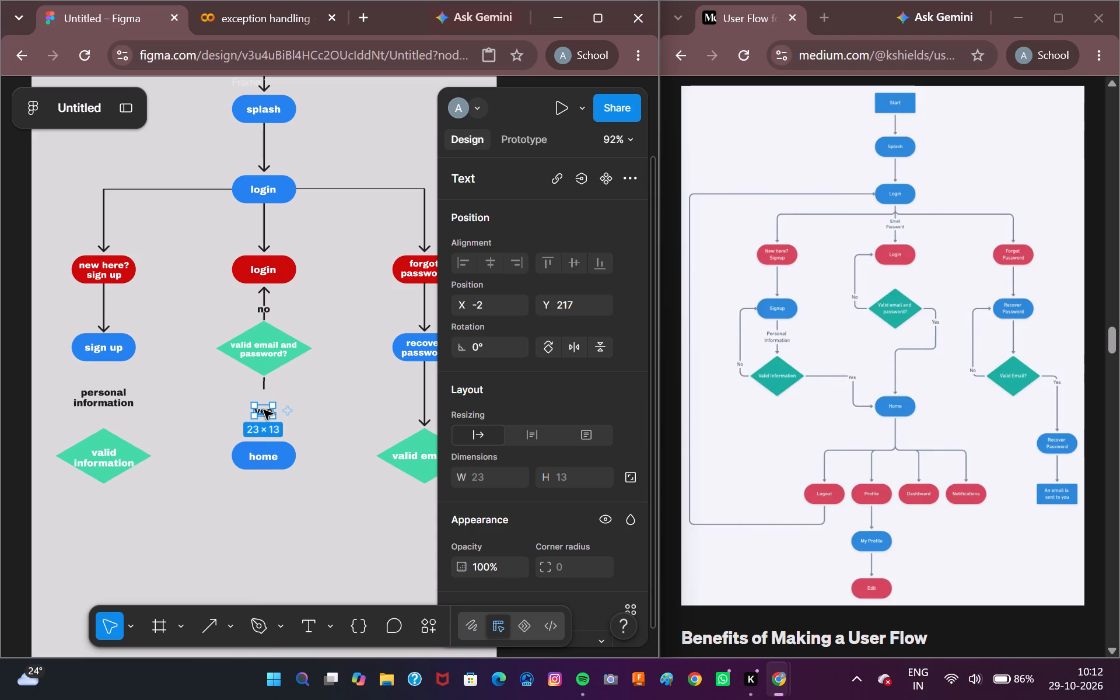
Select the short vertical connector line between the "valid email and password?" diamond and the "yes" label.
click(265, 386)
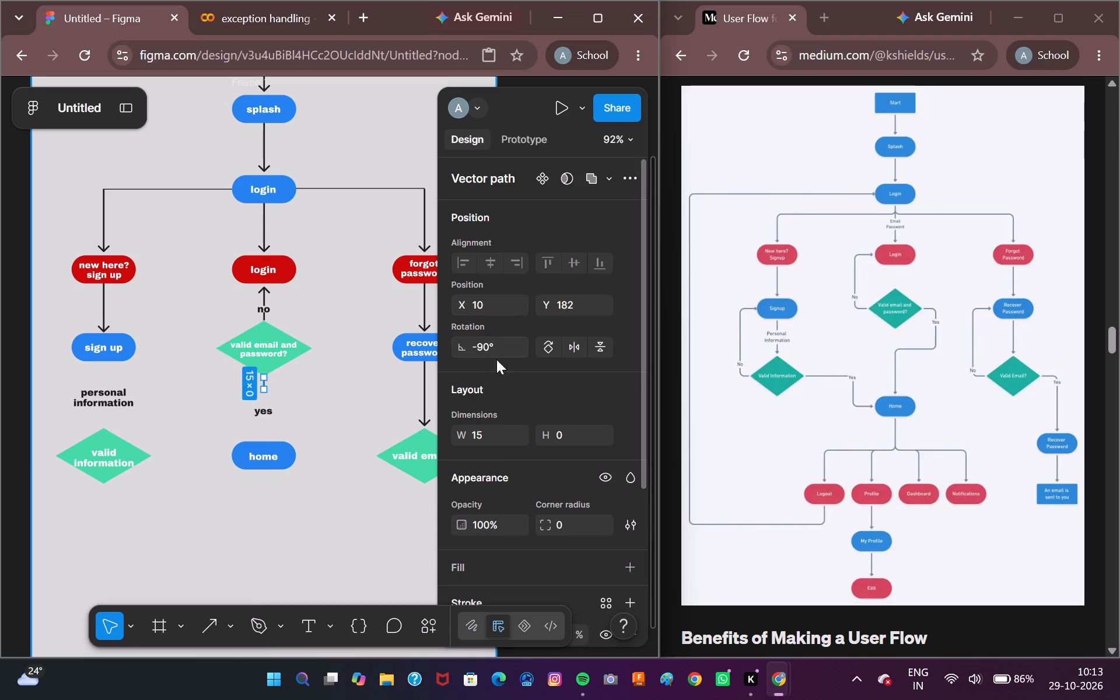
Lengthen the short vertical line between the "valid email and password?" diamond and the "yes" label to 35.
click(491, 439)
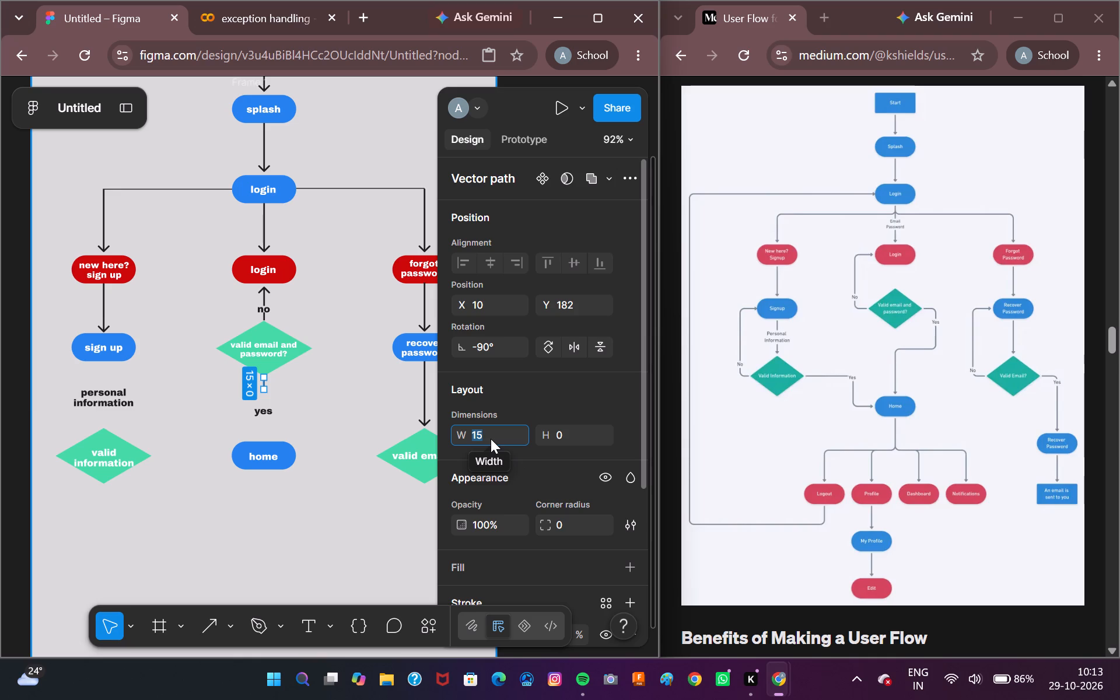
text(50)
key(BackSpace)
key(BackSpace)
text(40)
key(Return)
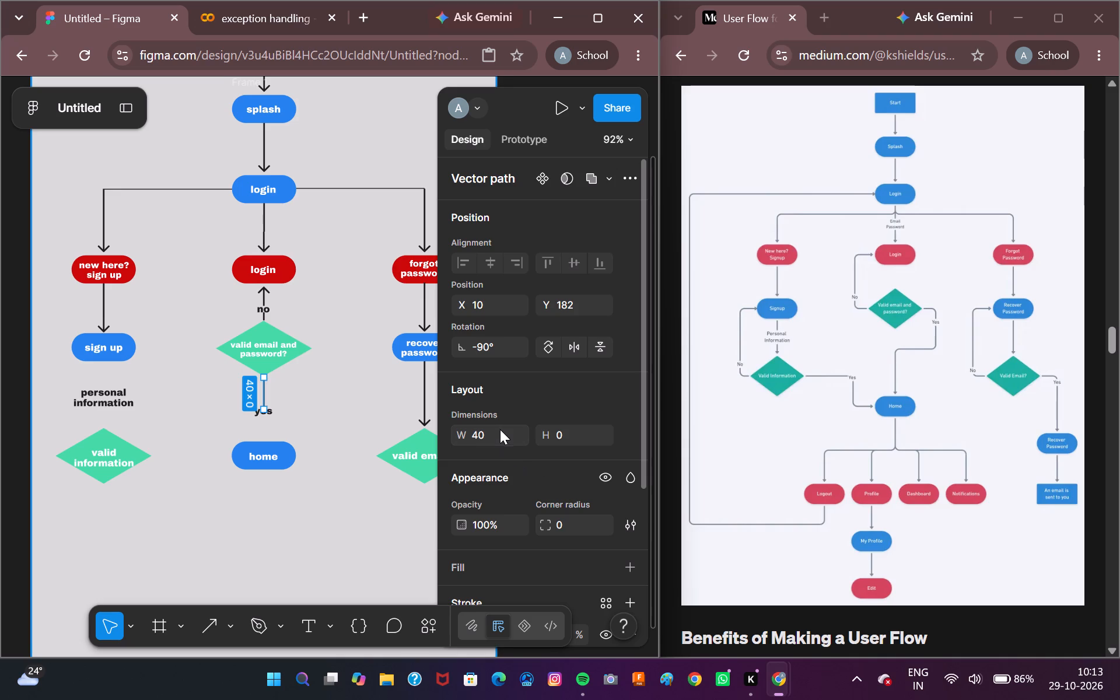
click(499, 429)
text(35)
key(Return)
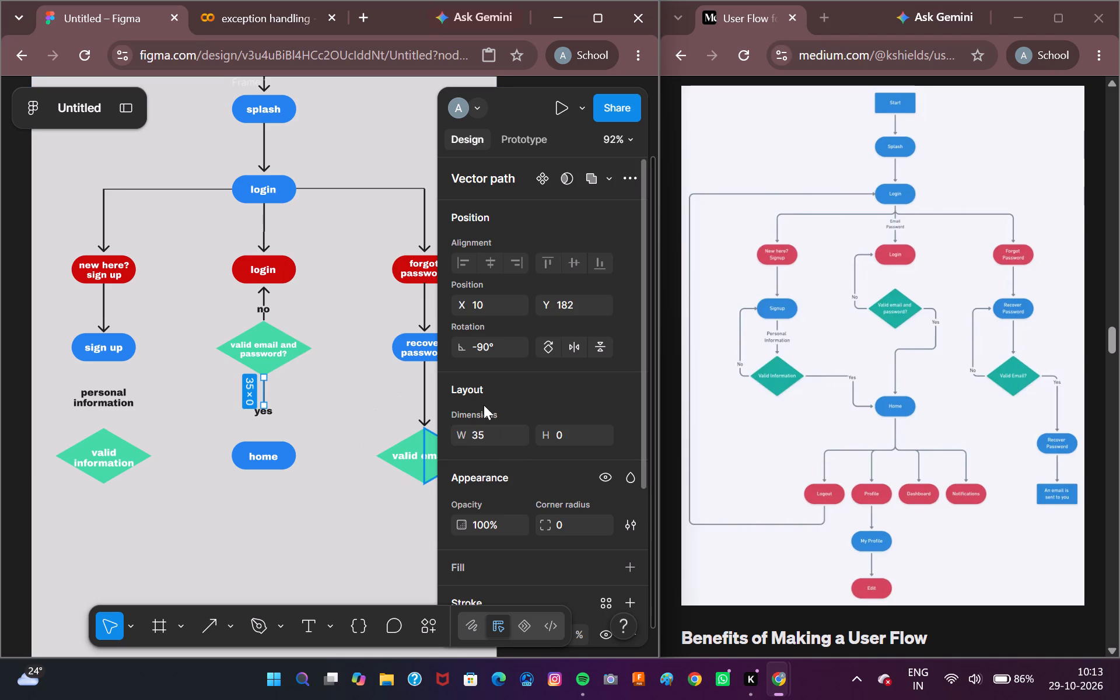
click(512, 392)
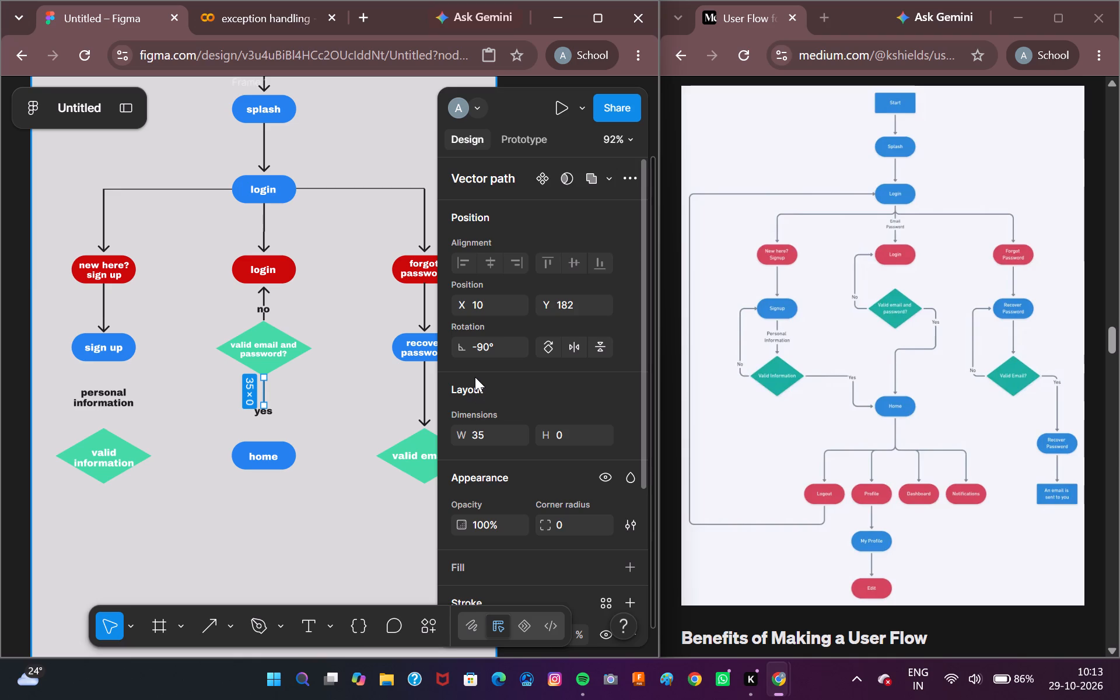
click(475, 377)
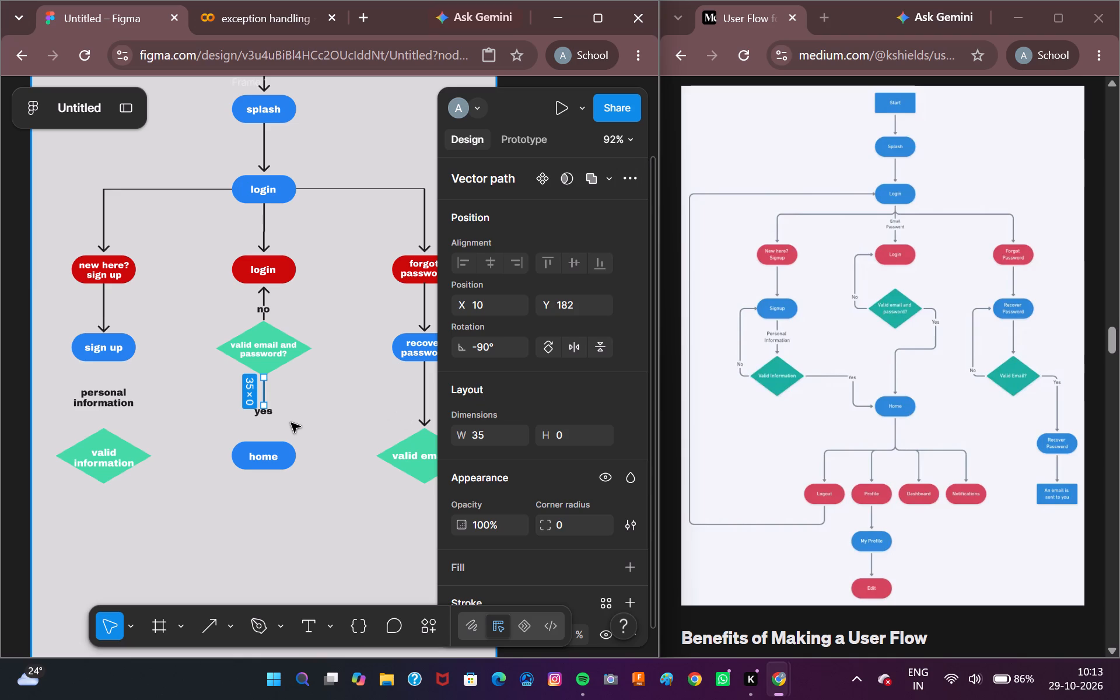
Draw an arrow about 32 long from the "yes" label down to the home node and give it a dark stroke.
click(213, 639)
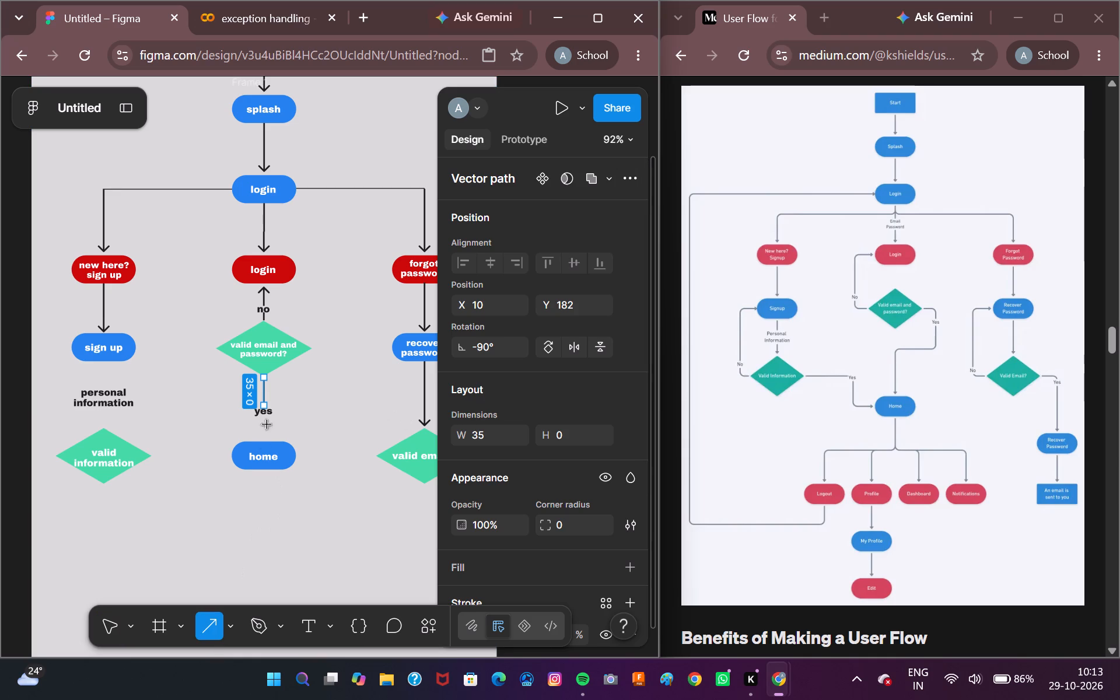
drag(264, 419, 264, 436)
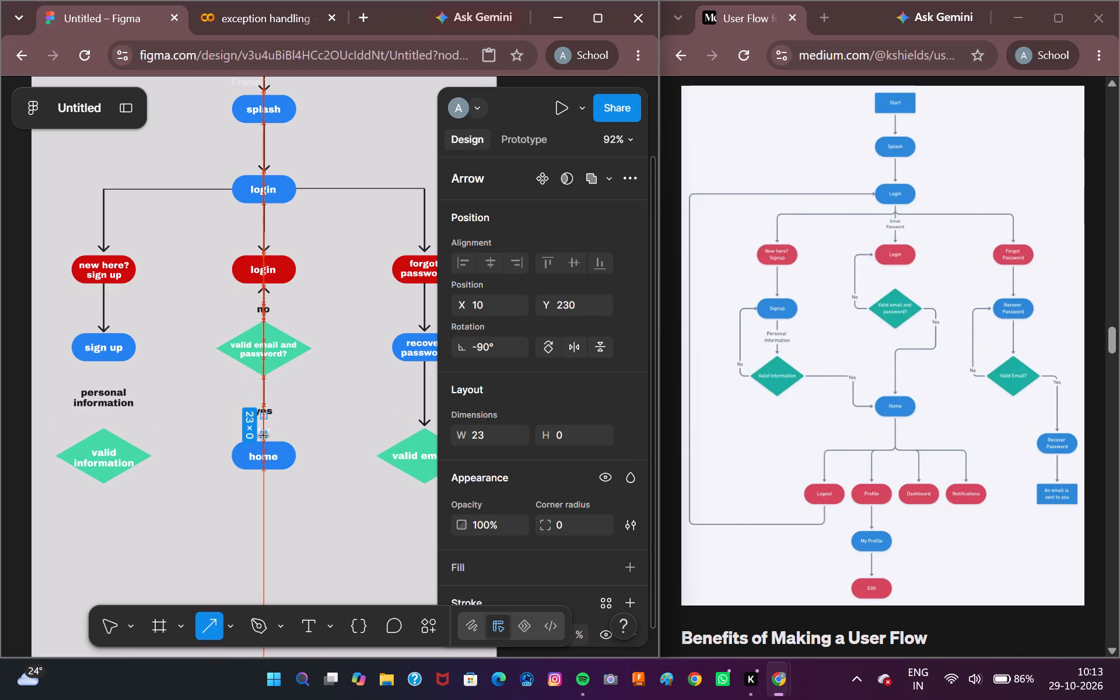
drag(264, 436, 264, 440)
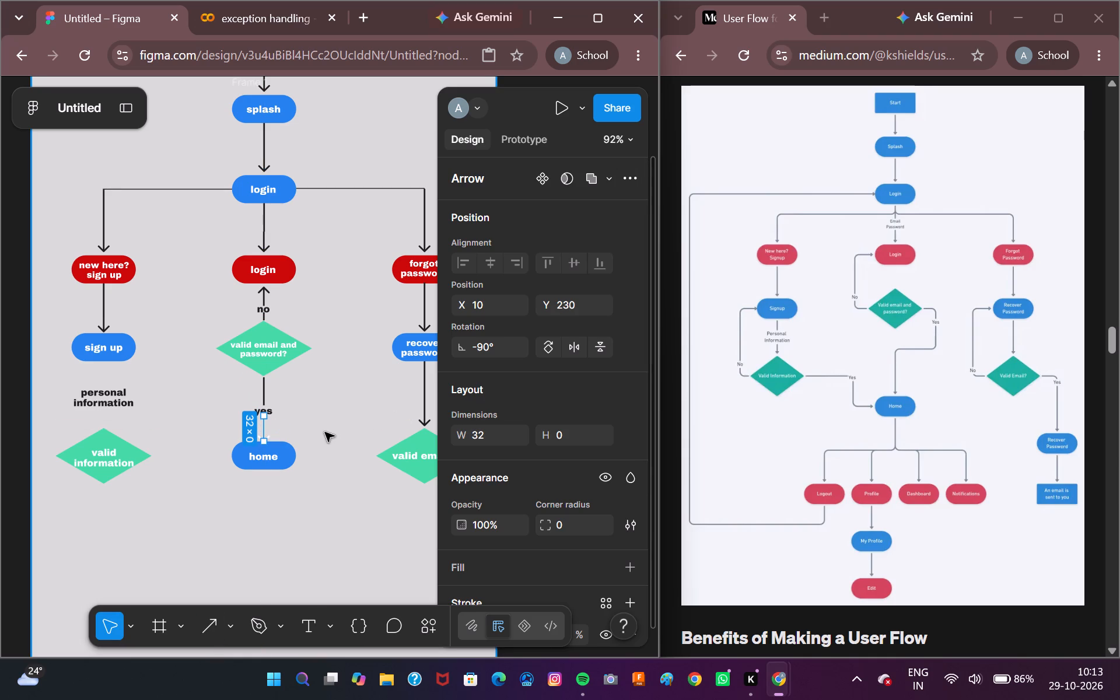
scroll(506, 513, down, 3)
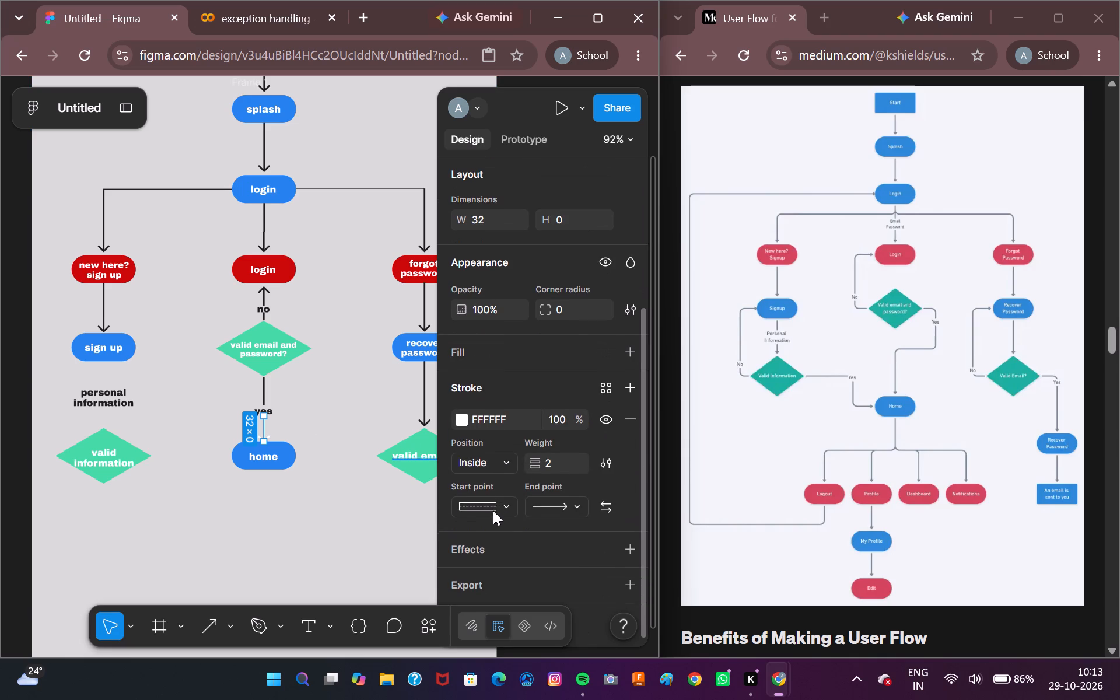
click(460, 424)
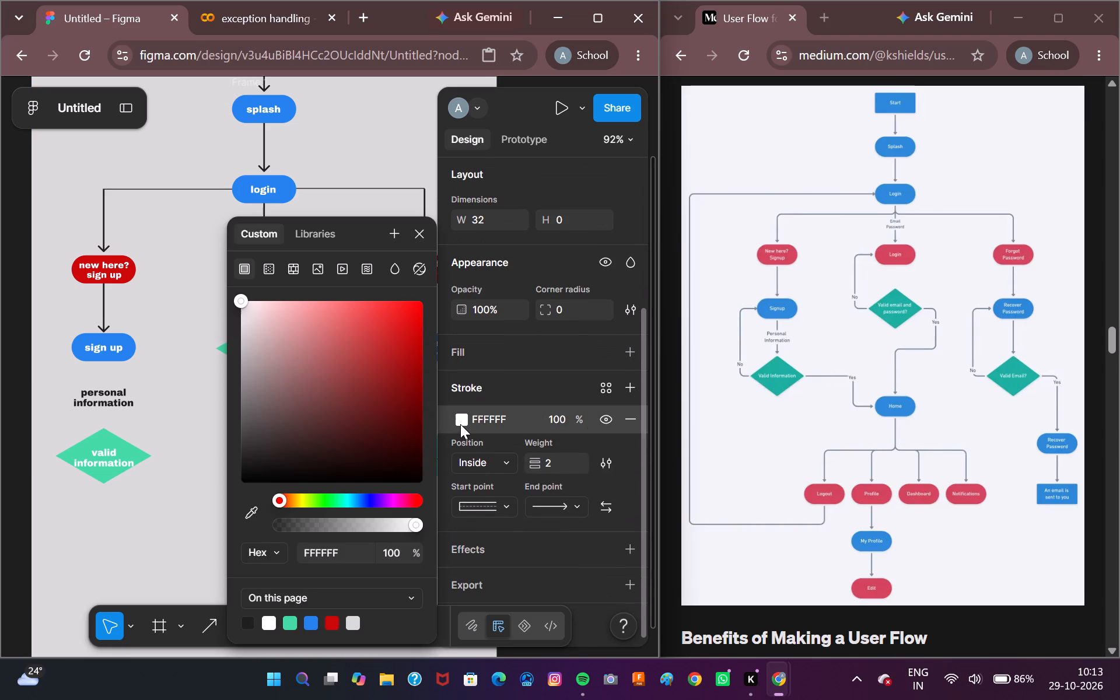
Set the stroke colour of the arrow between the "yes" label and the home node to dark 1E1E1E.
click(460, 424)
click(460, 424)
click(245, 628)
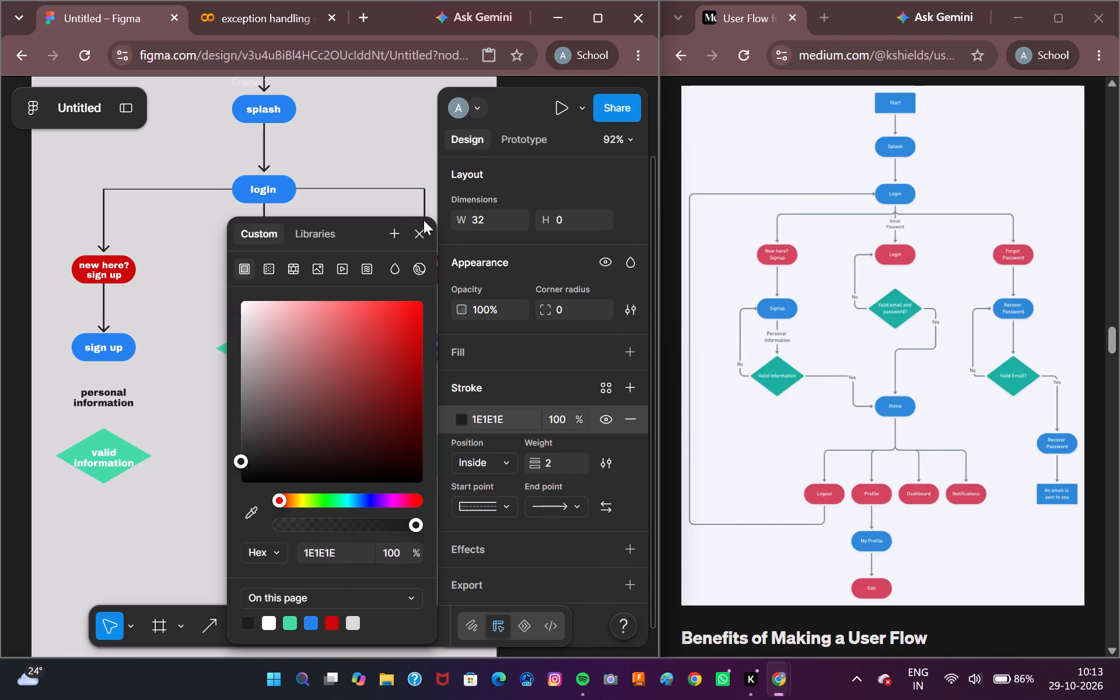
click(416, 230)
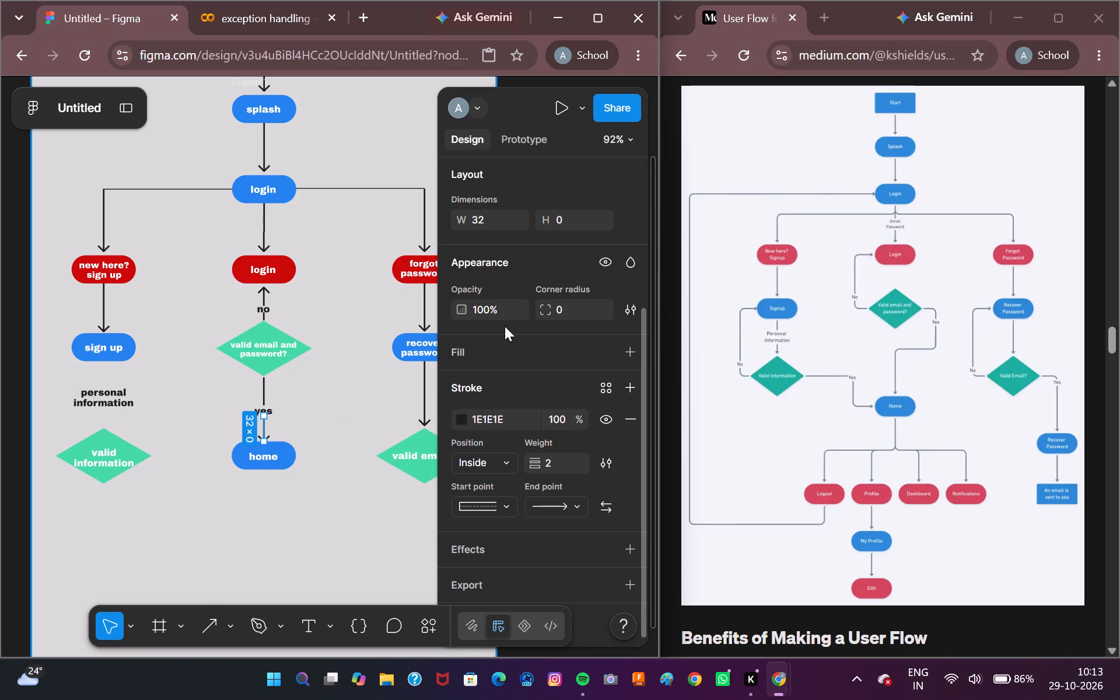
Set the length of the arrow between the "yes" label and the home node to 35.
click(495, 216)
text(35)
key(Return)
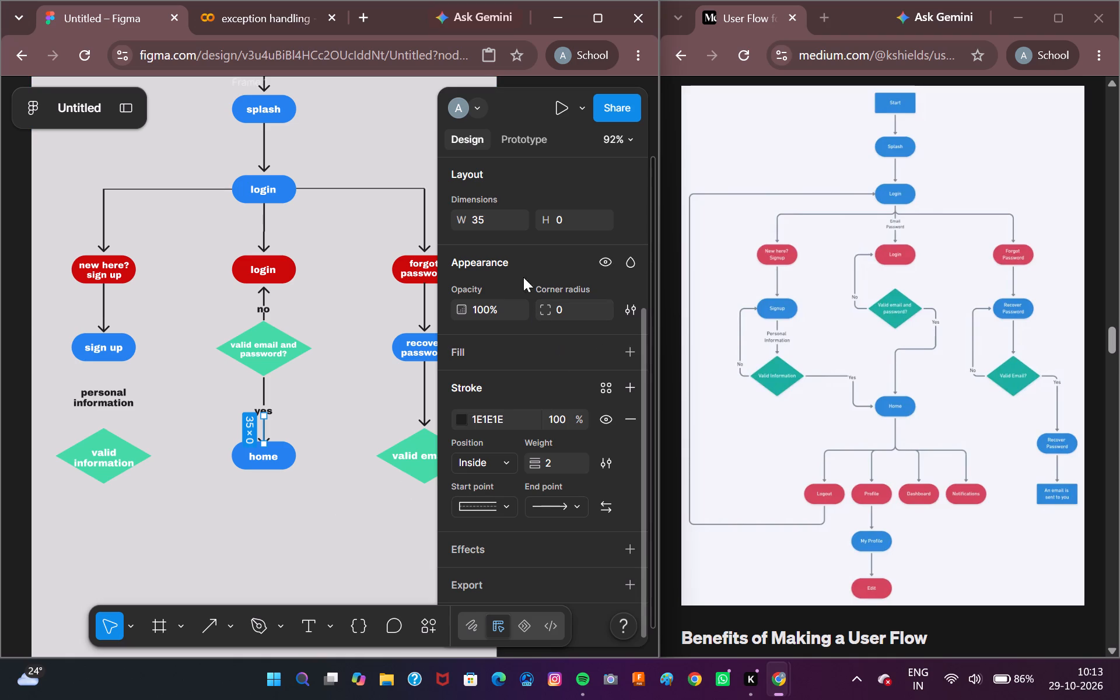
Set the length of the arrow between the "yes" label and the home node to 30.
click(502, 215)
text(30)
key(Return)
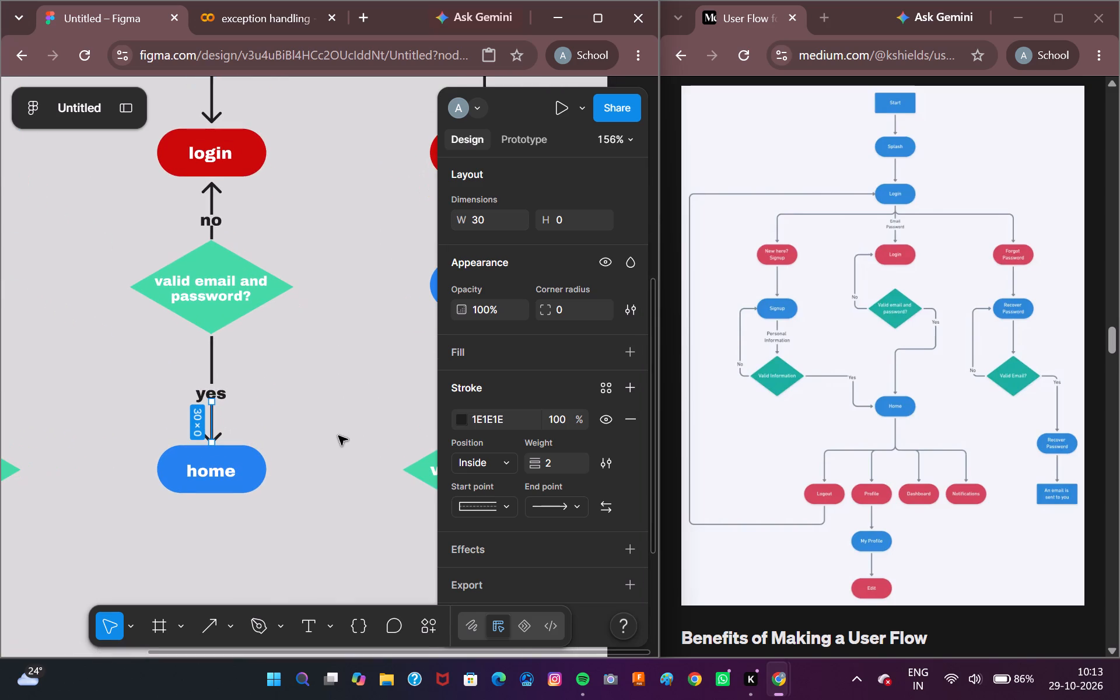
click(371, 407)
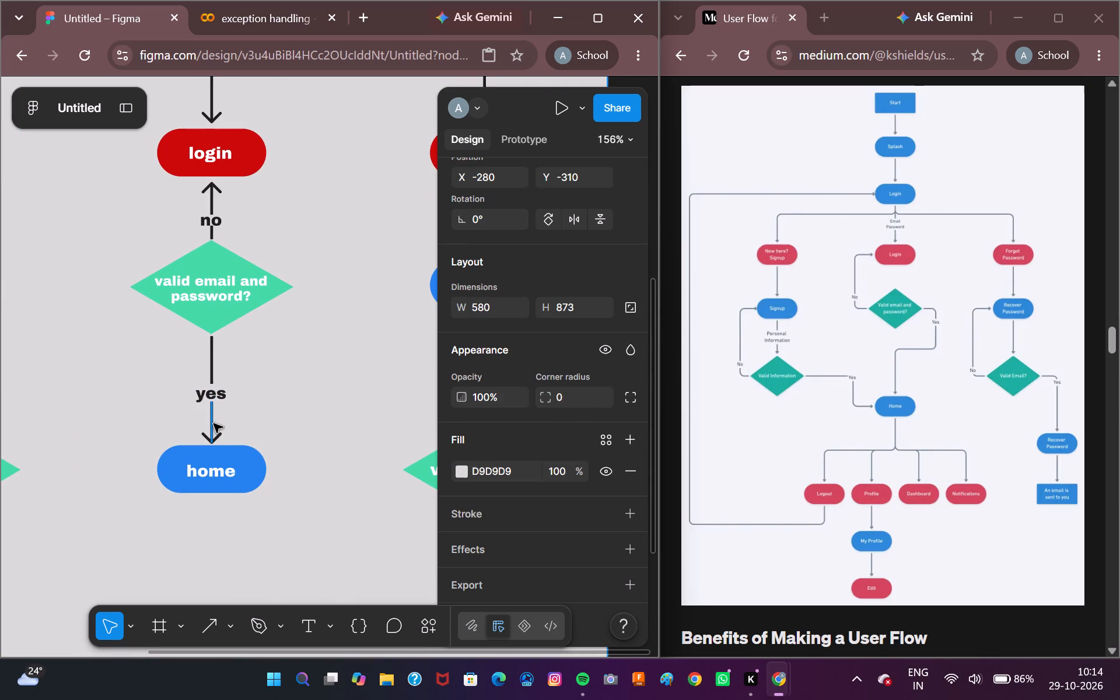
drag(213, 423, 213, 429)
Set the length of the vertical line between the "valid email and password?" diamond and the "yes" label to 40.
click(212, 366)
click(485, 307)
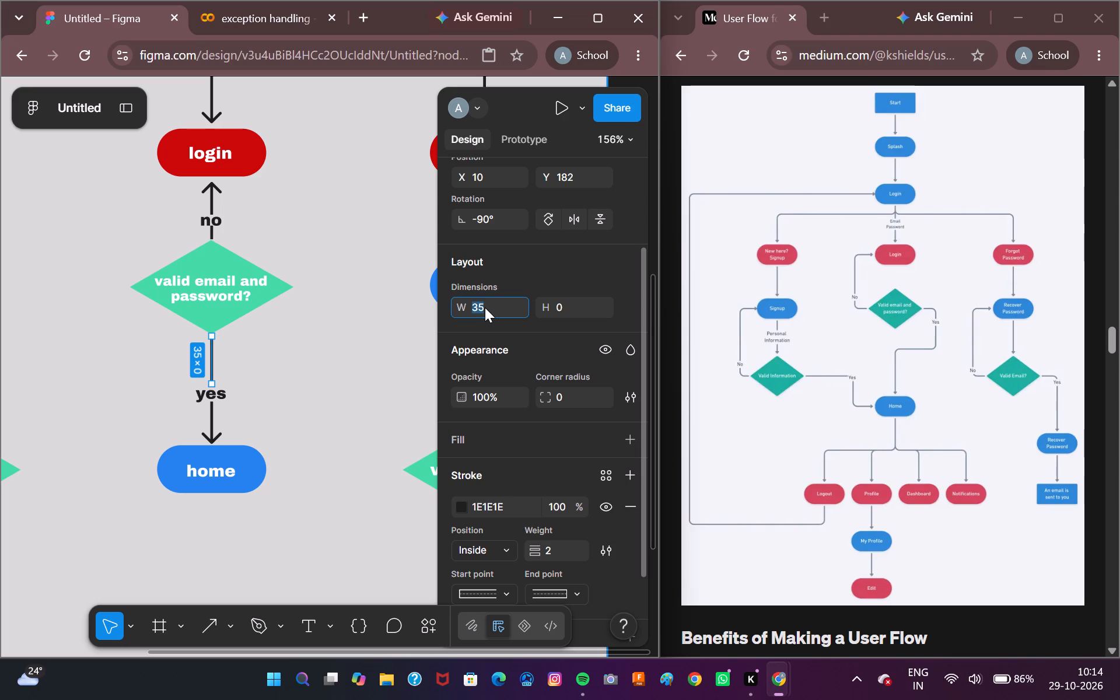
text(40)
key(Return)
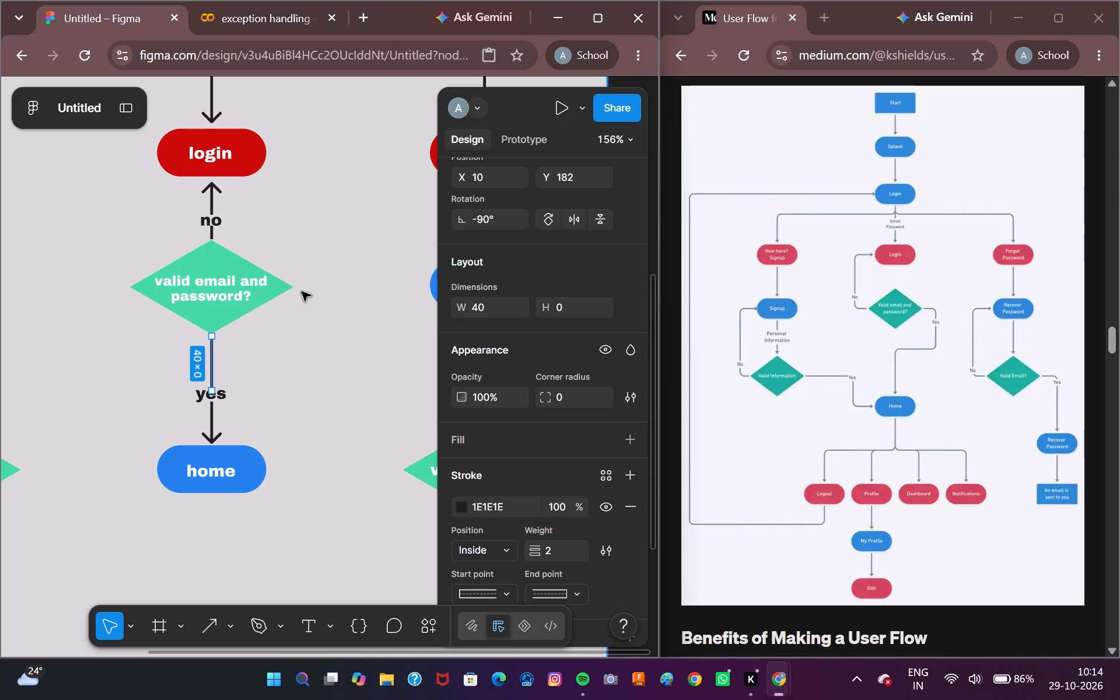
Move the line beneath the "valid email and password?" diamond slightly up, clear of the "yes" label, undoing any accidental frame move.
click(249, 348)
drag(211, 358, 211, 347)
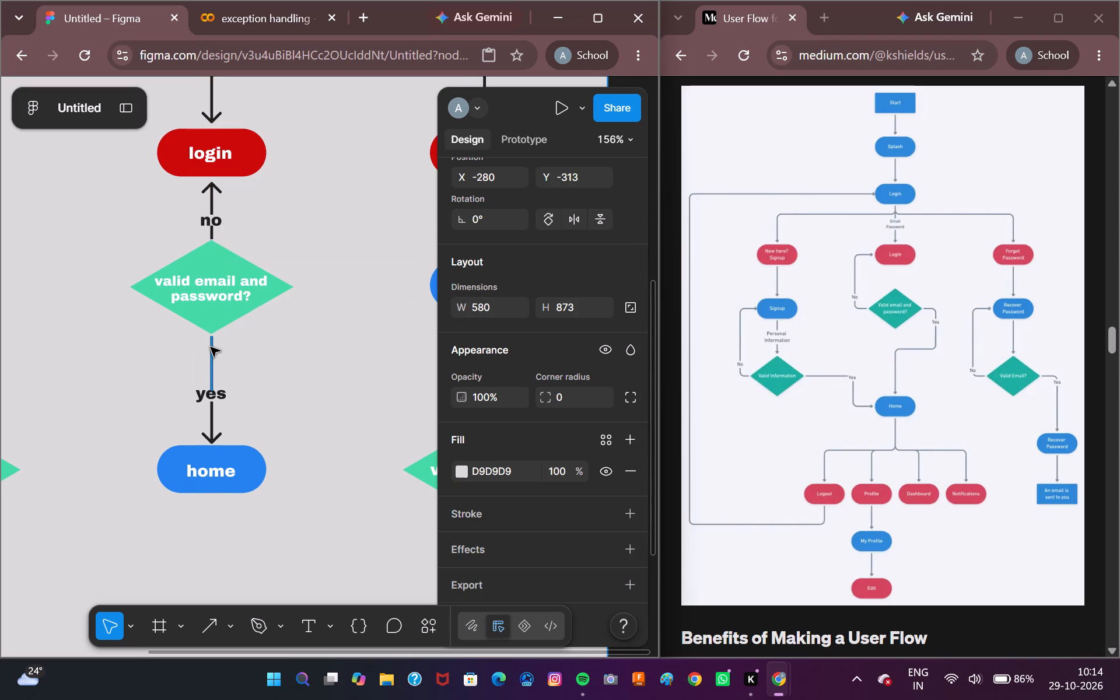
key(ctrl+z)
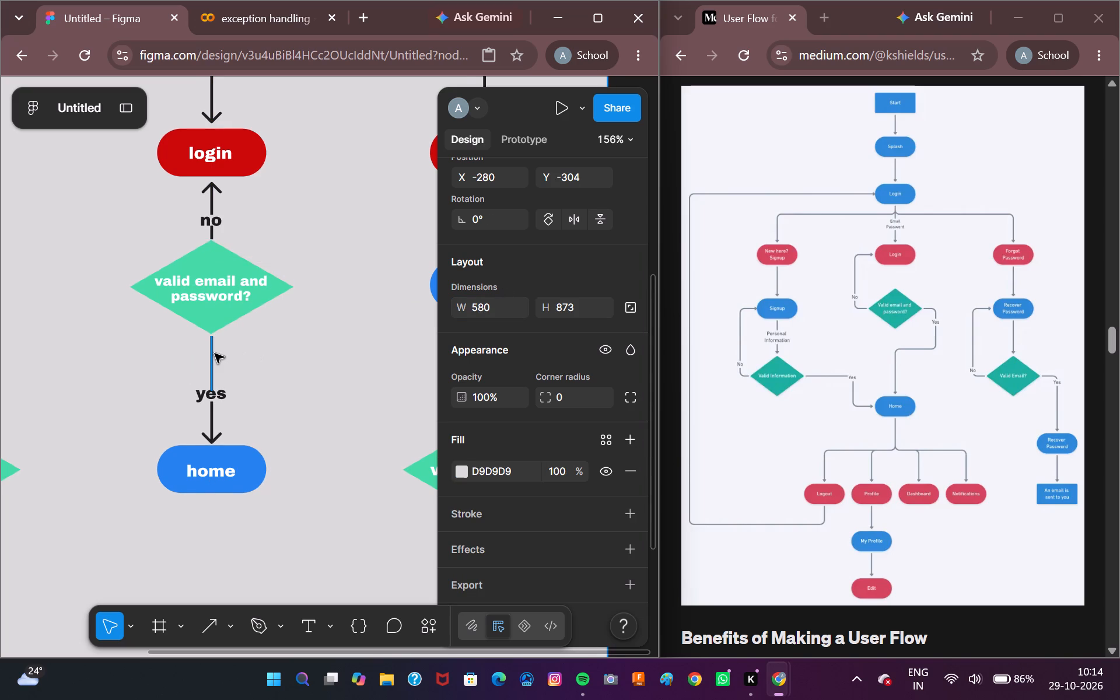
click(213, 355)
drag(213, 355, 214, 349)
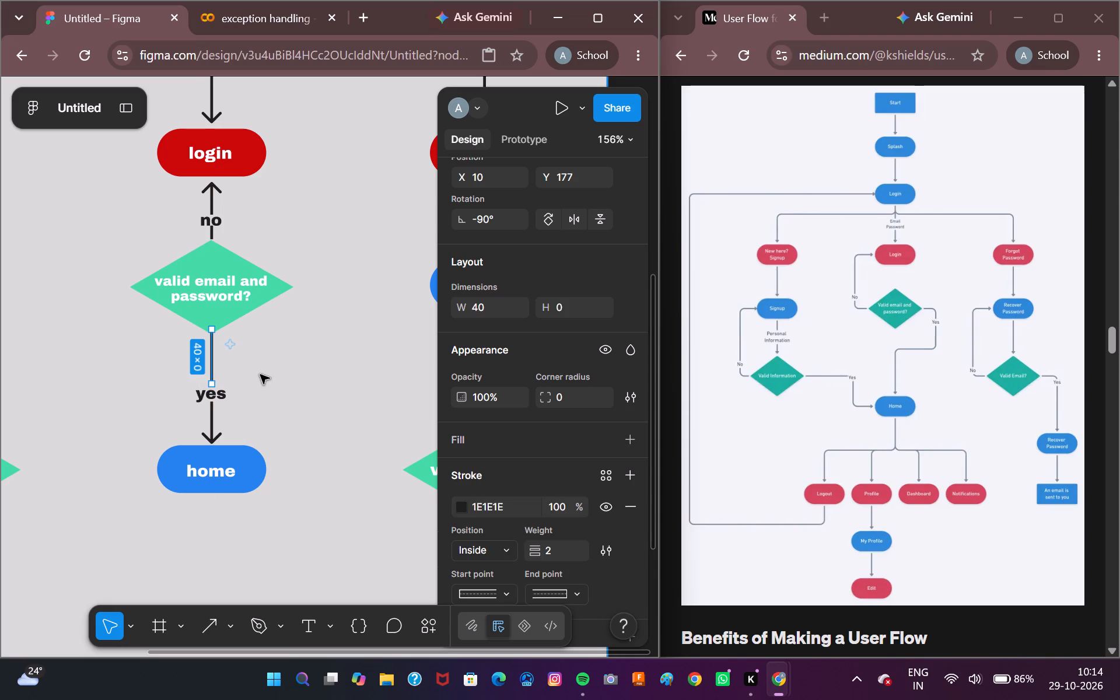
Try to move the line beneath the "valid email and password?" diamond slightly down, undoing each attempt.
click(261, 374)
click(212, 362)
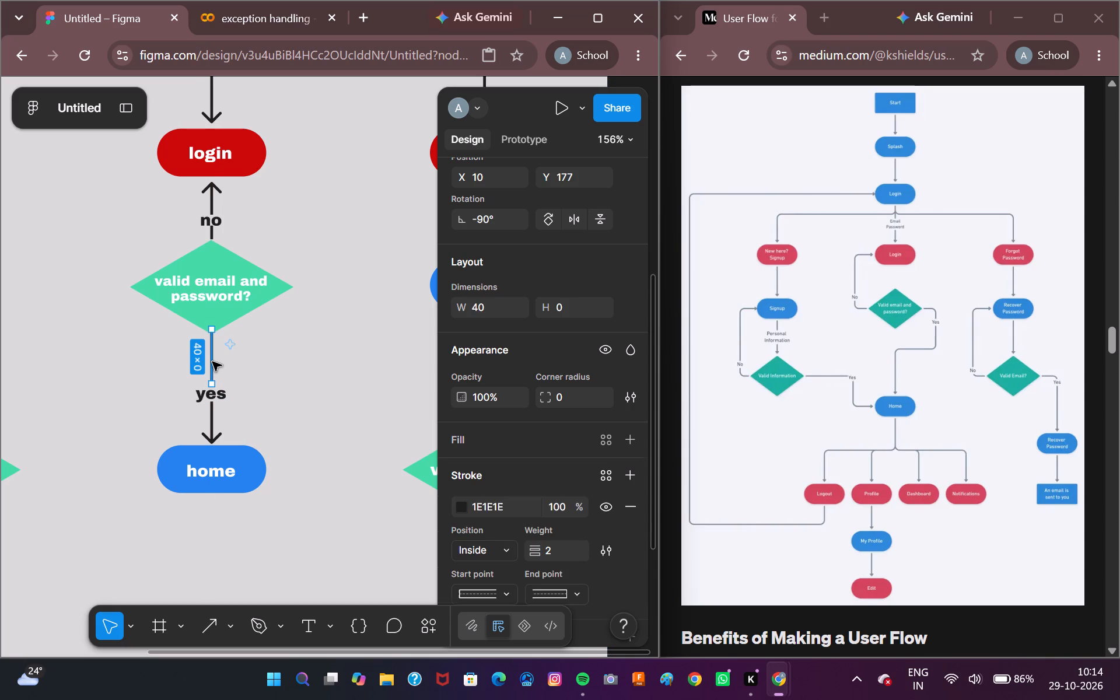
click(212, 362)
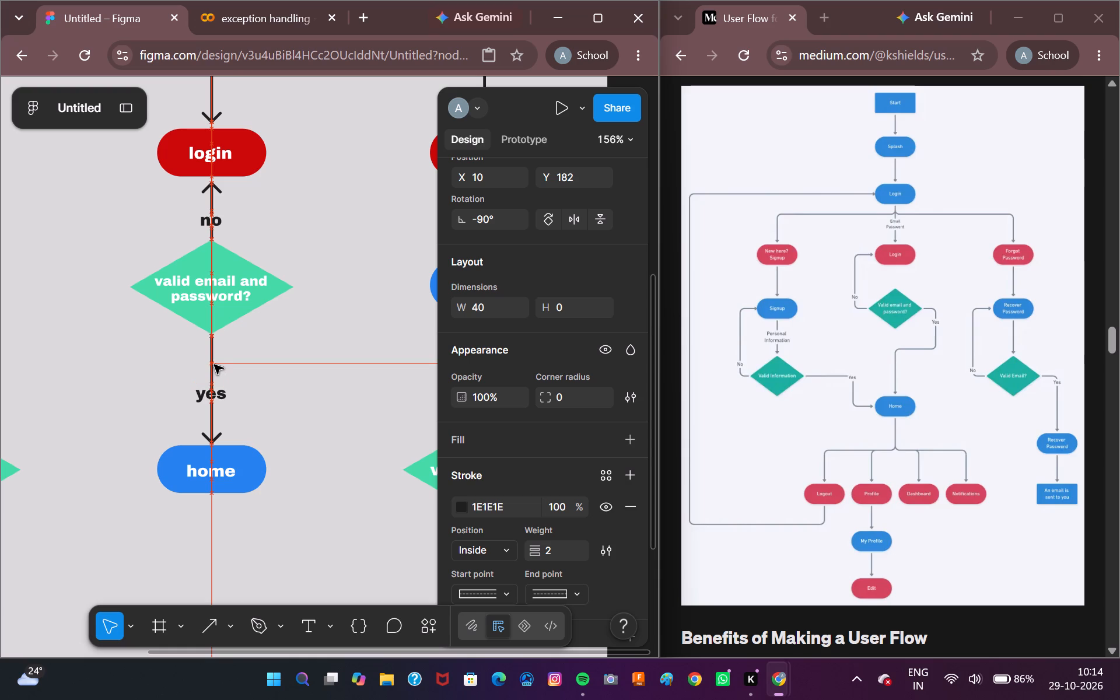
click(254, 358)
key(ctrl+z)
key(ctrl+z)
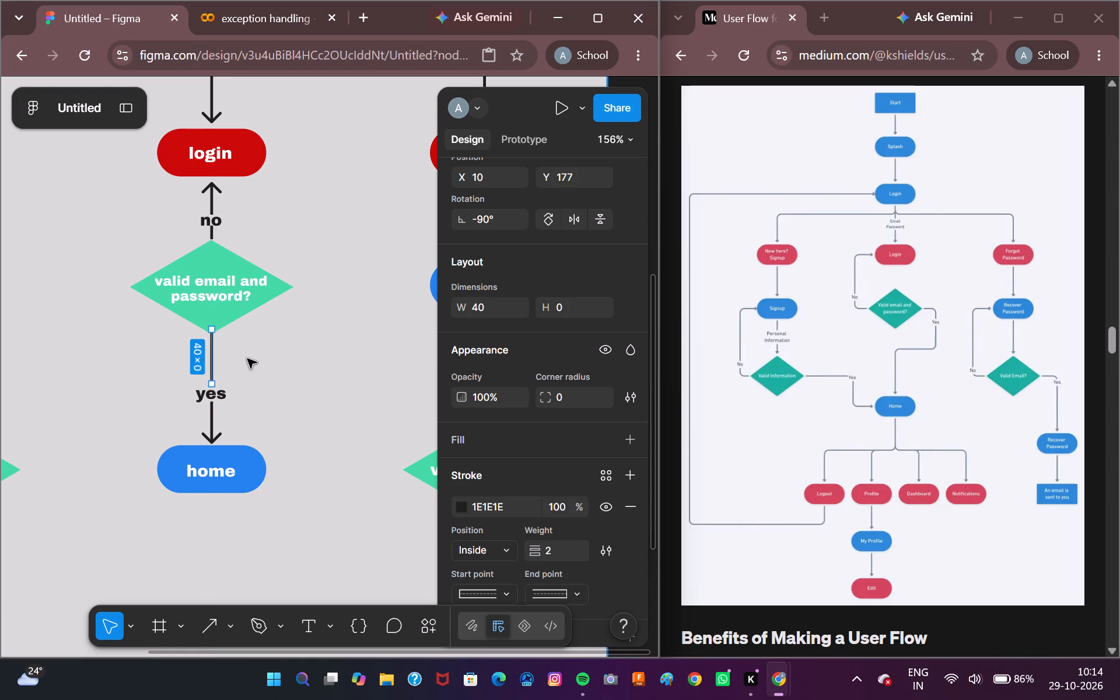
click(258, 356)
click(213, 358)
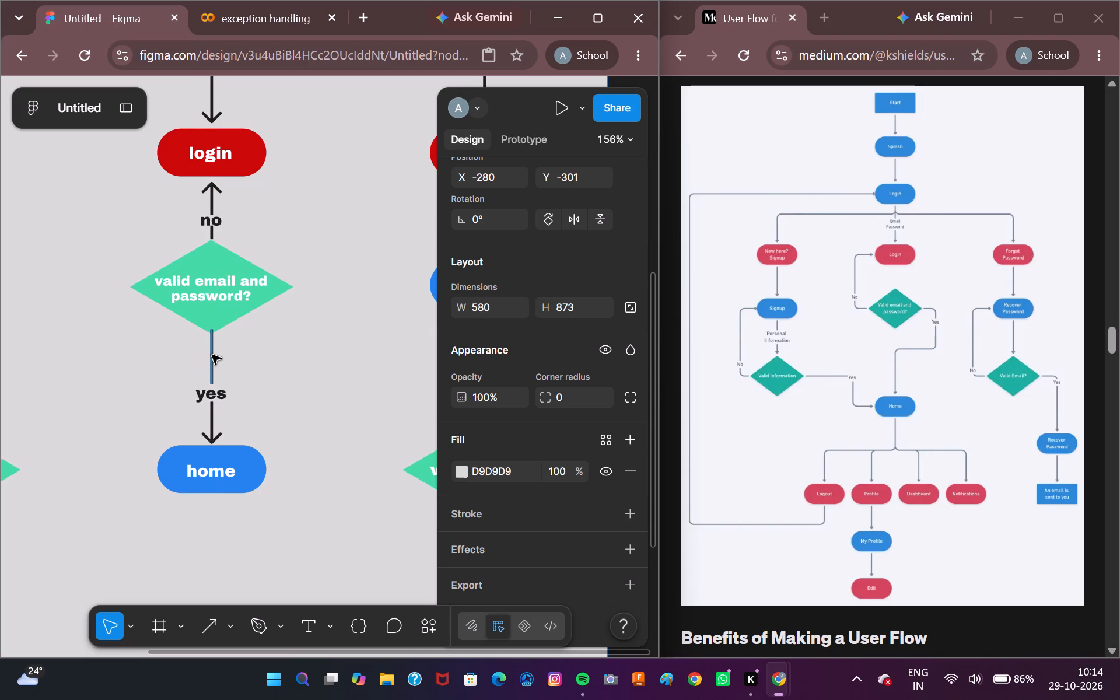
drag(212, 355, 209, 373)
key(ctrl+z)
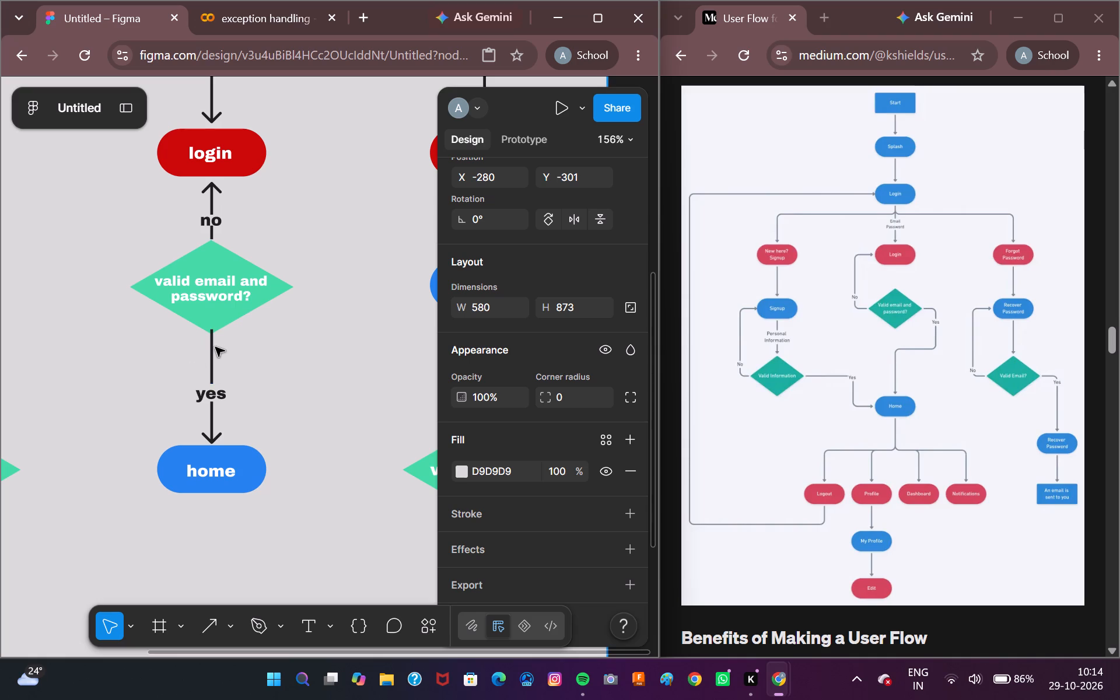
Move the vertical line beneath the "valid email and password?" diamond slightly down to about Y 182, just under the diamond's tip.
click(210, 348)
drag(213, 344, 213, 348)
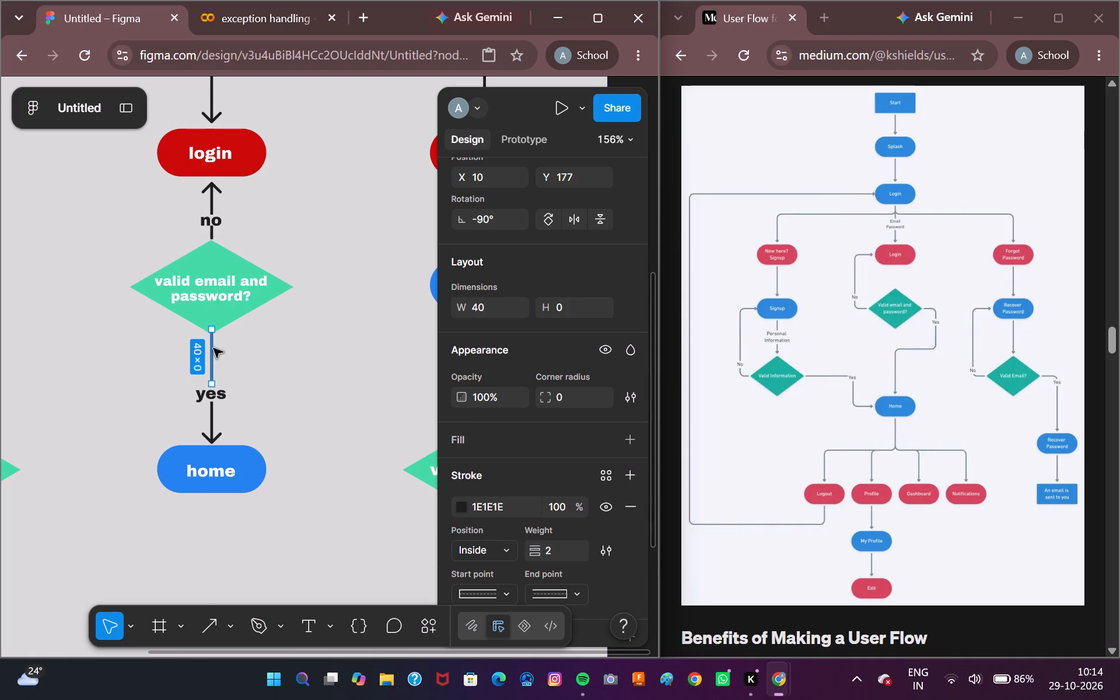
drag(213, 348, 213, 351)
click(264, 367)
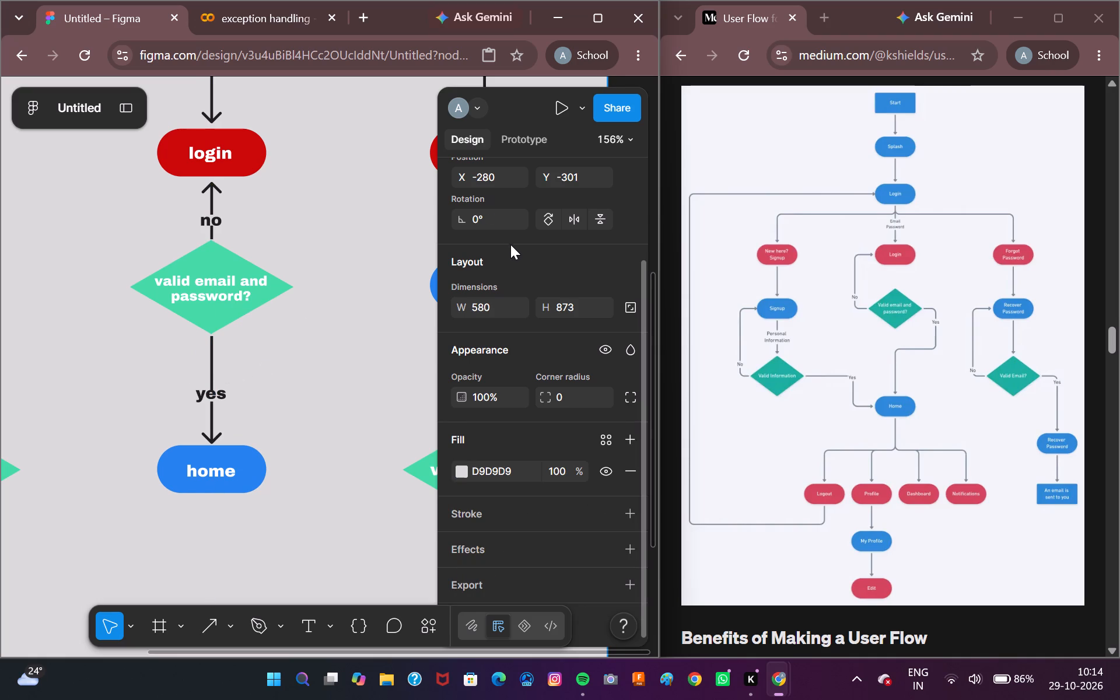
Set the length of the line between the "valid email and password?" diamond and the "yes" label to 35.
click(213, 357)
click(488, 313)
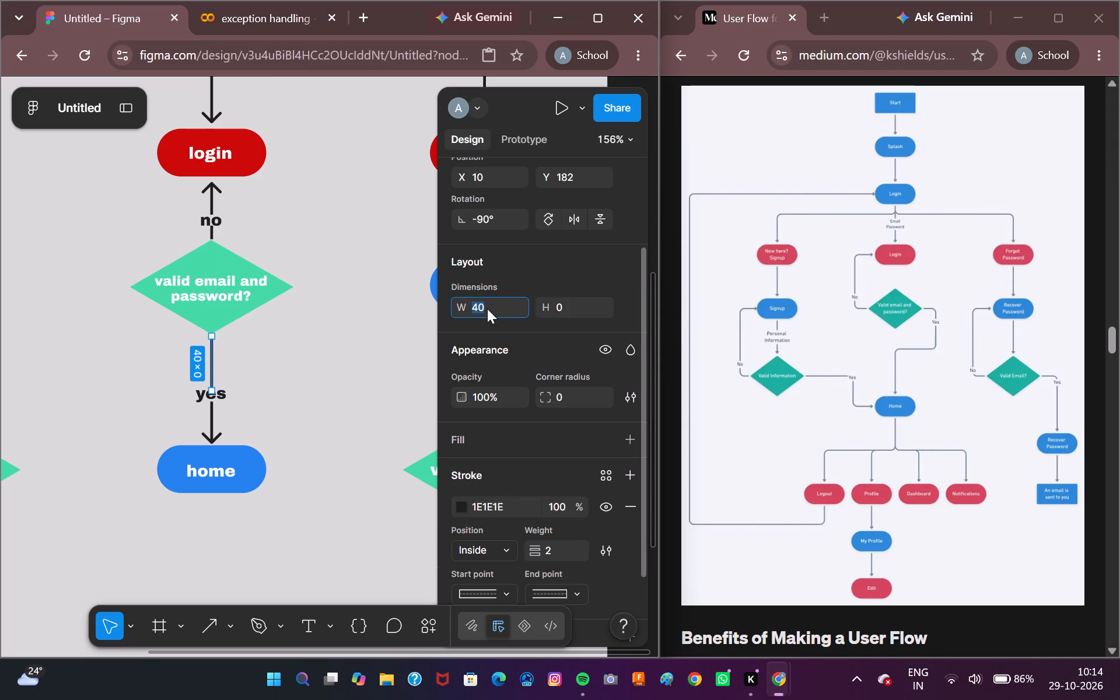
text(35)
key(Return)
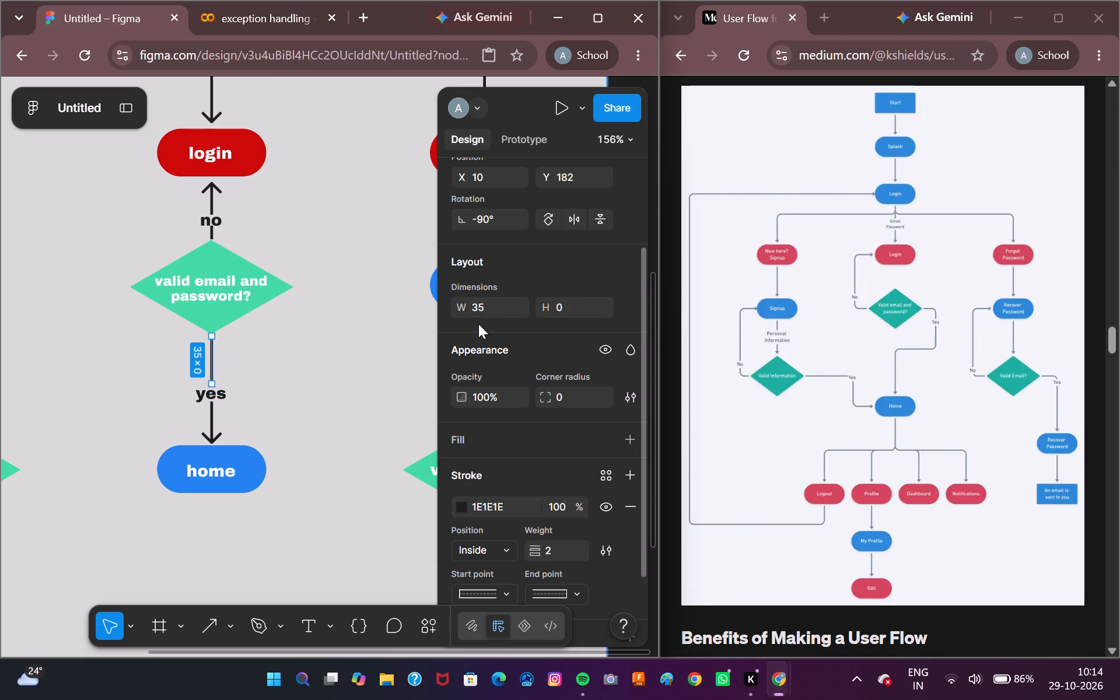
click(381, 382)
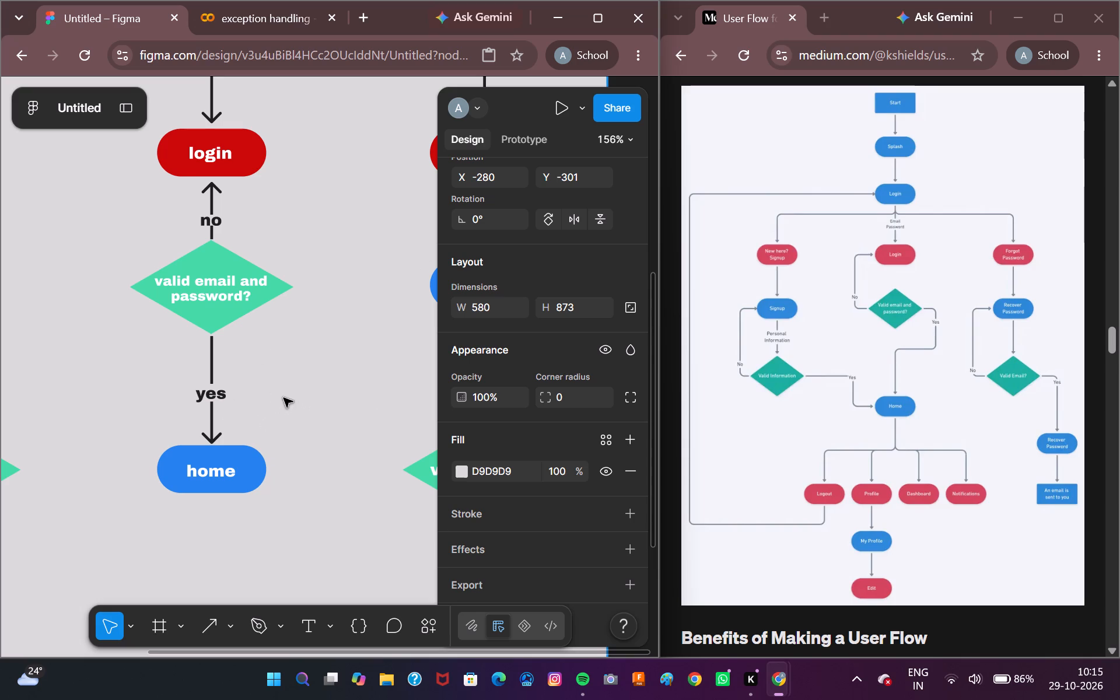
Move the "personal information" label up to Y 188, keeping it centred under the sign up node.
scroll(283, 398, right, 3)
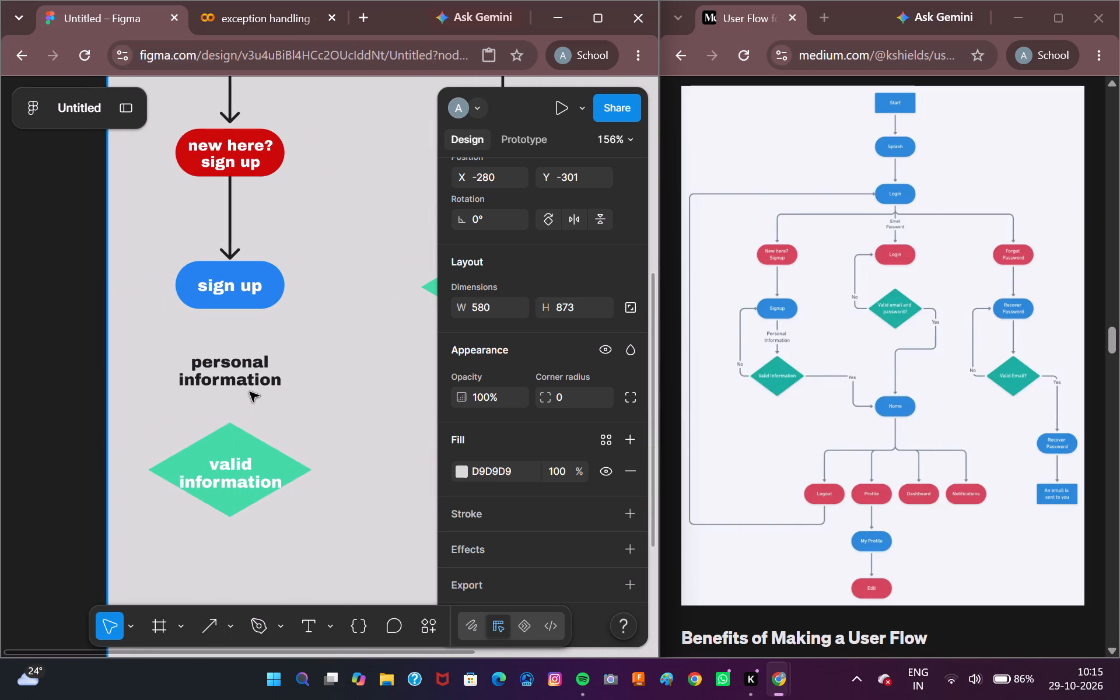
click(237, 372)
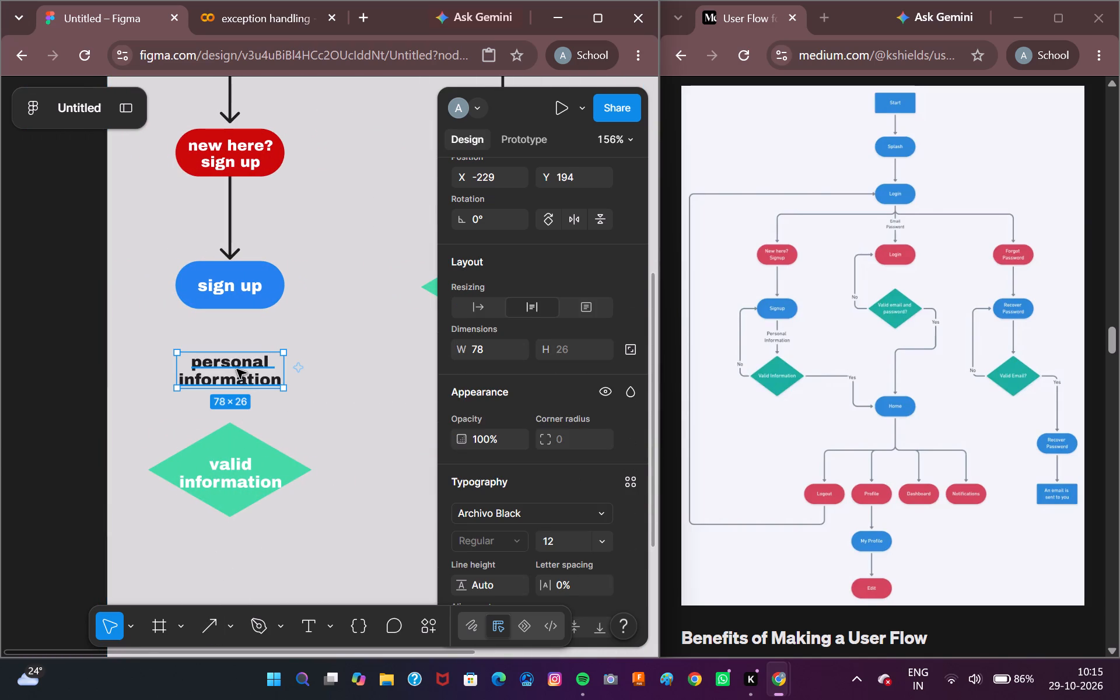
drag(237, 369, 237, 367)
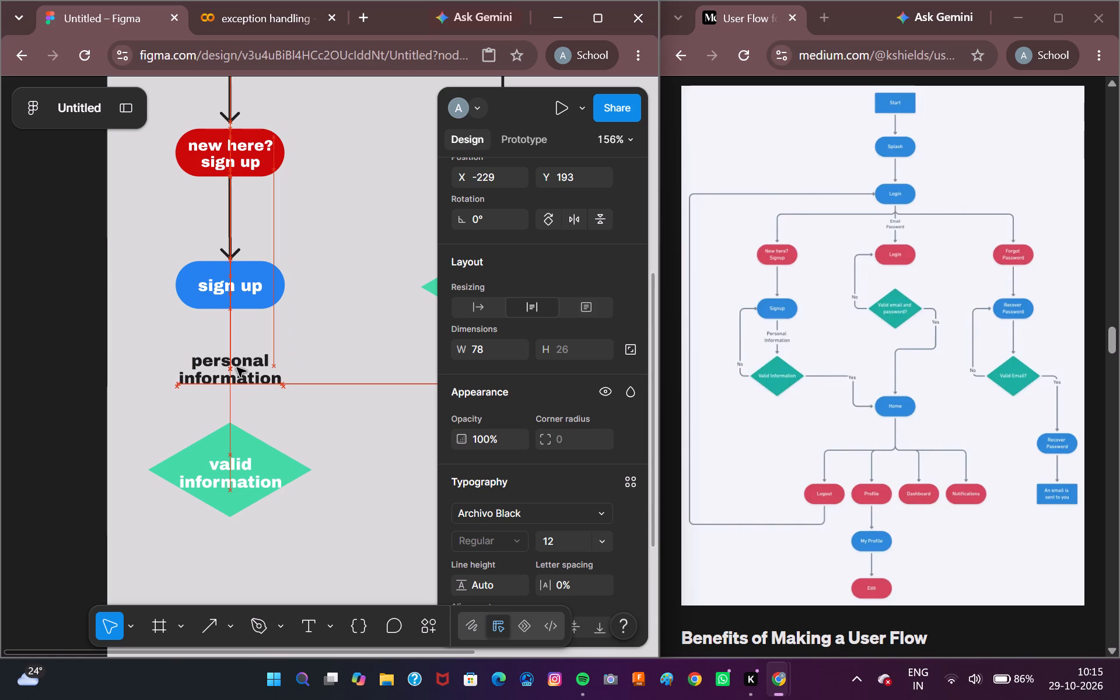
drag(237, 367, 235, 365)
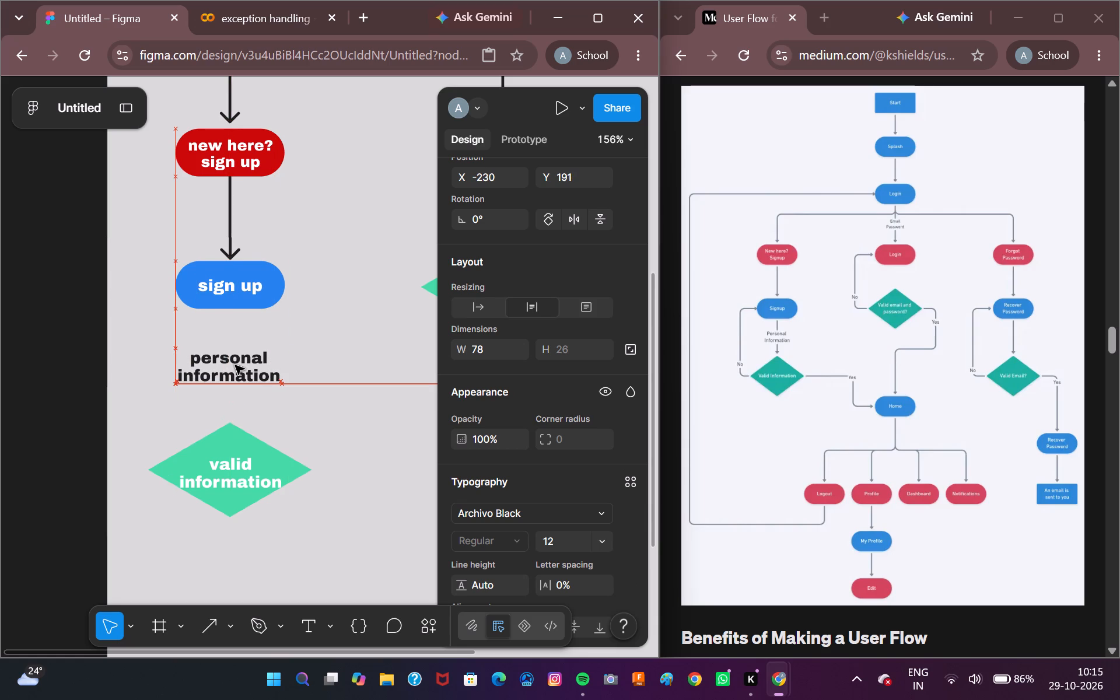
drag(235, 365, 237, 360)
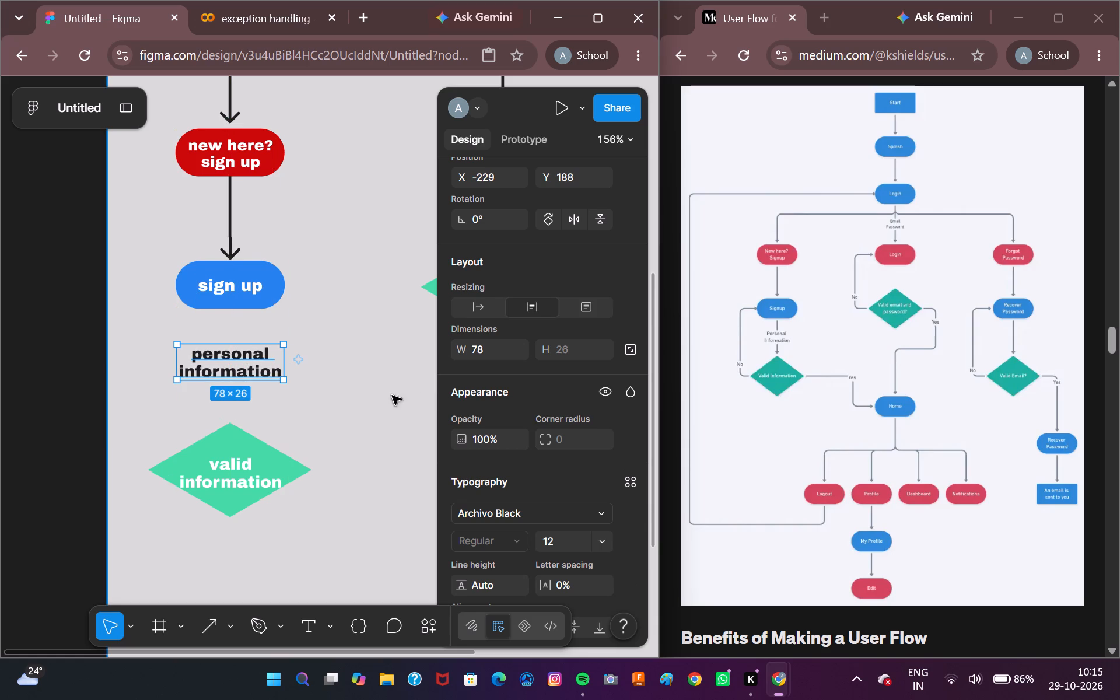
click(466, 372)
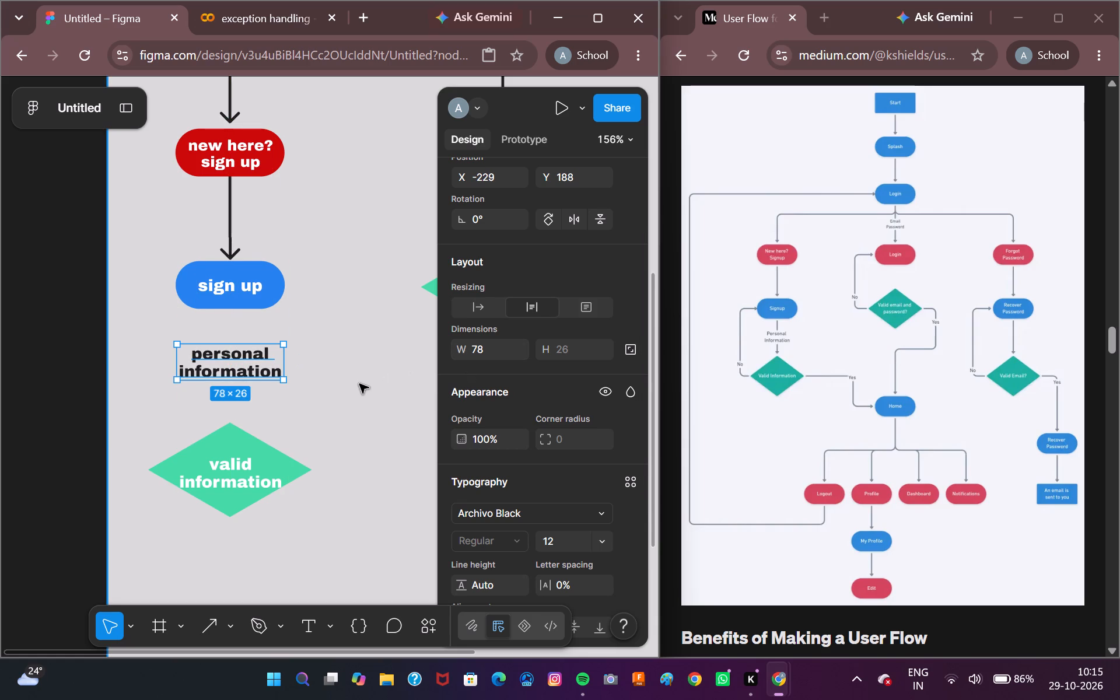
click(359, 384)
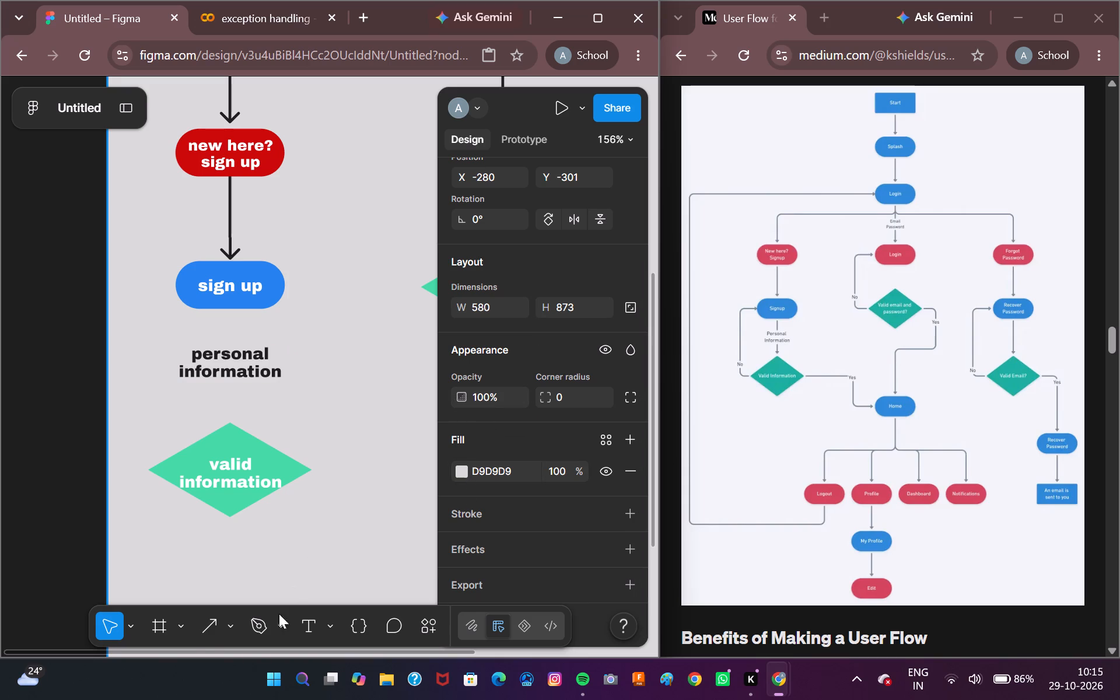
Draw a vertical arrow from beneath the "personal information" label to the top of the "valid information" diamond, with its length set to 30.
click(209, 631)
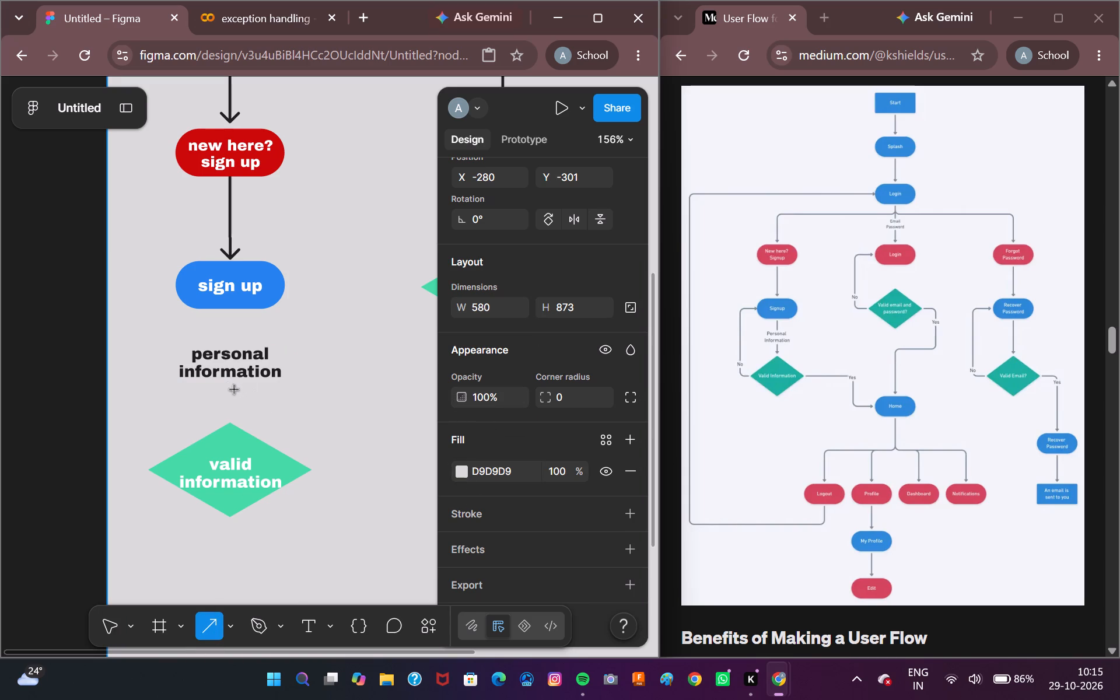
drag(227, 383, 230, 425)
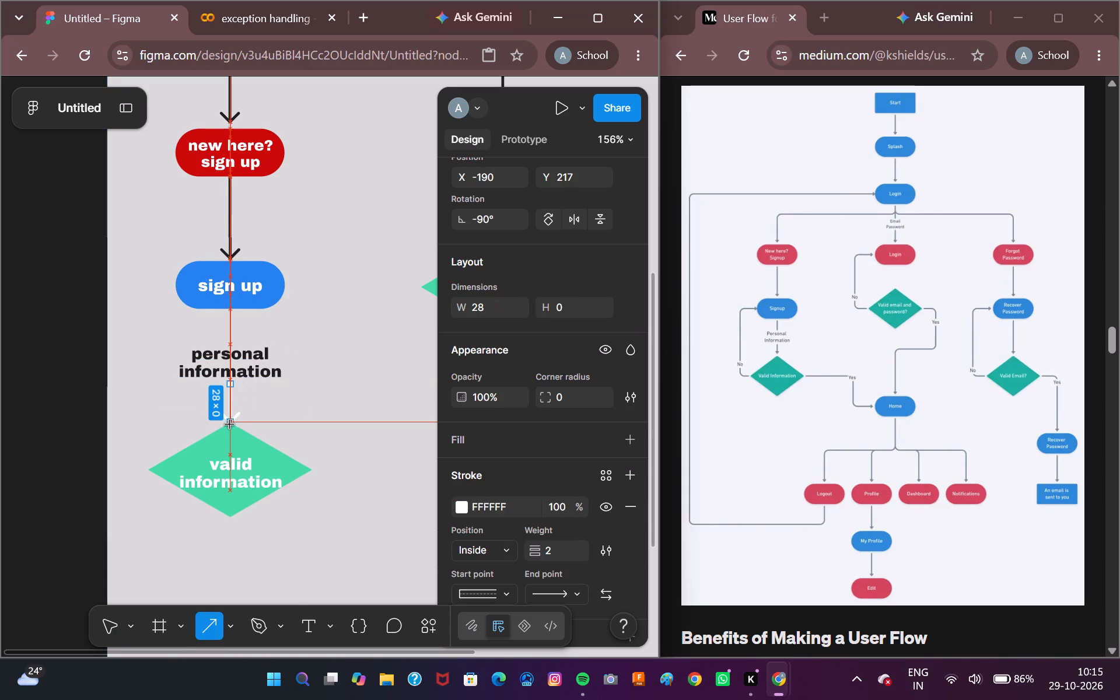
drag(230, 425, 231, 426)
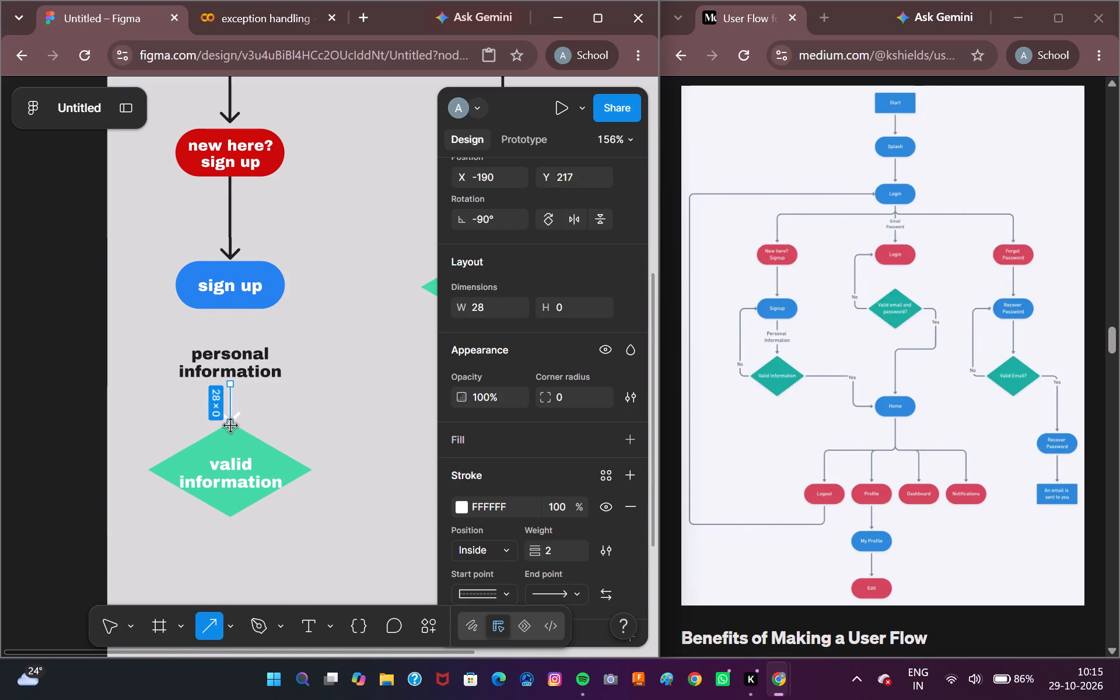
click(507, 311)
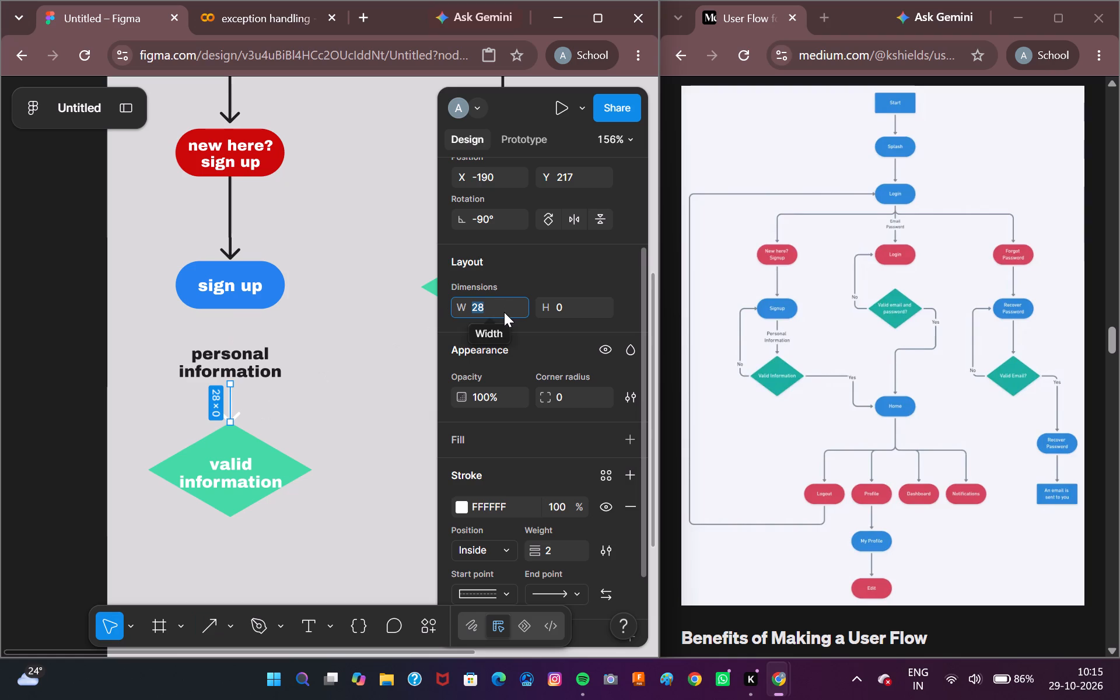
text(30)
key(Return)
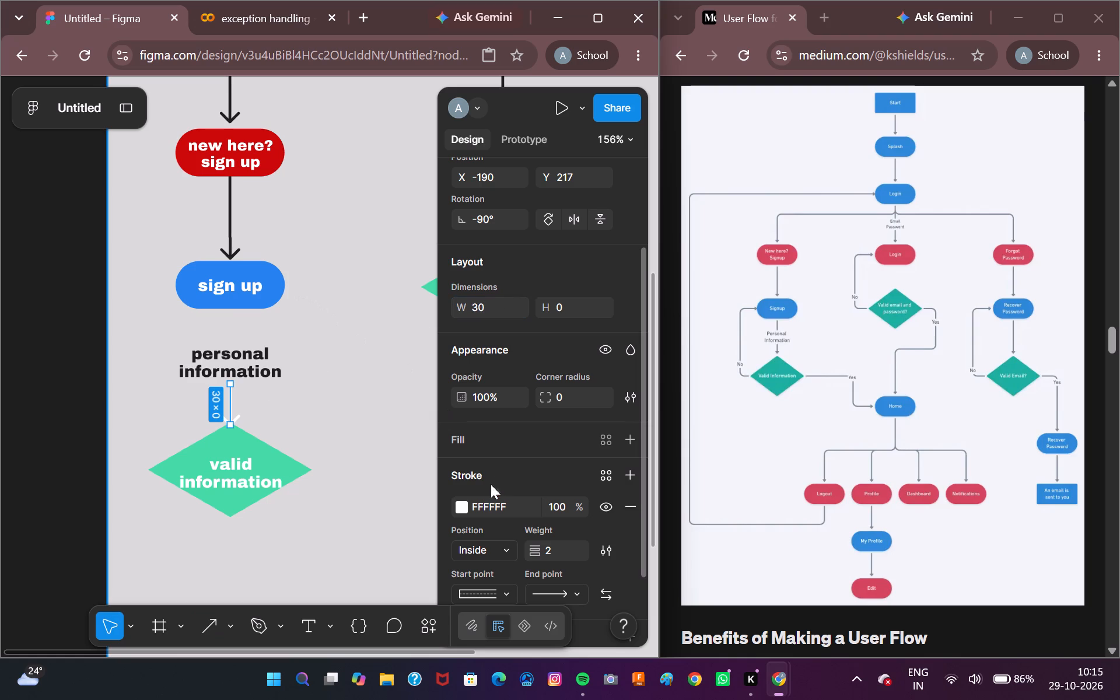
Set the stroke colour of the arrow above the "valid information" diamond to 1E1E1E.
click(468, 510)
click(466, 510)
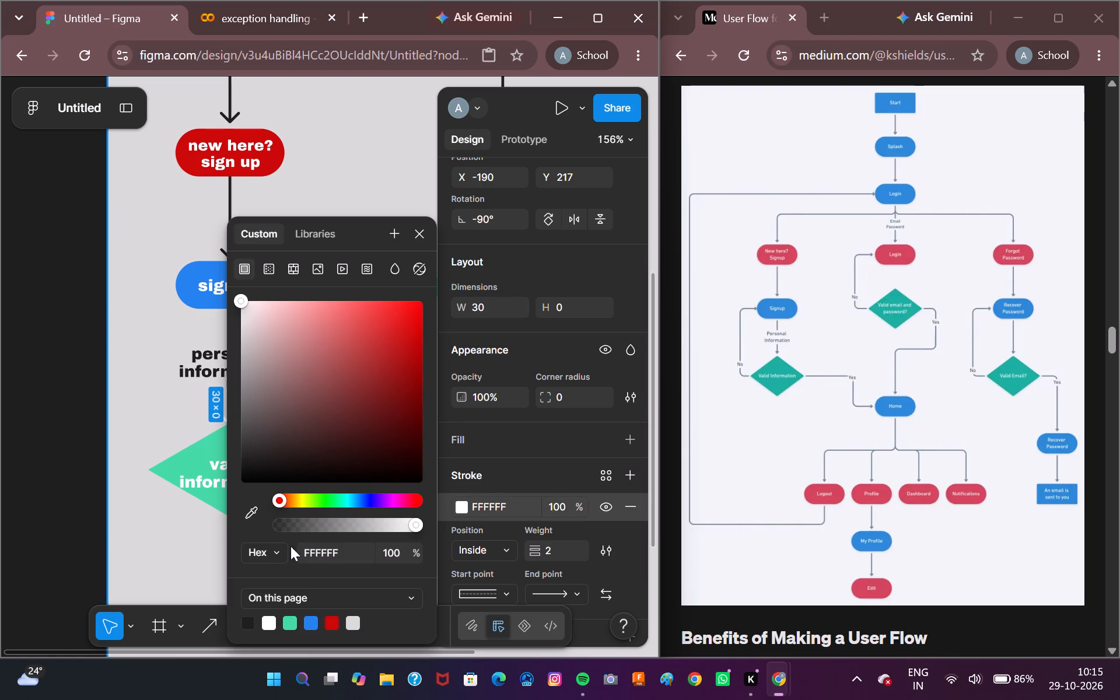
click(247, 621)
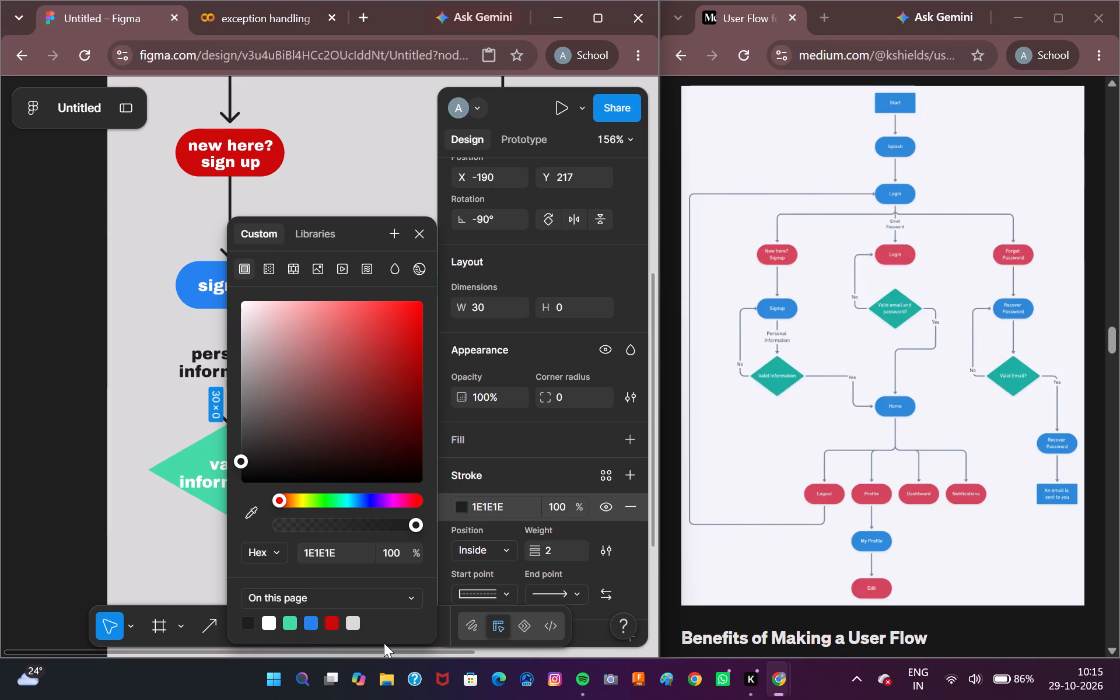
click(415, 235)
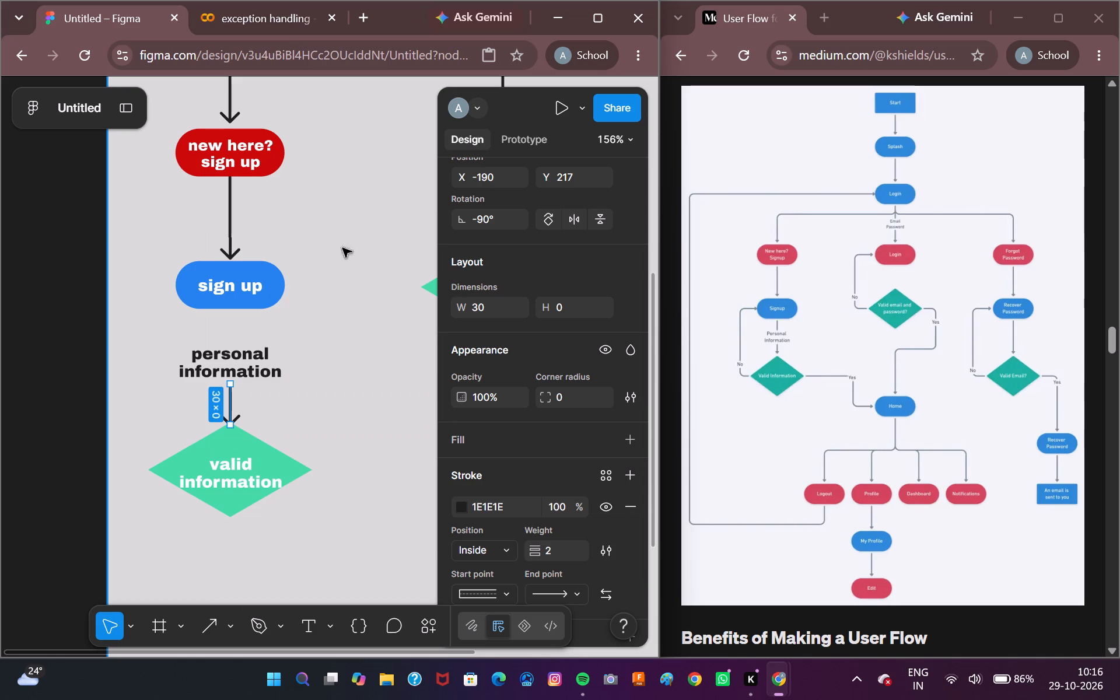
click(356, 277)
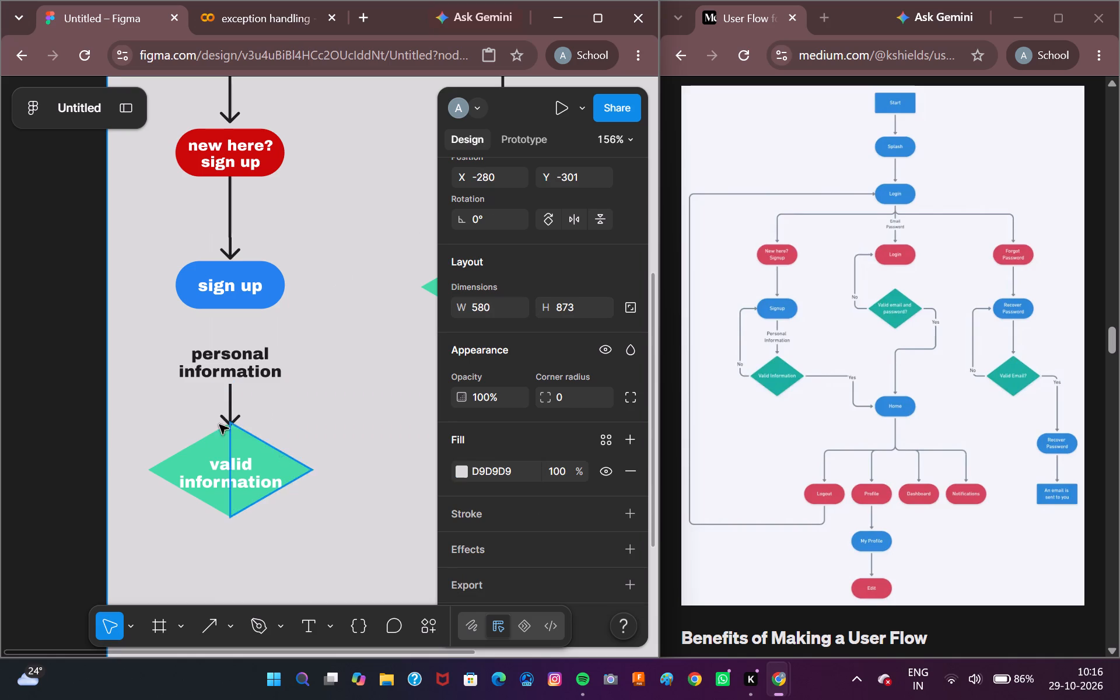
Select the arrow between the "personal information" label and the "valid information" diamond.
click(230, 400)
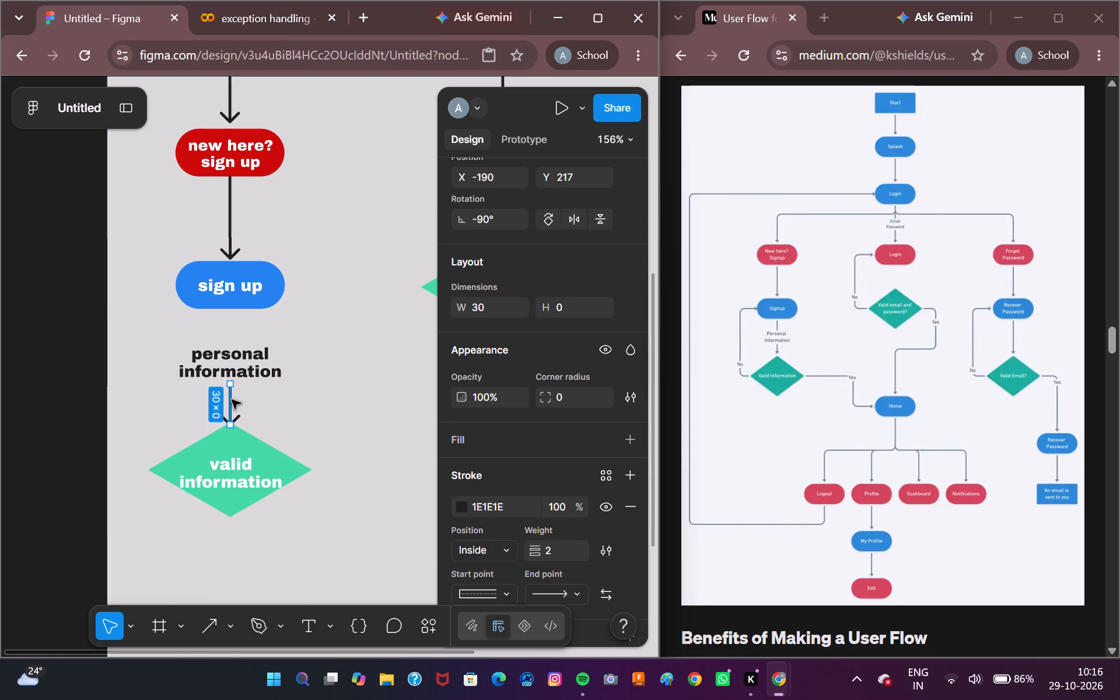
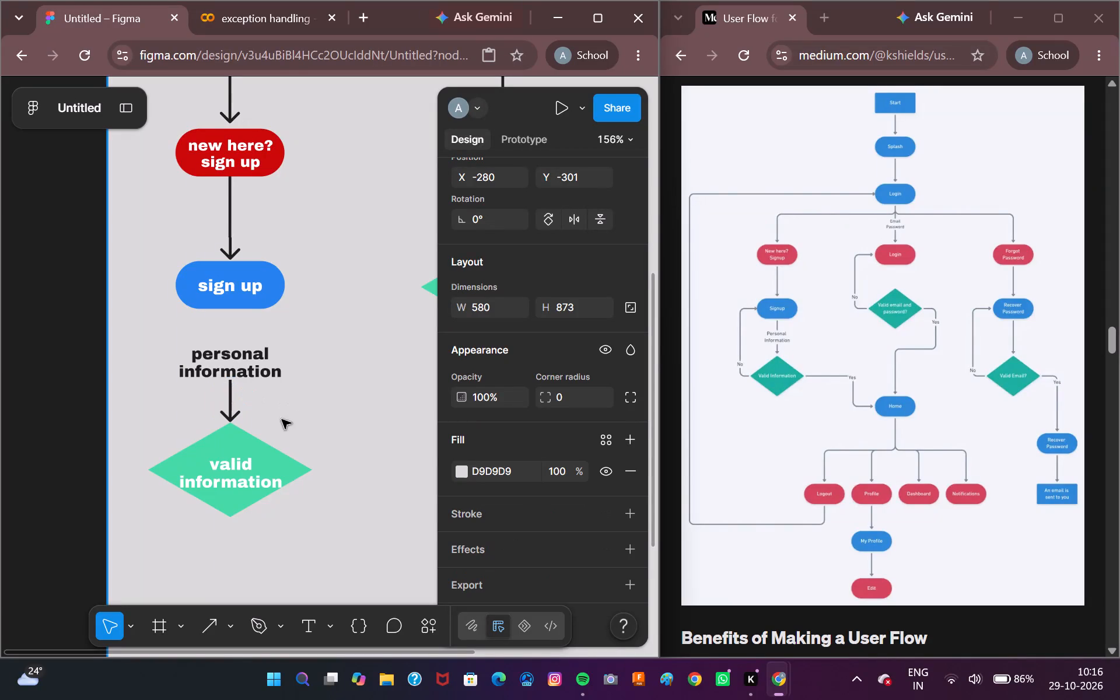
Draw a vertical arrow about 24 long from the bottom of the sign up node to the "personal information" label.
scroll(388, 400, left, 1)
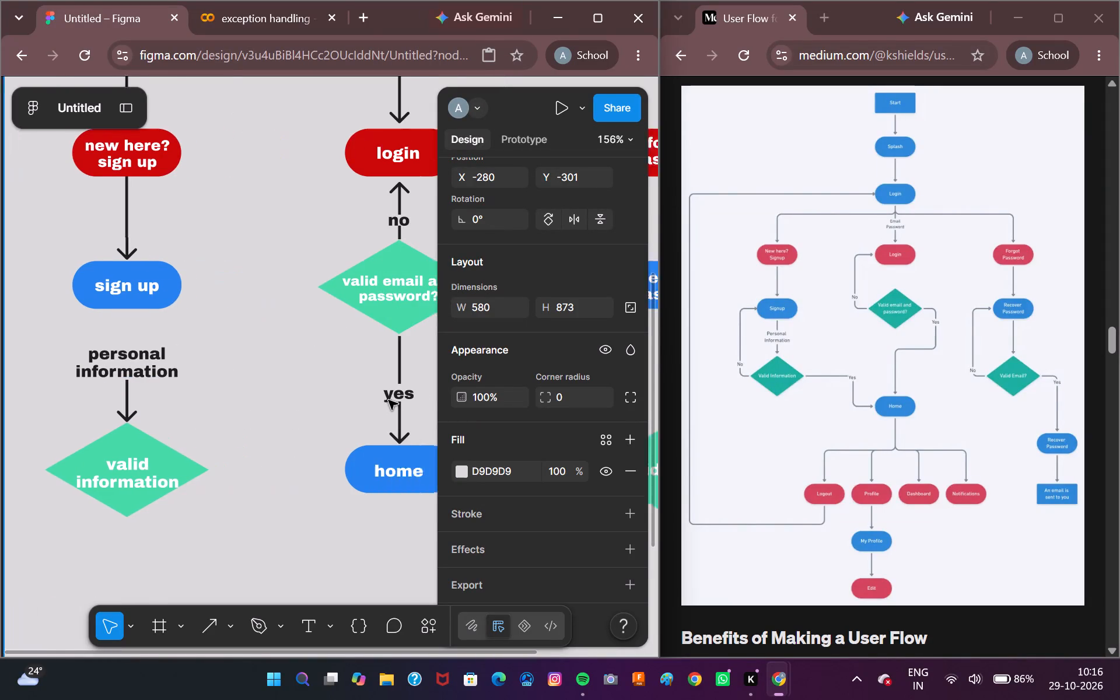
scroll(388, 400, left, 1)
click(219, 631)
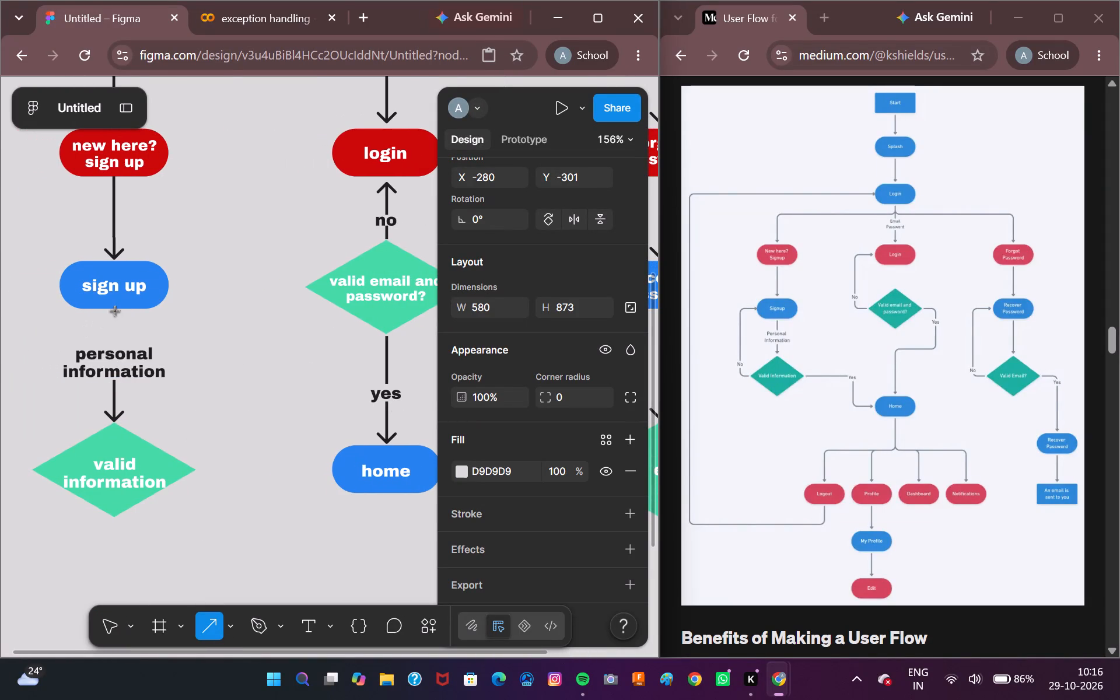
drag(111, 310, 112, 341)
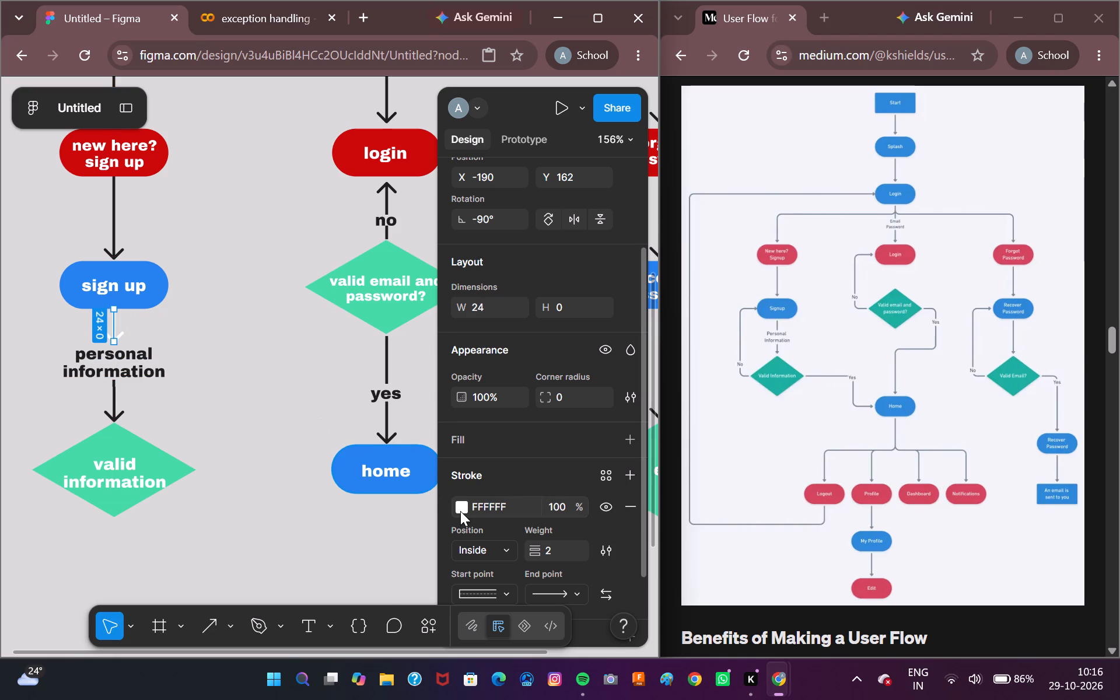
Set the stroke colour of the new connector below sign up to 1E1E1E and its end point to None.
click(460, 511)
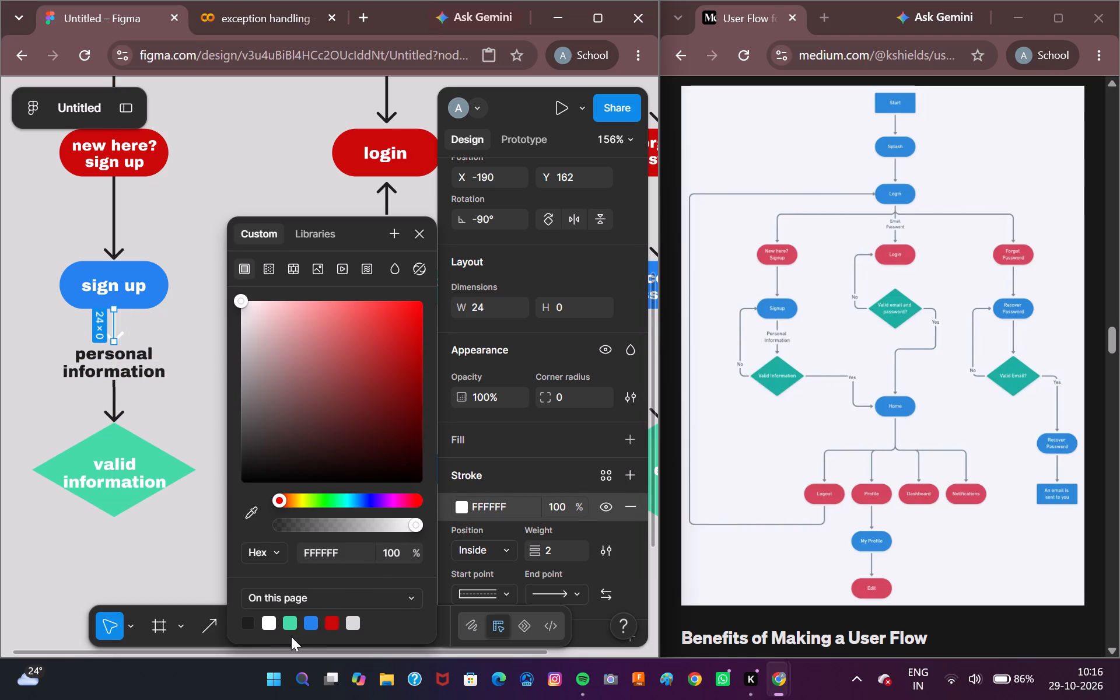
click(247, 619)
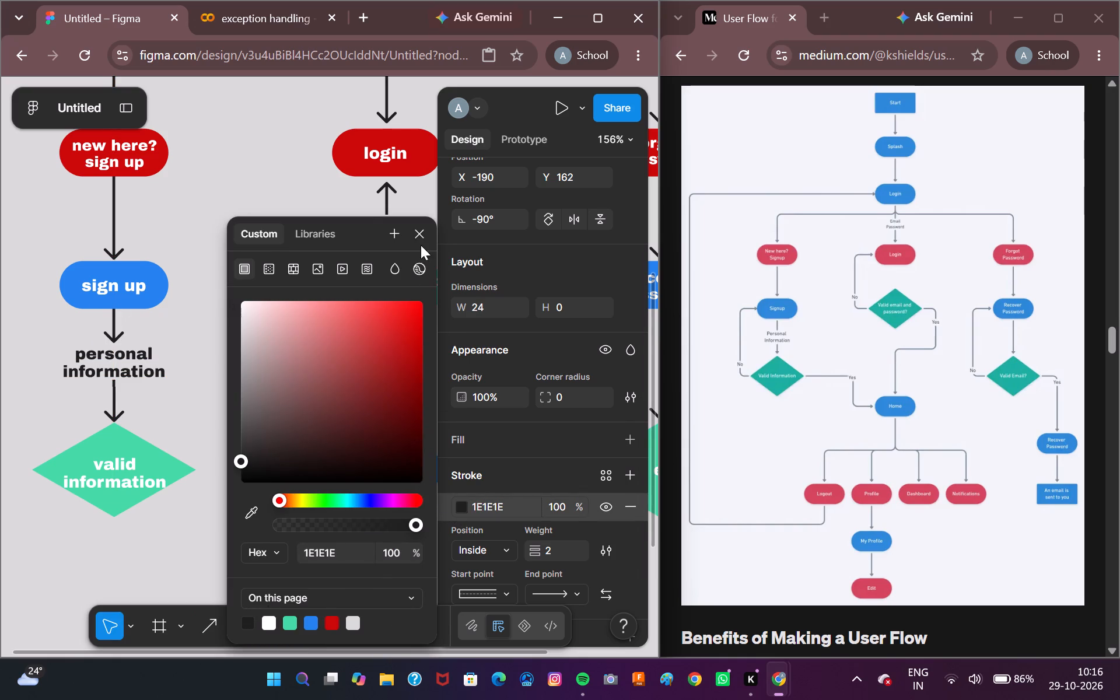
click(421, 235)
click(577, 594)
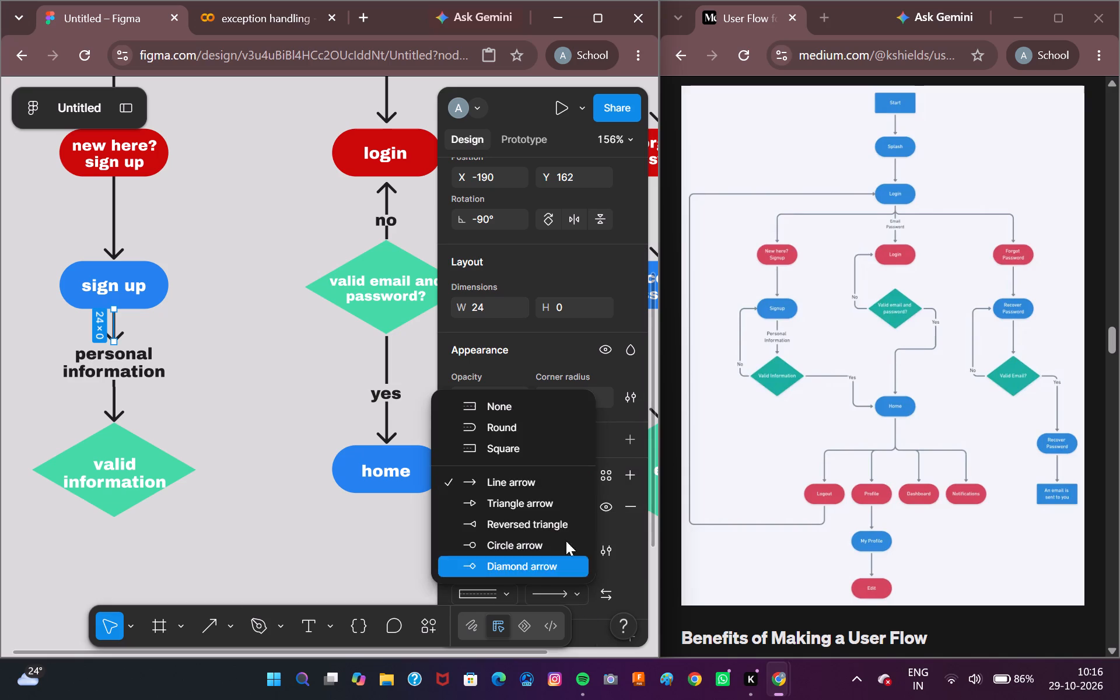
click(520, 412)
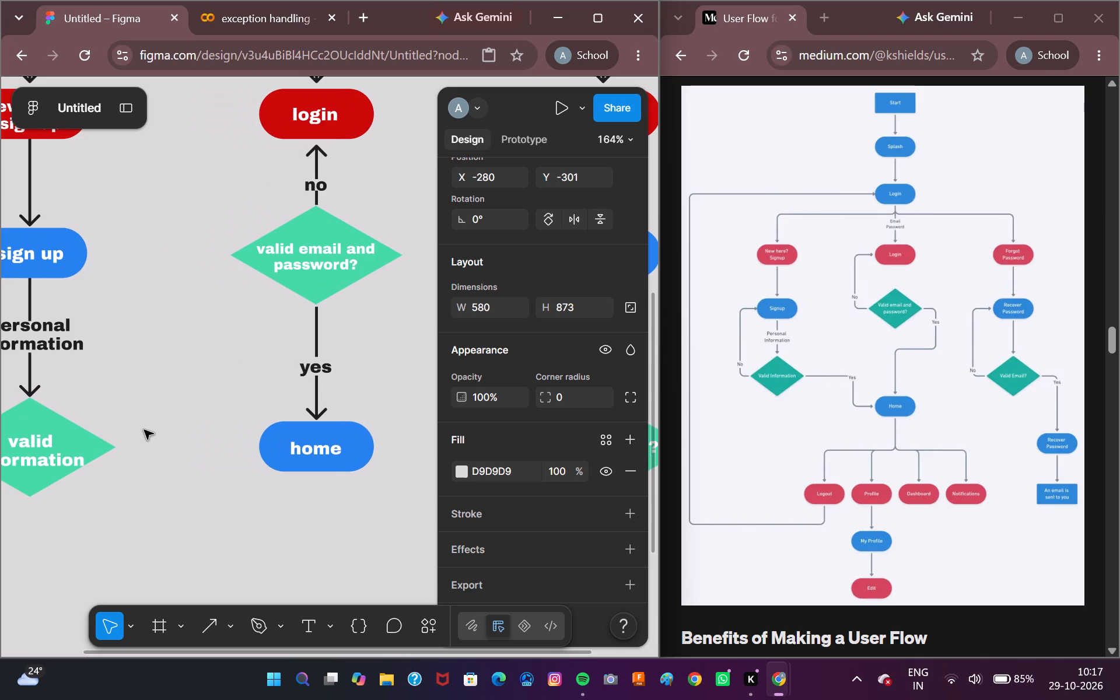
Move the "valid information" text up to Y 267 so it sits vertically centred in its diamond.
scroll(144, 430, right, 1)
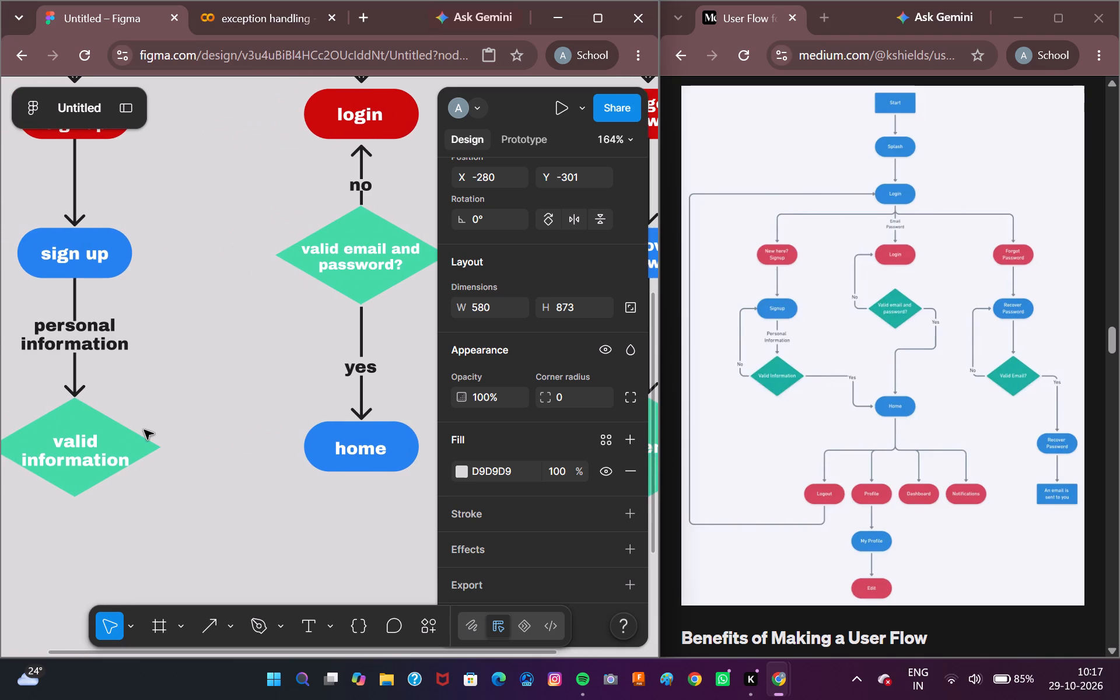
click(77, 459)
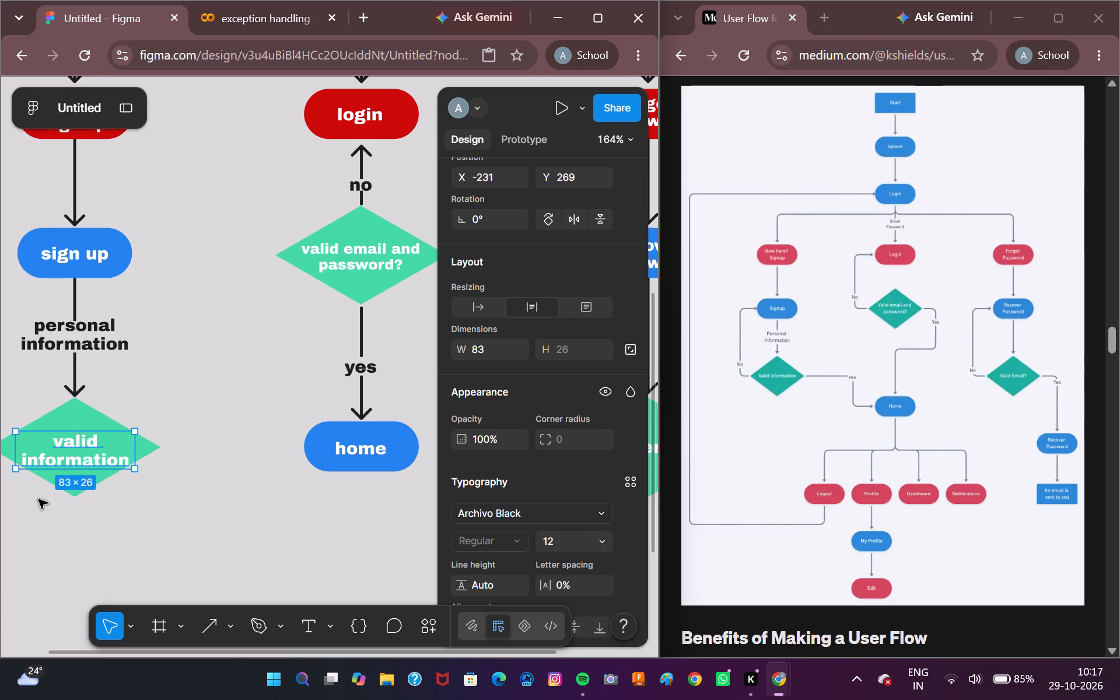
click(69, 451)
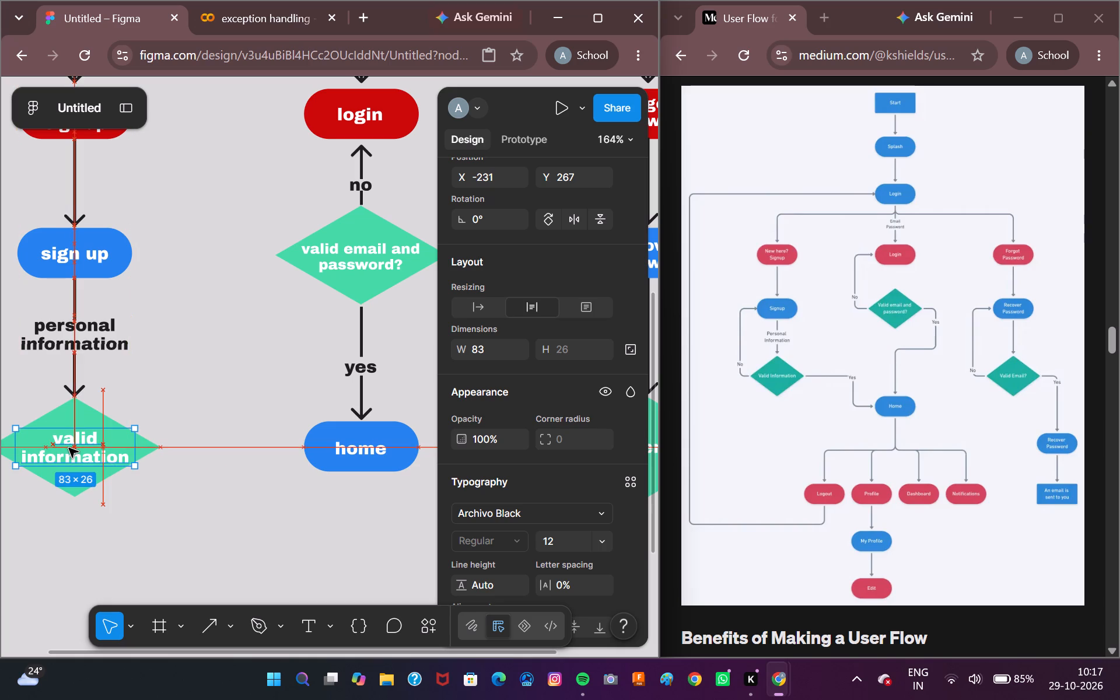
click(184, 542)
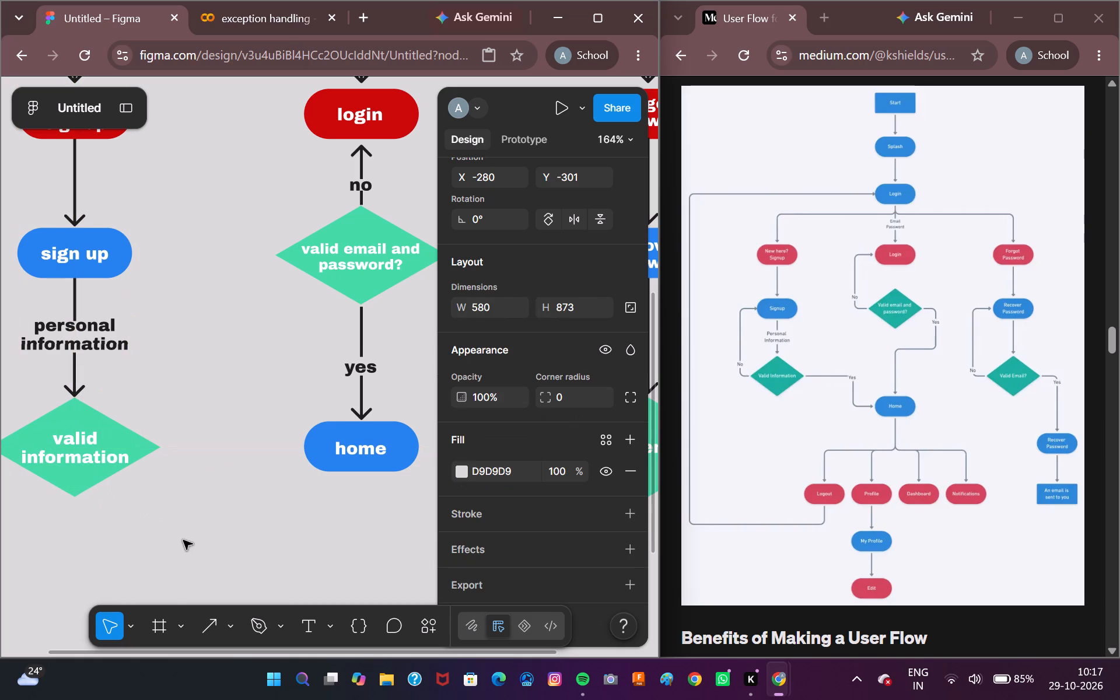
Add a text label reading "yes" between the "valid information" diamond and the home node.
click(307, 621)
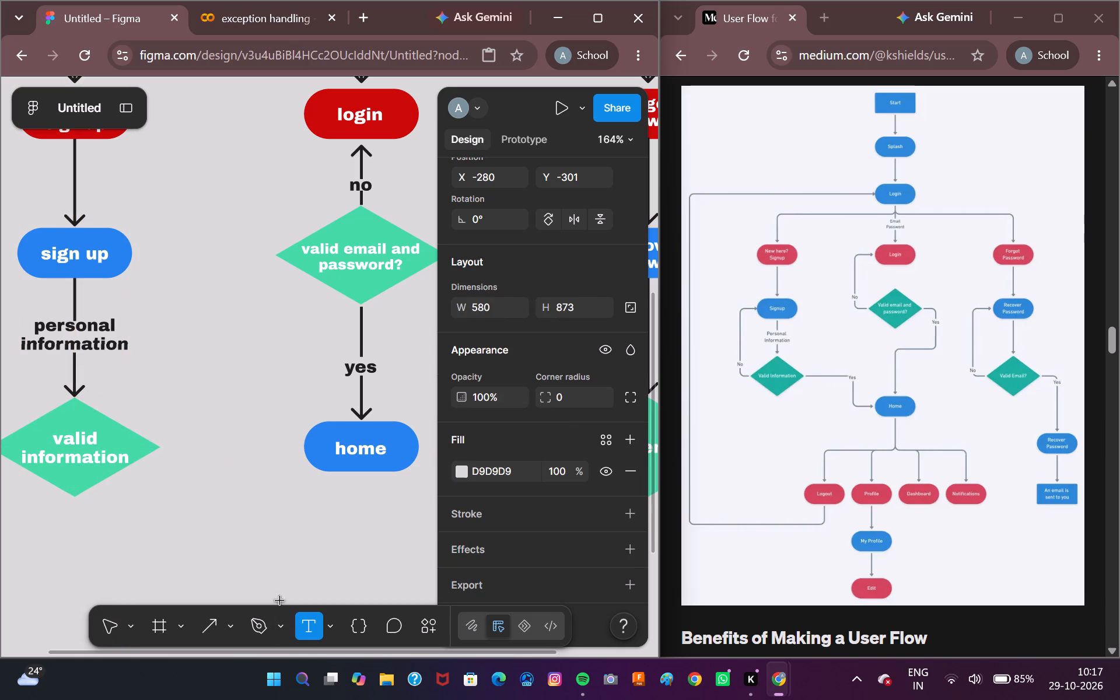
click(216, 454)
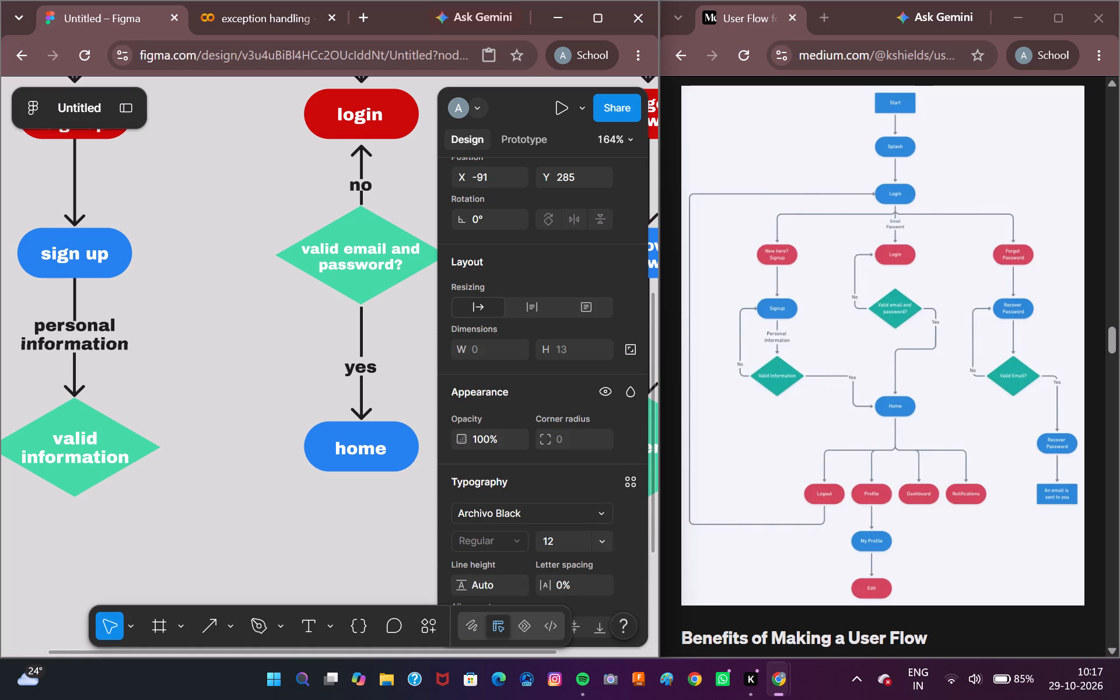
text(yes)
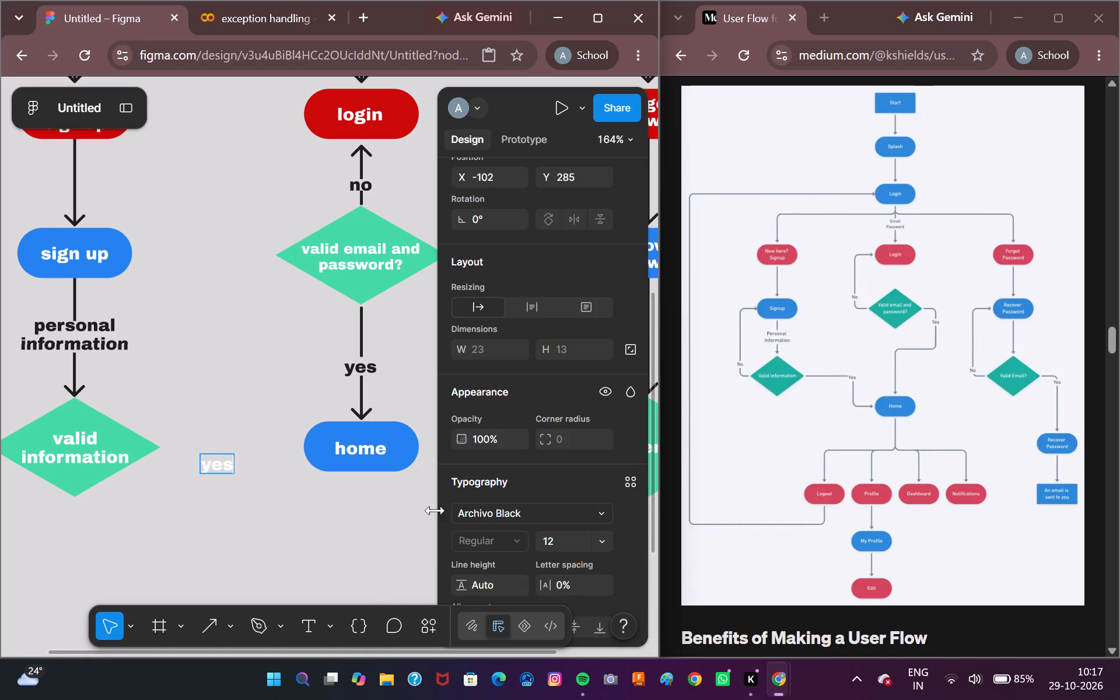
Set the fill colour of the new "yes" label beside the "valid information" diamond to 1E1E1E.
scroll(475, 485, down, 5)
triple_click(223, 473)
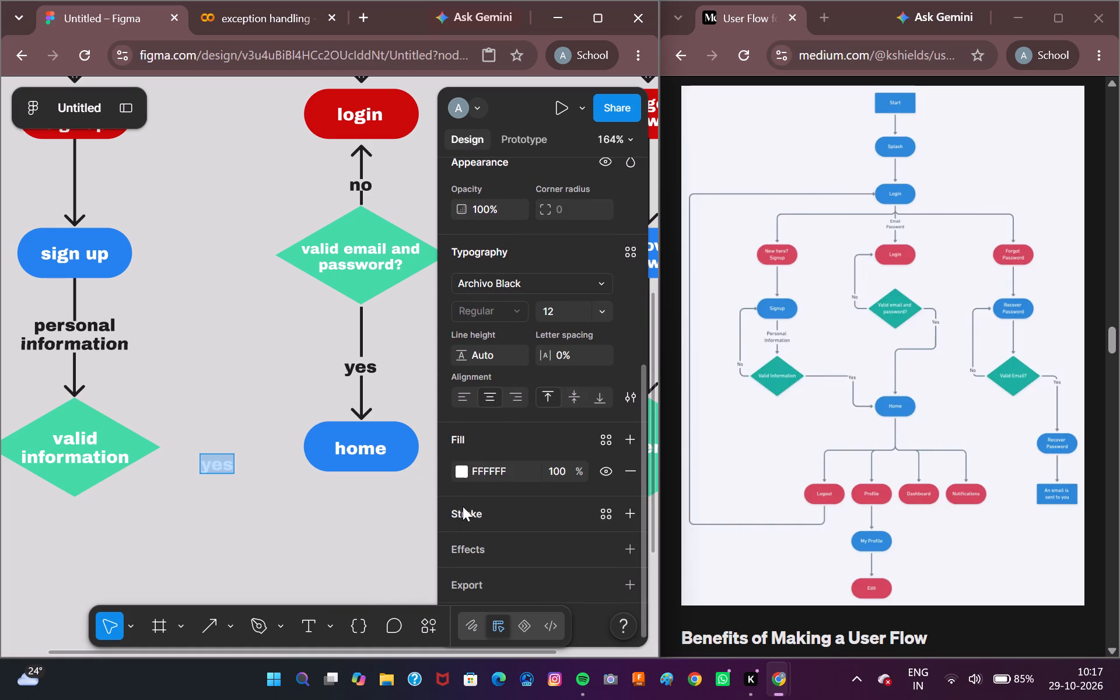
click(455, 467)
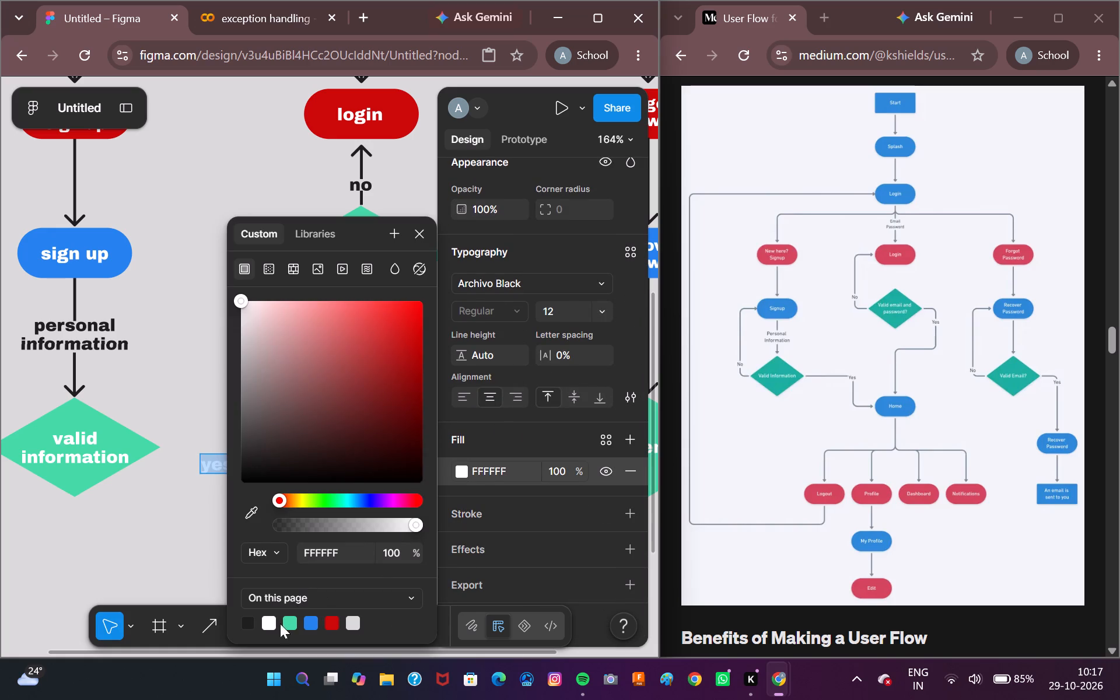
click(251, 623)
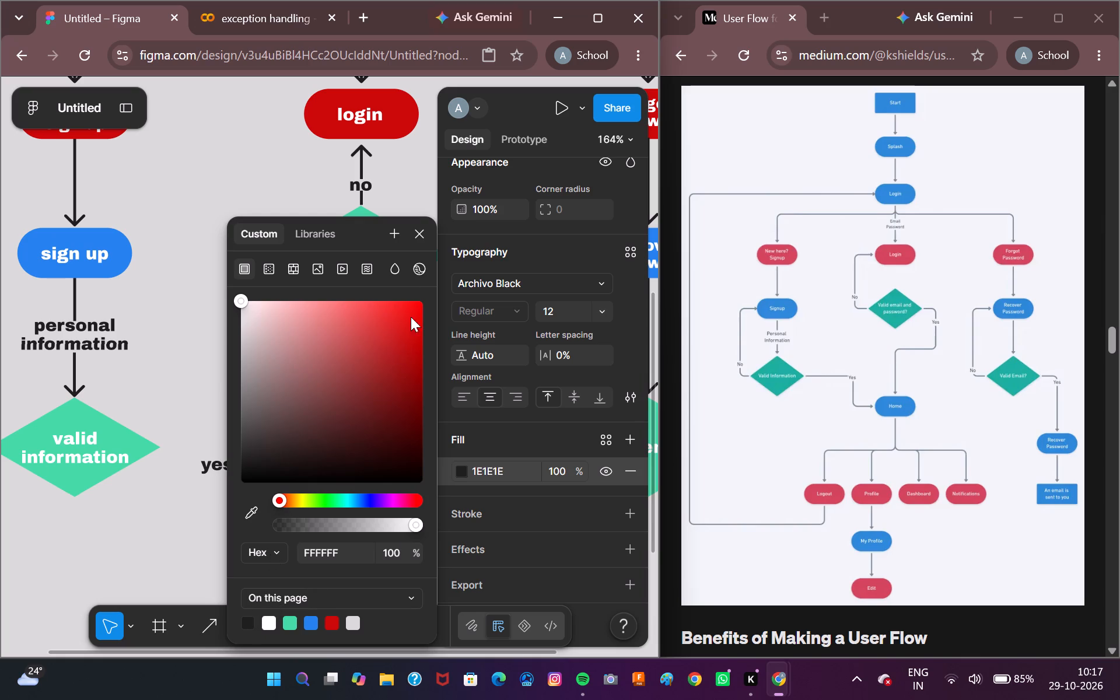
click(418, 239)
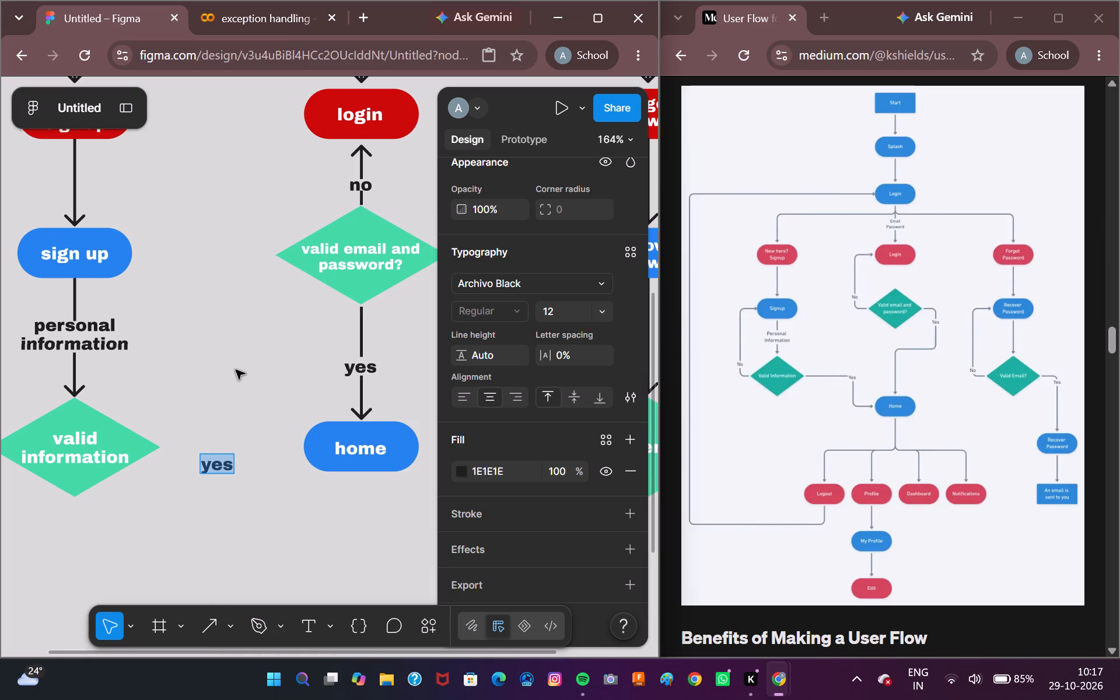
click(236, 370)
Move the new "yes" label level with the centres of the "valid information" diamond and home node, about 48 from home.
drag(215, 464, 217, 453)
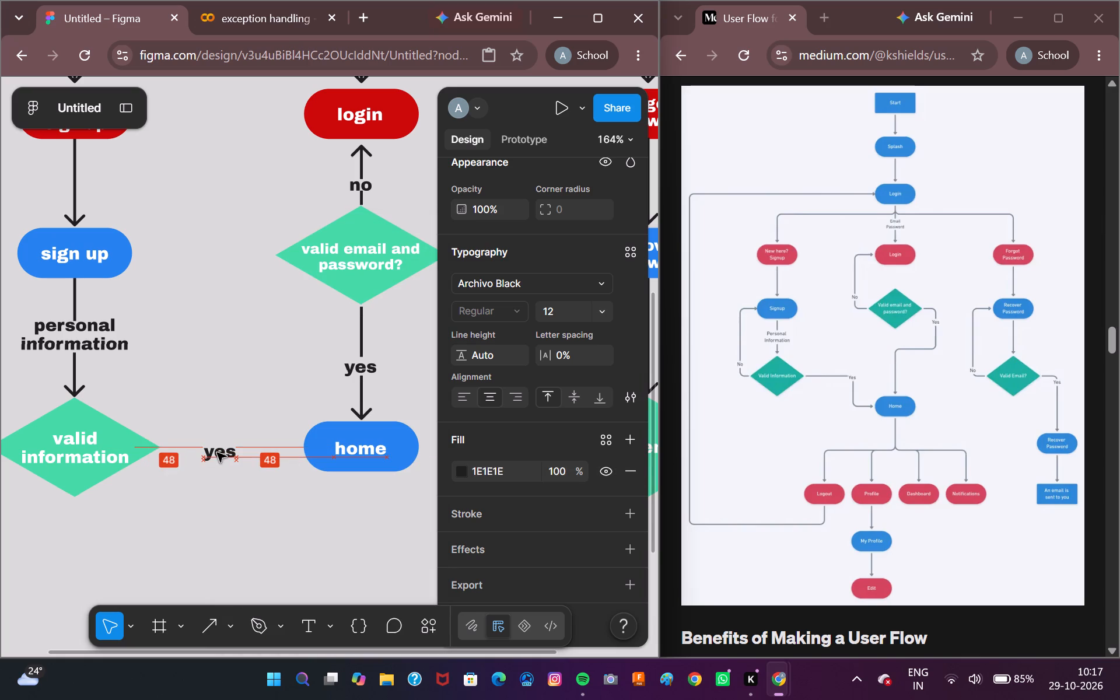
drag(217, 453, 219, 446)
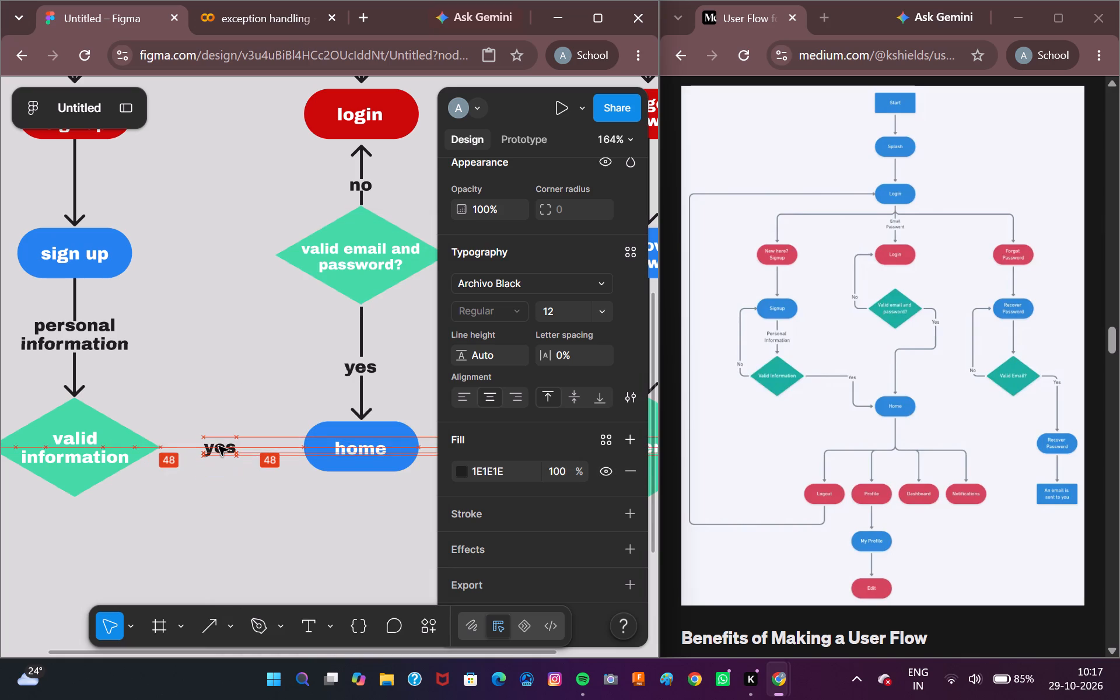
drag(219, 446, 229, 446)
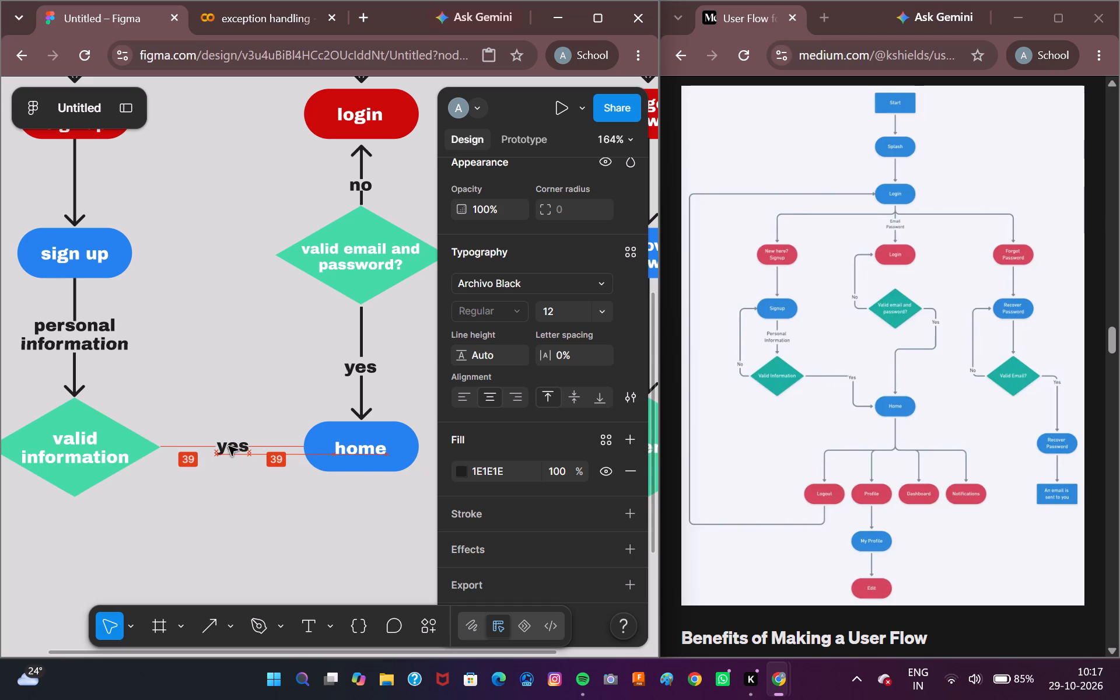
drag(229, 446, 220, 447)
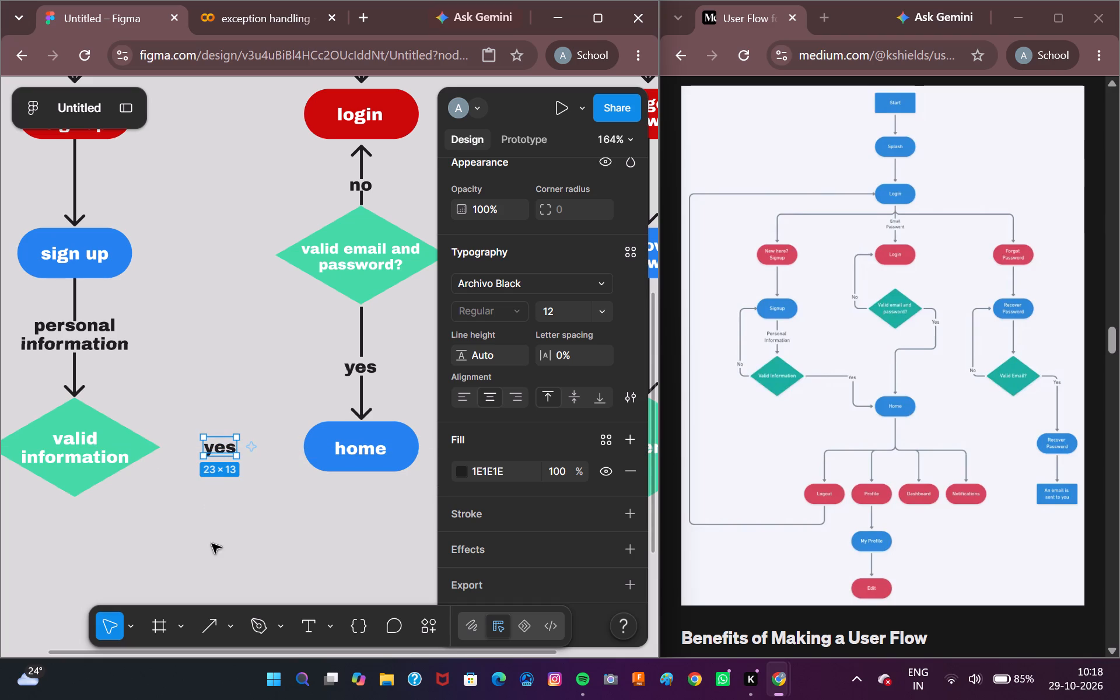
click(202, 549)
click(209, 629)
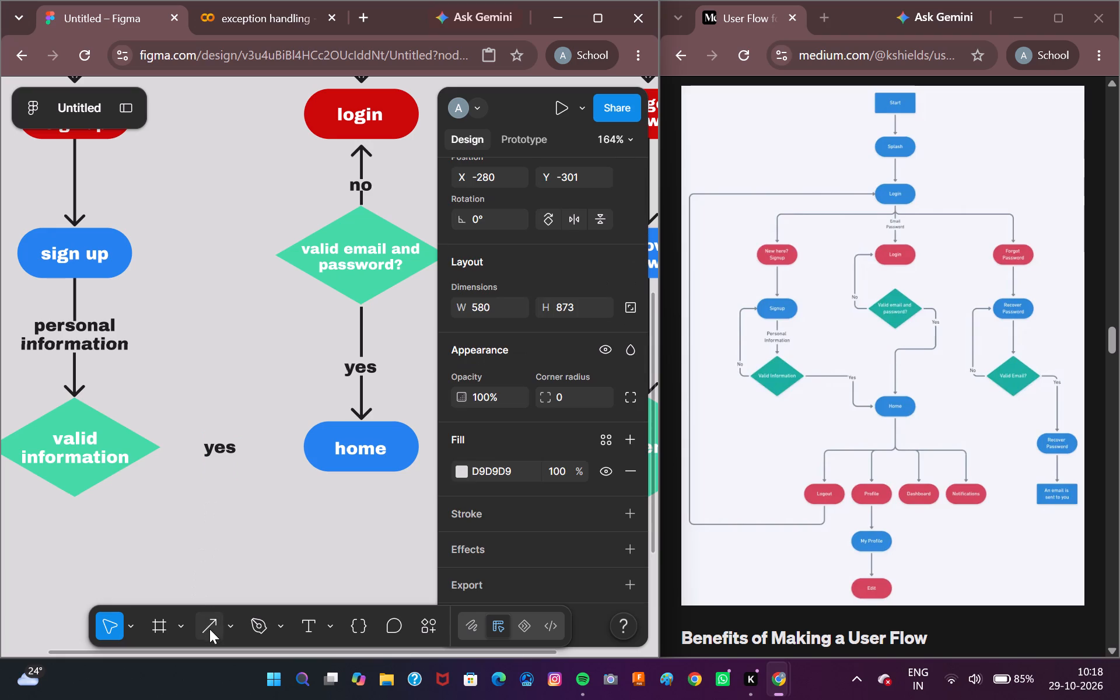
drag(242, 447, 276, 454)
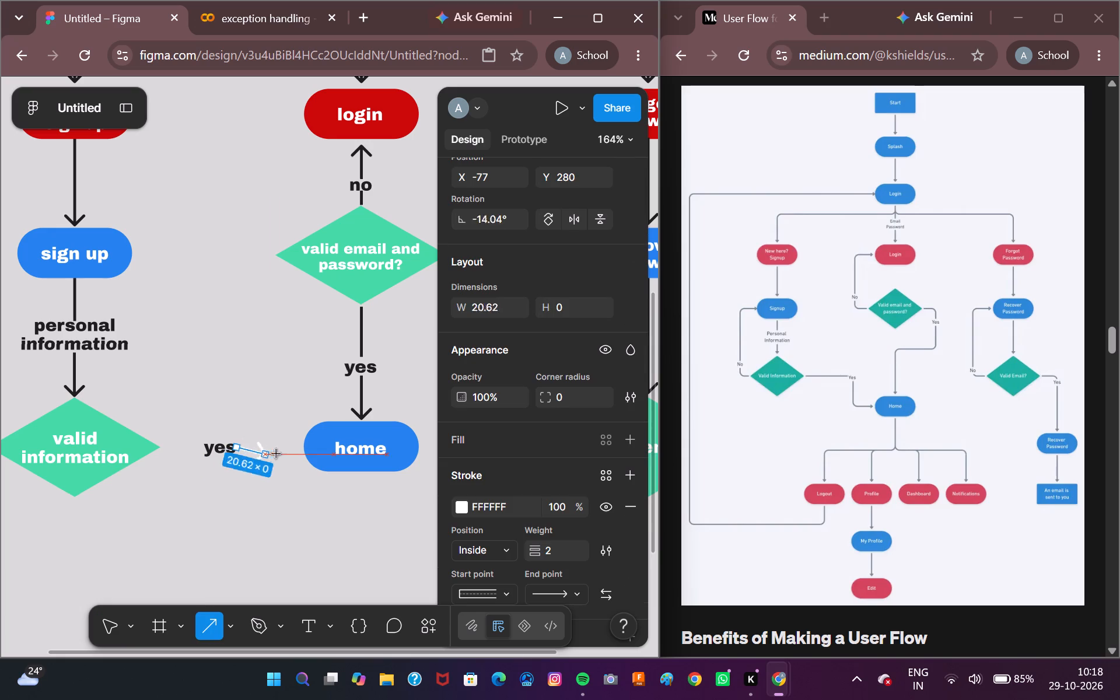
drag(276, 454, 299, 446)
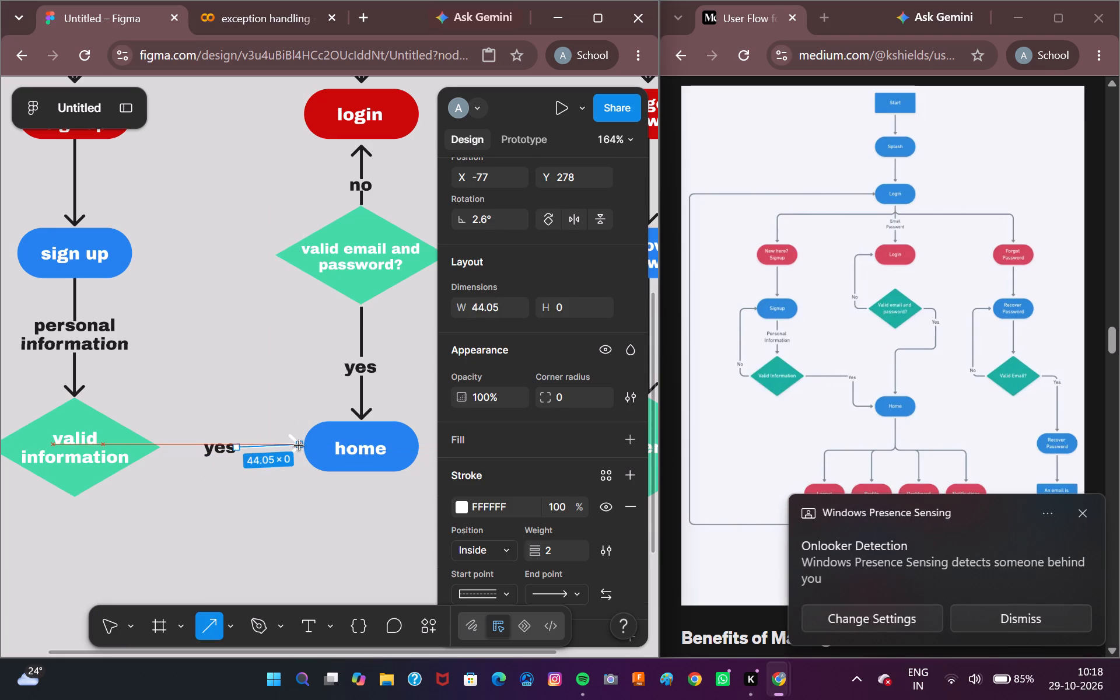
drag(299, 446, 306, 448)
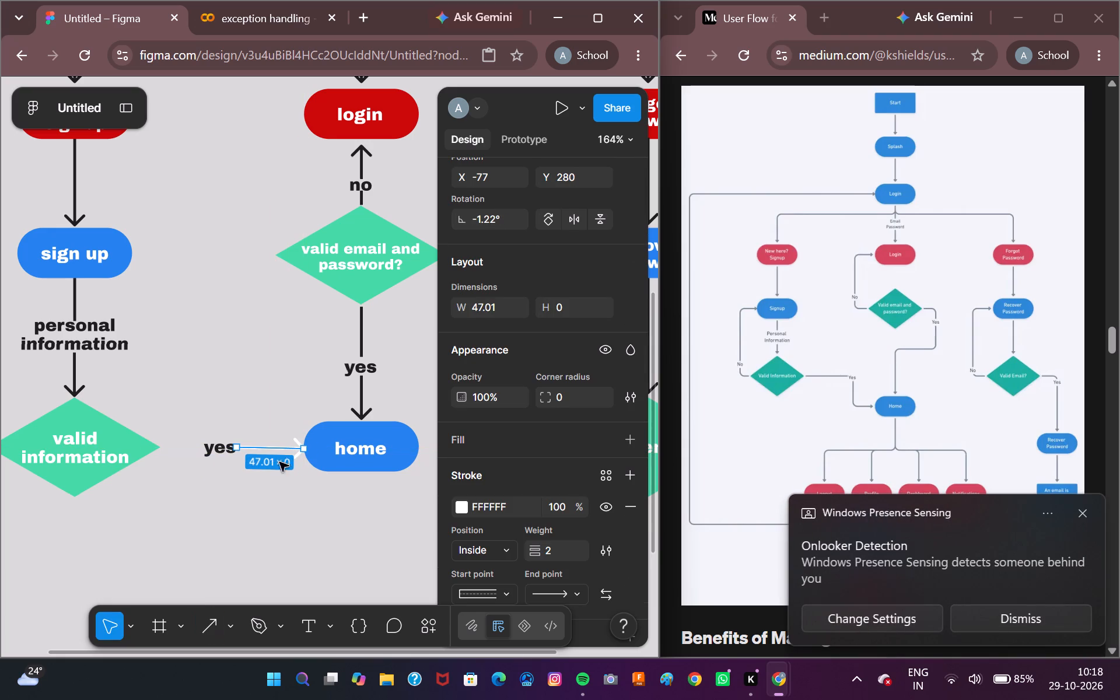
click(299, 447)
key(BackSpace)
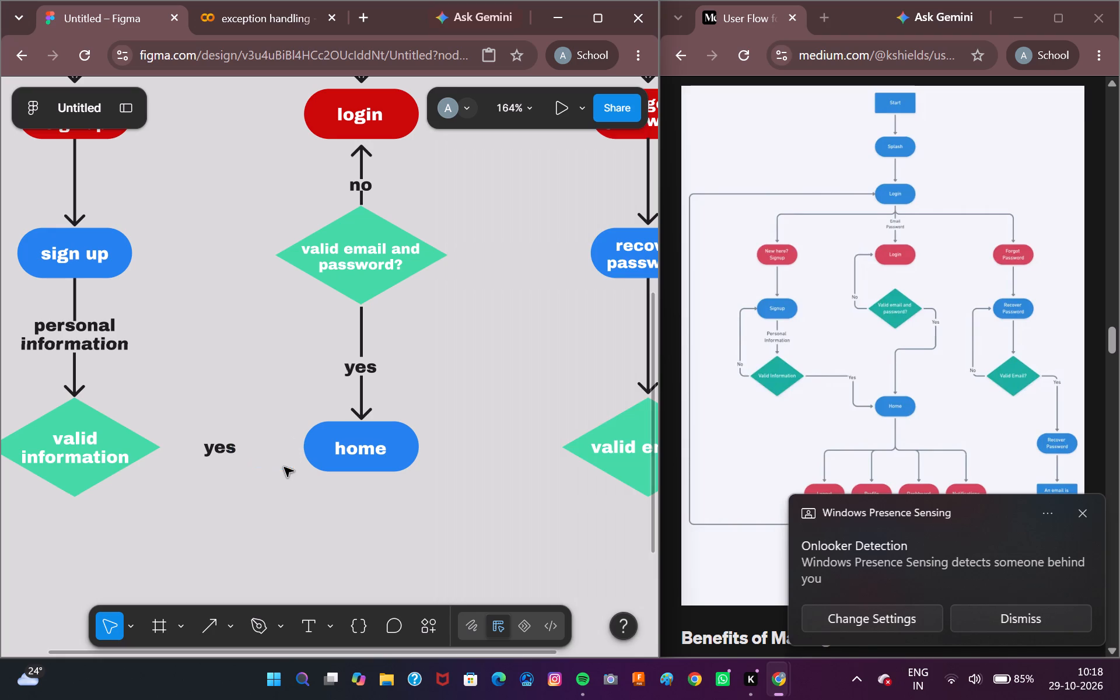
Draw a straight horizontal arrow about 47 long from the "yes" label to the near edge of the home node.
click(216, 625)
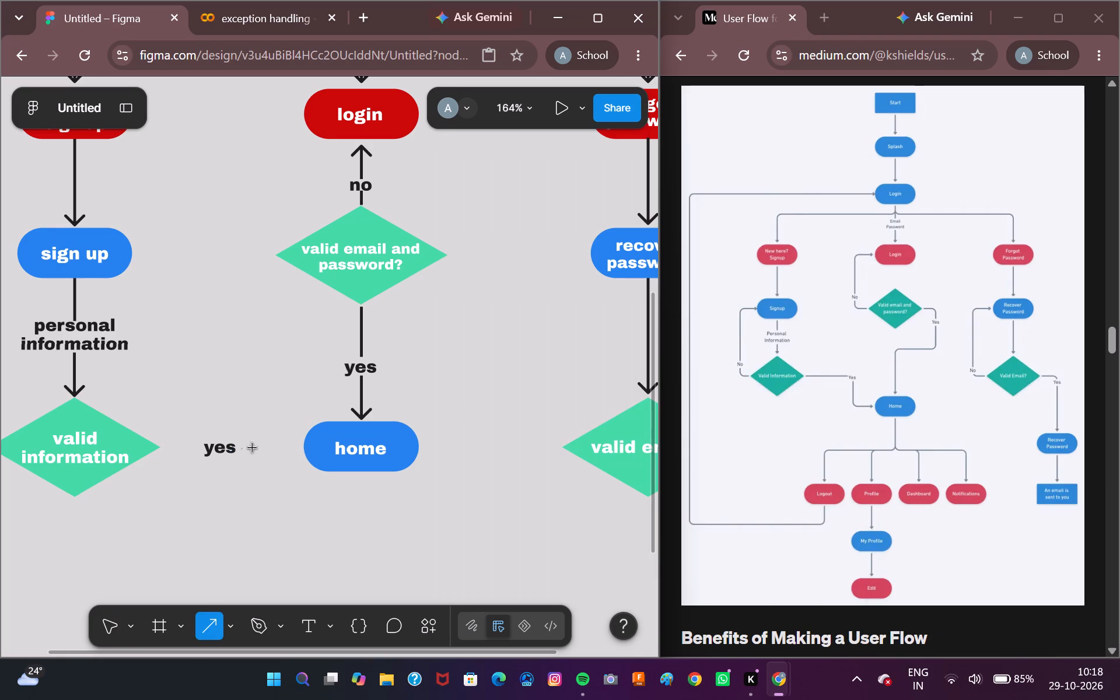
drag(240, 446, 254, 447)
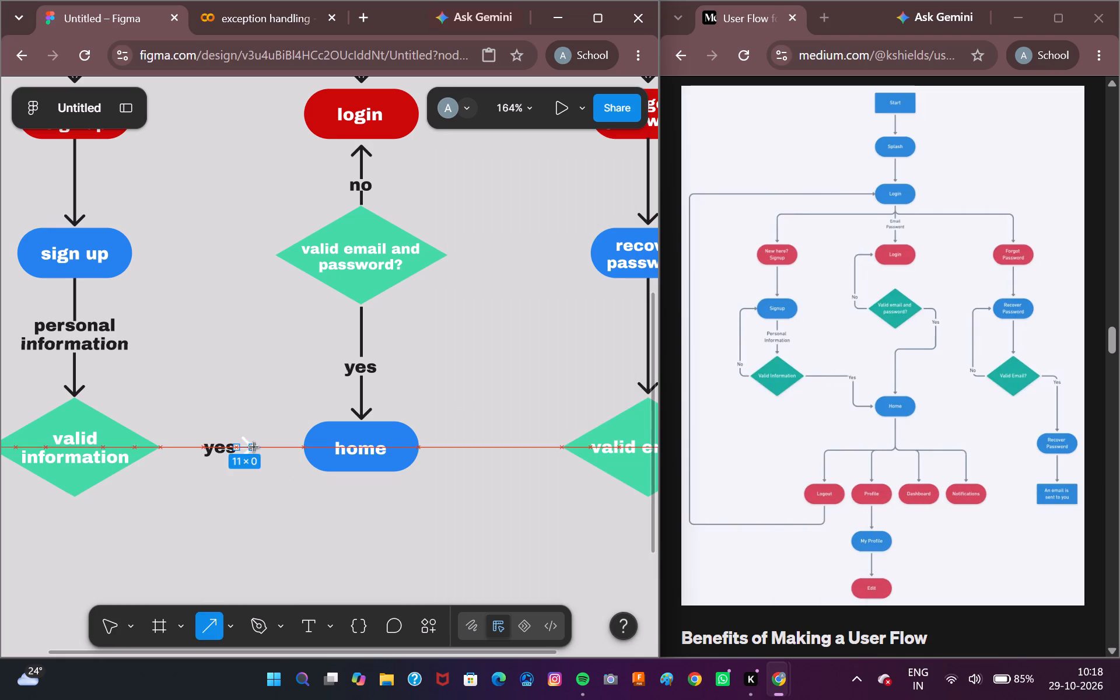
drag(254, 447, 302, 446)
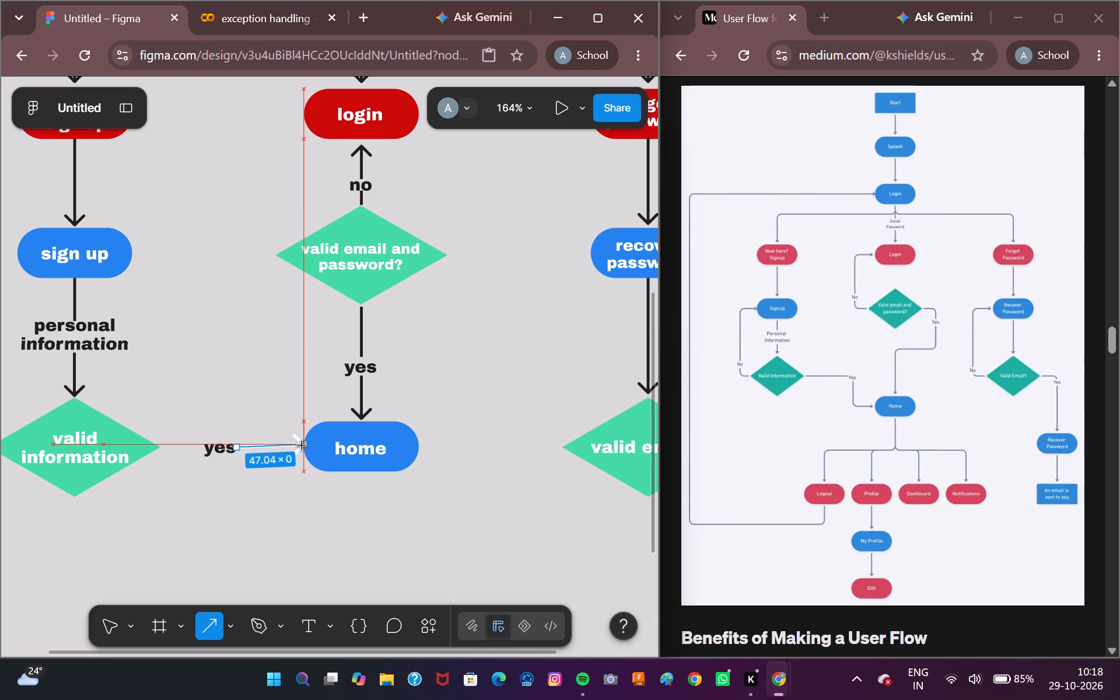
drag(302, 446, 303, 446)
drag(303, 446, 304, 447)
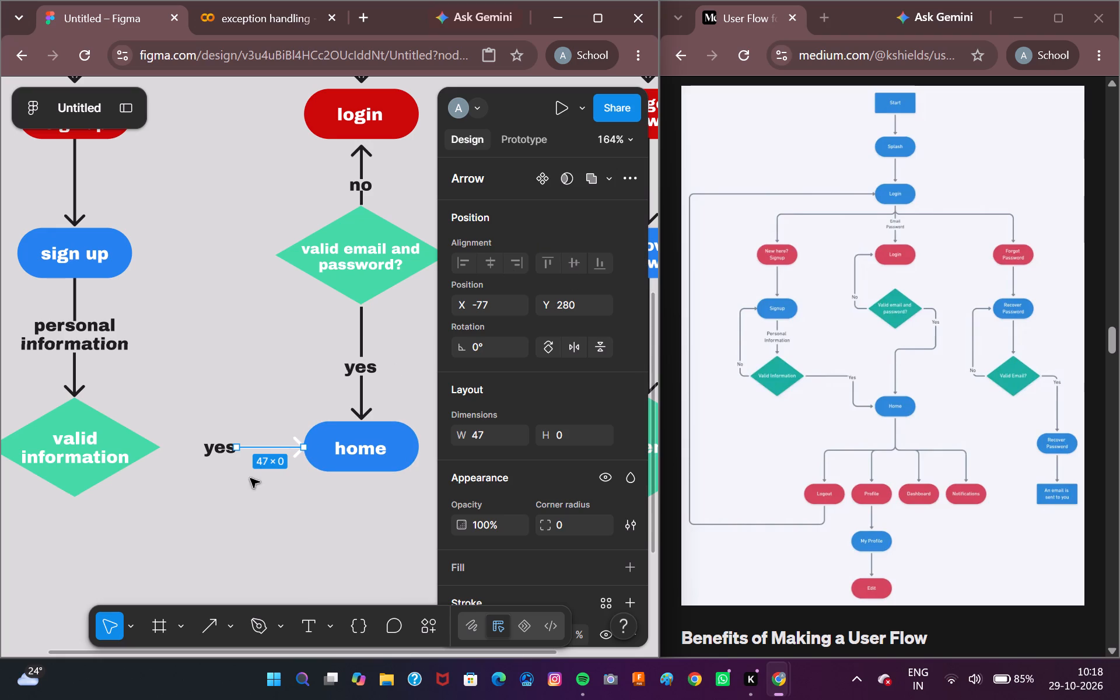
click(238, 499)
Set the width of the arrow from the "yes" label to the home node to 45.
click(271, 448)
click(491, 441)
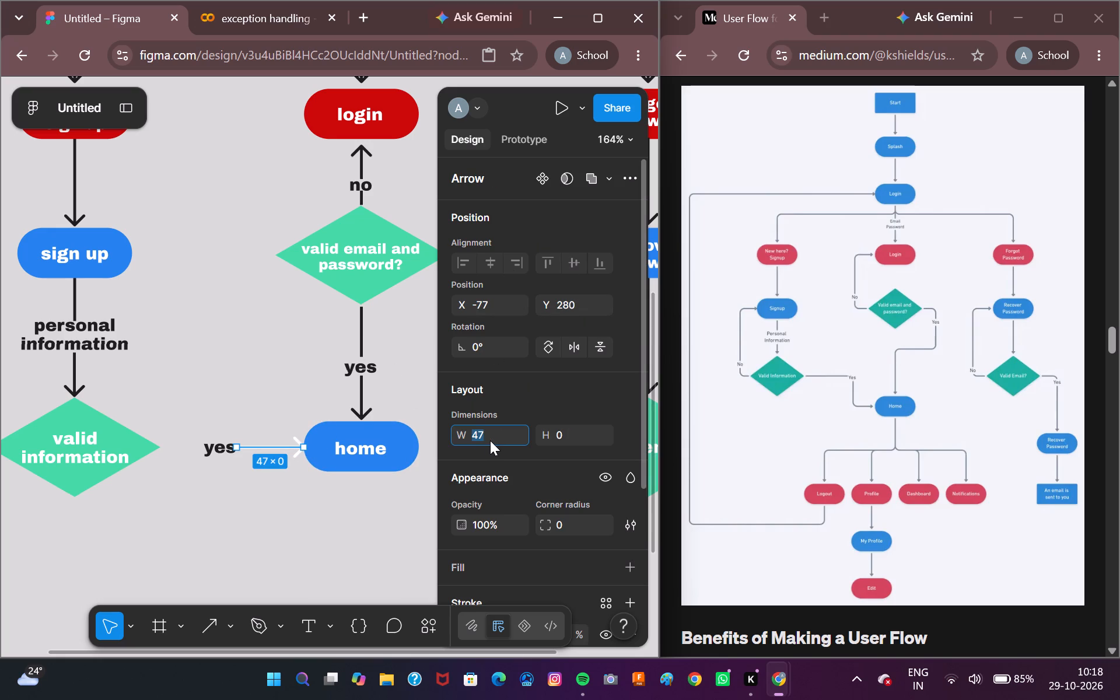
text(45)
key(Return)
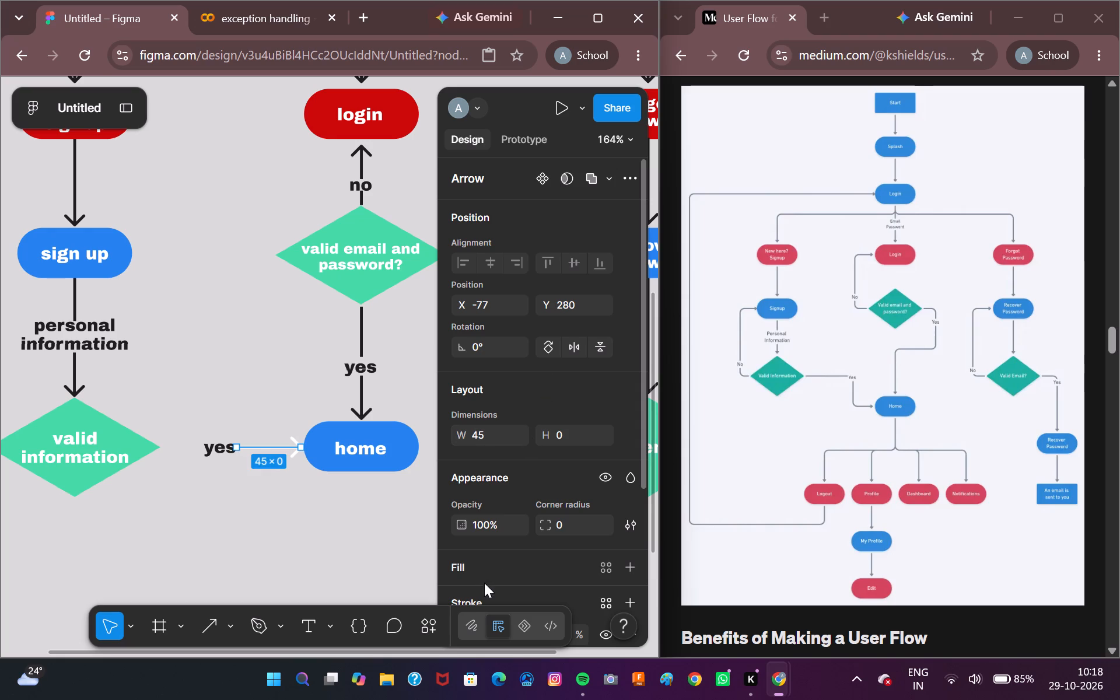
Set the stroke colour of the arrow between the "yes" label and the home node to 1E1E1E.
scroll(494, 523, down, 2)
click(458, 457)
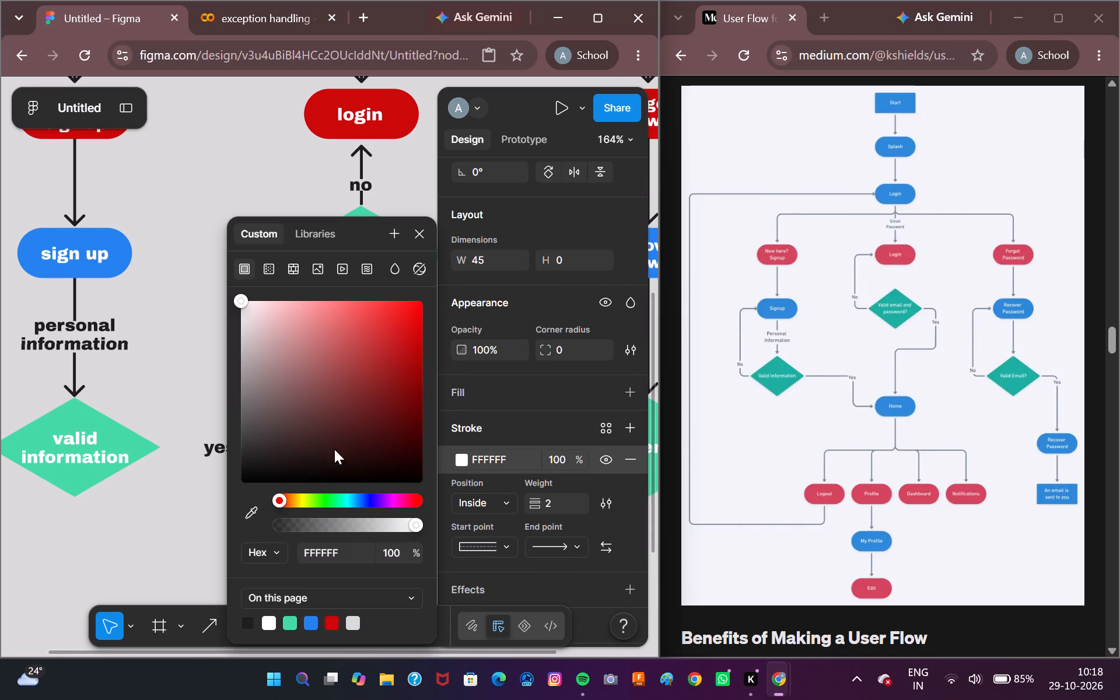
click(248, 623)
click(194, 564)
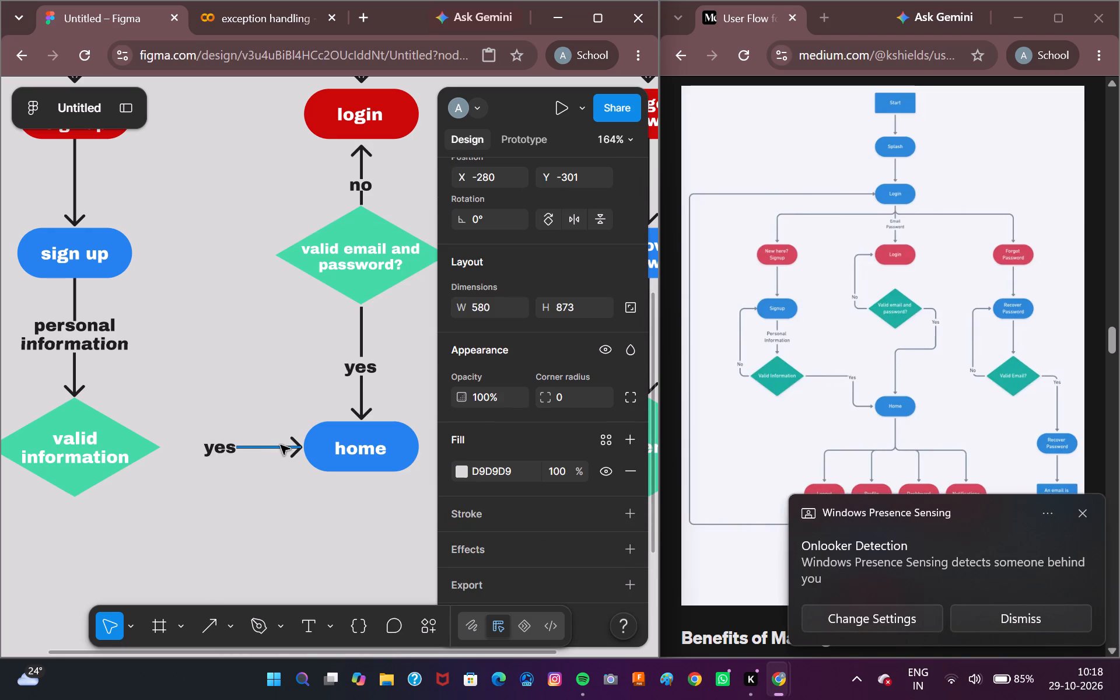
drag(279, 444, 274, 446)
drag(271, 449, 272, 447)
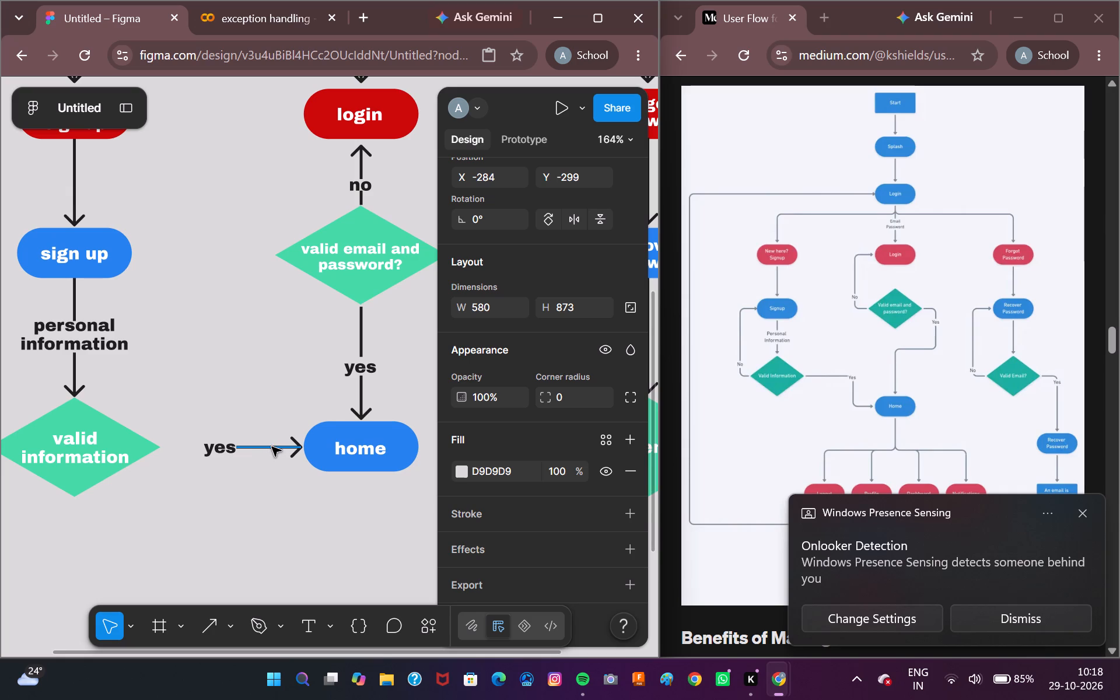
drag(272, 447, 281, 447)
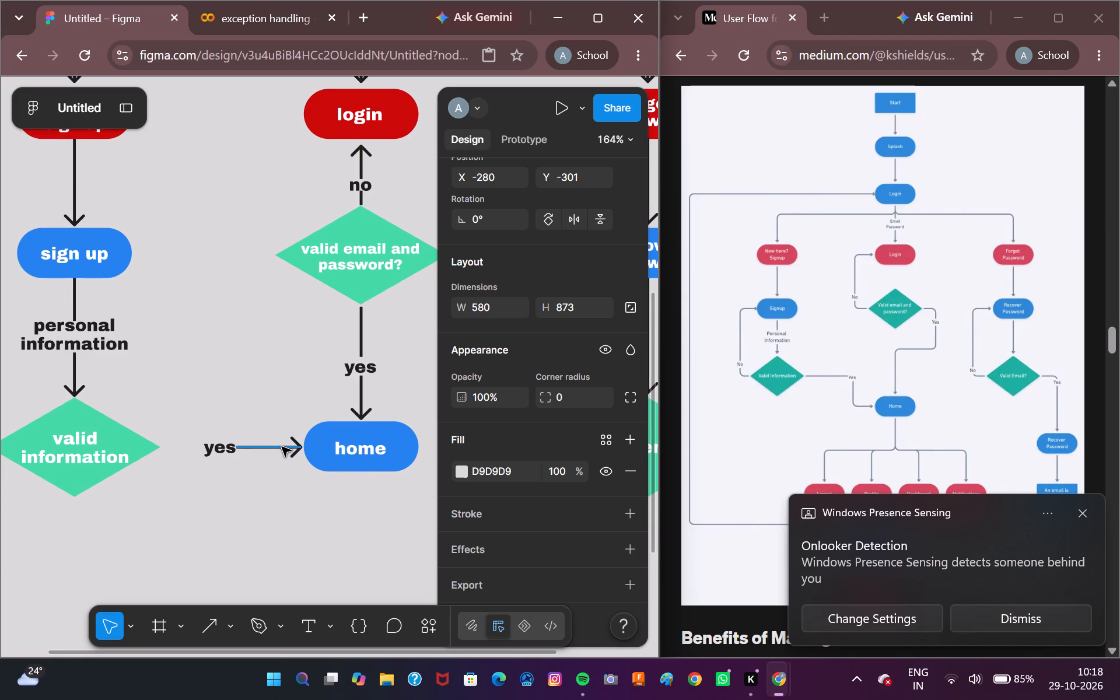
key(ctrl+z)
Move the arrow between the "yes" label and home to X -75, Y 281 so its head meets the home node.
click(282, 447)
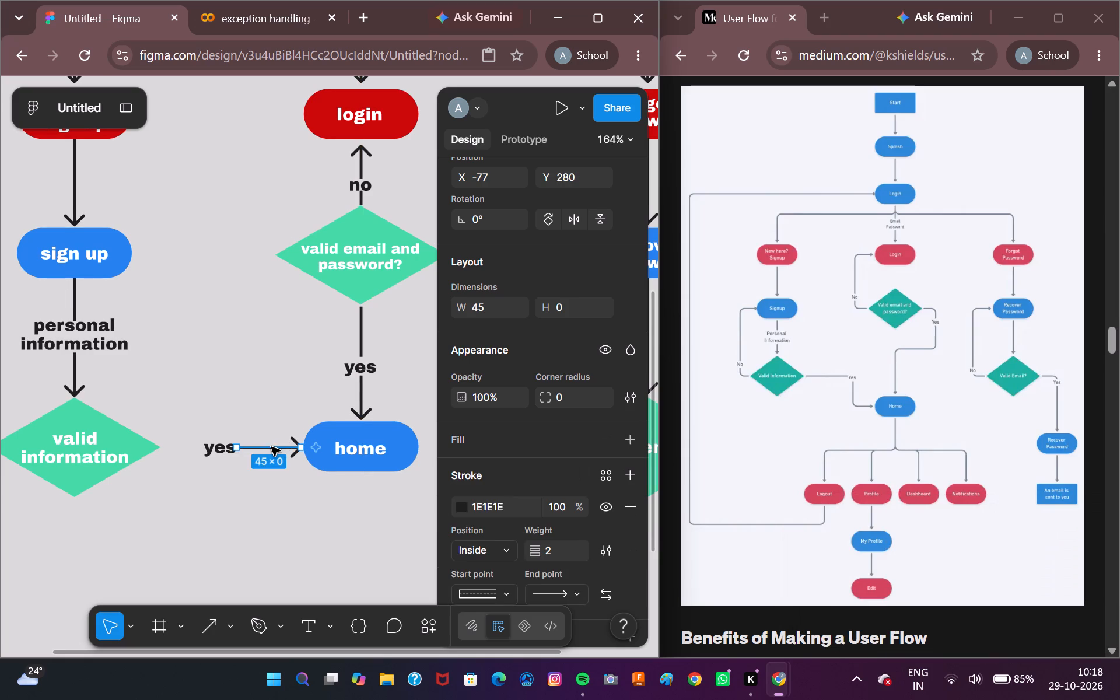
click(271, 448)
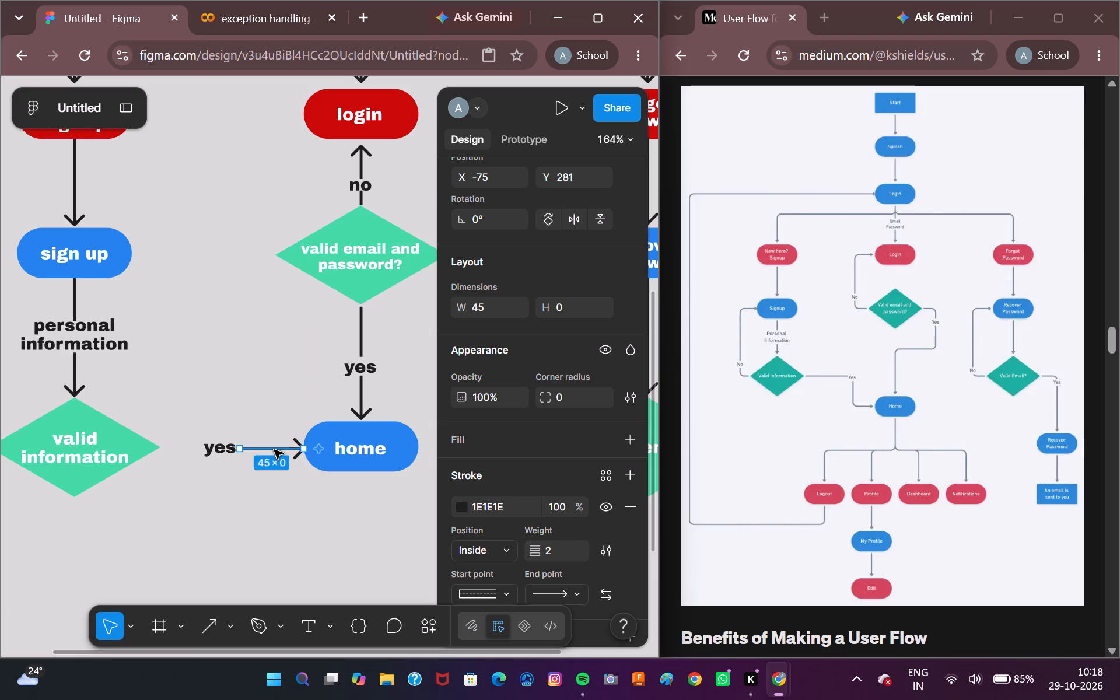
click(240, 527)
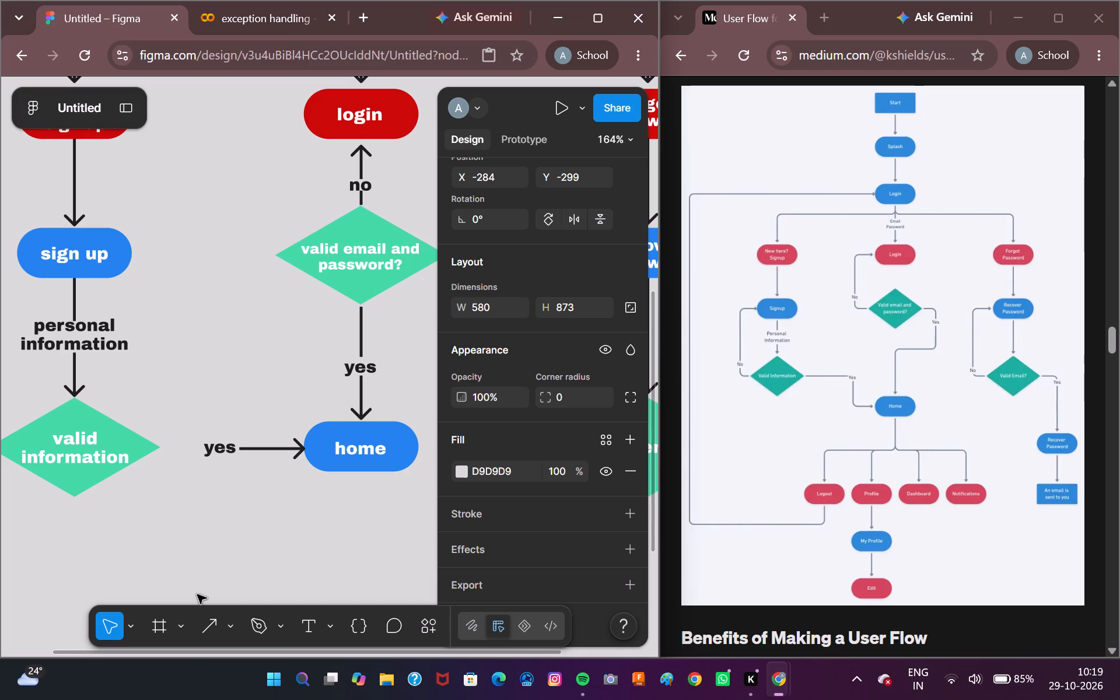
Draw a straight horizontal arrow about 30 long from the "valid information" diamond's near corner to the "yes" label.
click(201, 624)
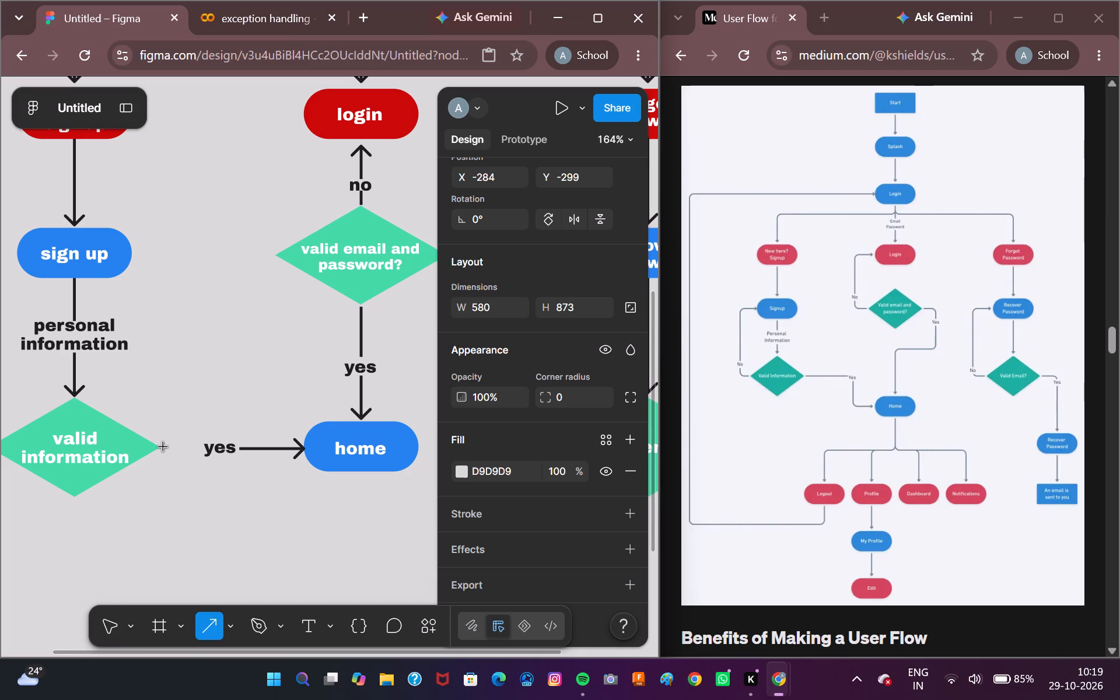
drag(163, 447, 205, 451)
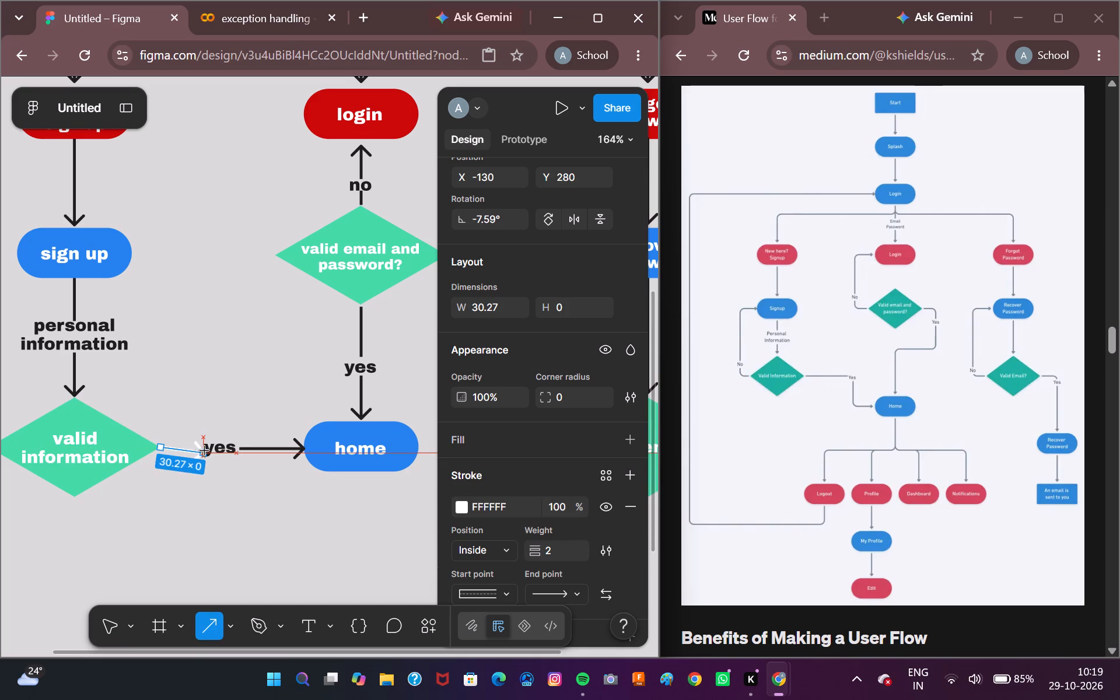
drag(205, 451, 201, 448)
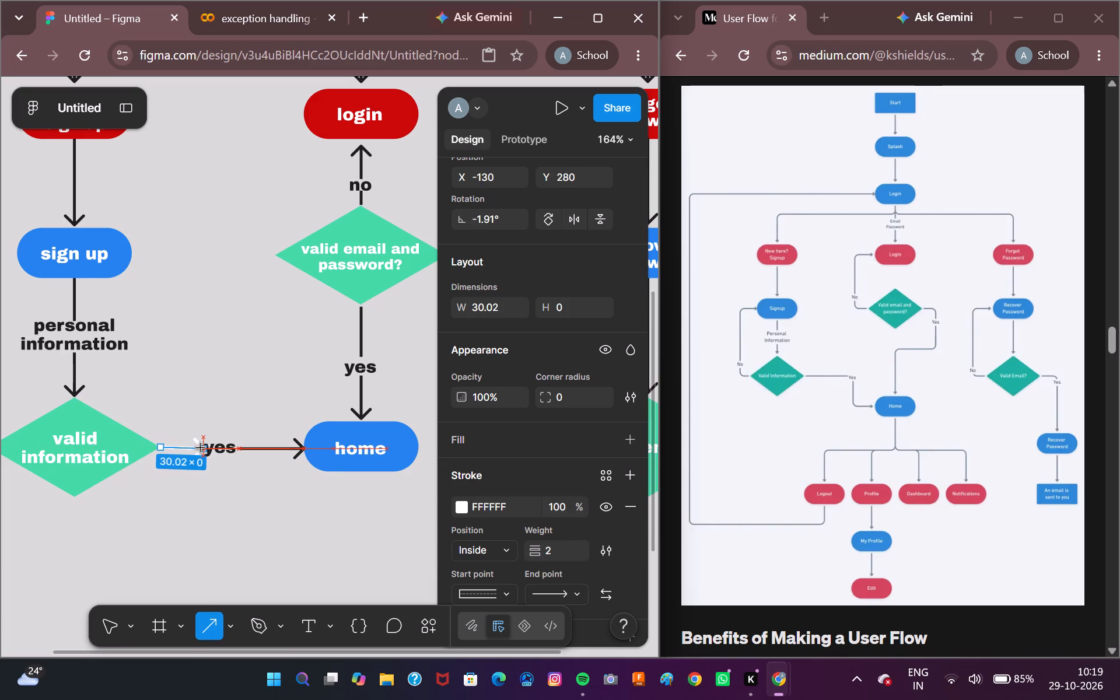
drag(201, 448, 199, 447)
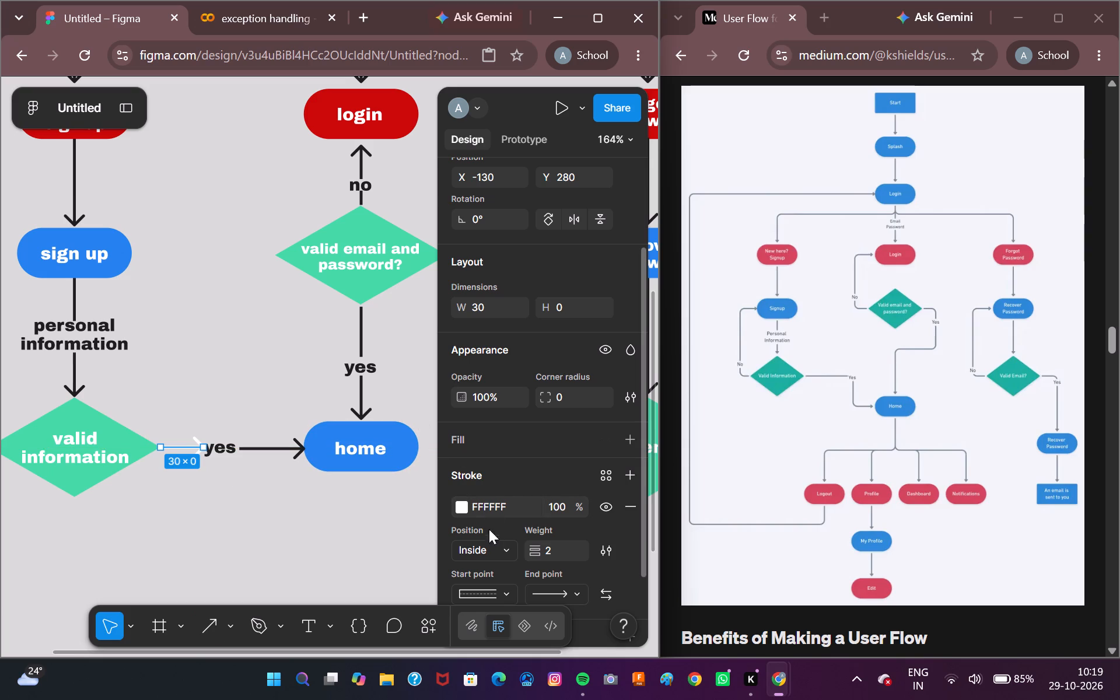
Style the new 30-long connector beside the "valid information" diamond with its end point set to None and a 1E1E1E stroke.
click(542, 593)
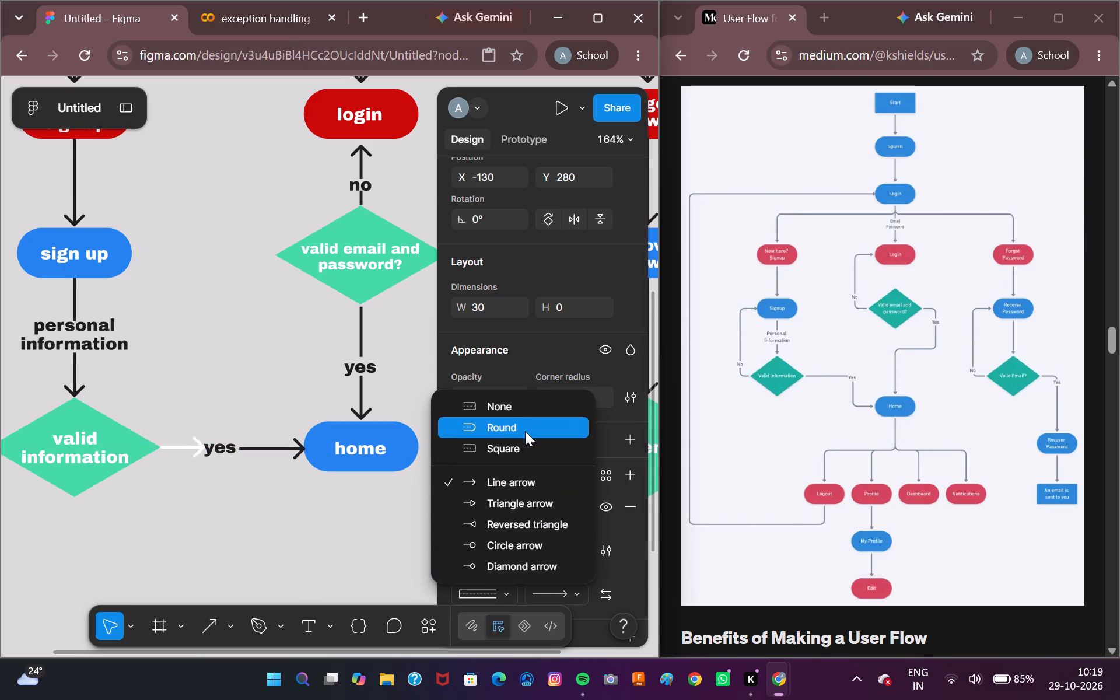
click(530, 410)
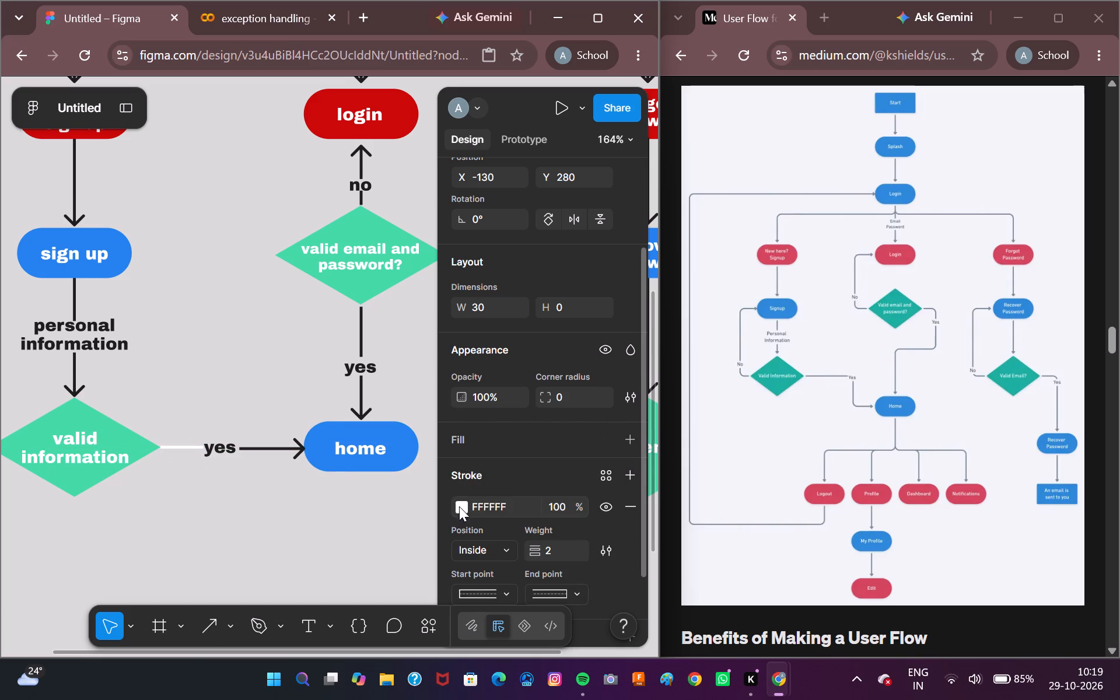
click(456, 502)
click(249, 624)
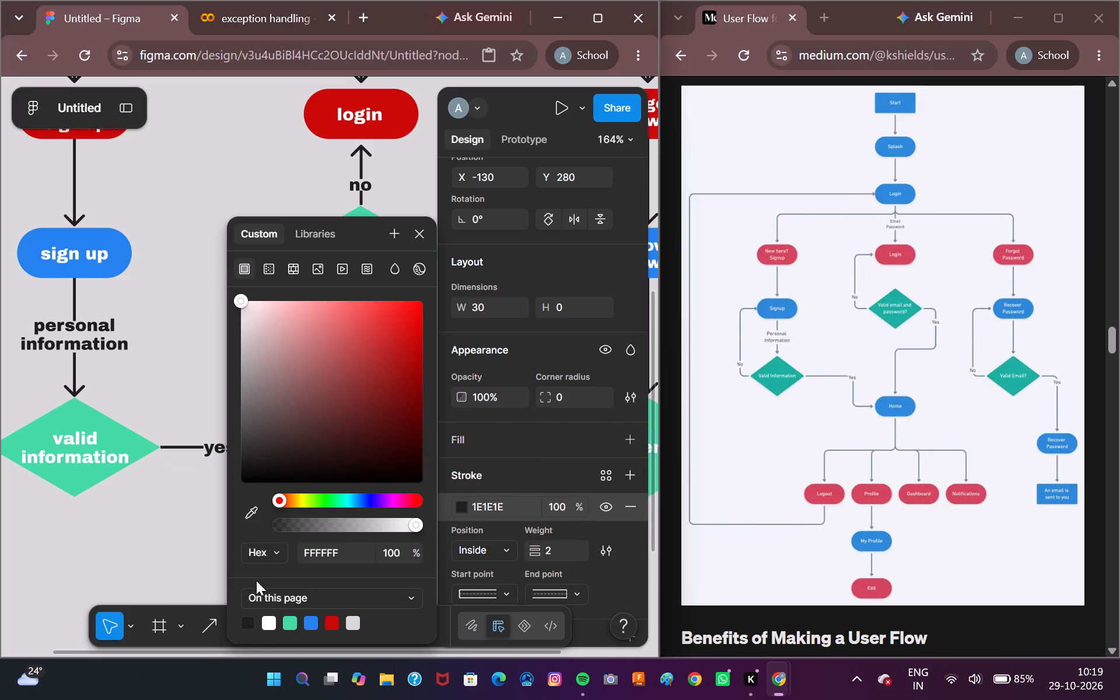
click(415, 237)
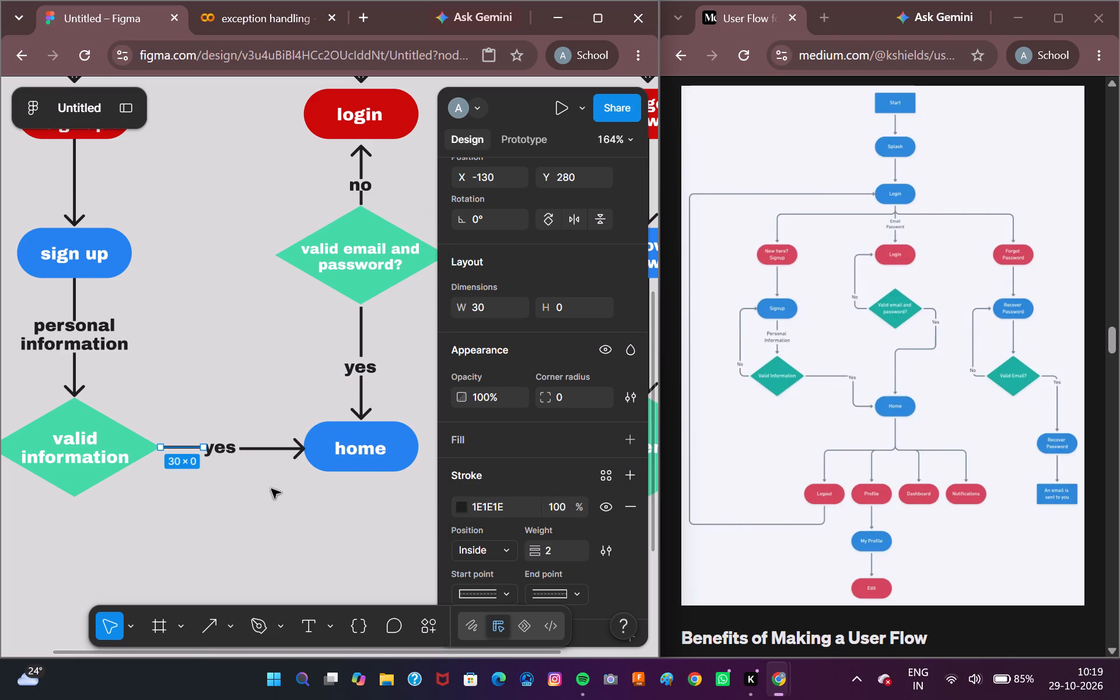
click(277, 450)
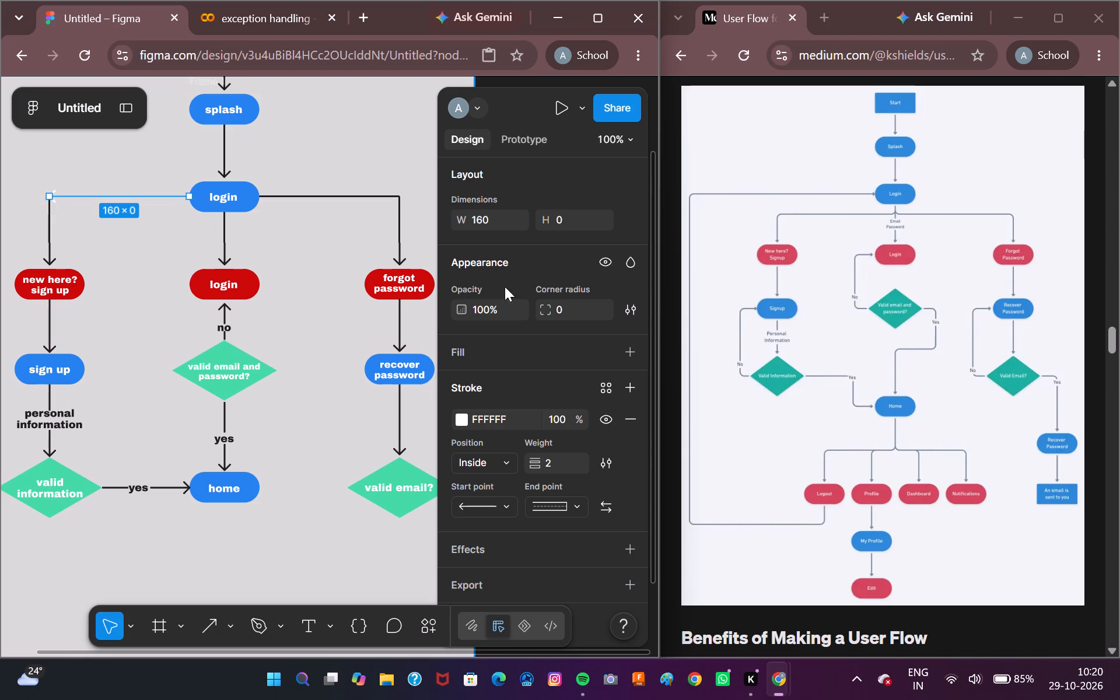
Style the horizontal line from the blue login node toward the "new here? sign up" branch with start point None and a 1E1E1E stroke.
click(468, 510)
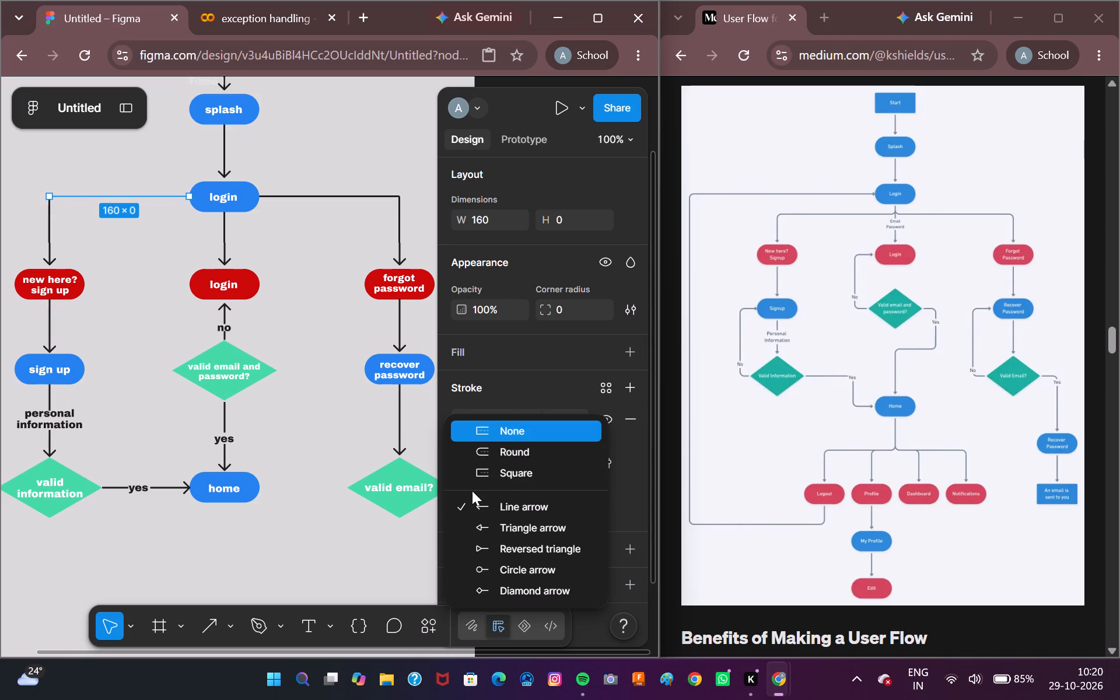
click(473, 439)
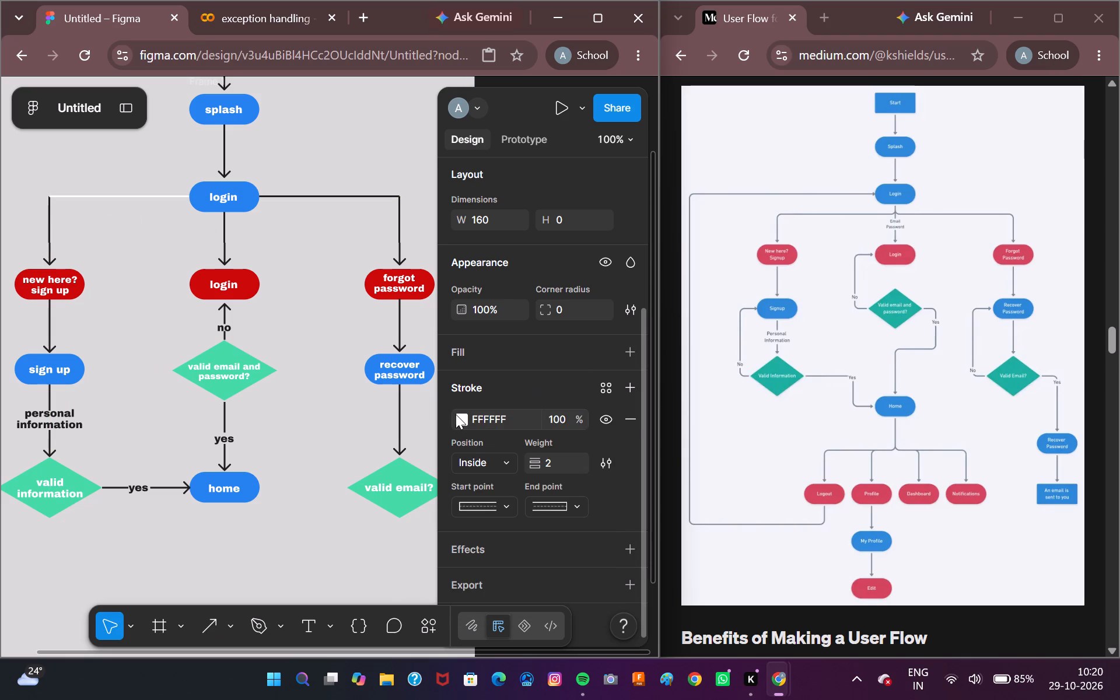
click(456, 414)
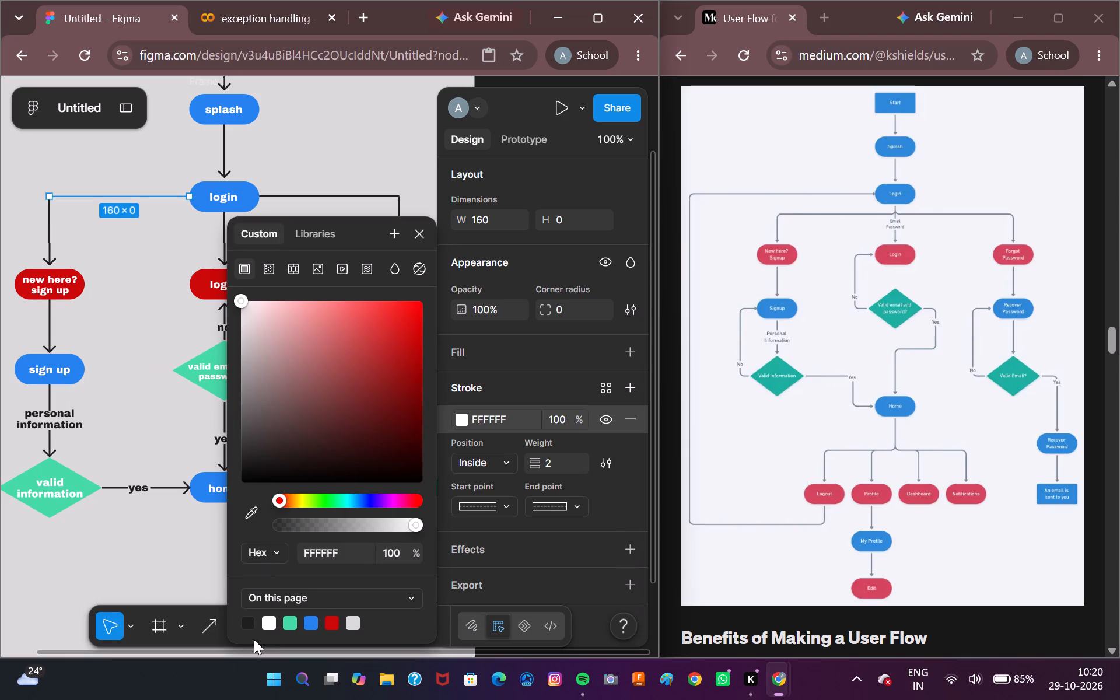
click(256, 629)
click(251, 625)
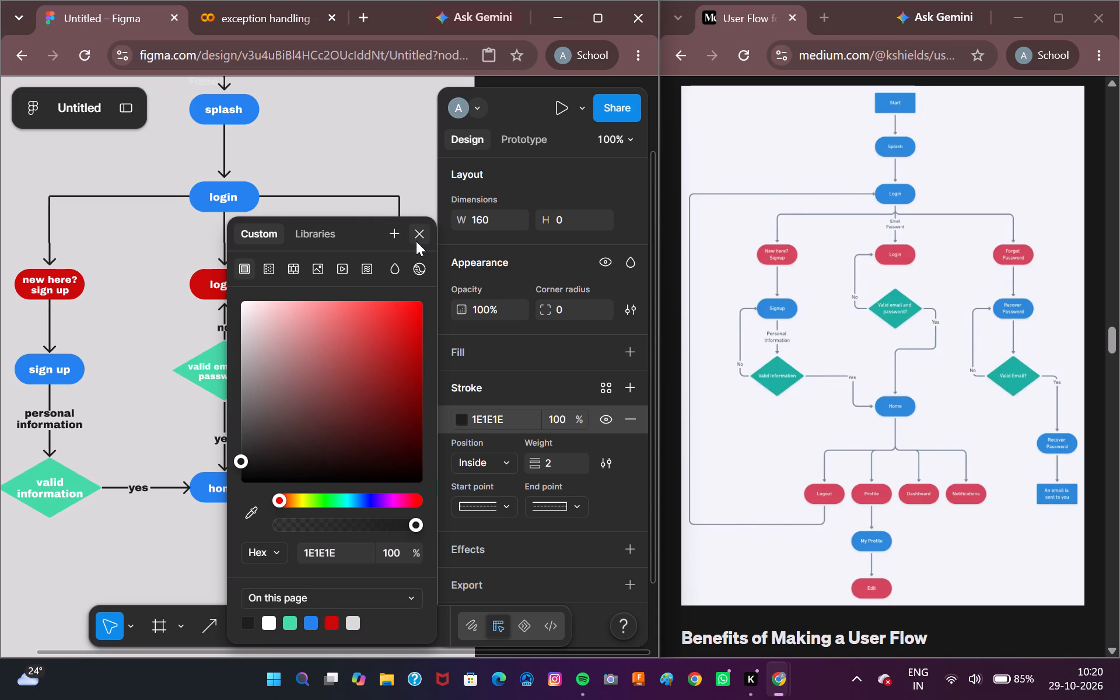
click(419, 237)
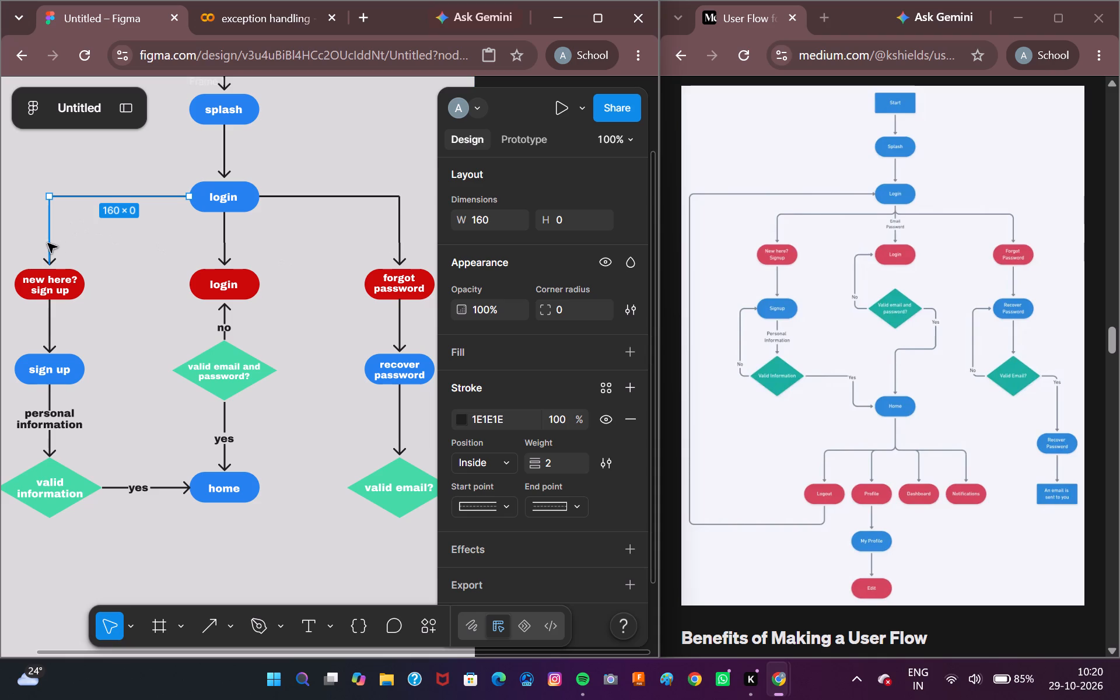
click(48, 243)
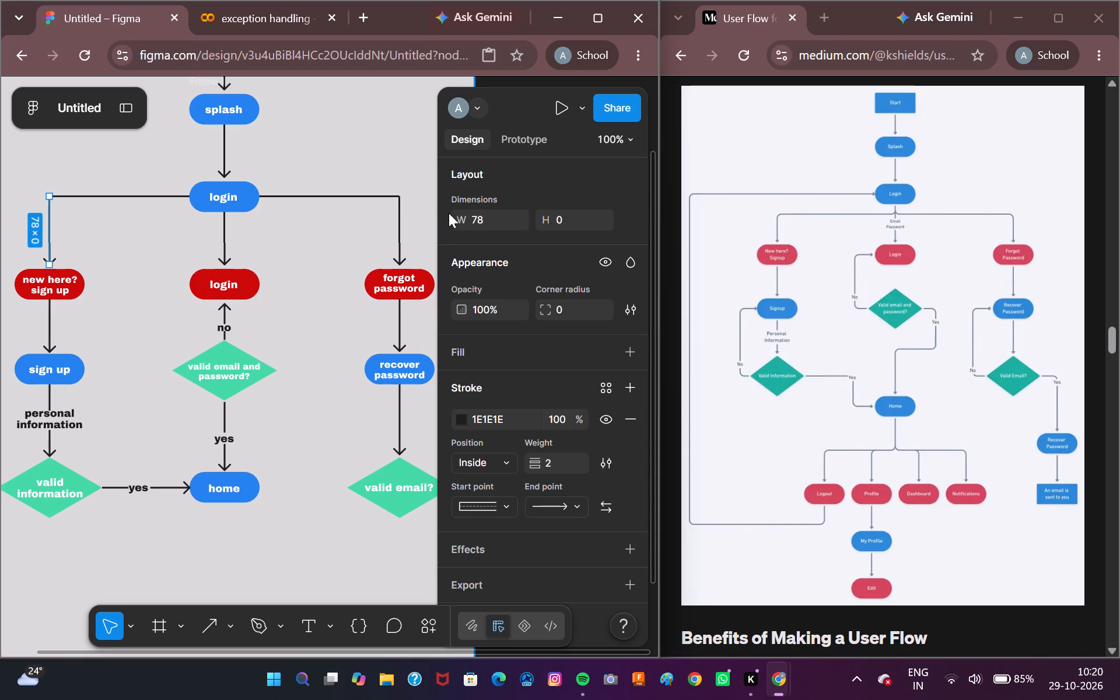
click(425, 171)
Add a text label reading "no" beside the arrow between the "recover password" node and the "valid email?" diamond.
scroll(369, 261, down, 1)
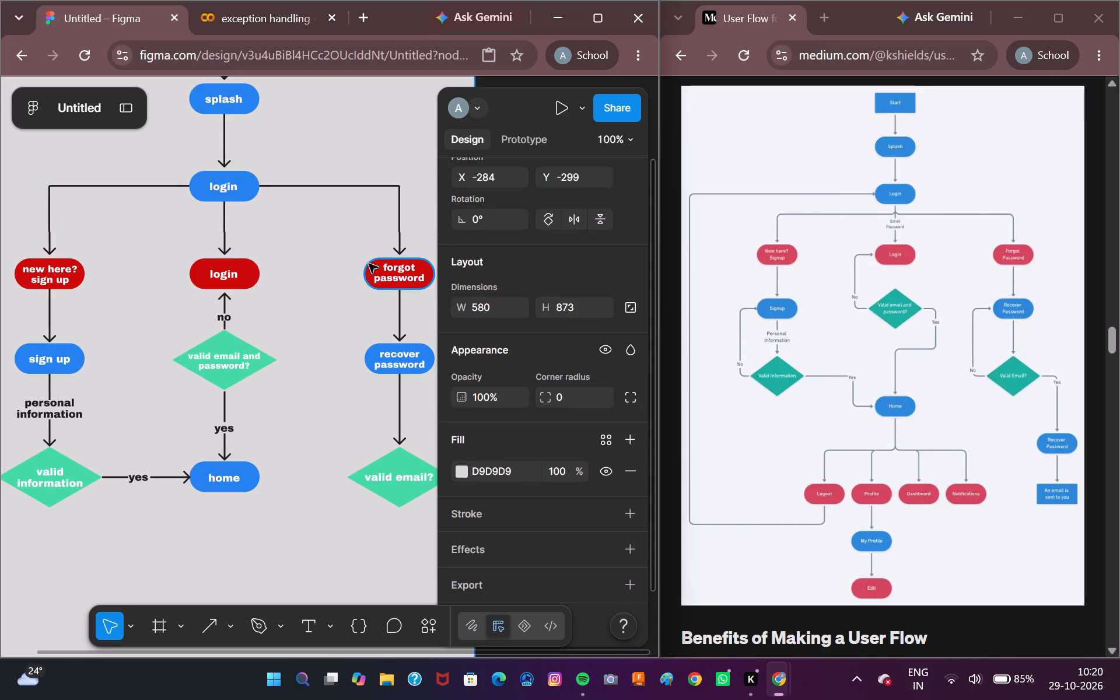
scroll(367, 267, down, 3)
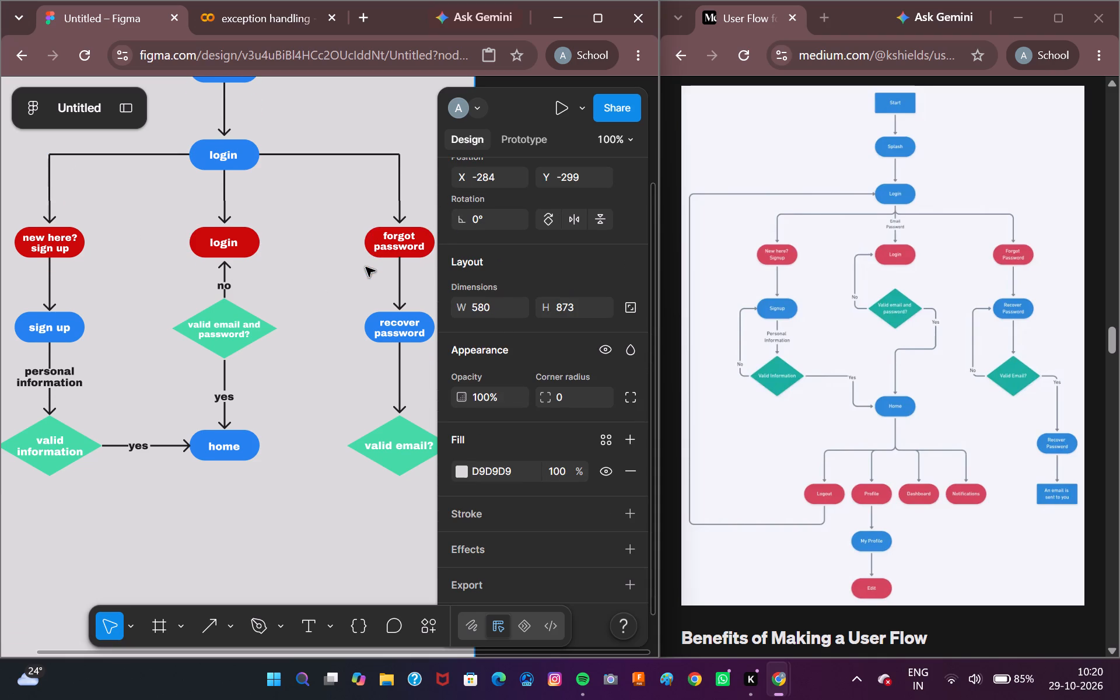
scroll(332, 333, up, 1)
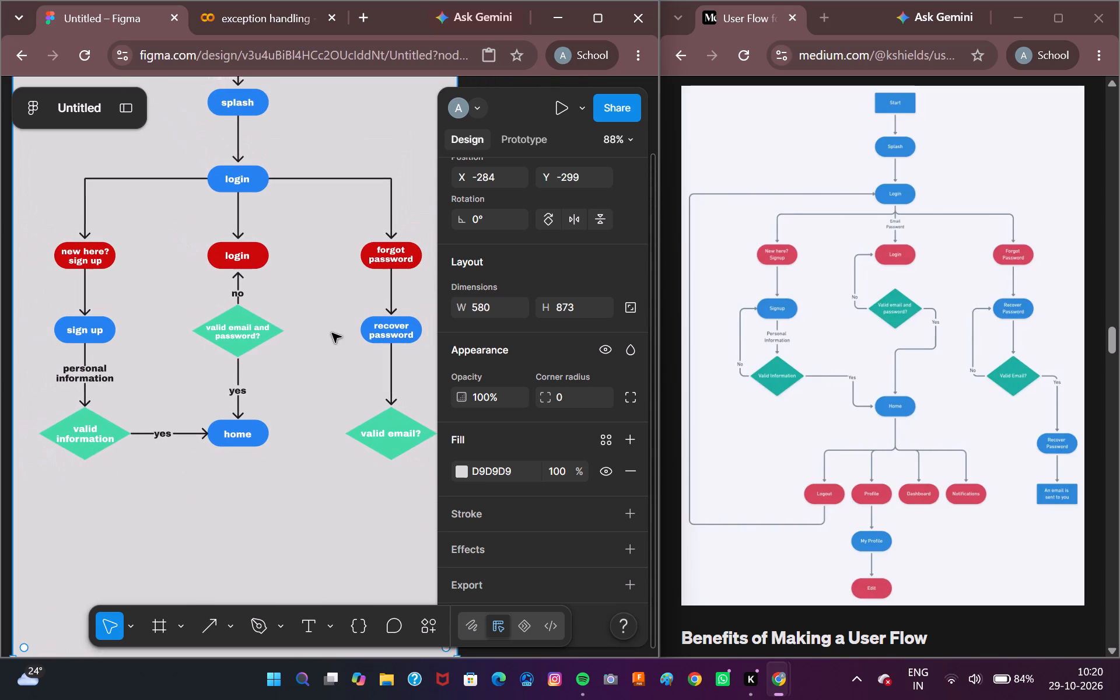
scroll(332, 333, down, 1)
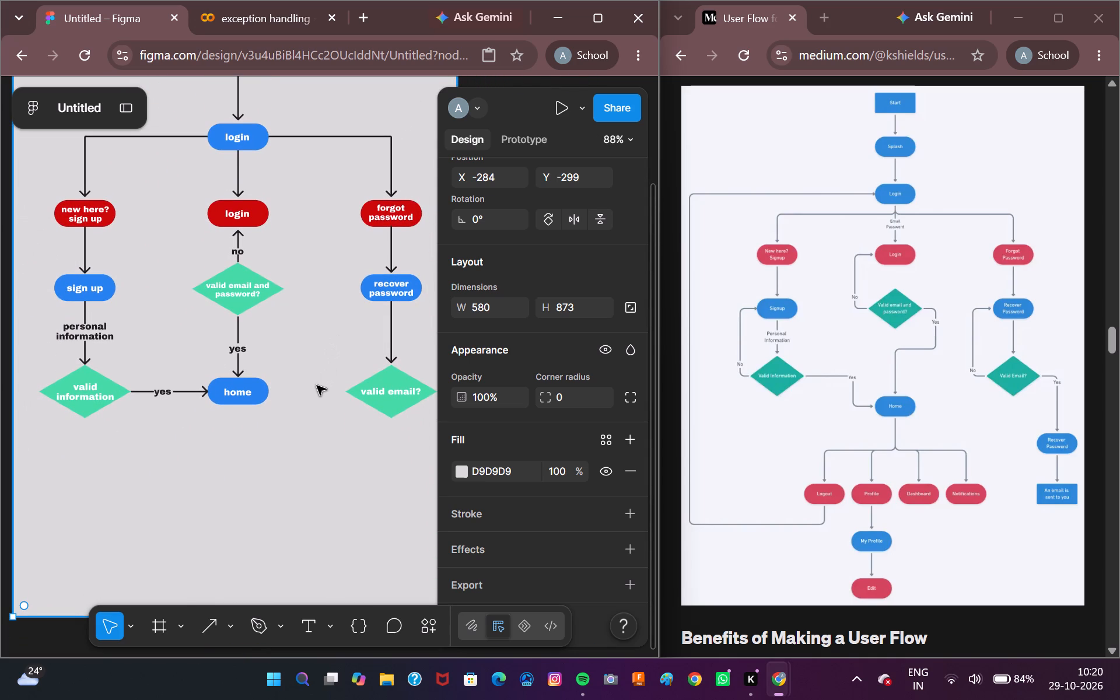
click(310, 625)
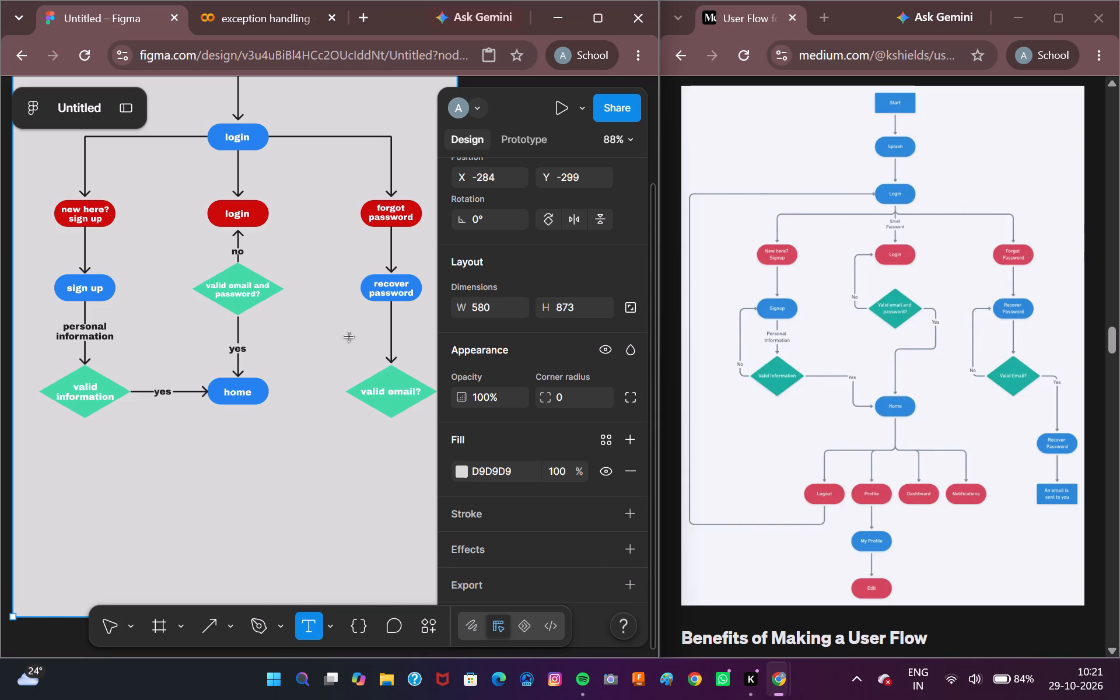
click(335, 339)
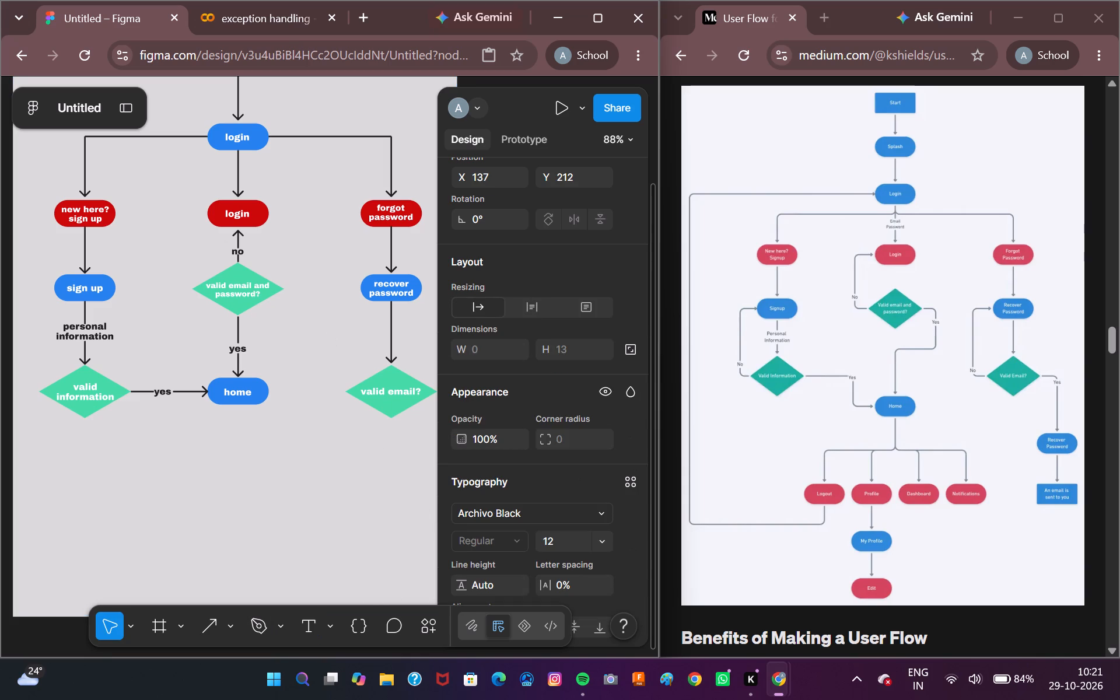
text(no)
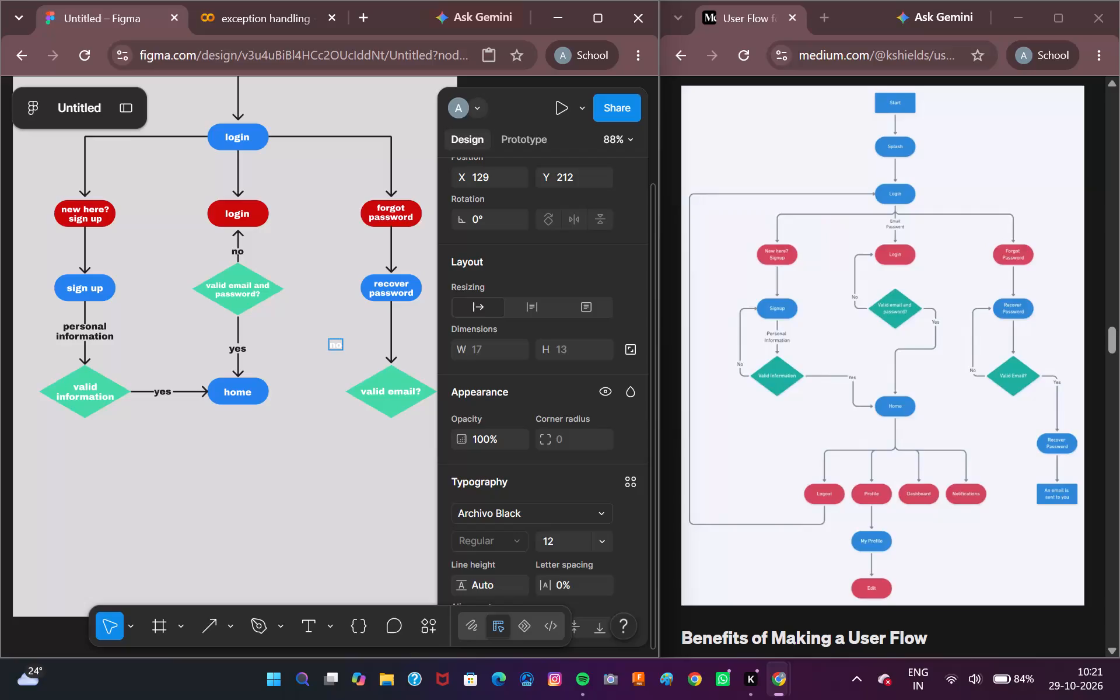
Set the fill of the new white "no" label near the "valid email?" diamond to 1E1E1E.
double_click(334, 343)
scroll(481, 493, down, 5)
click(464, 470)
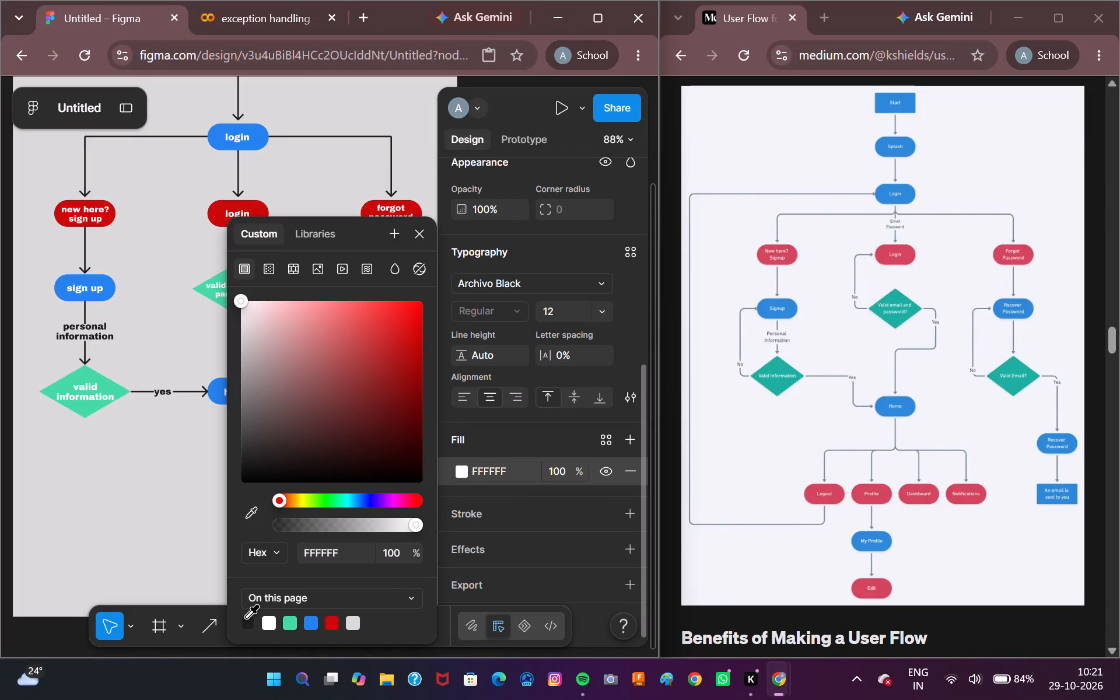
click(246, 618)
click(139, 541)
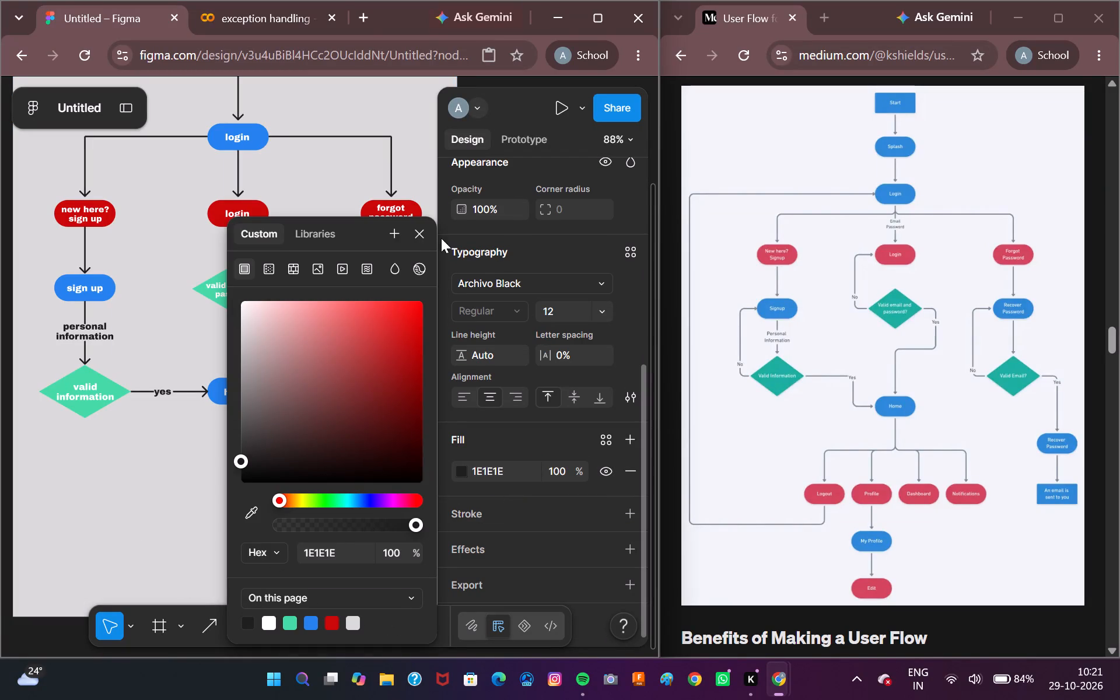
click(417, 232)
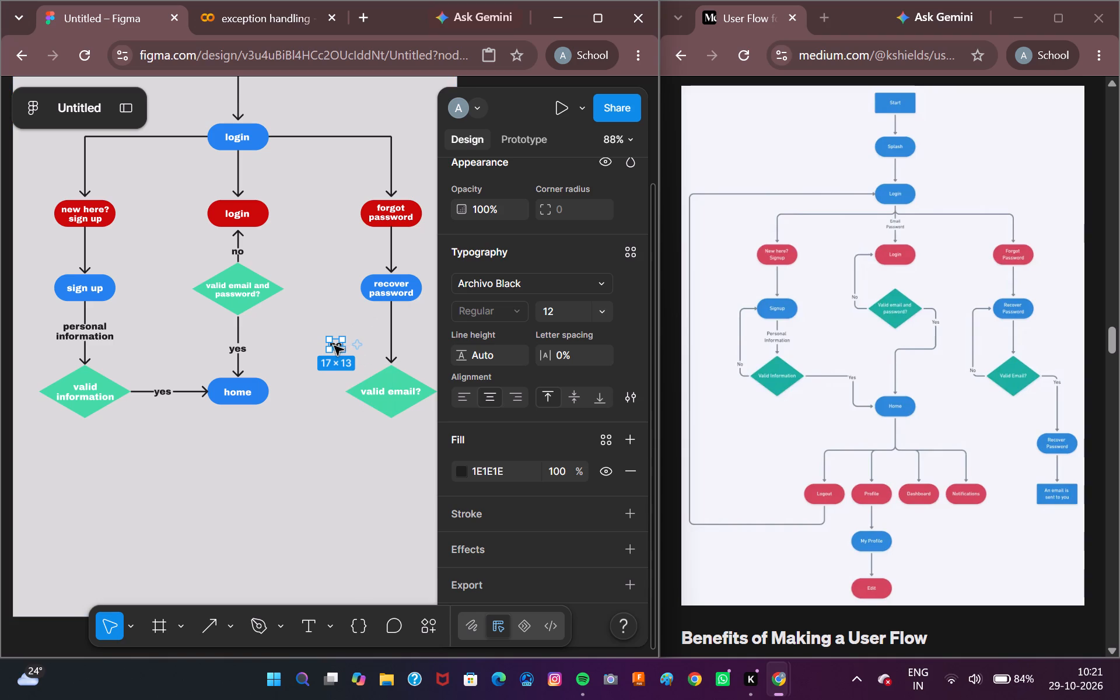
Move the "no" label midway between the arrows above "home" and "valid email?", about 92 from each, level with the "personal information" label.
drag(334, 346, 338, 336)
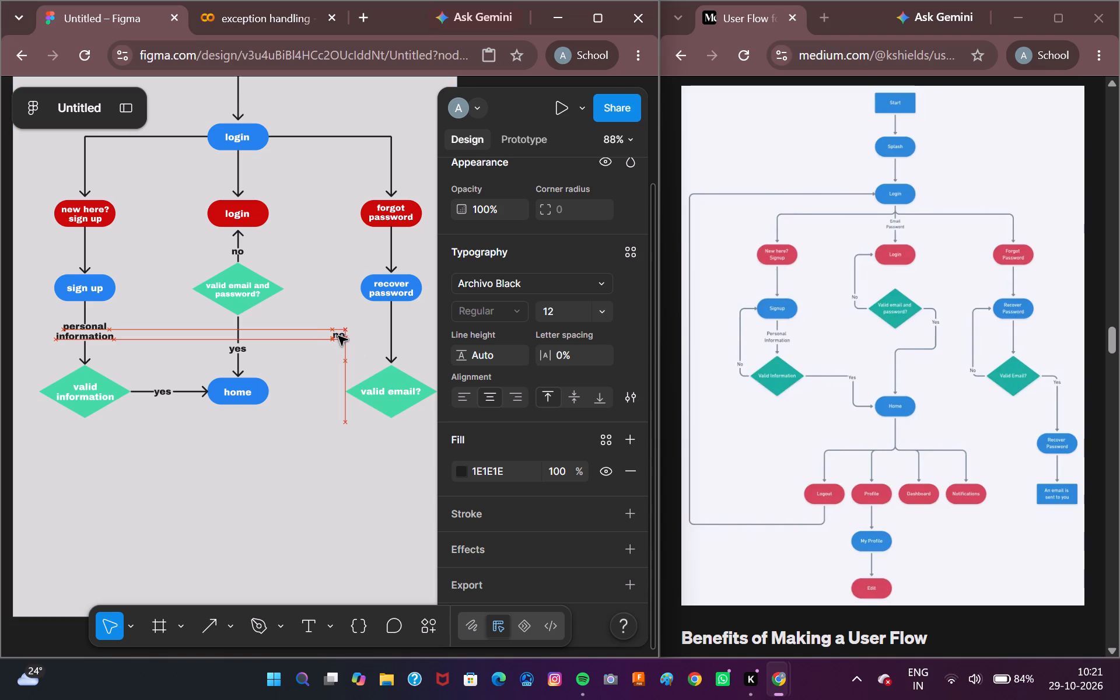
drag(338, 336, 339, 332)
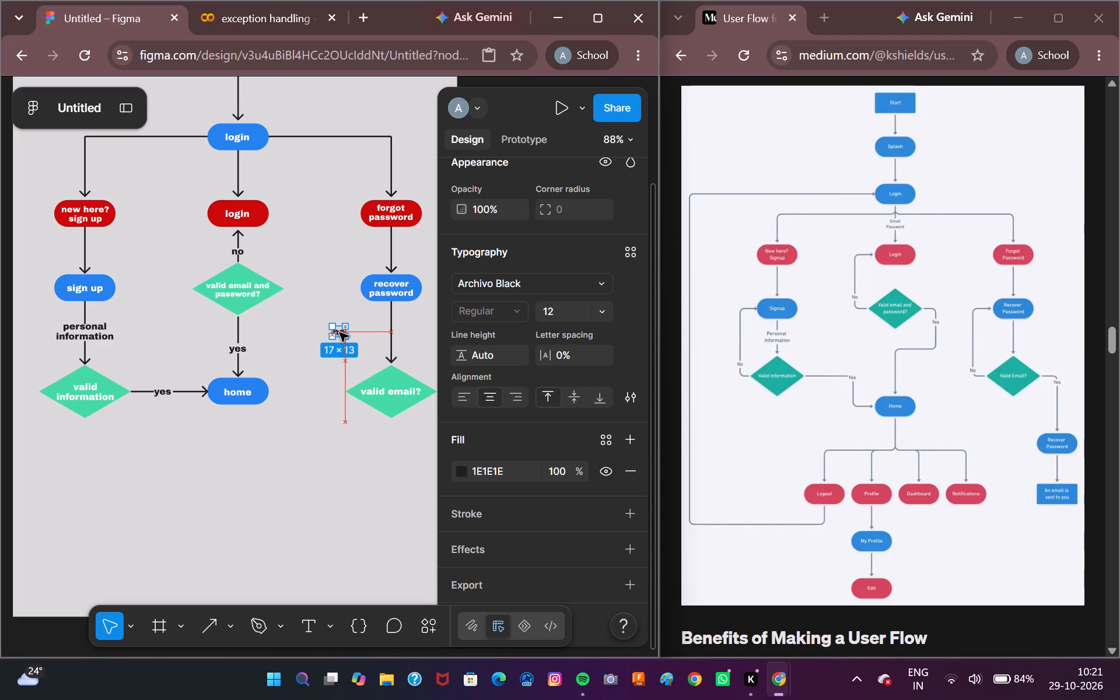
drag(339, 332, 320, 332)
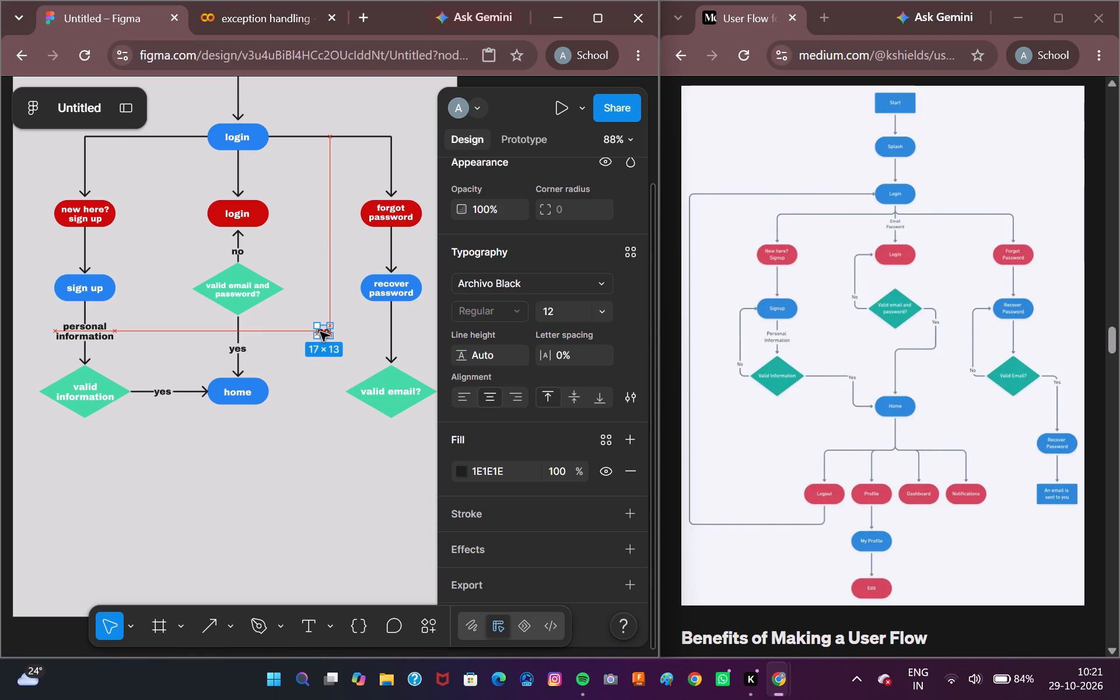
drag(320, 332, 320, 331)
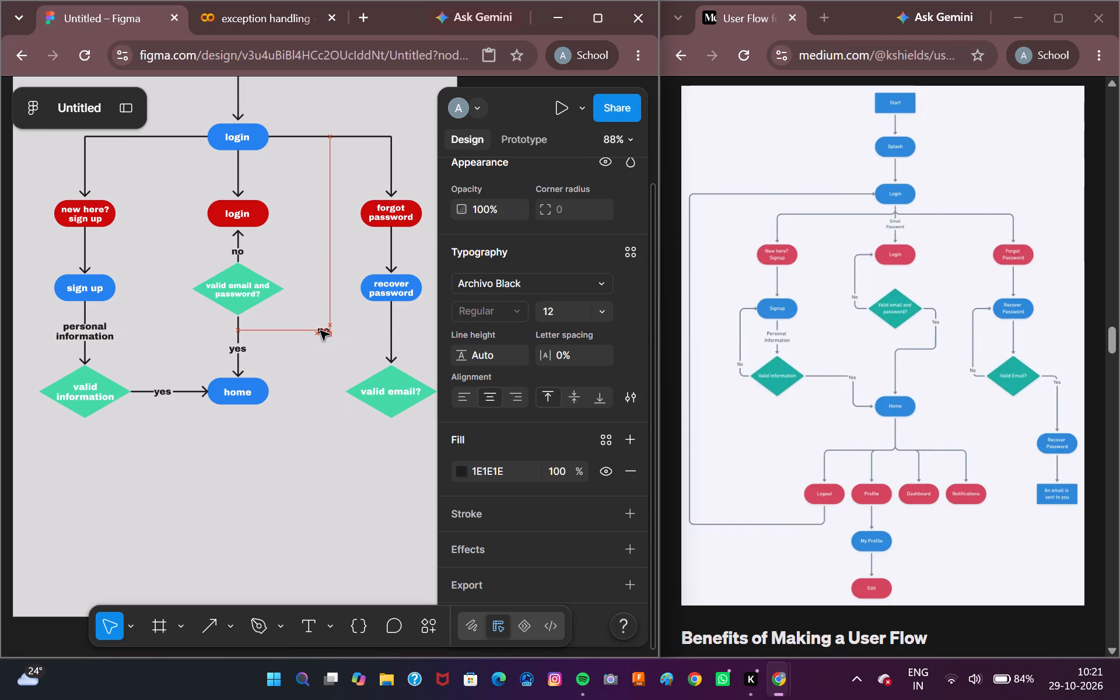
drag(320, 331, 314, 330)
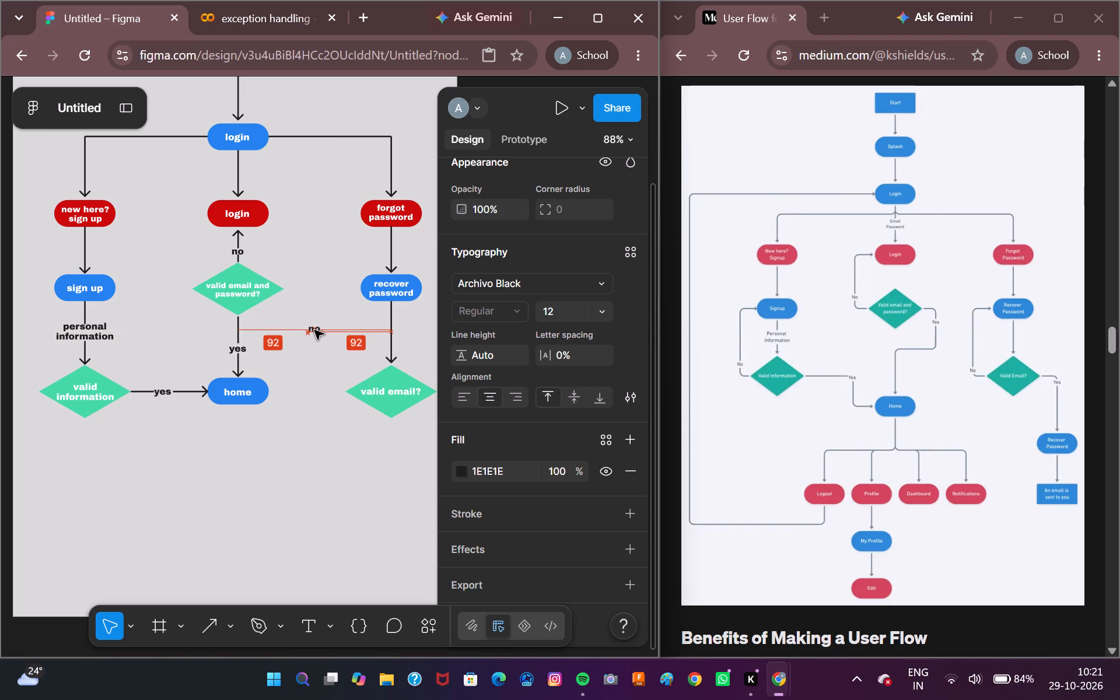
drag(314, 330, 314, 332)
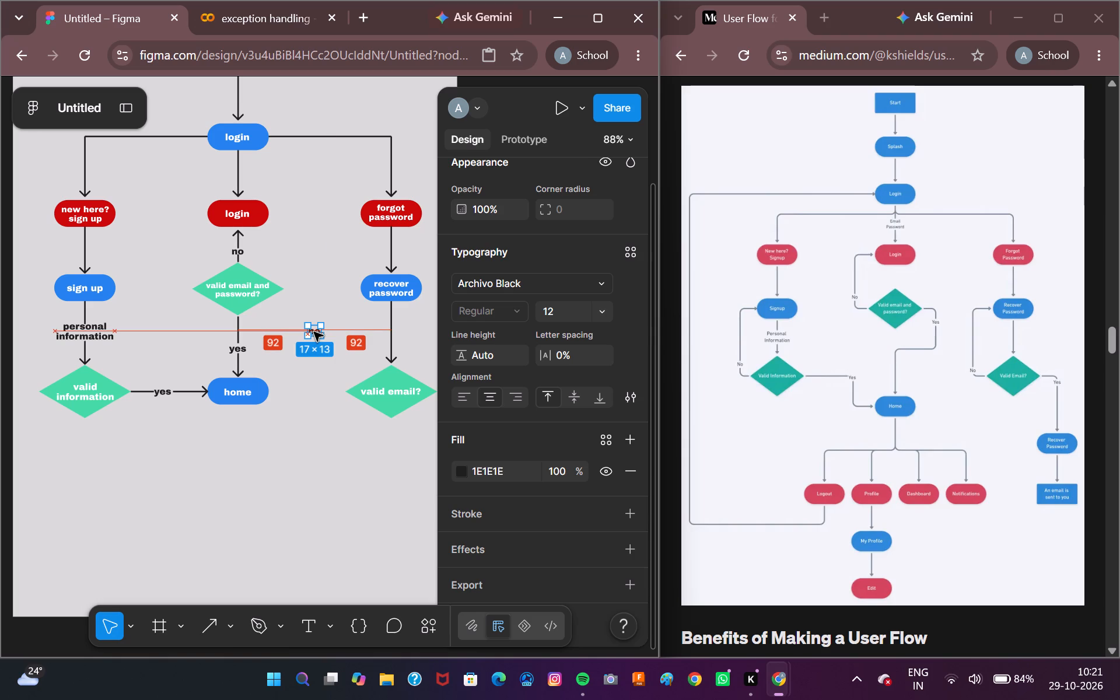
drag(314, 332, 315, 332)
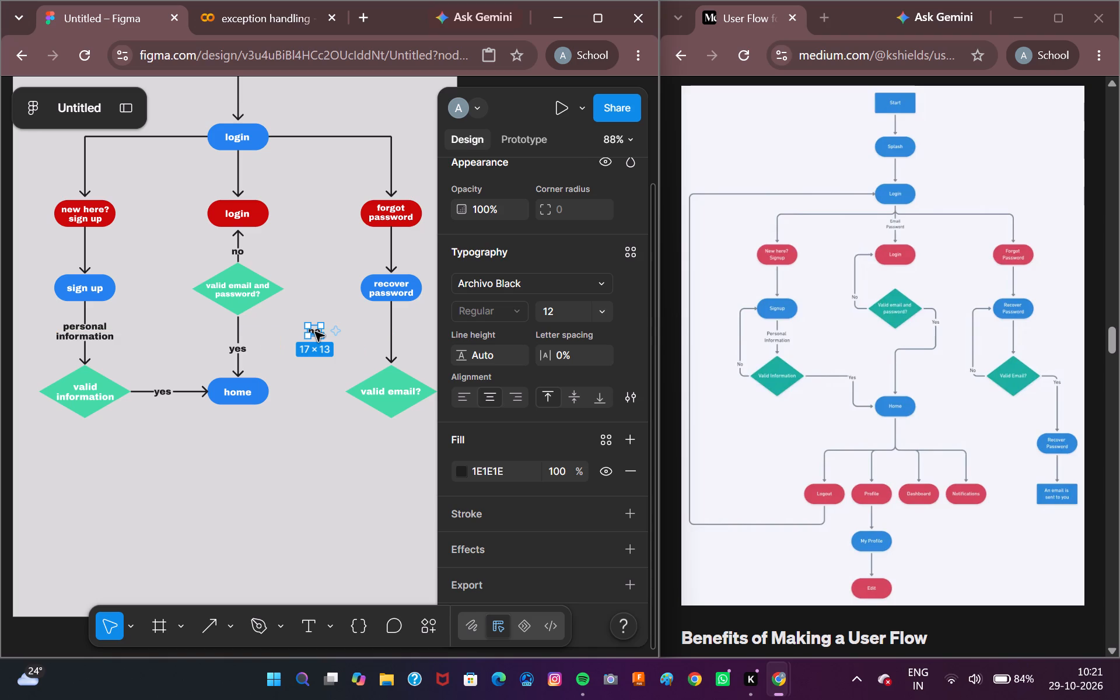
click(282, 530)
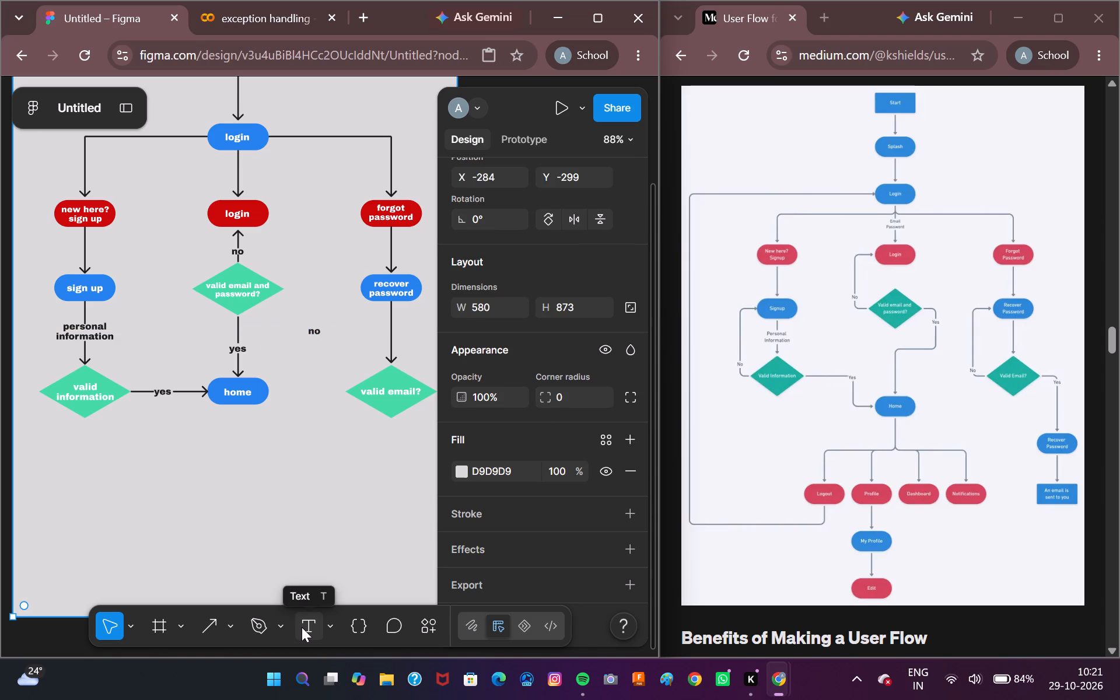
Draw a vertical 1E1E1E line about 75 long, without arrowheads, from the "no" label down to the level of the "valid email?" diamond.
click(215, 628)
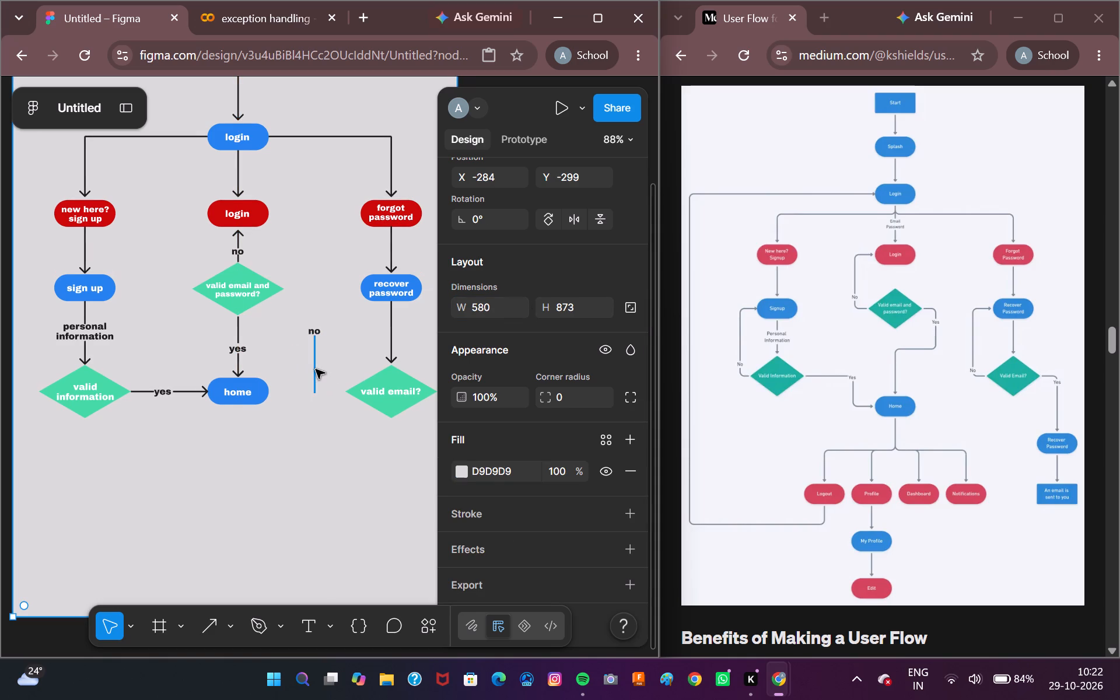
click(302, 459)
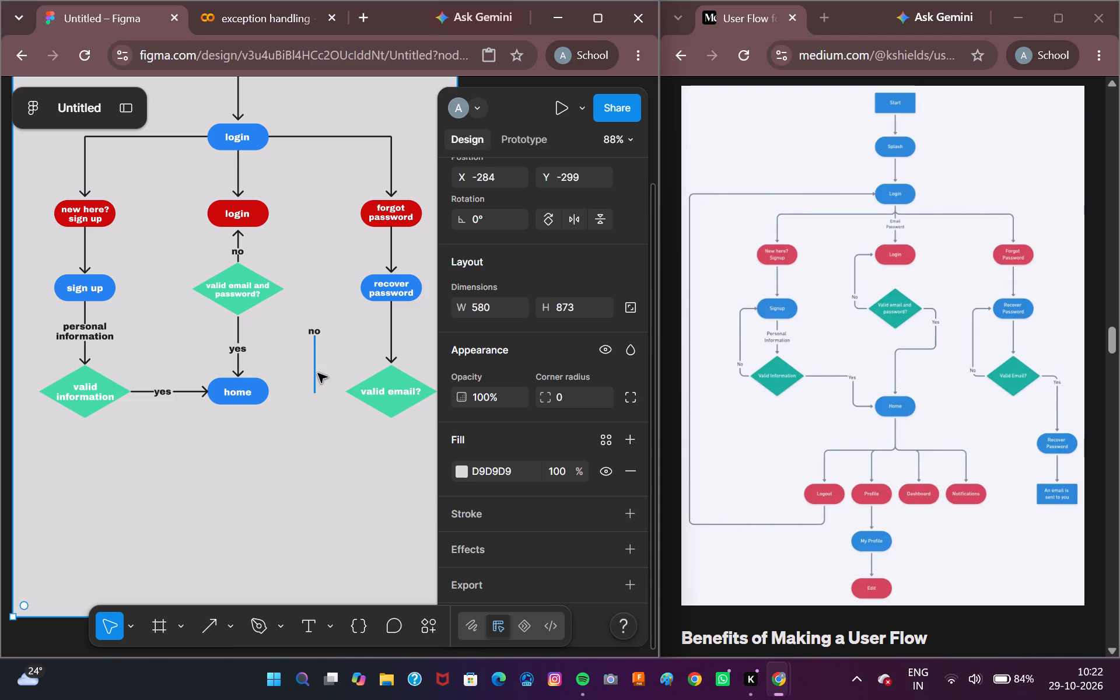
click(316, 373)
click(316, 373)
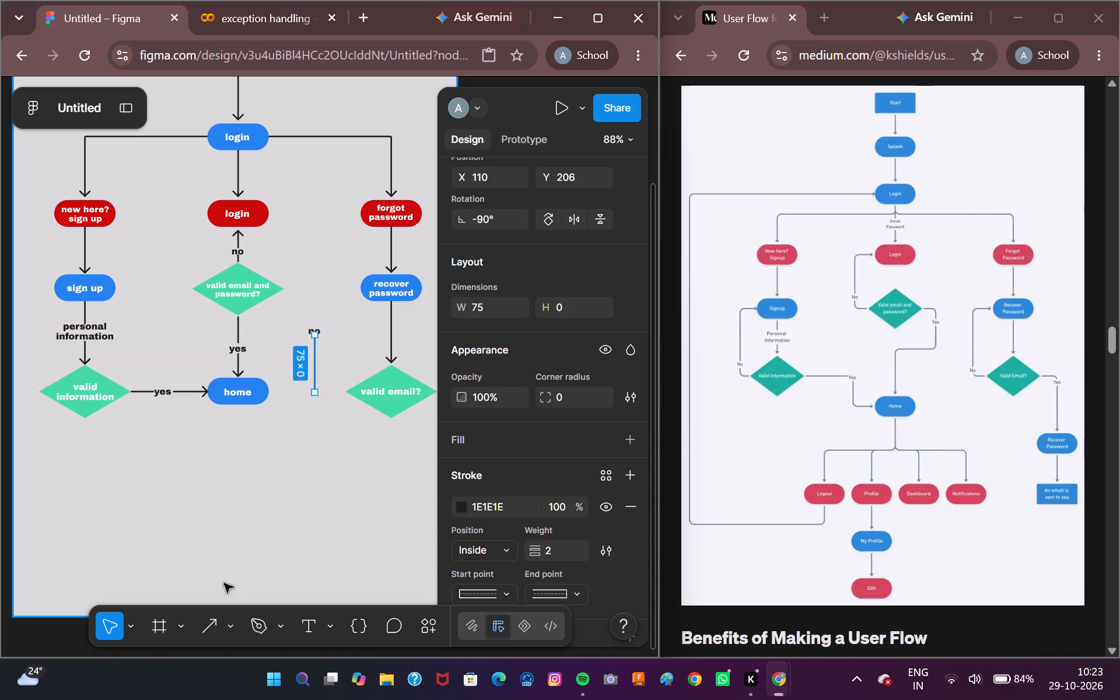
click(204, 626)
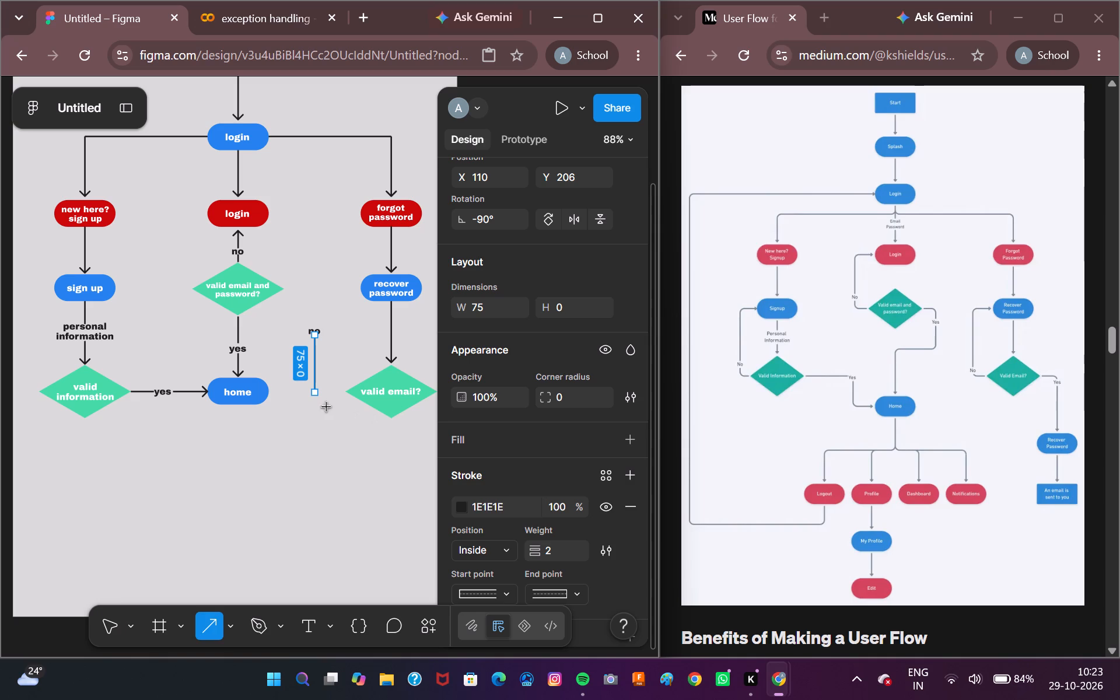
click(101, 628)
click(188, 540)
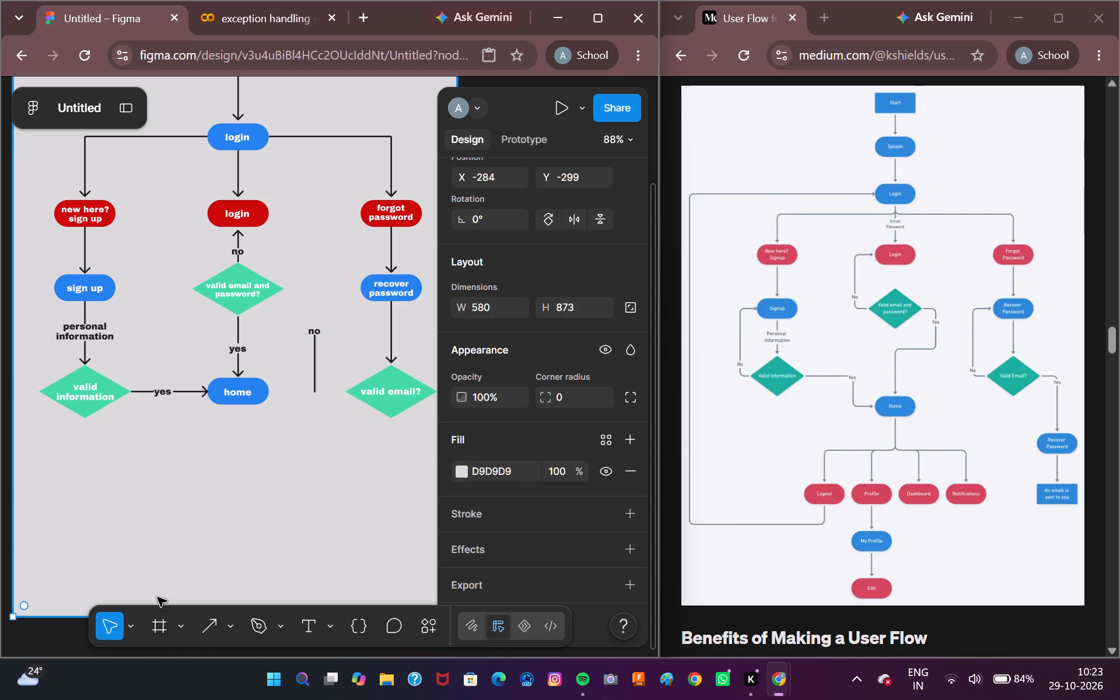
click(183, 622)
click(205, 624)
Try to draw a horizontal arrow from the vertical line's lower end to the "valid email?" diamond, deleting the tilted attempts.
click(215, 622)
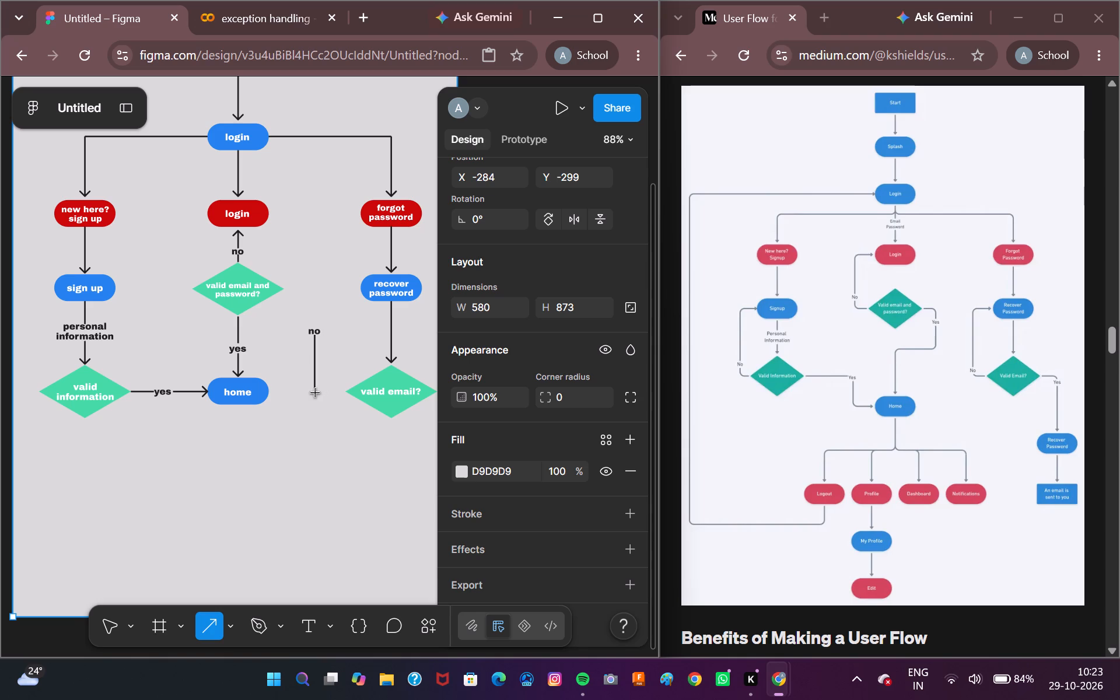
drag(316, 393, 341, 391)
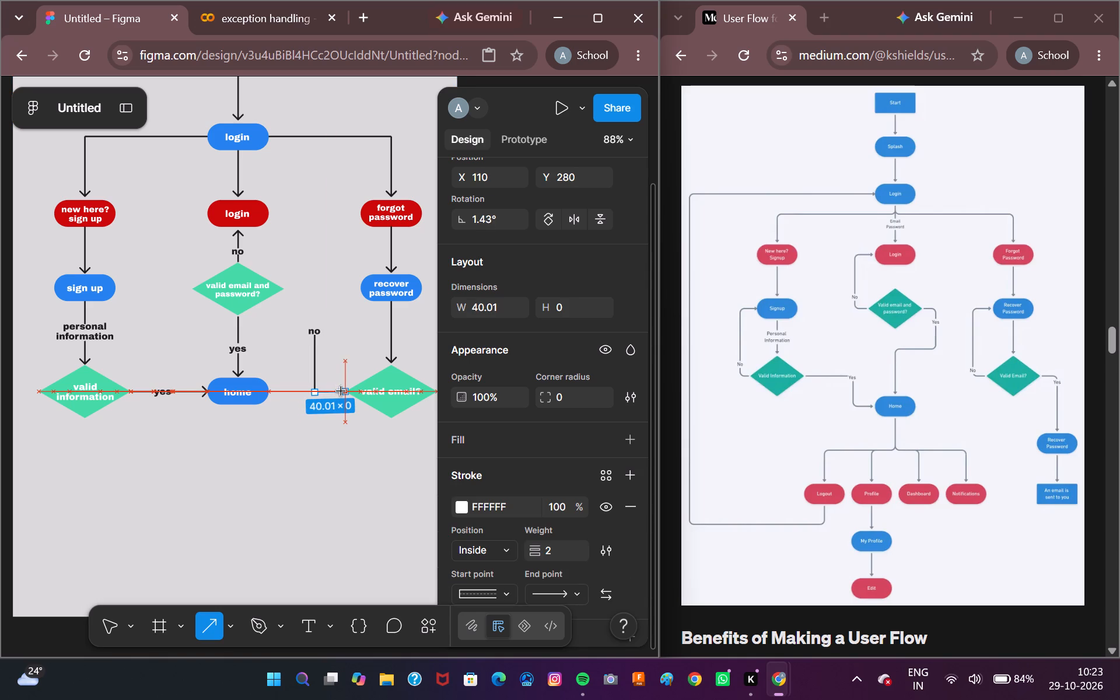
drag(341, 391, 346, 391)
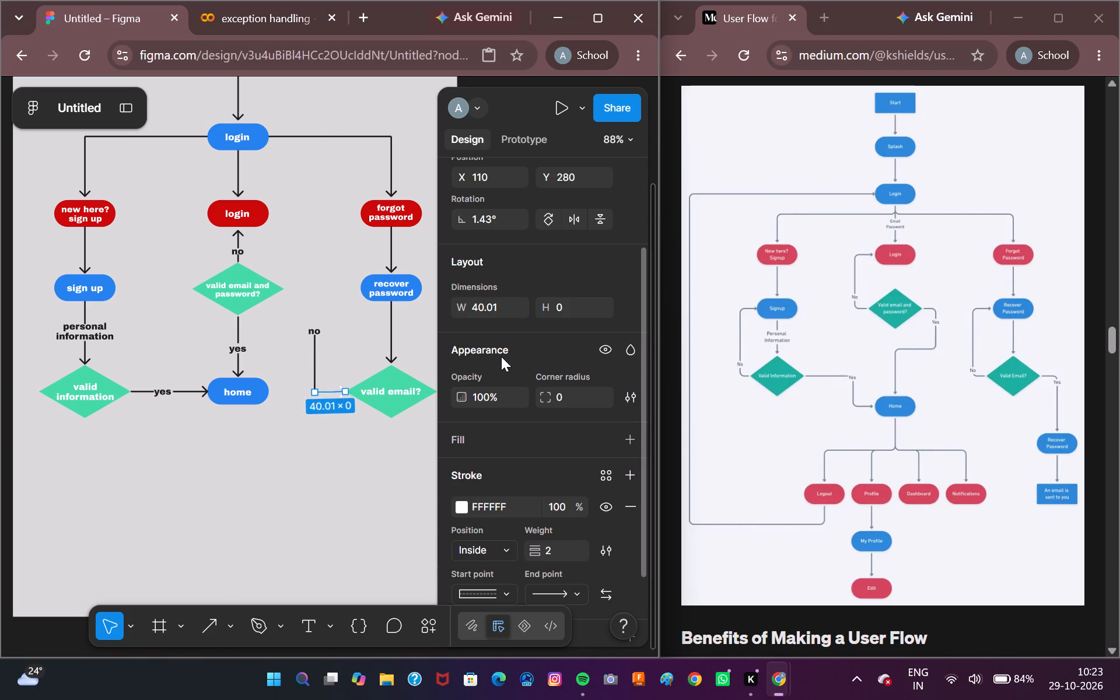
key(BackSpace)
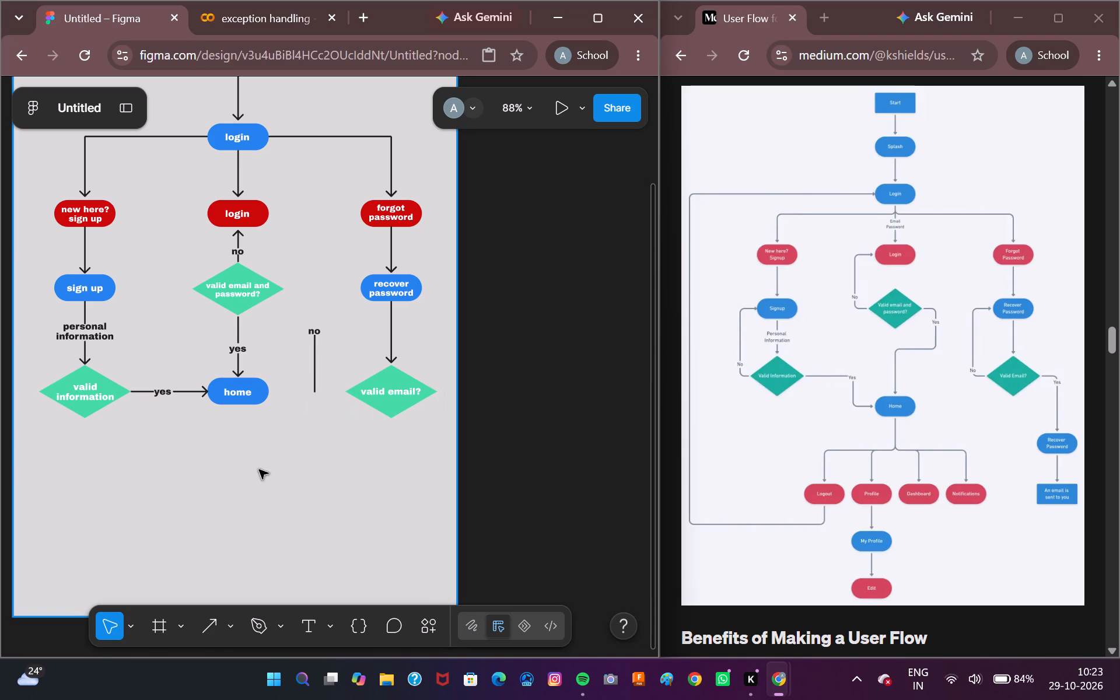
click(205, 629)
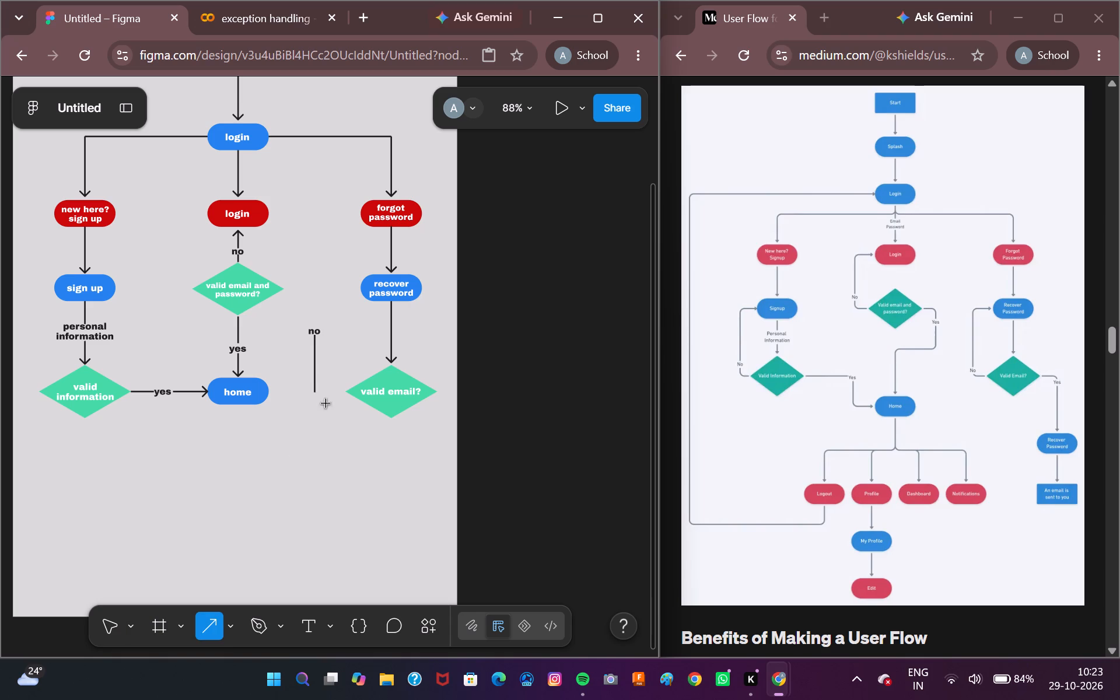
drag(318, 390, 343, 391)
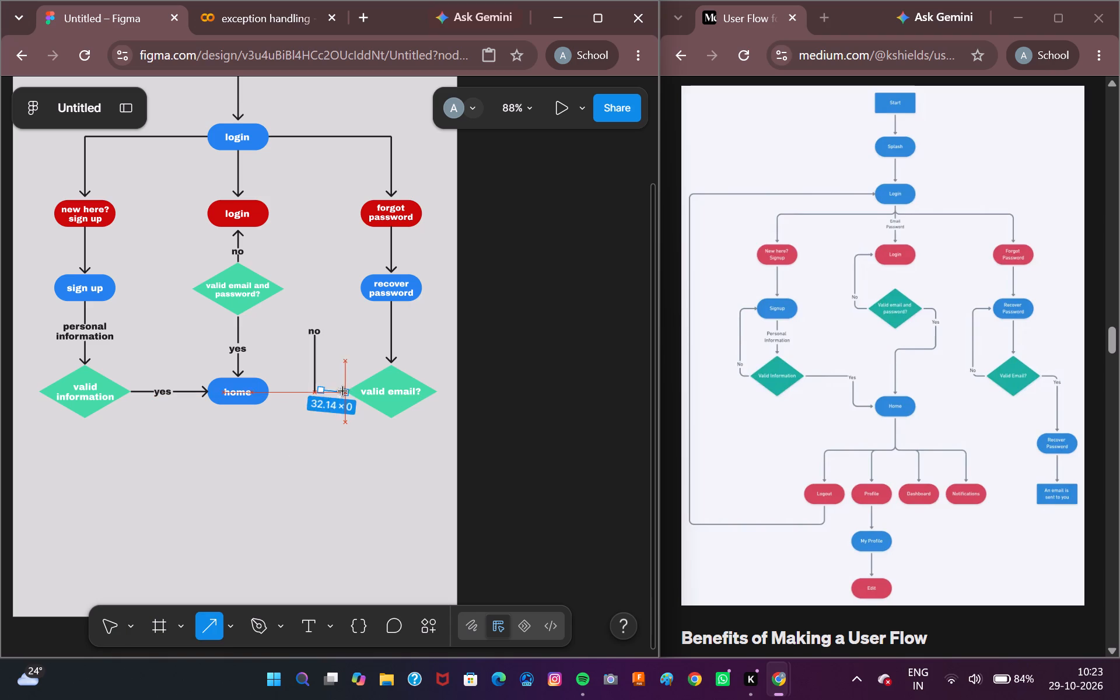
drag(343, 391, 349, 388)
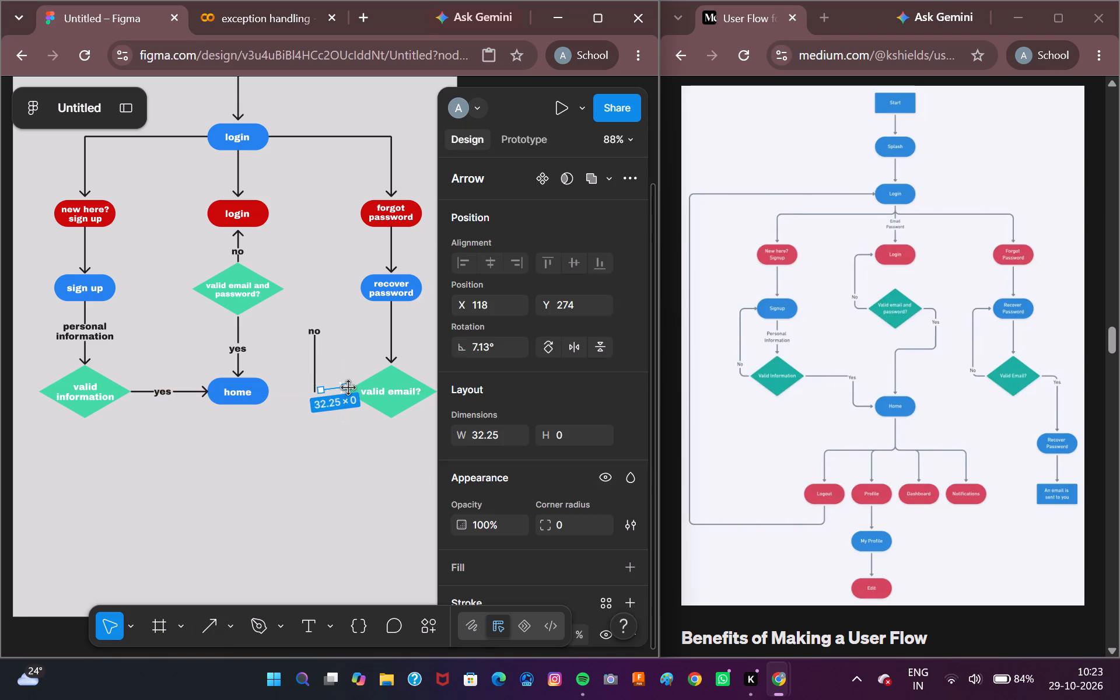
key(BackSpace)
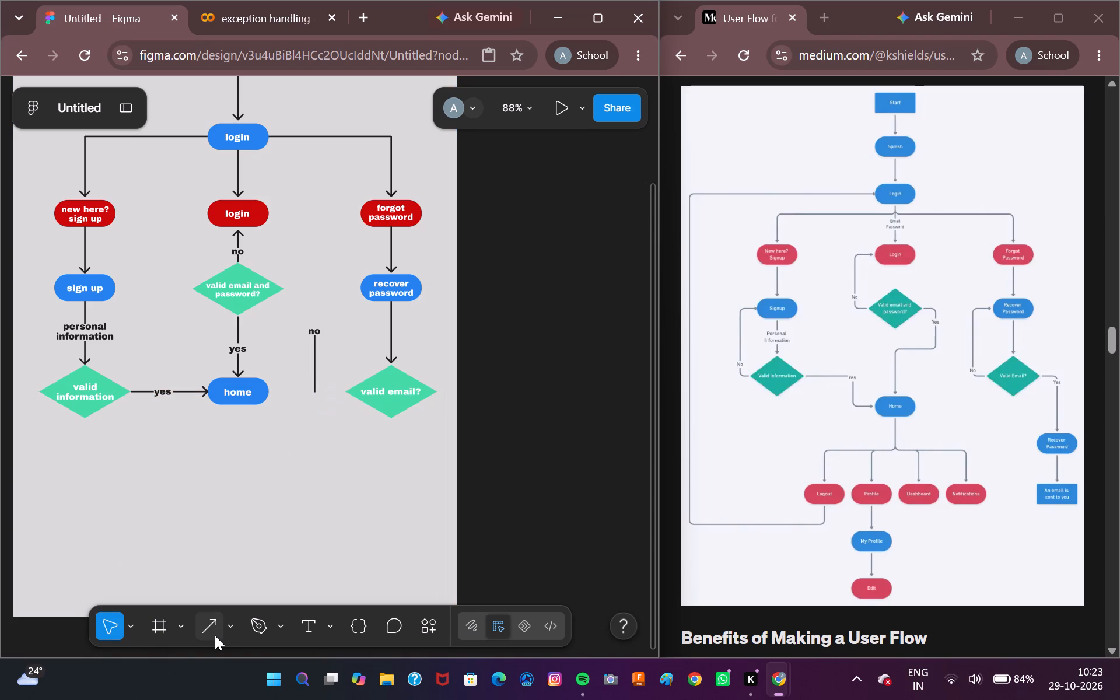
Draw a straight horizontal arrow about 40 long from the vertical line's lower end to the "valid email?" diamond's near corner.
click(215, 635)
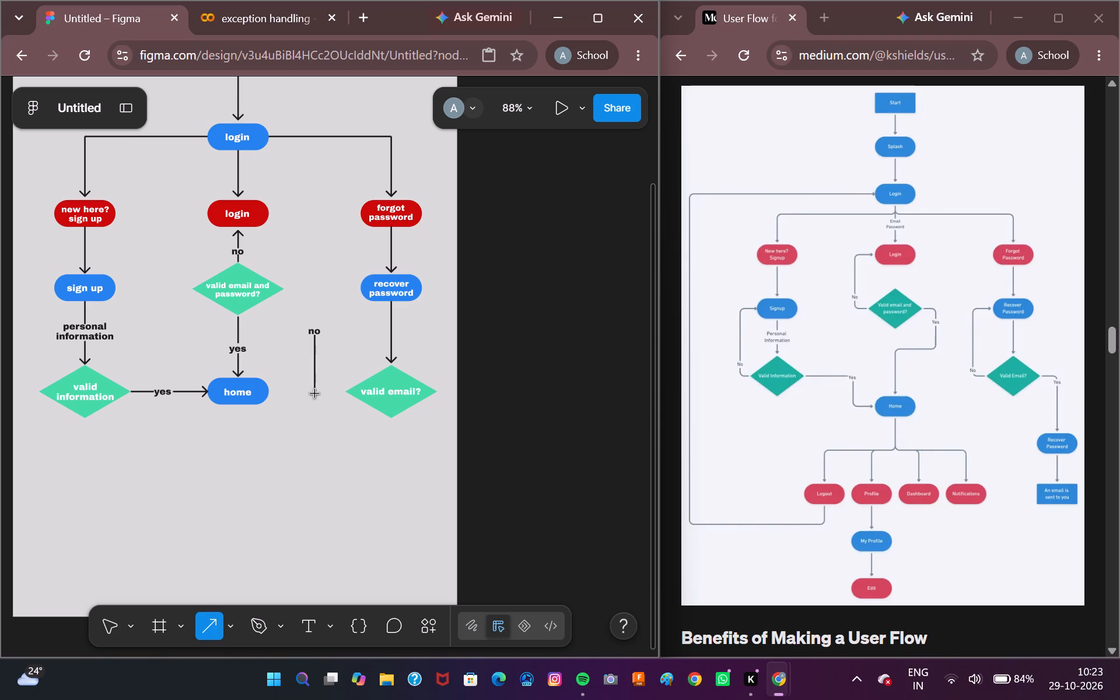
drag(315, 393, 341, 390)
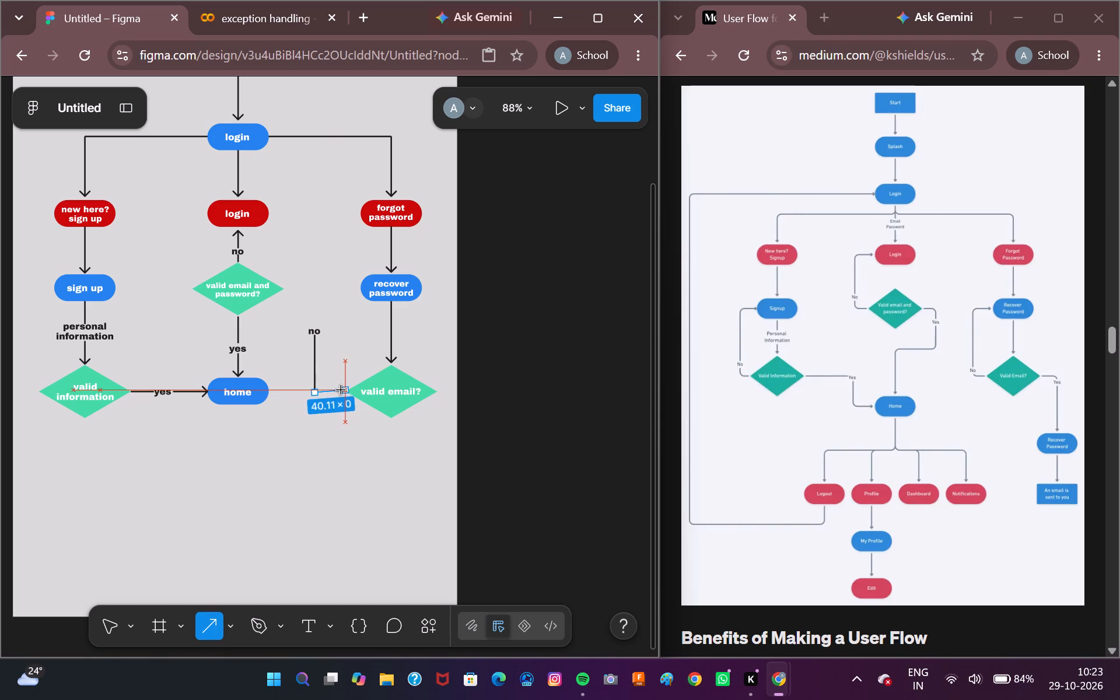
drag(341, 390, 344, 393)
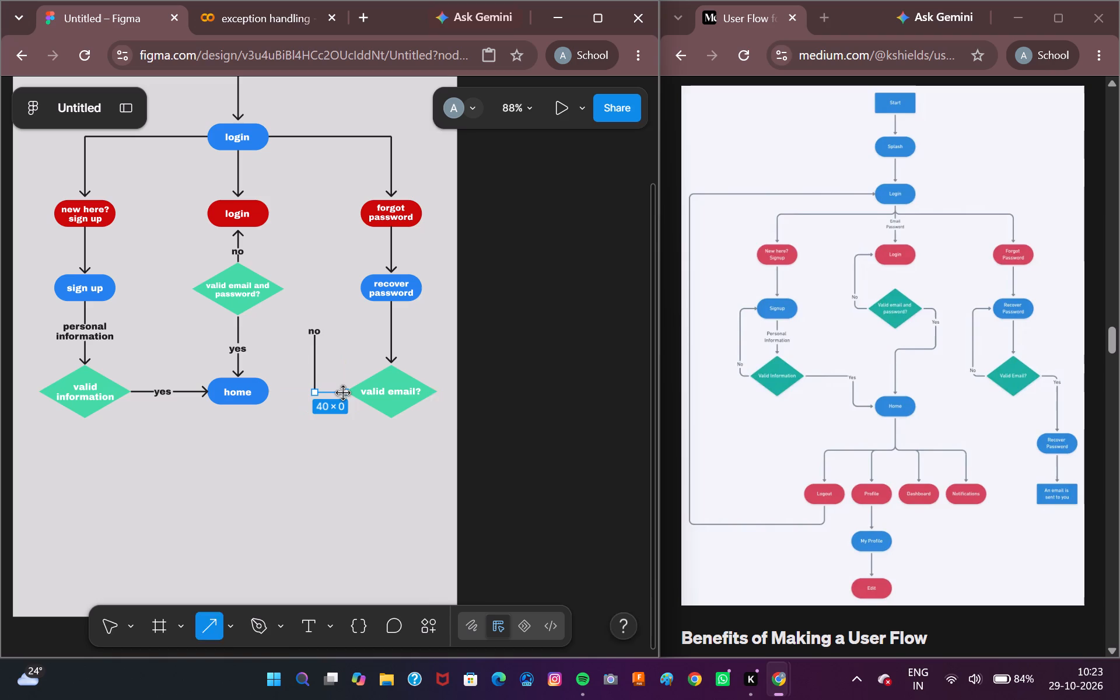
Style the new 40-long connector beside the "valid email?" diamond with its end point set to None and a 1E1E1E stroke.
scroll(575, 478, down, 5)
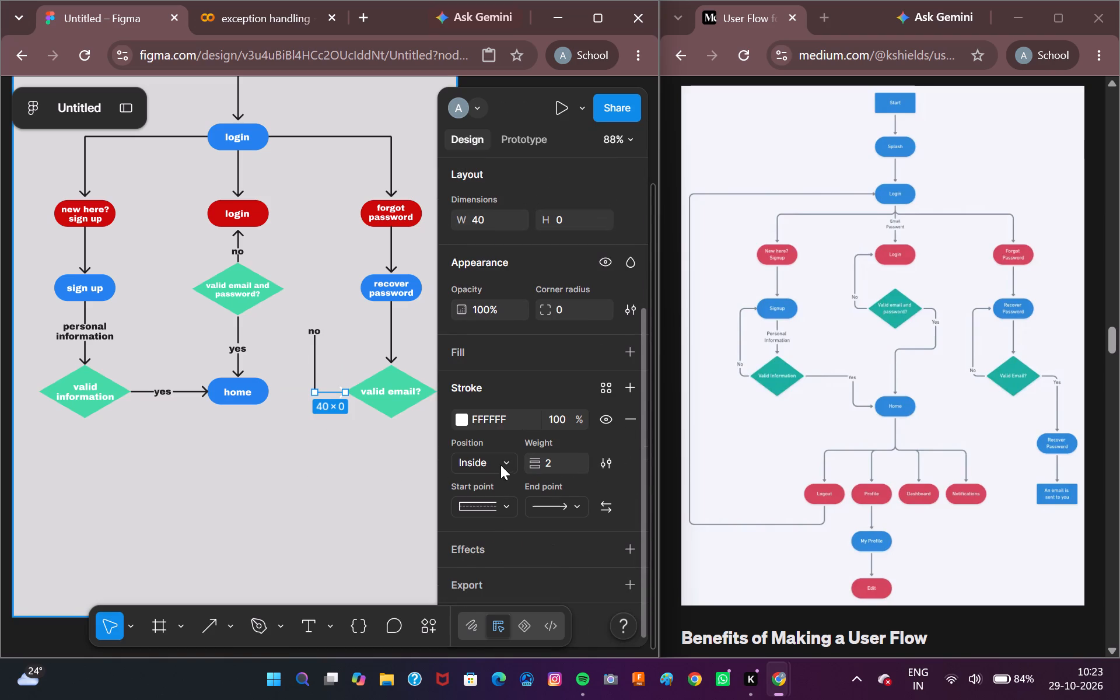
click(551, 509)
click(503, 429)
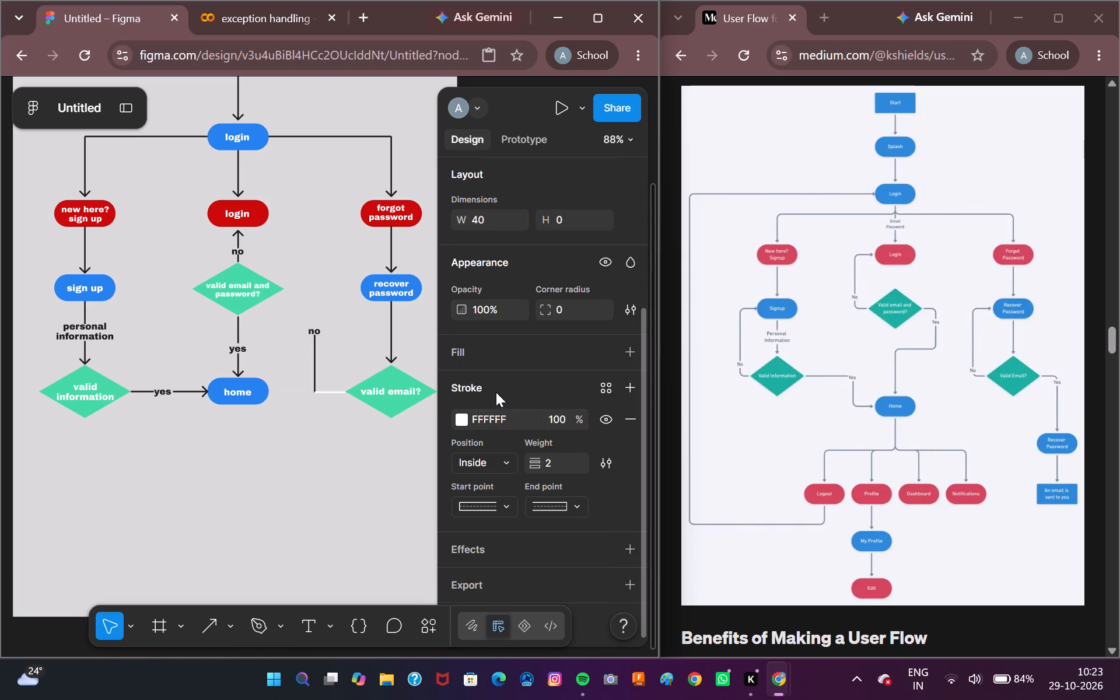
click(467, 419)
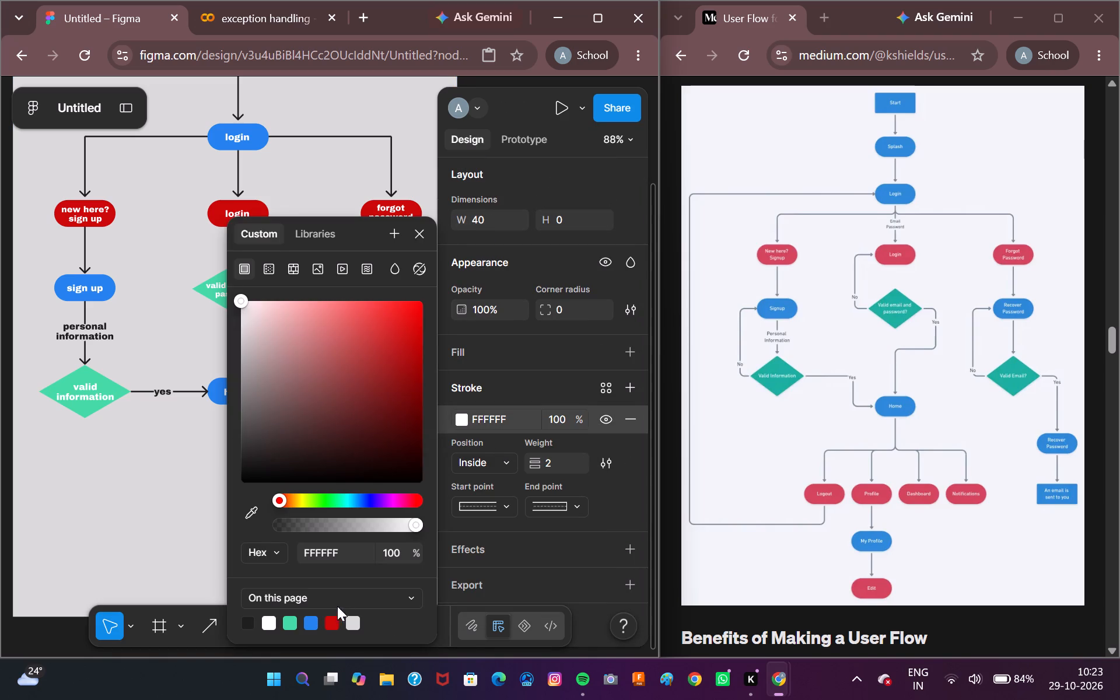
click(247, 628)
click(419, 236)
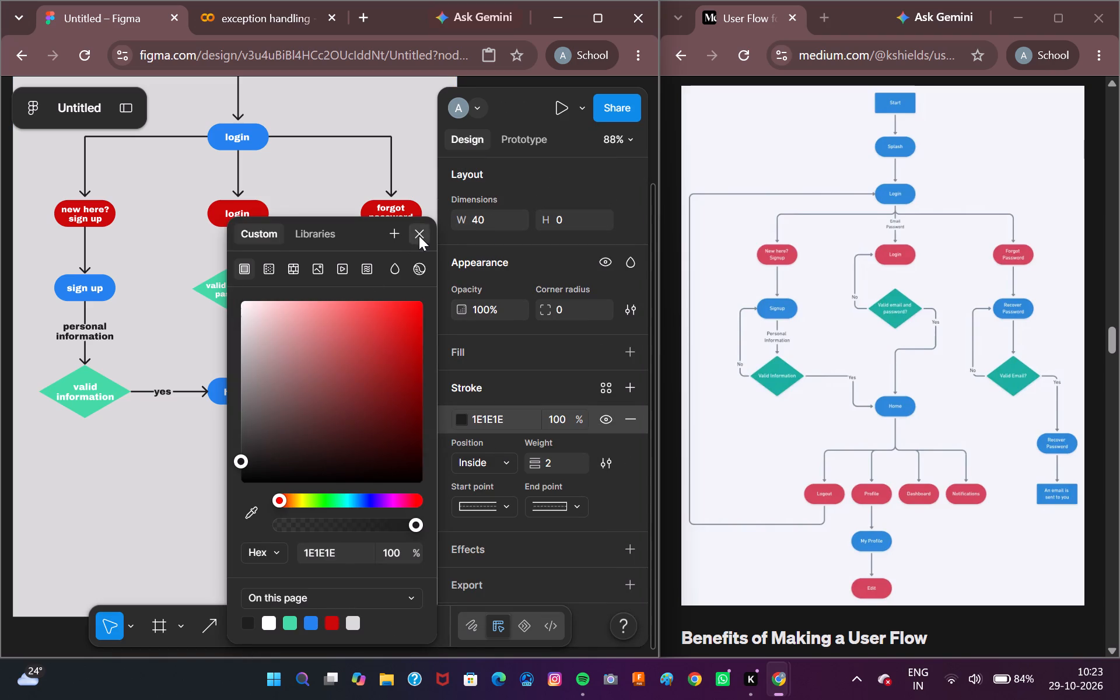
click(327, 450)
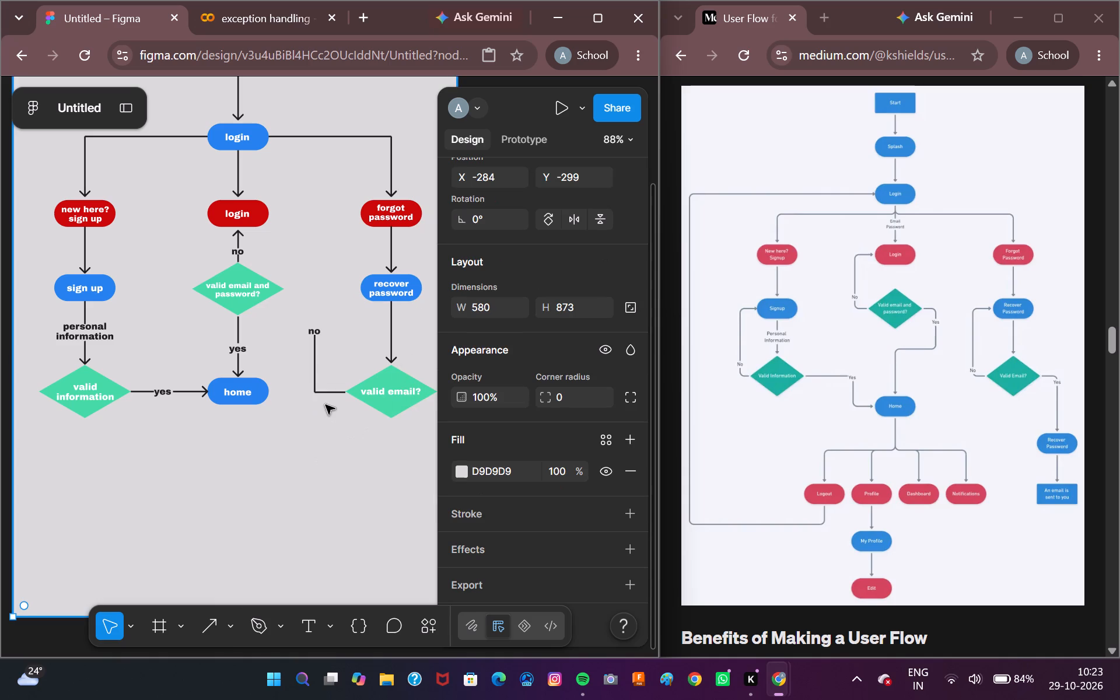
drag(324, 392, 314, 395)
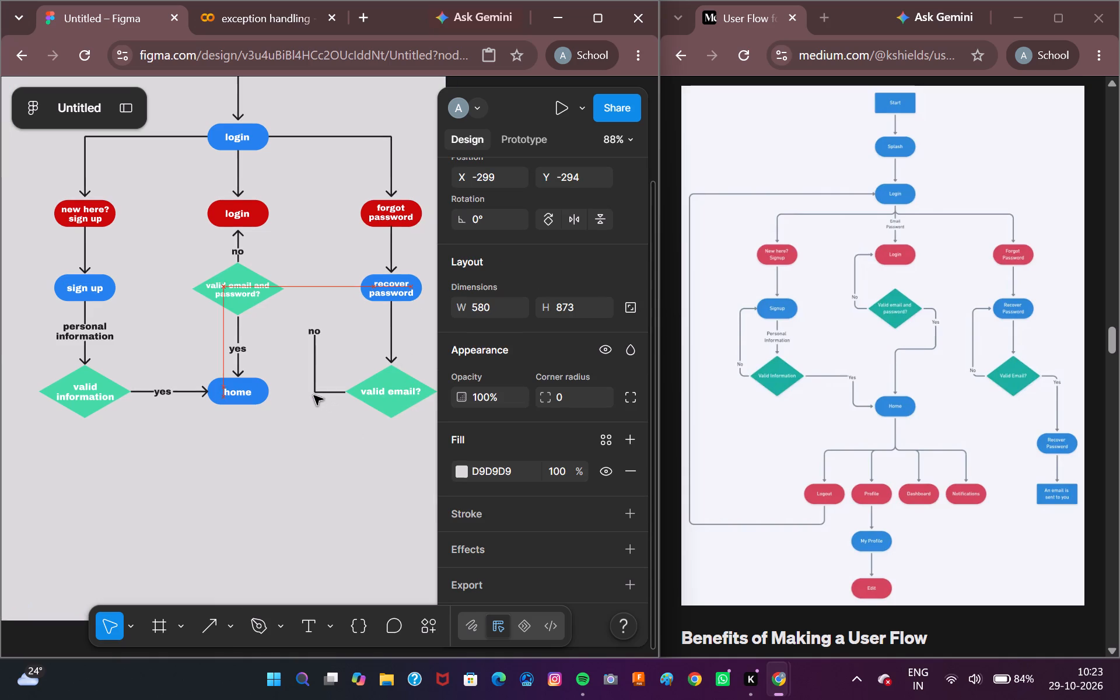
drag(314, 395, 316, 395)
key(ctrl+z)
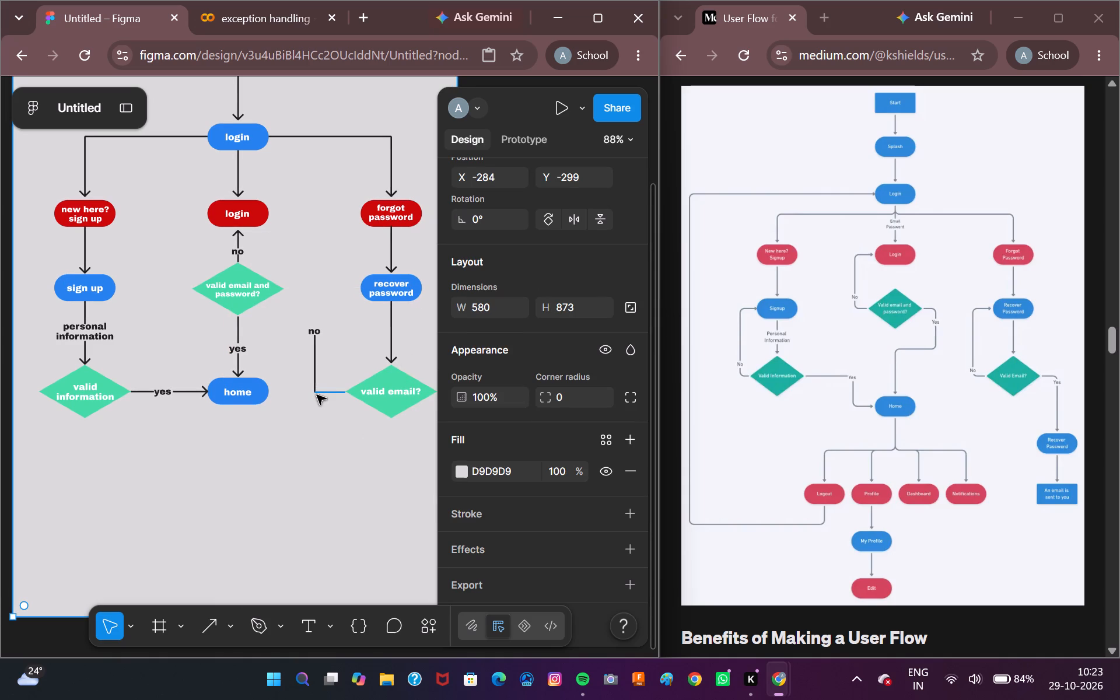
Adjust the 40-long horizontal connector so it joins the vertical line's lower end and the "valid email?" diamond.
click(327, 394)
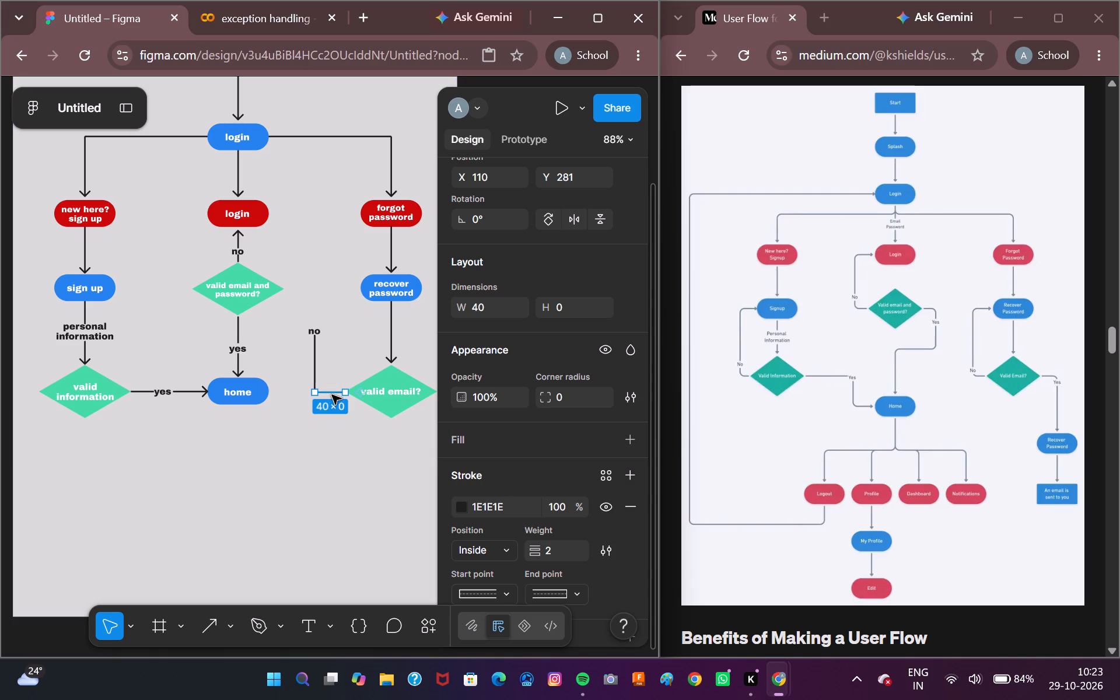
click(332, 392)
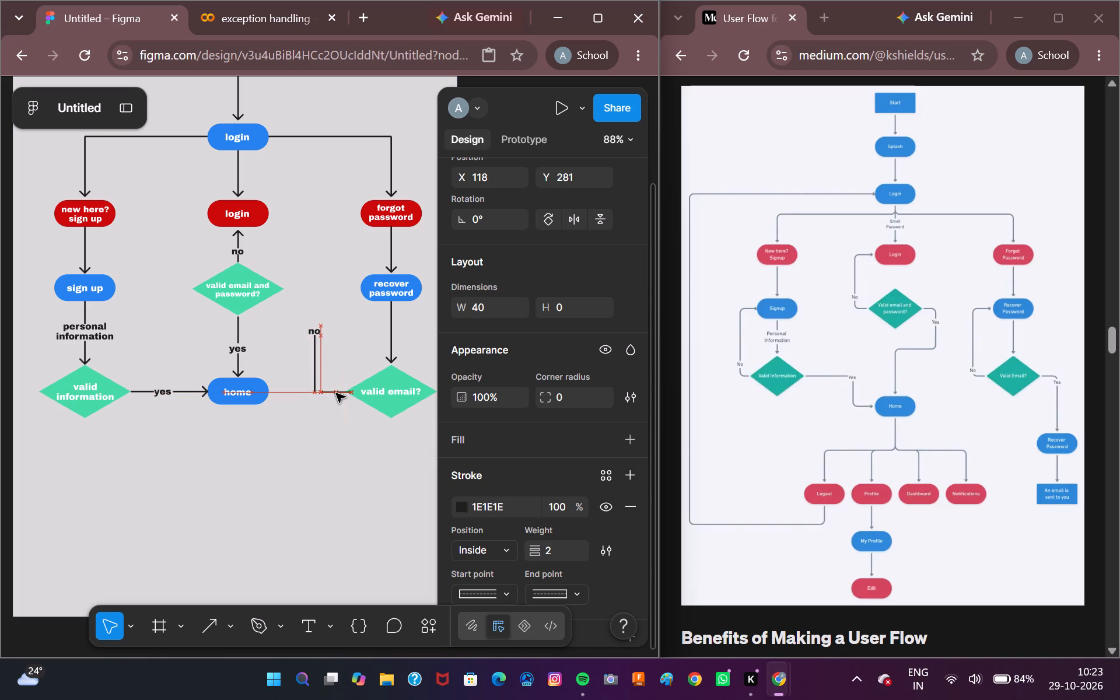
click(325, 447)
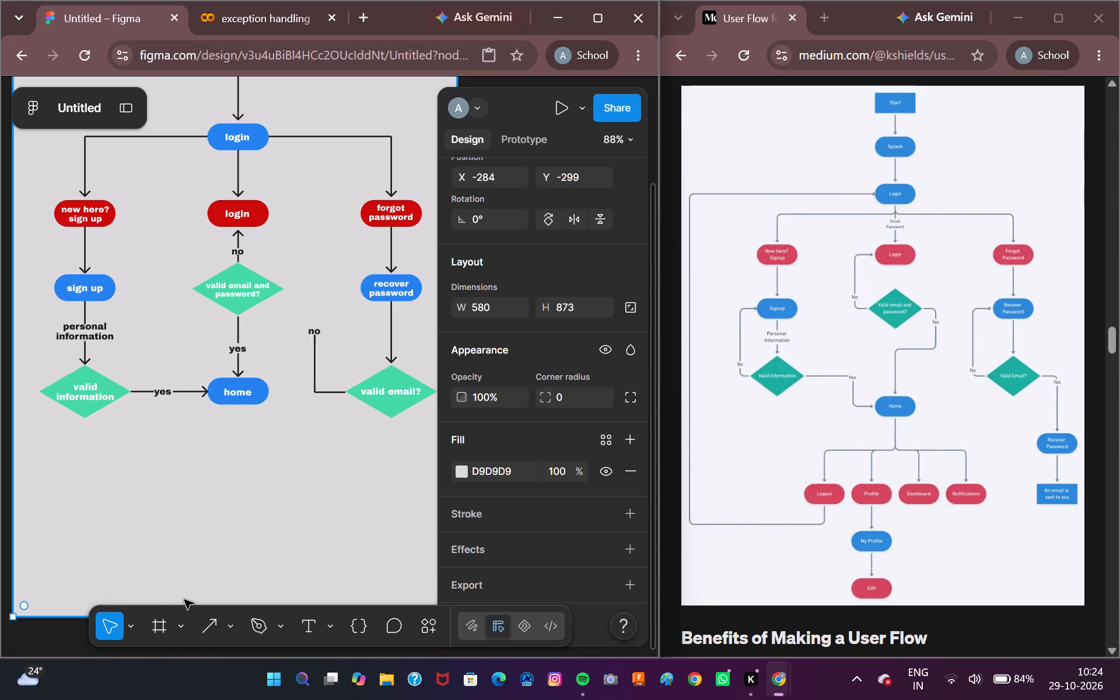
Draw a vertical 1E1E1E line about 51 long, without arrowheads, from the "no" label up to the level of the "recover password" node.
click(209, 621)
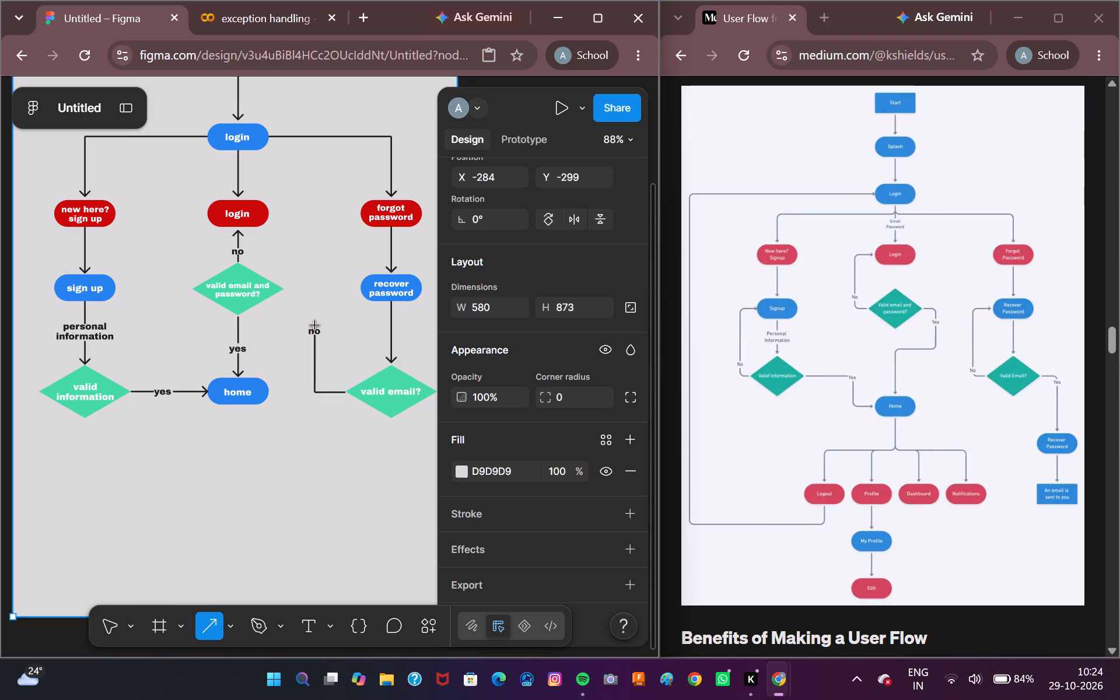
drag(315, 325, 320, 294)
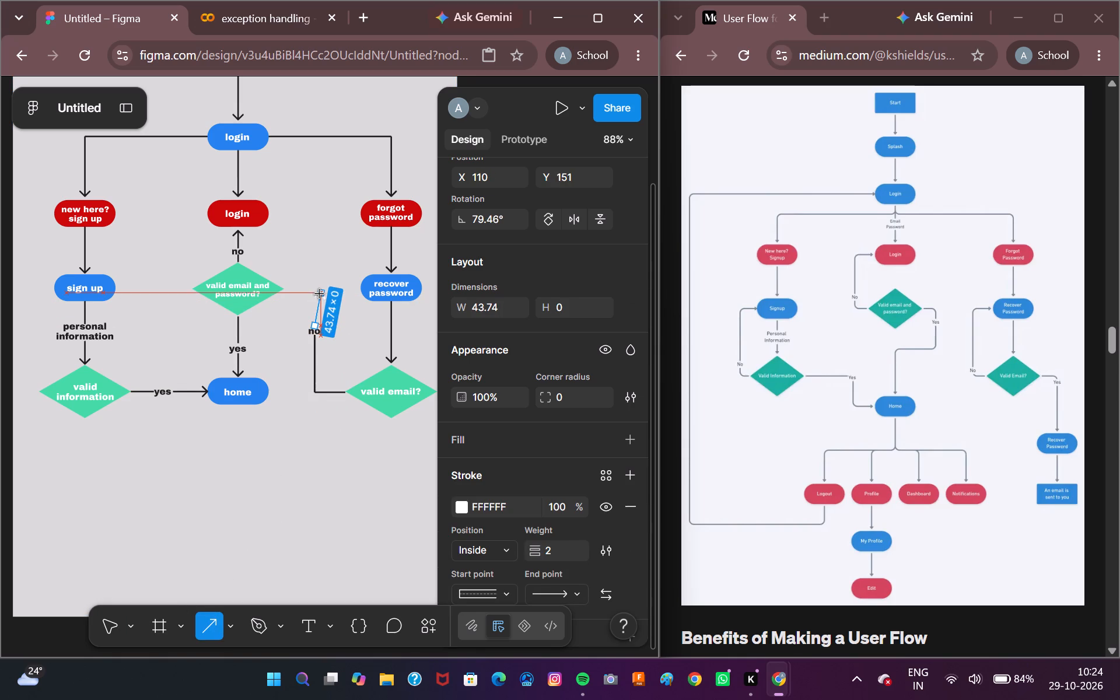
drag(320, 294, 316, 286)
click(455, 506)
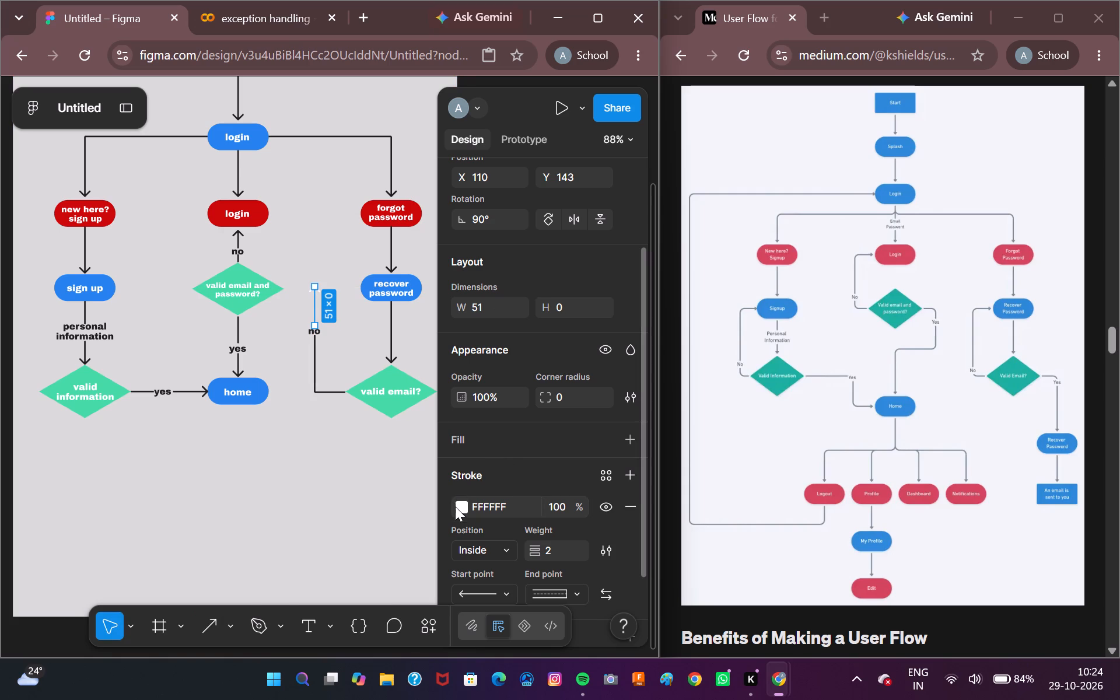
click(251, 626)
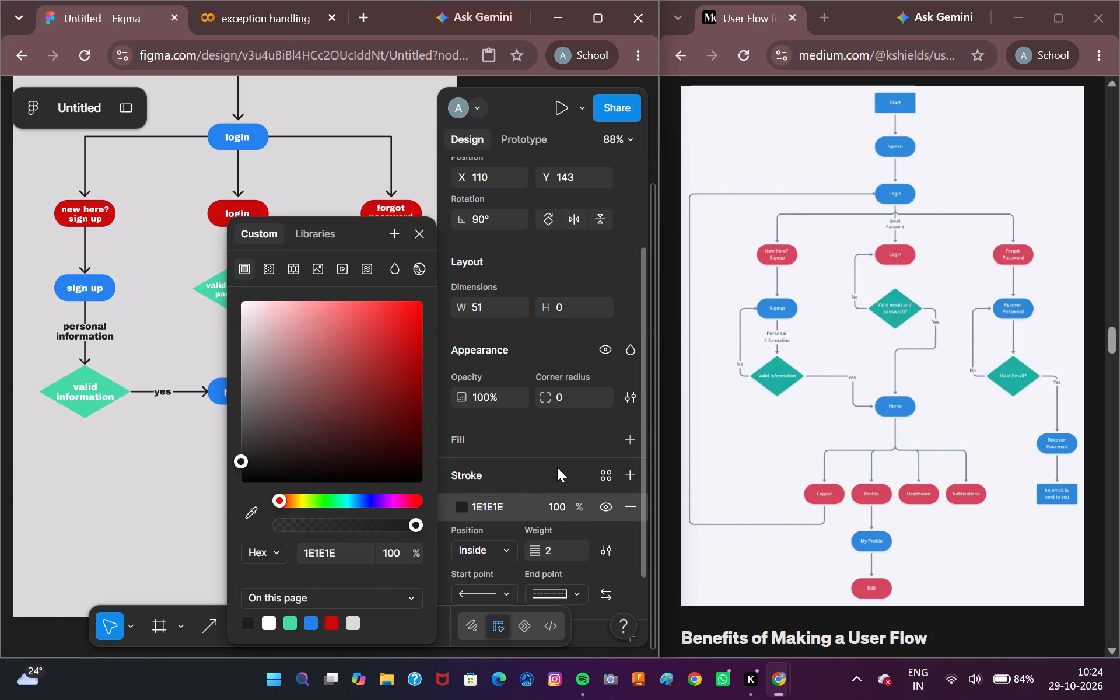
scroll(557, 467, down, 4)
click(496, 508)
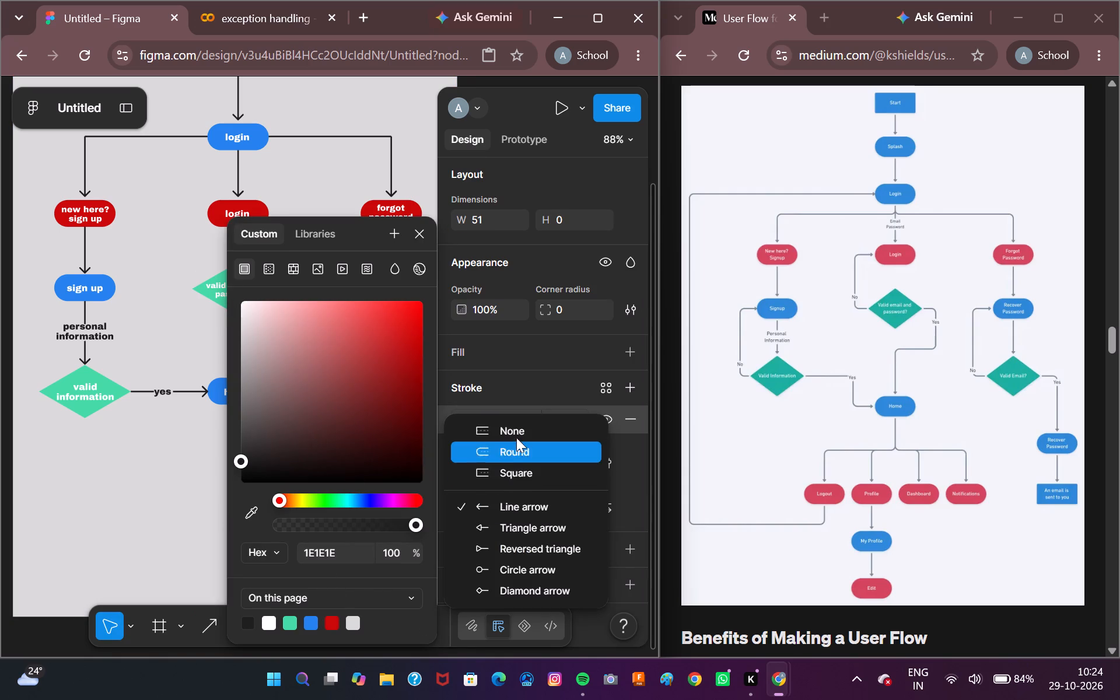
click(514, 432)
click(508, 372)
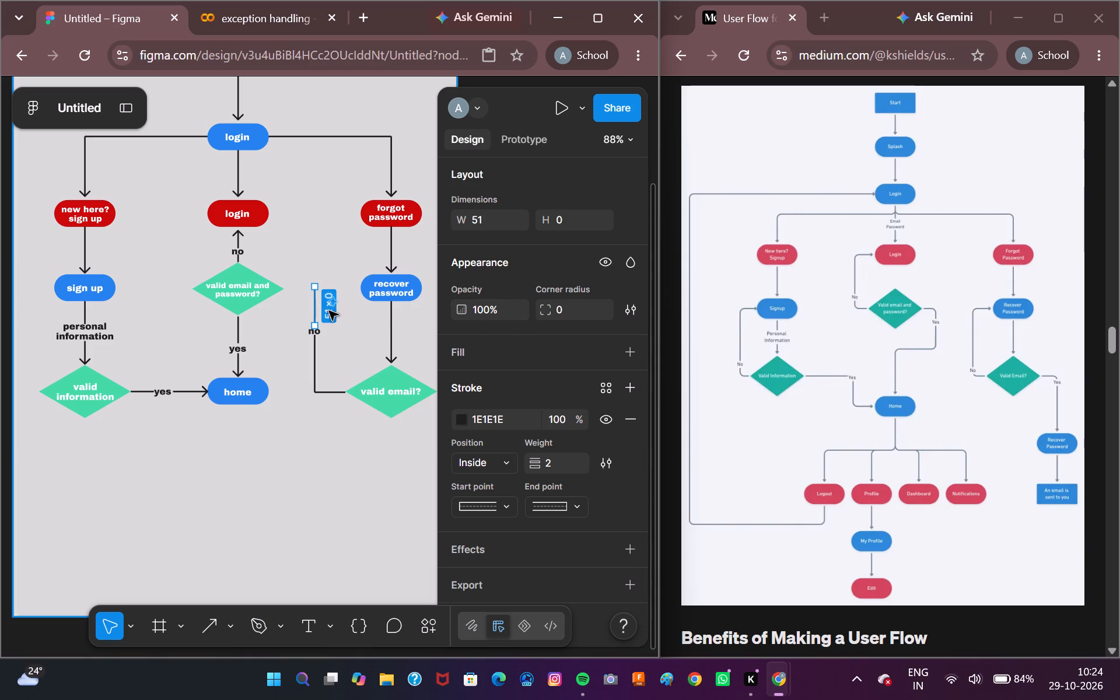
Reposition the 51-long vertical line to X 110, Y 145, aligned above the "no" label and the lower vertical line.
drag(317, 311, 317, 302)
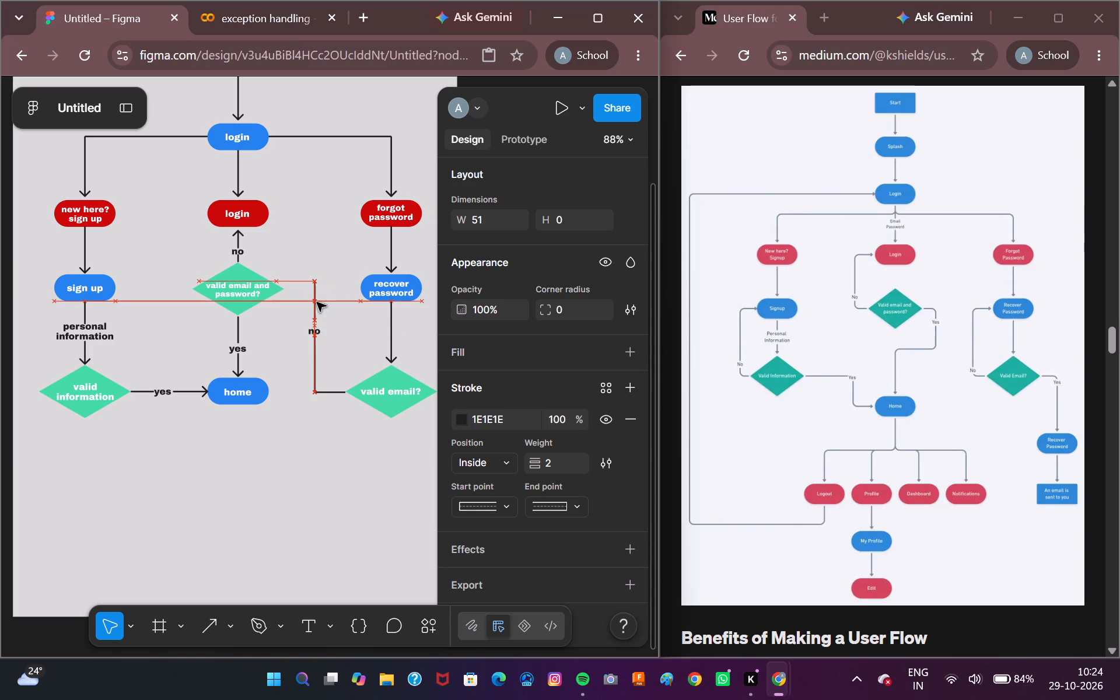
drag(317, 302, 317, 310)
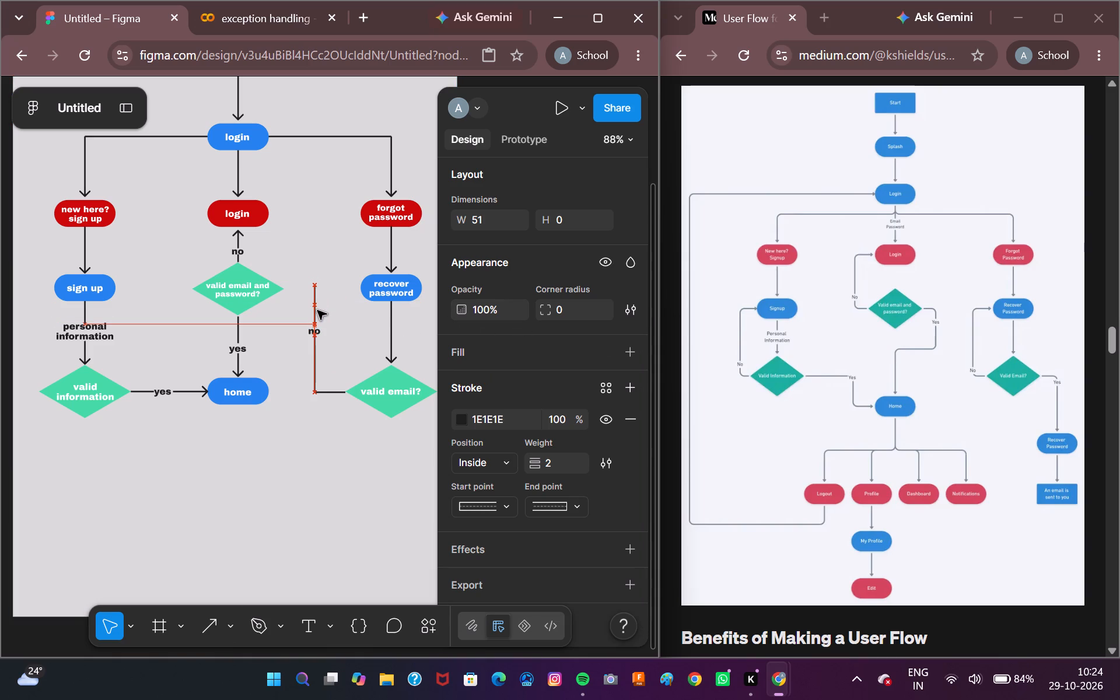
drag(317, 310, 316, 310)
drag(316, 310, 309, 316)
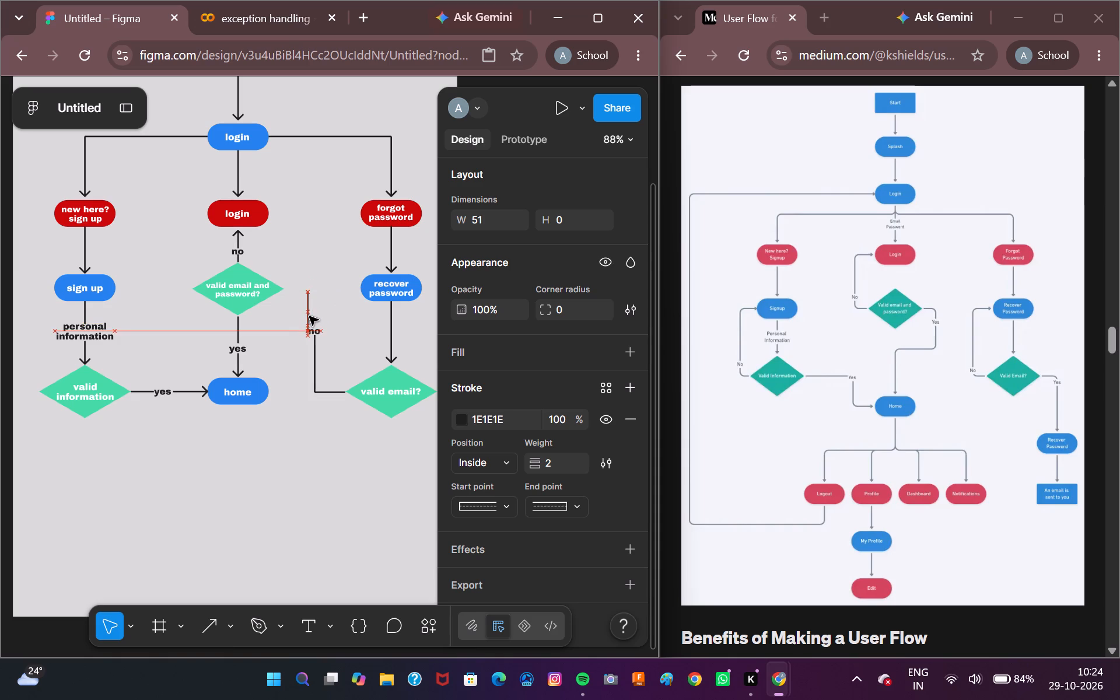
drag(309, 316, 309, 312)
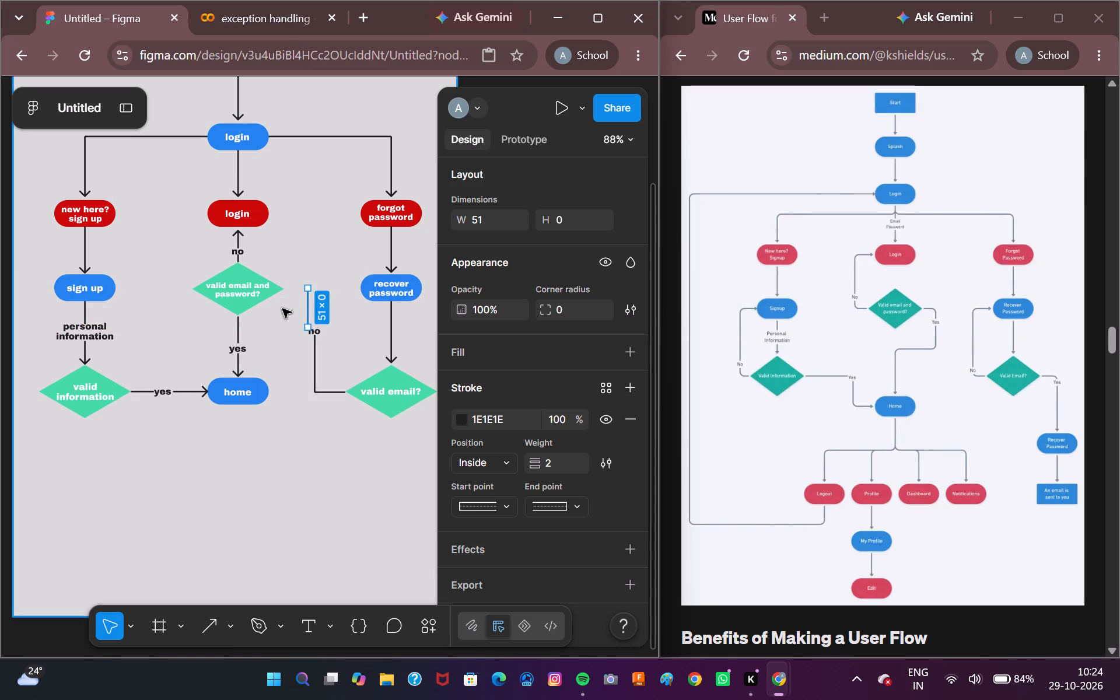
click(274, 308)
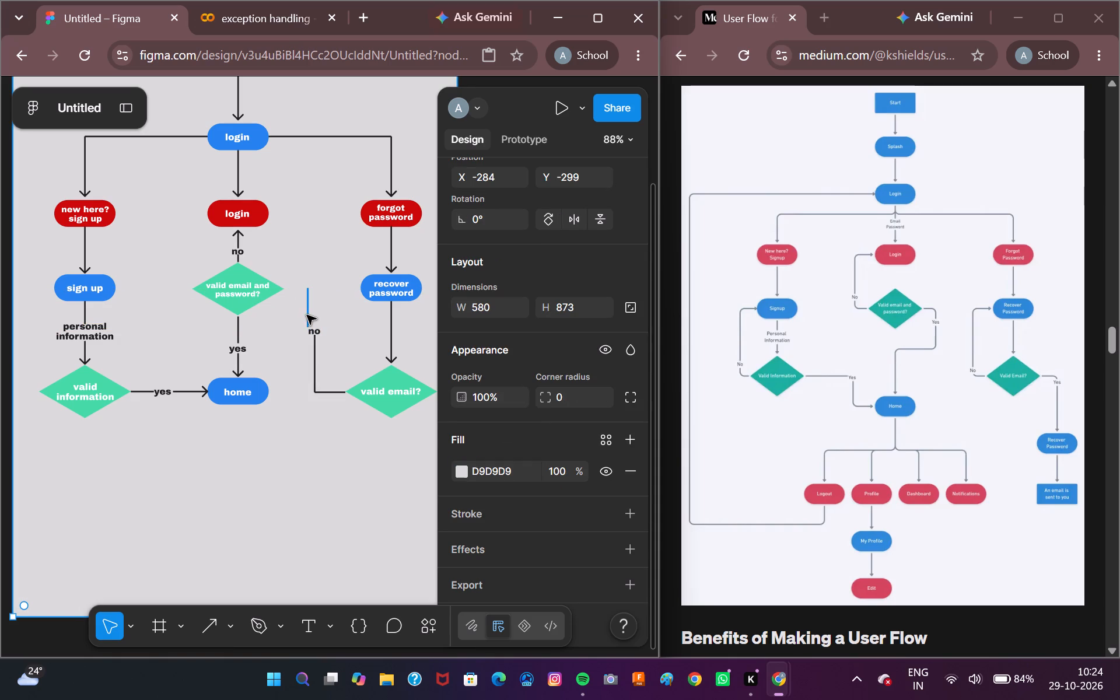
drag(308, 315, 317, 315)
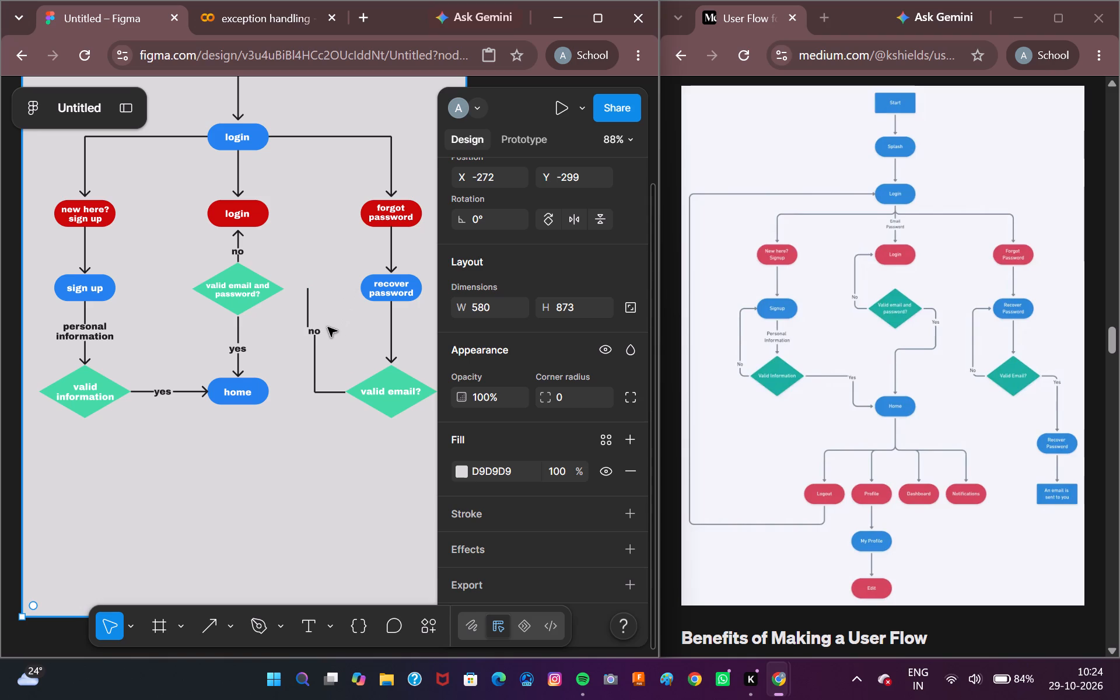
drag(307, 309, 313, 307)
click(307, 309)
click(307, 309)
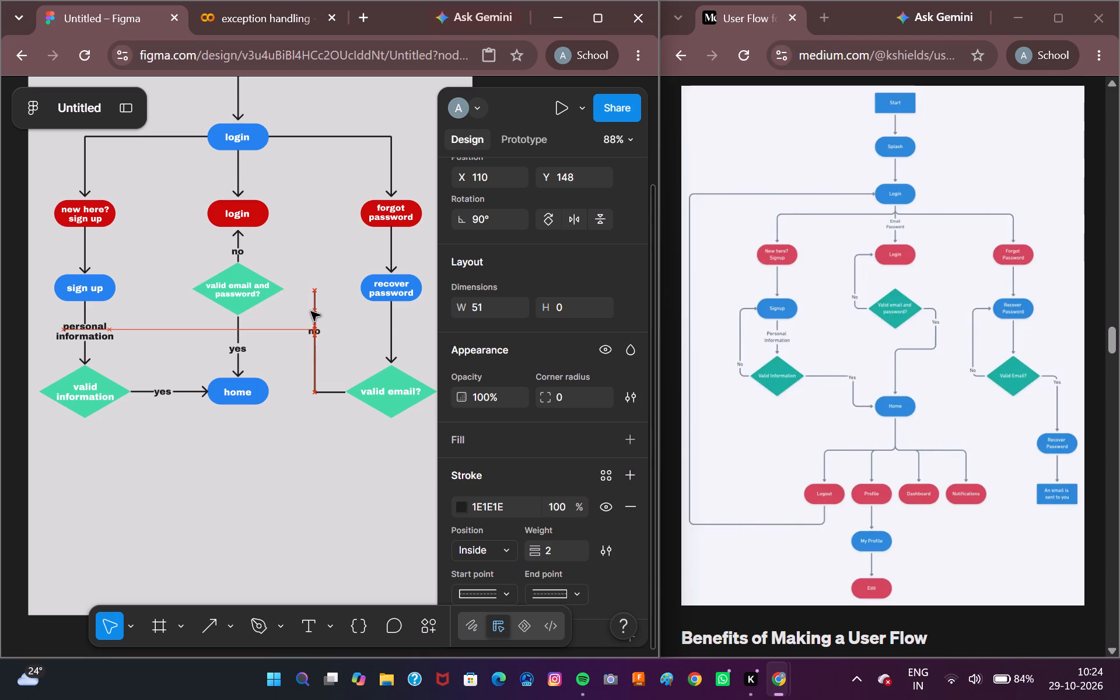
click(352, 338)
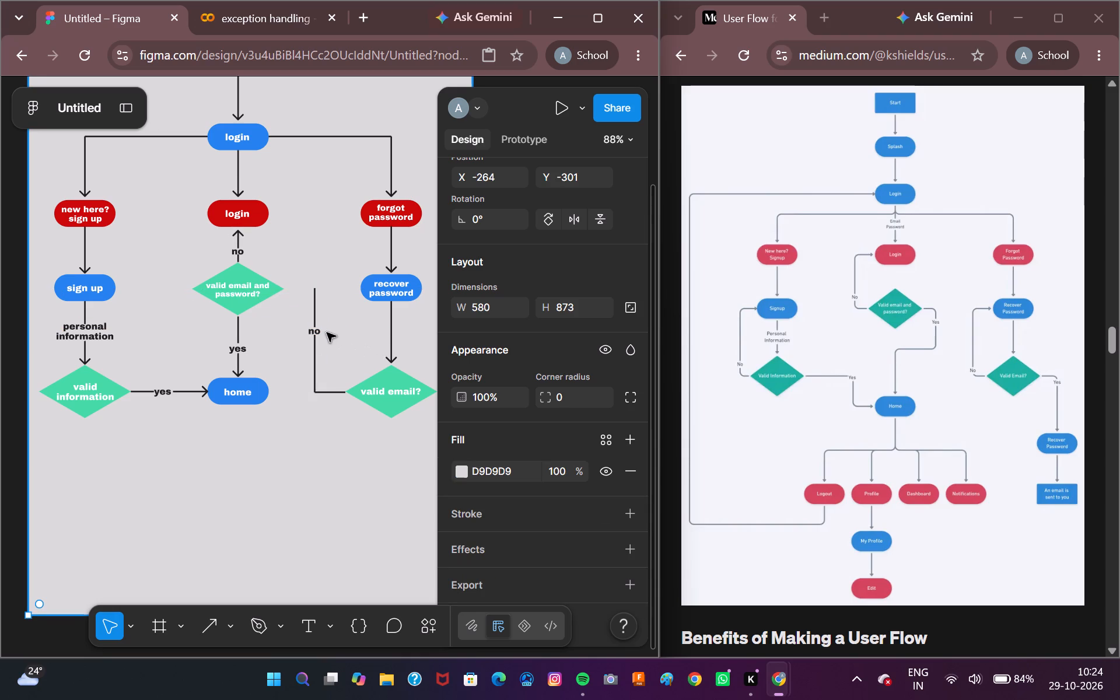
Align the "no" label between the upper and lower segments of the vertical line.
click(318, 332)
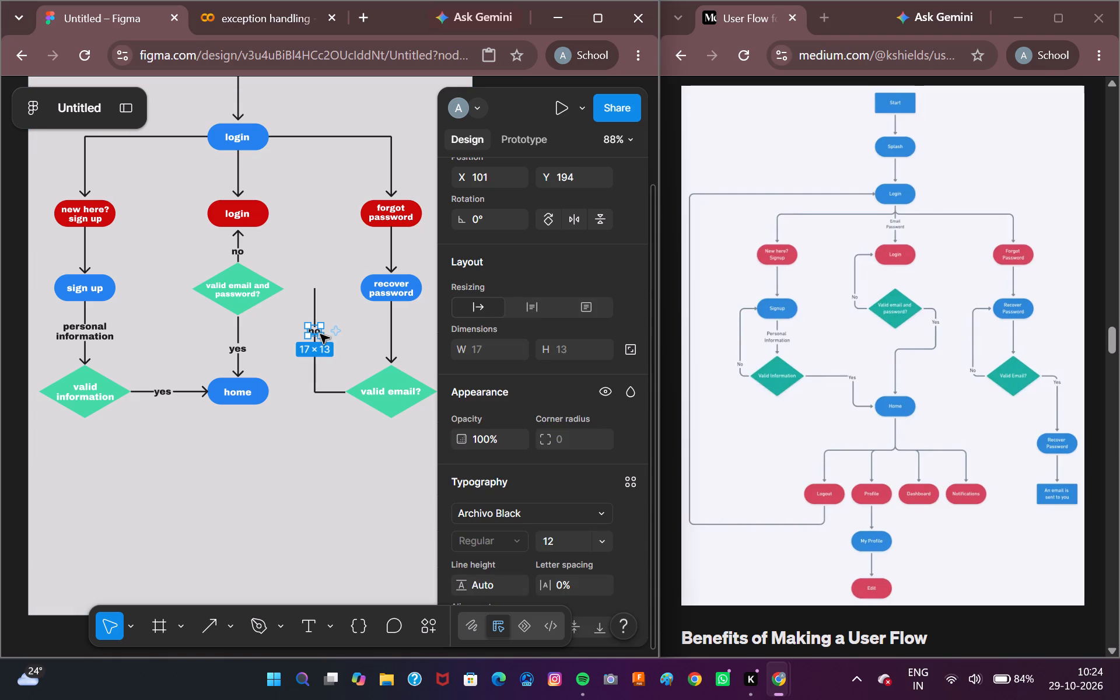
click(313, 332)
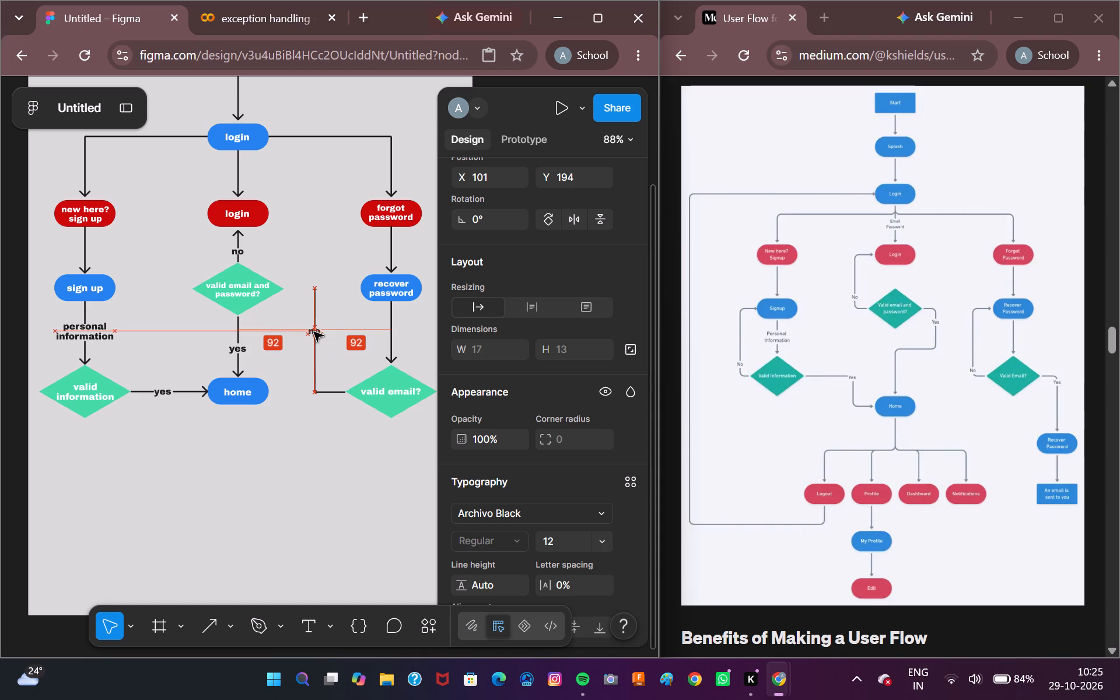
click(360, 356)
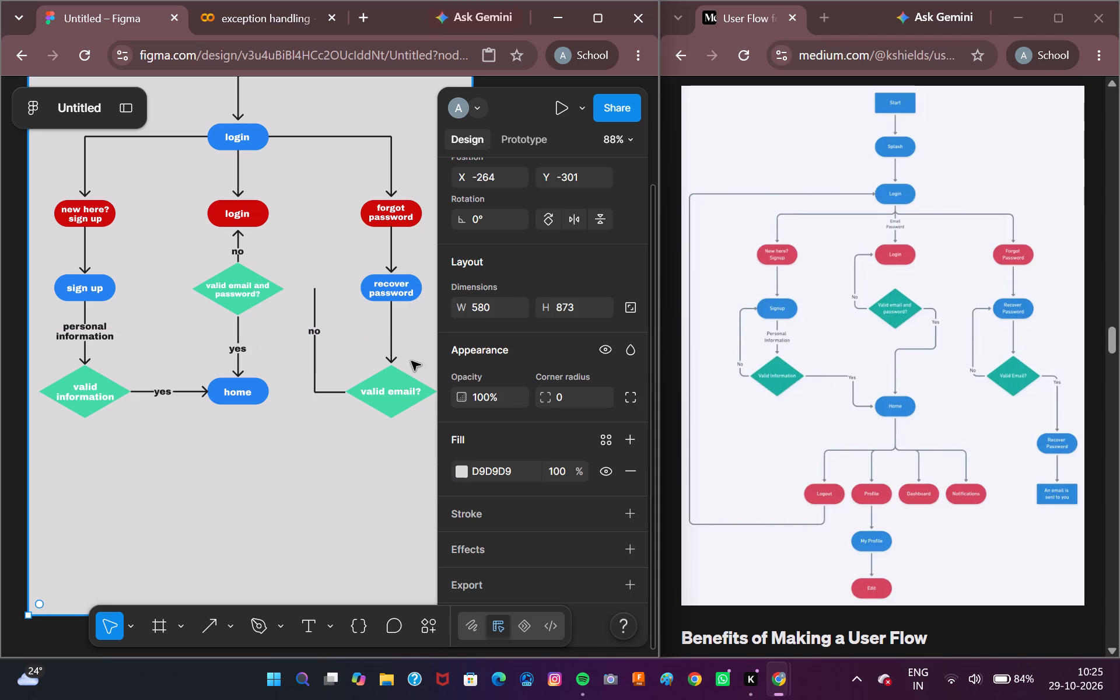
Draw a horizontal 1E1E1E arrow about 60 long from the vertical line's upper end to the "recover password" node.
click(200, 631)
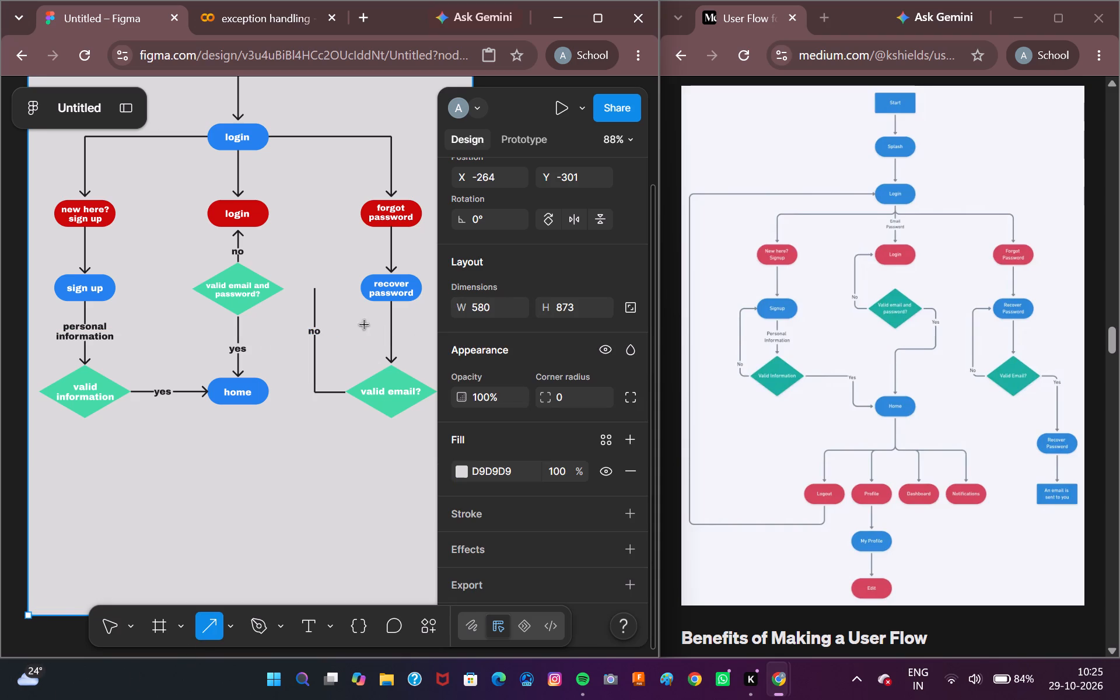
drag(316, 289, 362, 289)
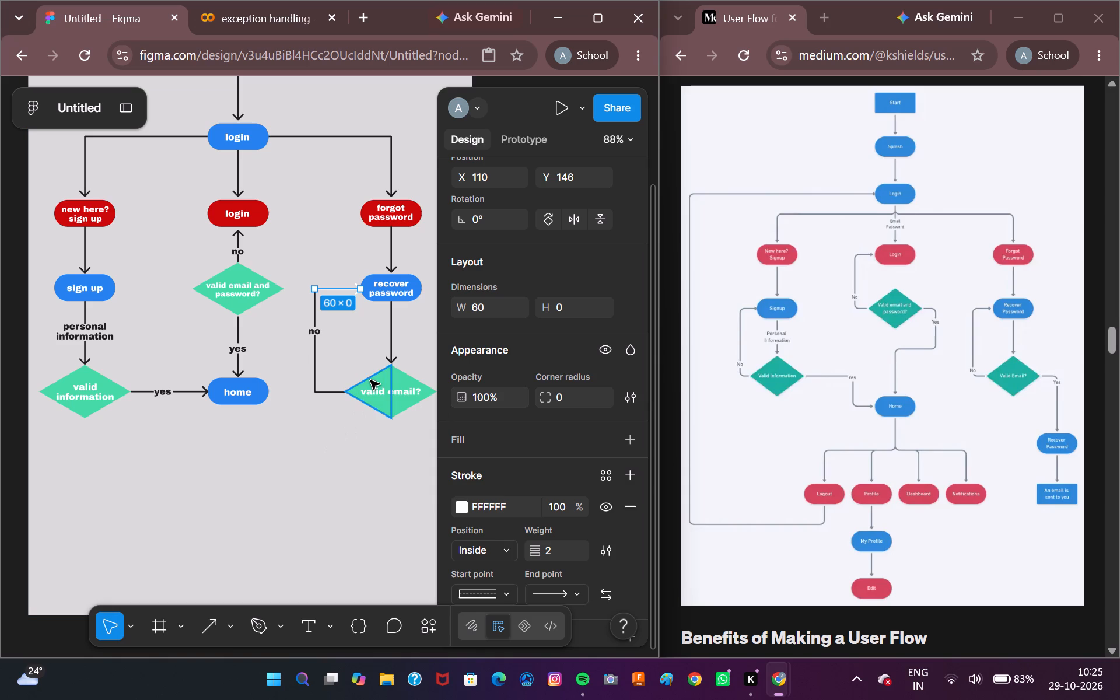
scroll(505, 546, down, 2)
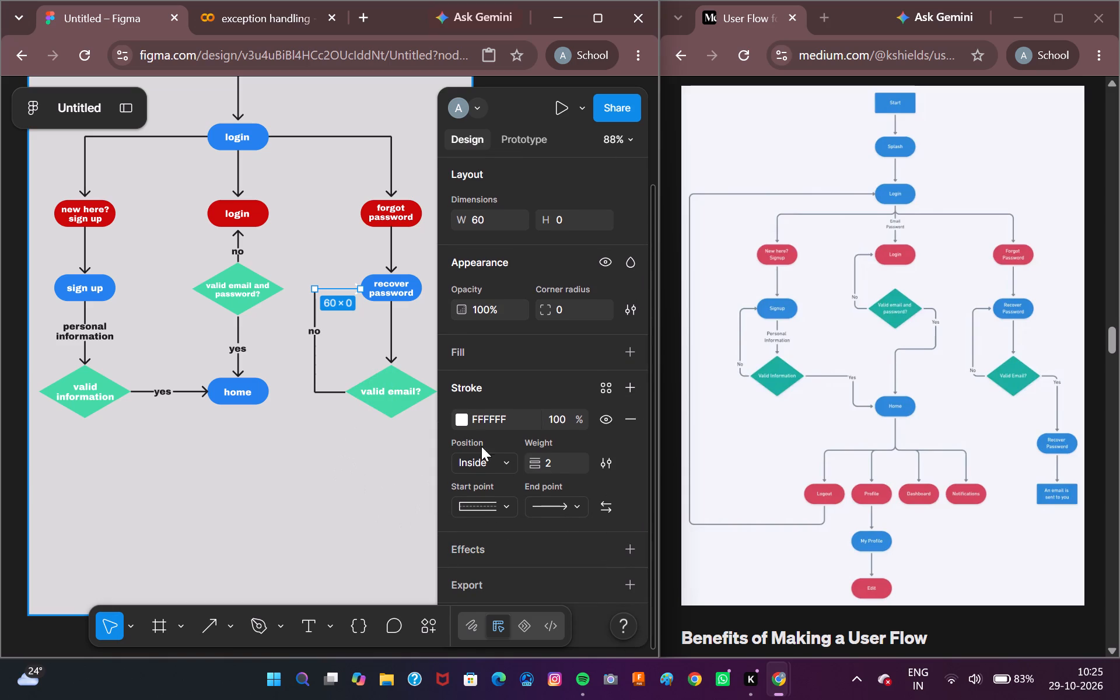
click(457, 412)
click(457, 411)
click(459, 421)
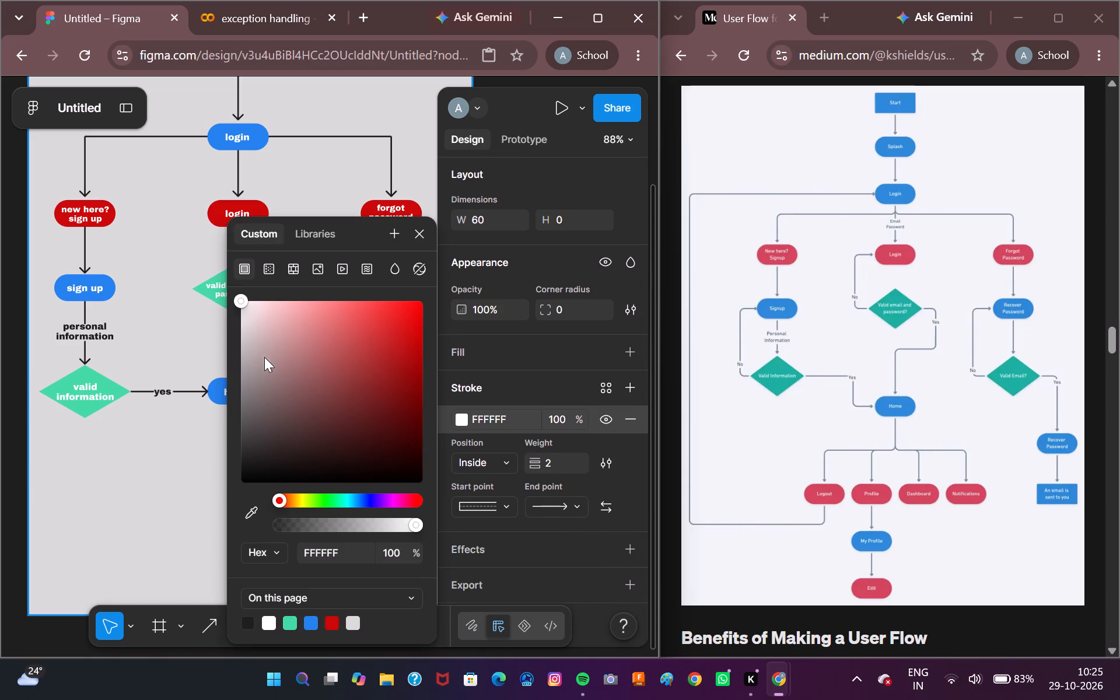
click(251, 623)
click(188, 569)
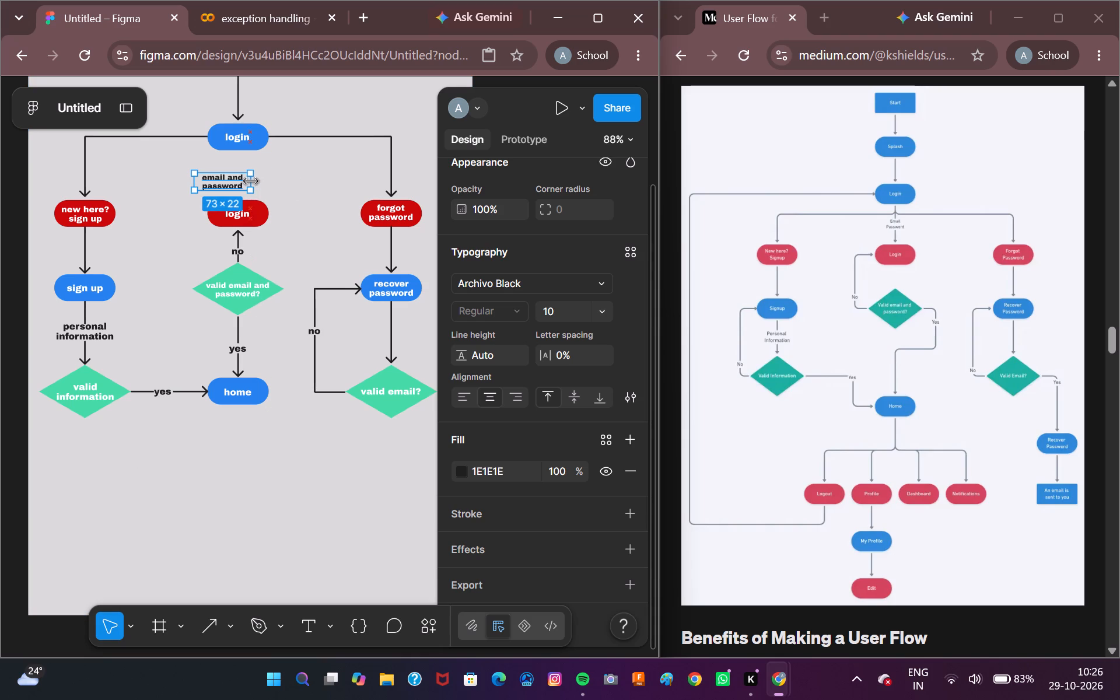
Narrow the "email and password" text box to 65 wide and center it between the blue and red login nodes, 22 from each.
drag(251, 181, 244, 184)
drag(211, 183, 215, 180)
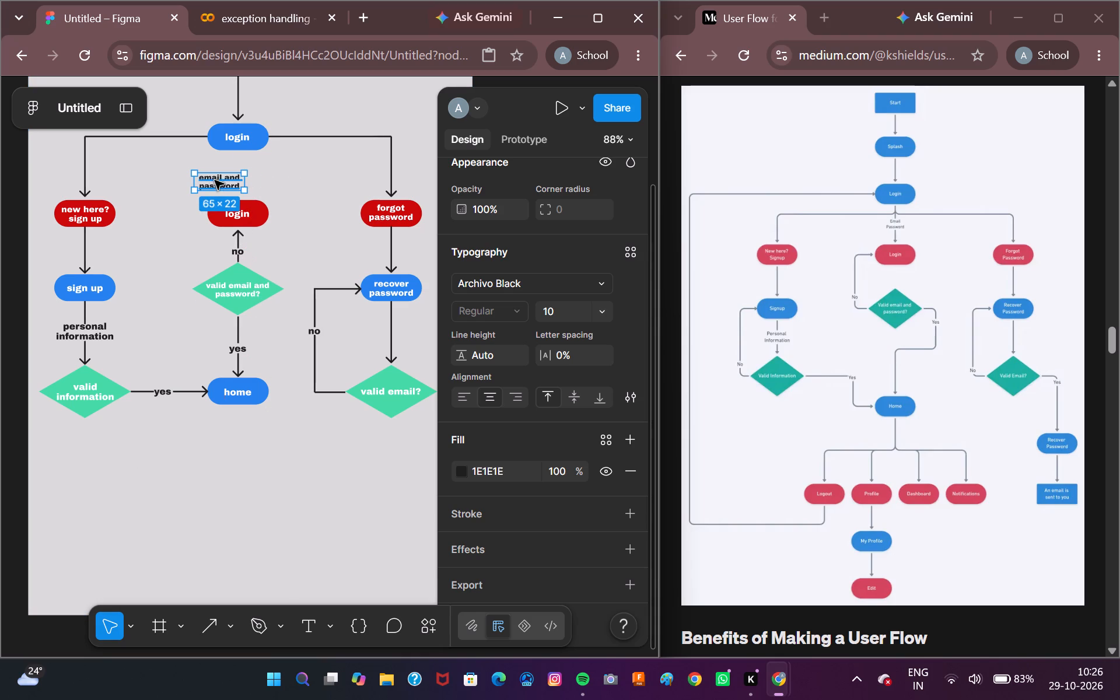
drag(215, 180, 237, 171)
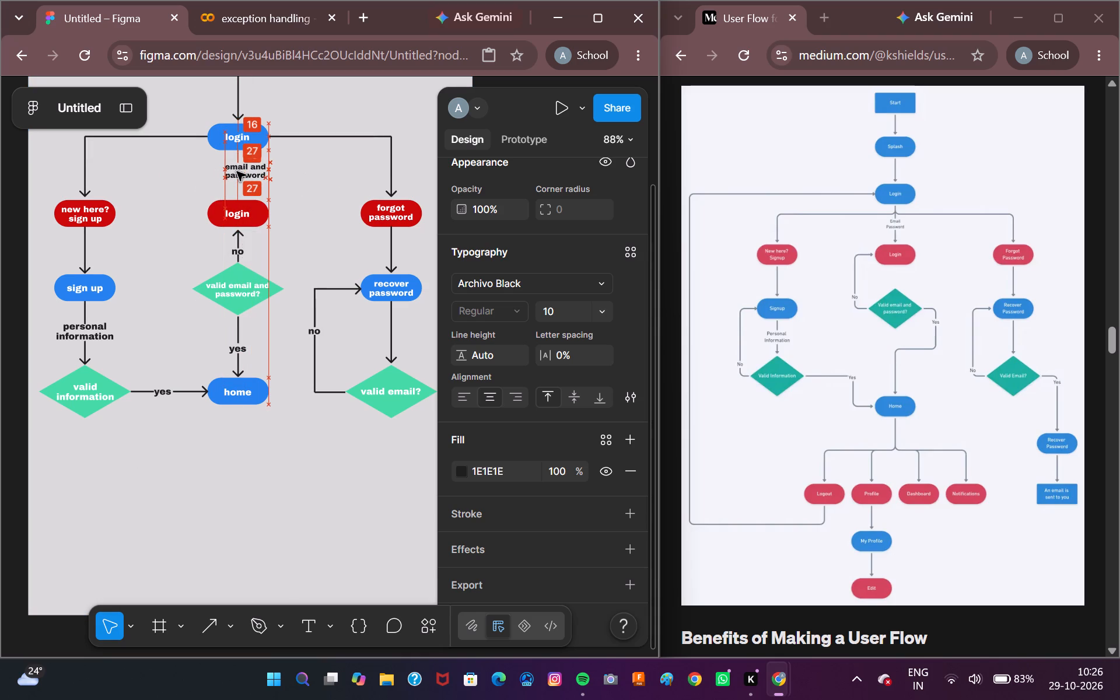
drag(237, 171, 233, 173)
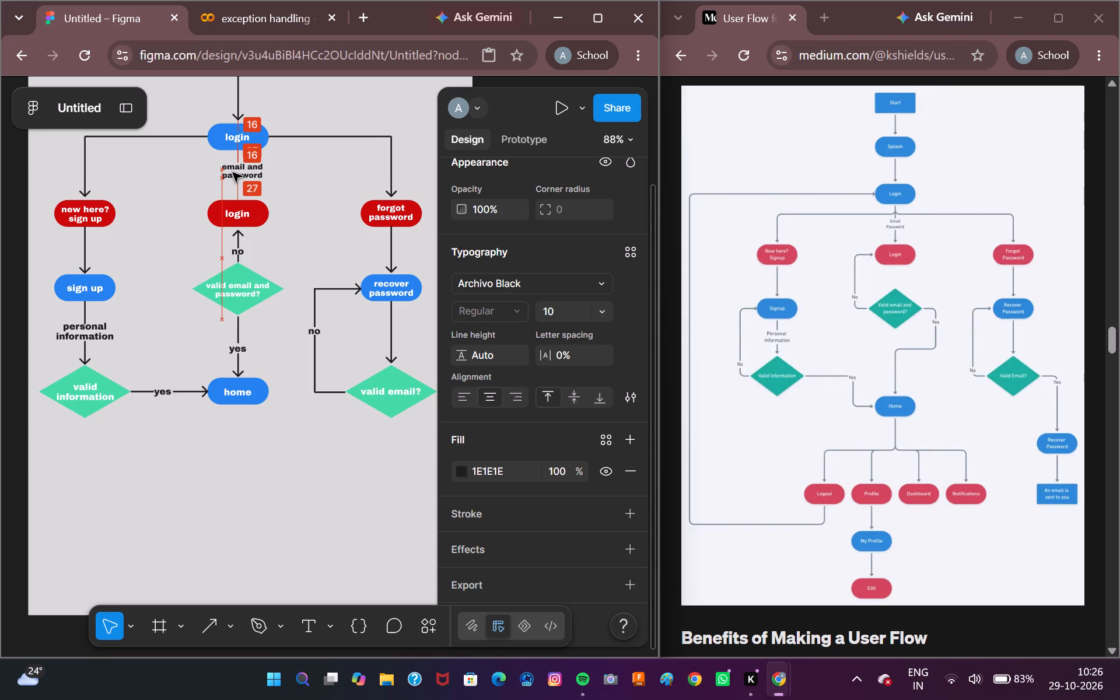
drag(233, 173, 234, 173)
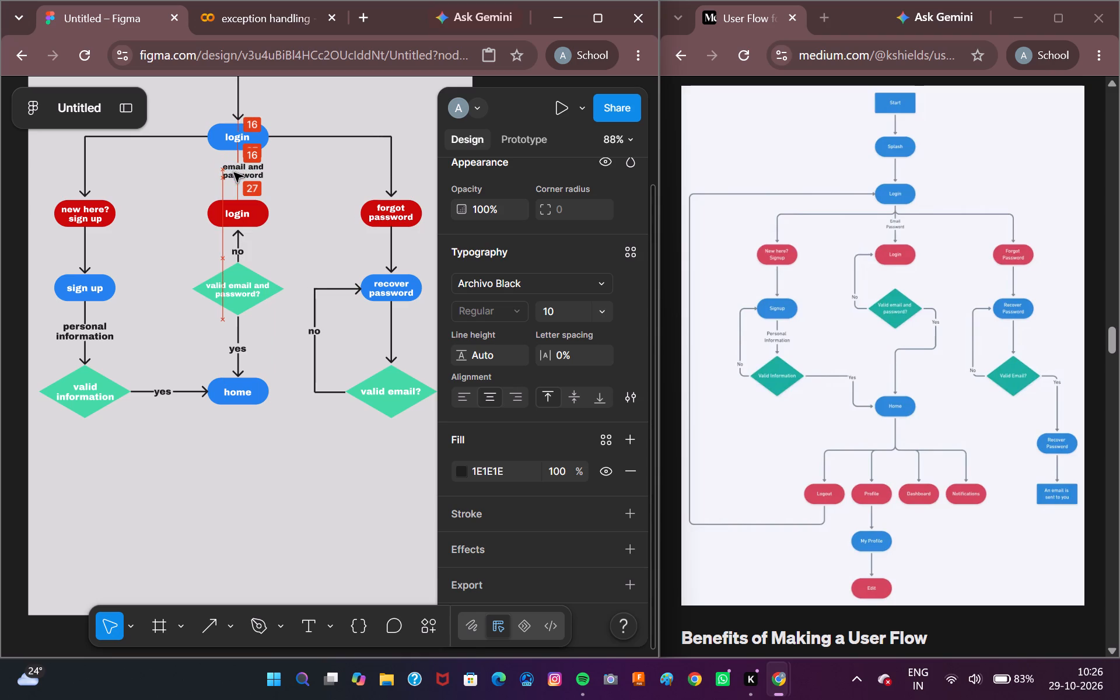
drag(234, 173, 230, 177)
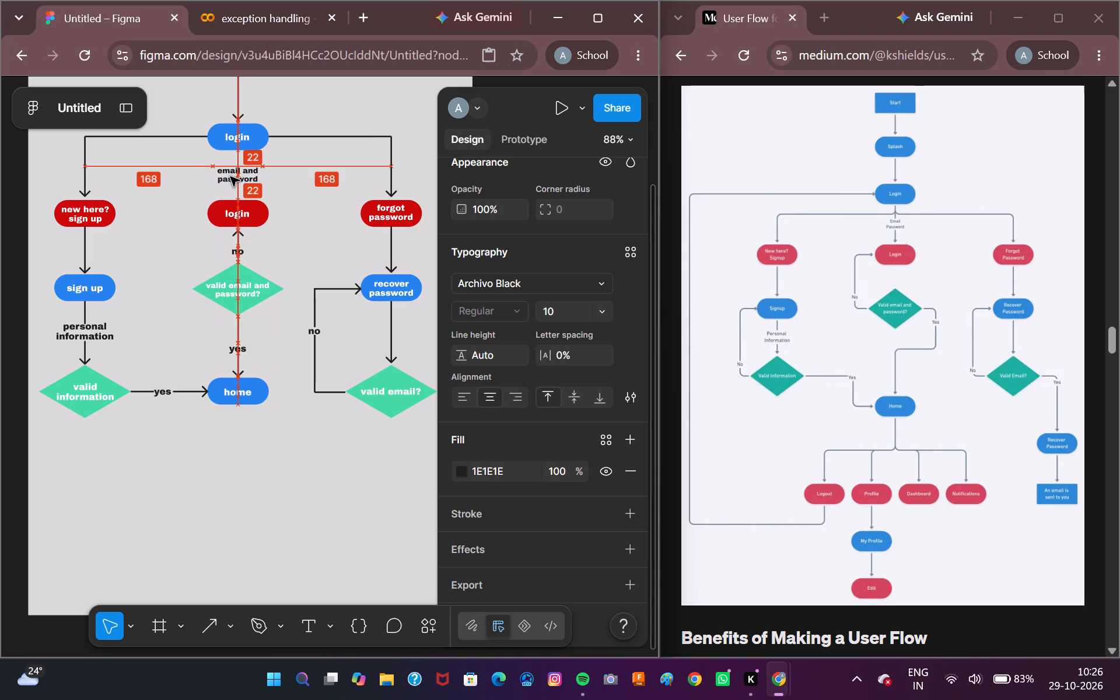
drag(230, 177, 229, 178)
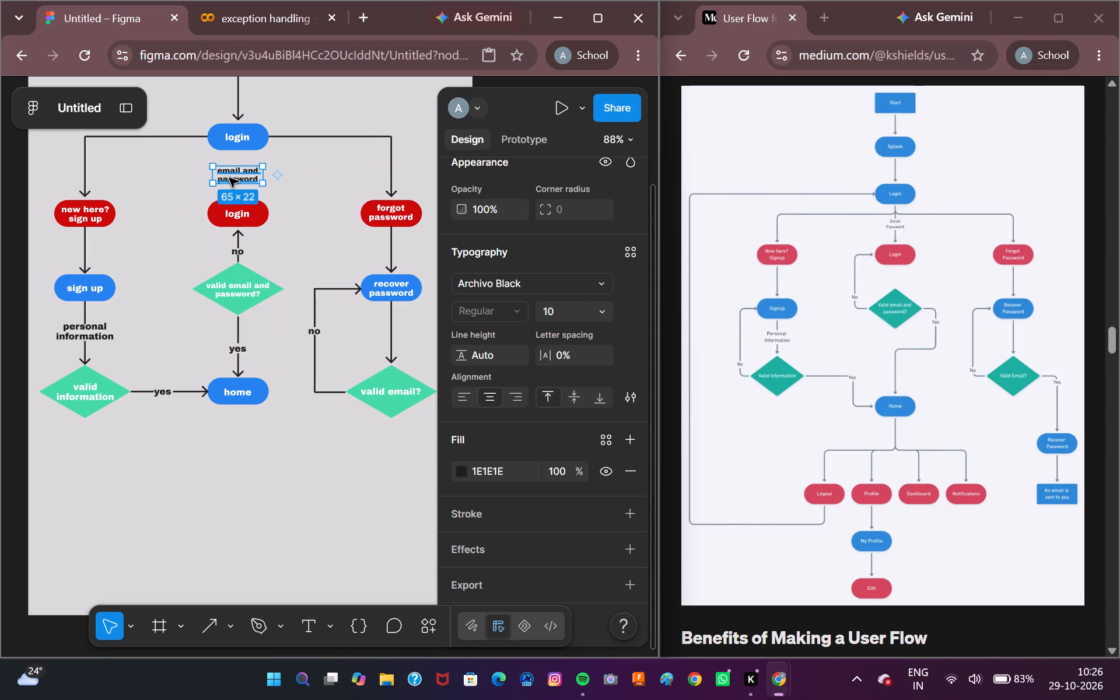
click(244, 177)
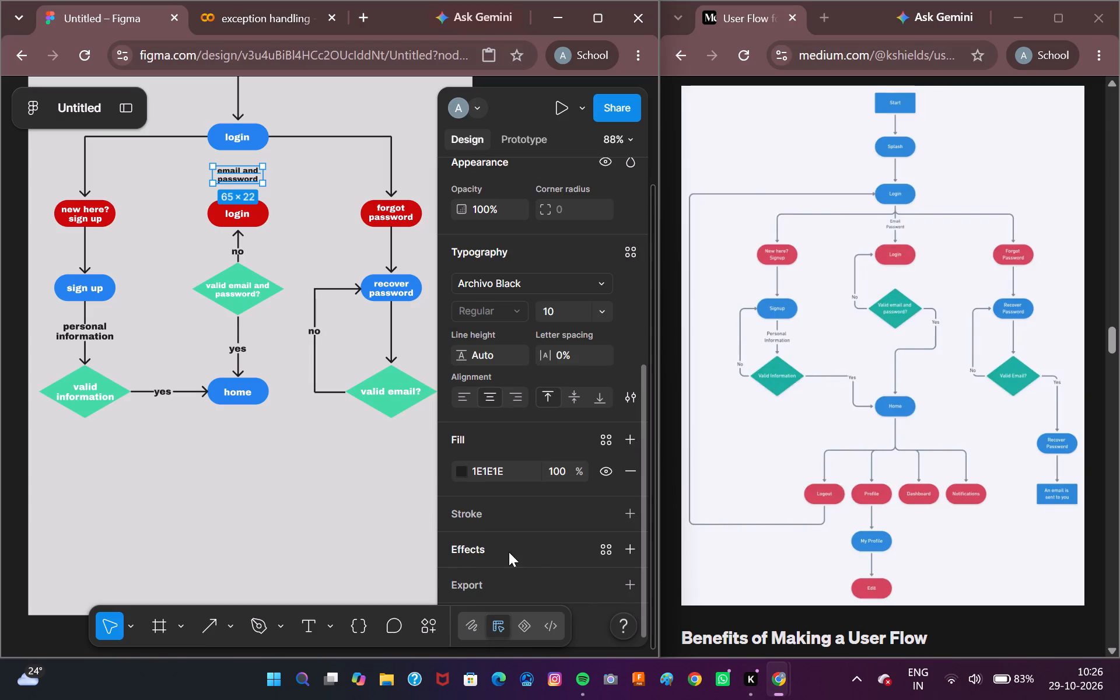
Draw a vertical arrow about 21 long from the blue login node down to the "email and password" label.
click(208, 634)
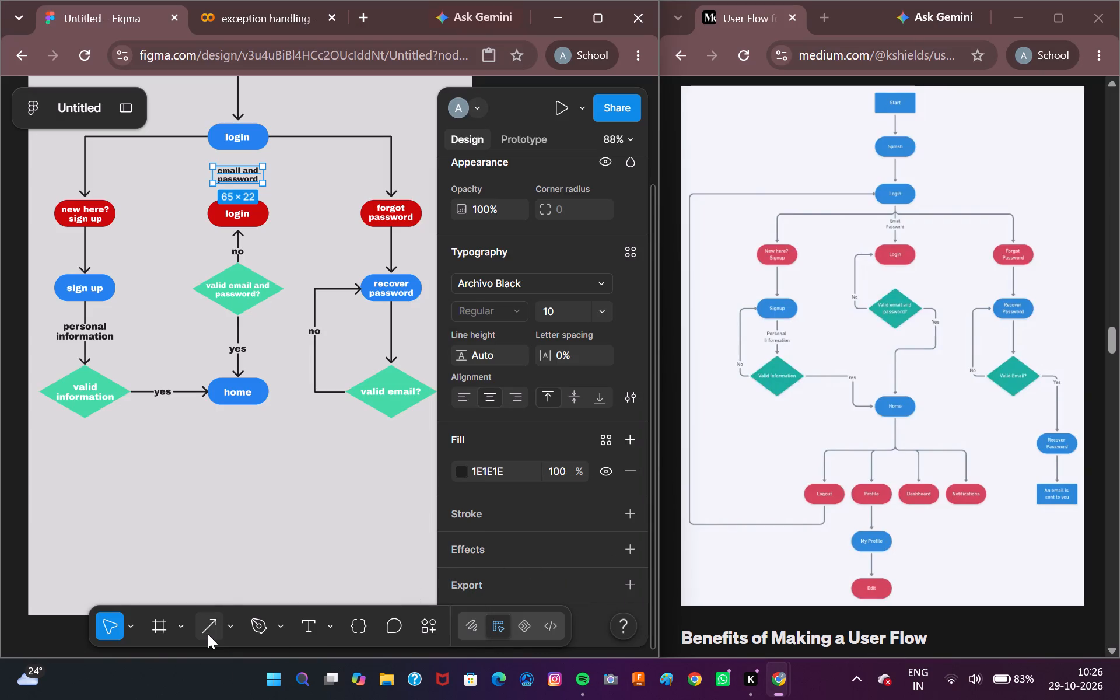
drag(239, 150, 239, 164)
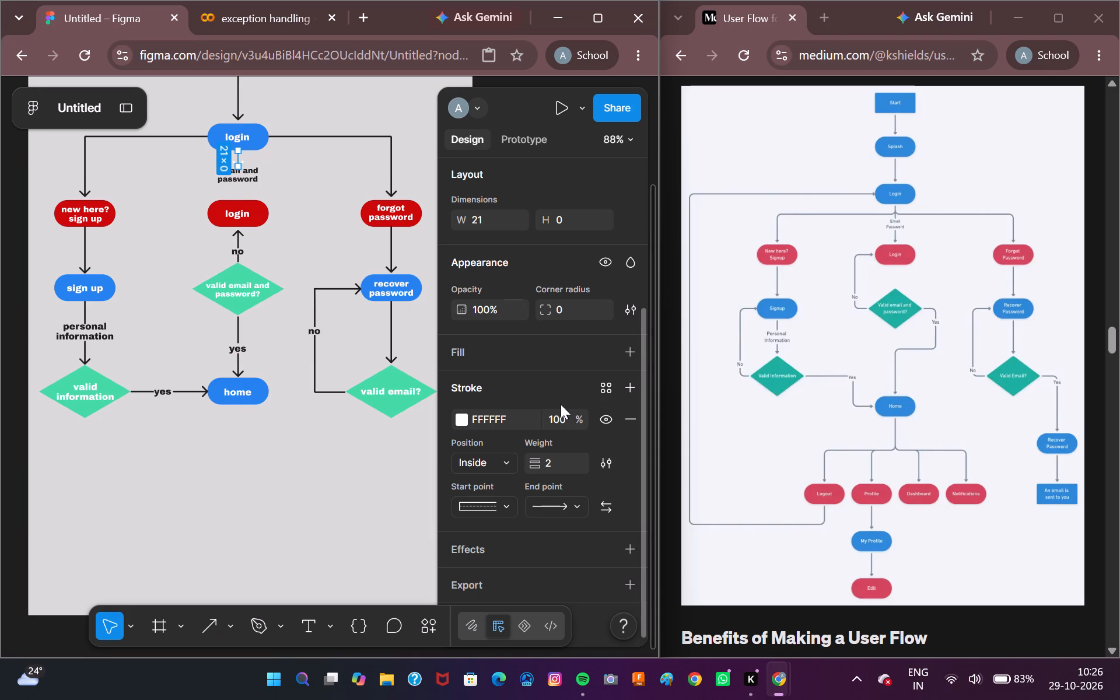
Set the short vertical connector below the blue "login" node to end point None and width 20, and open its stroke color.
click(534, 511)
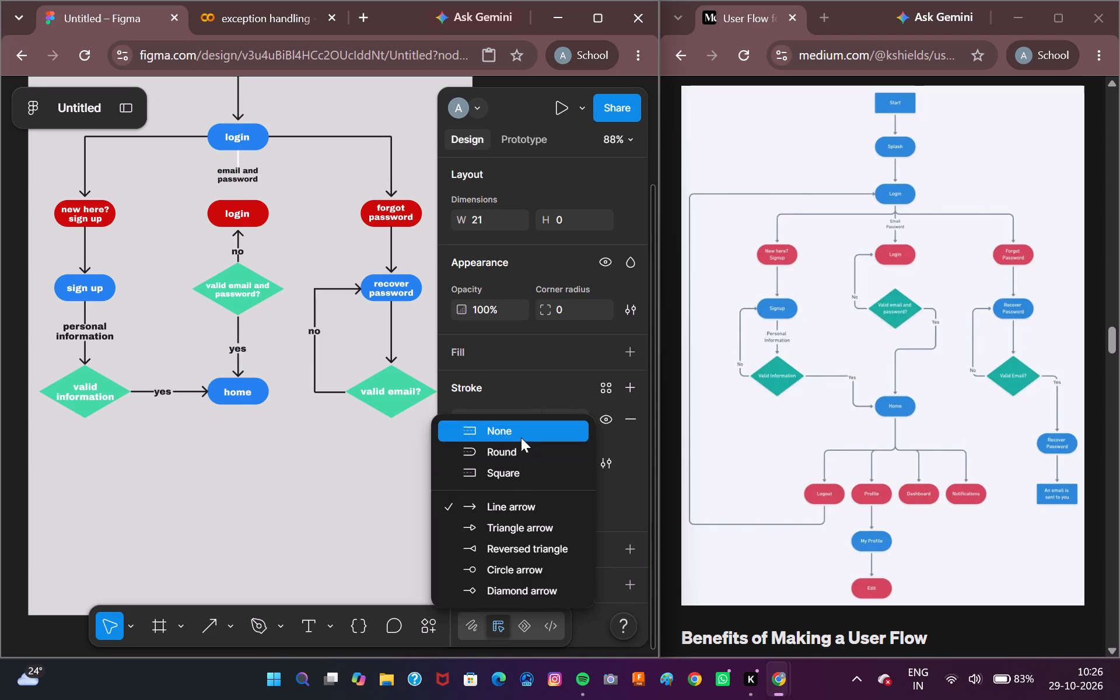
click(521, 437)
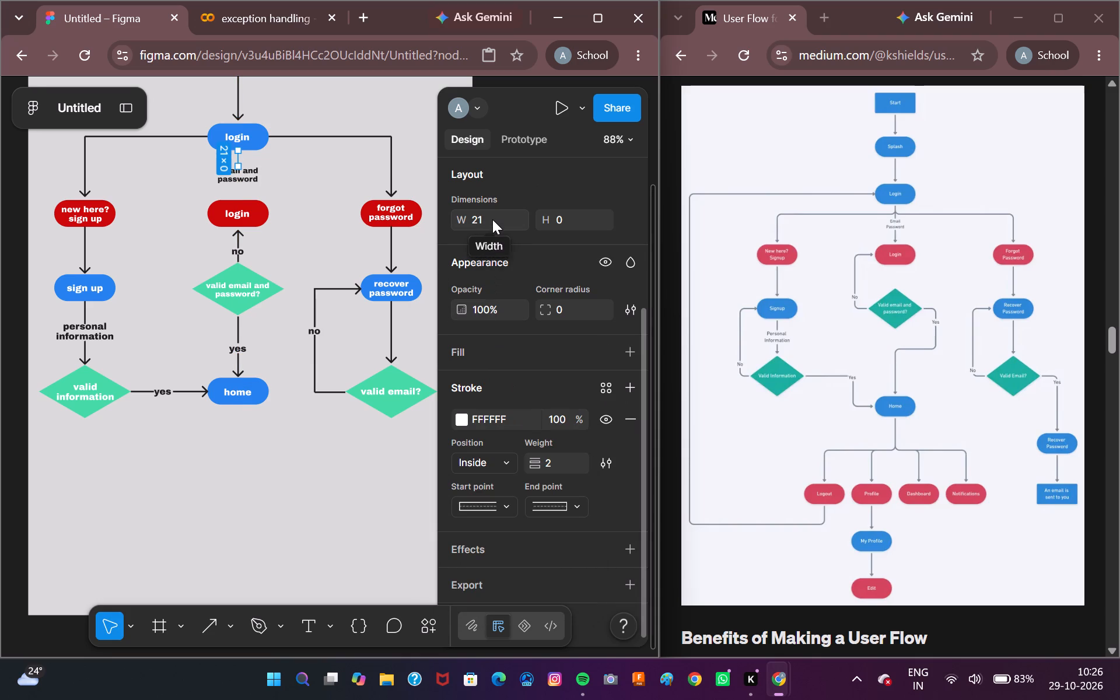
click(492, 219)
text(20)
click(461, 423)
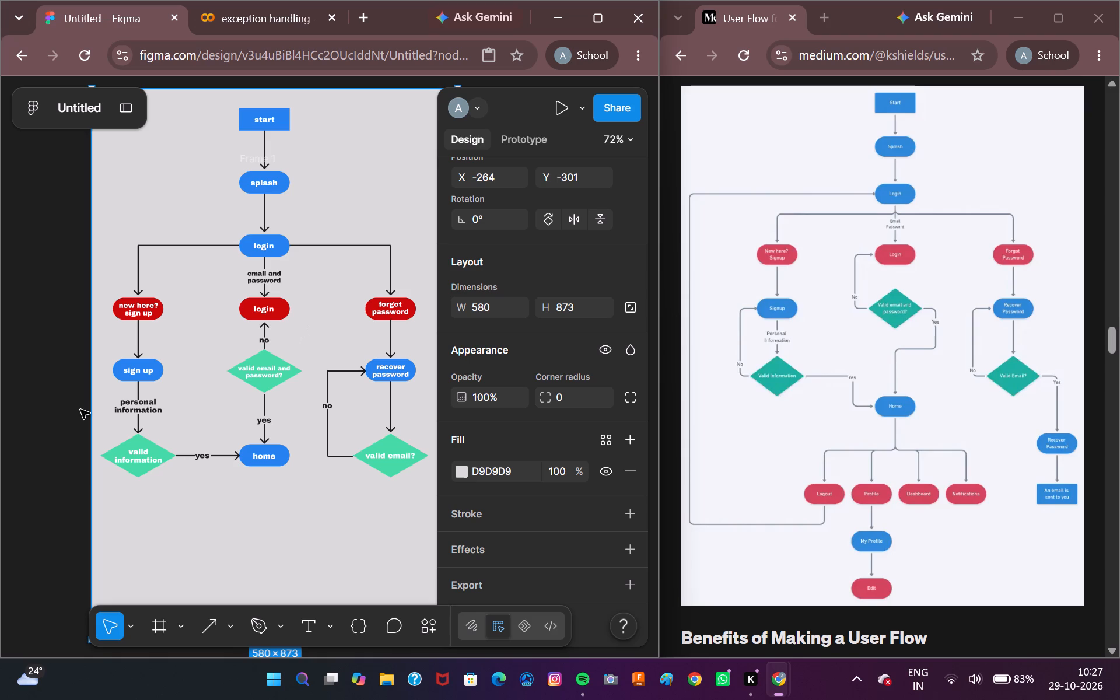
Set the chart's D9D9D9 background frame width to 600.
scroll(242, 296, left, 2)
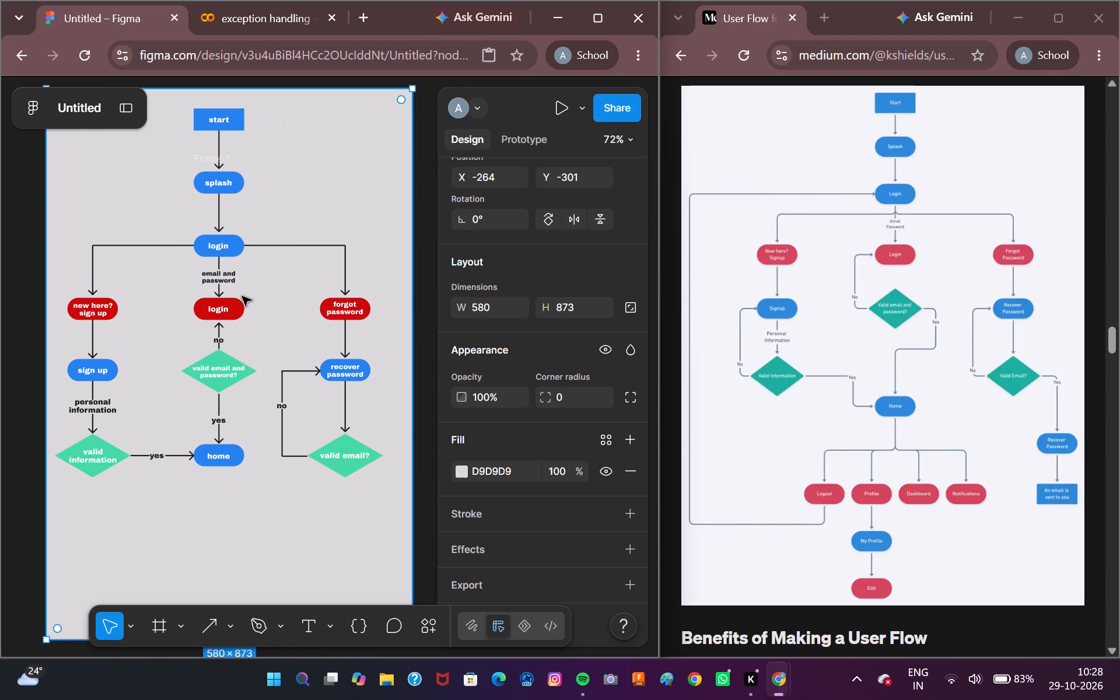
scroll(242, 296, down, 1)
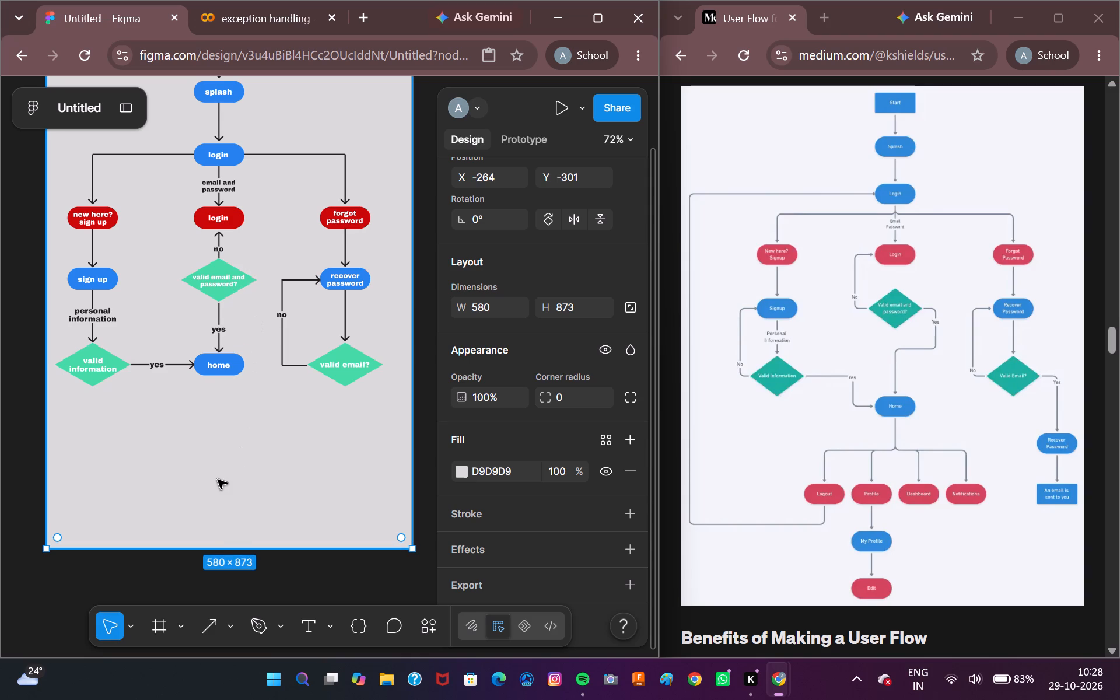
click(250, 453)
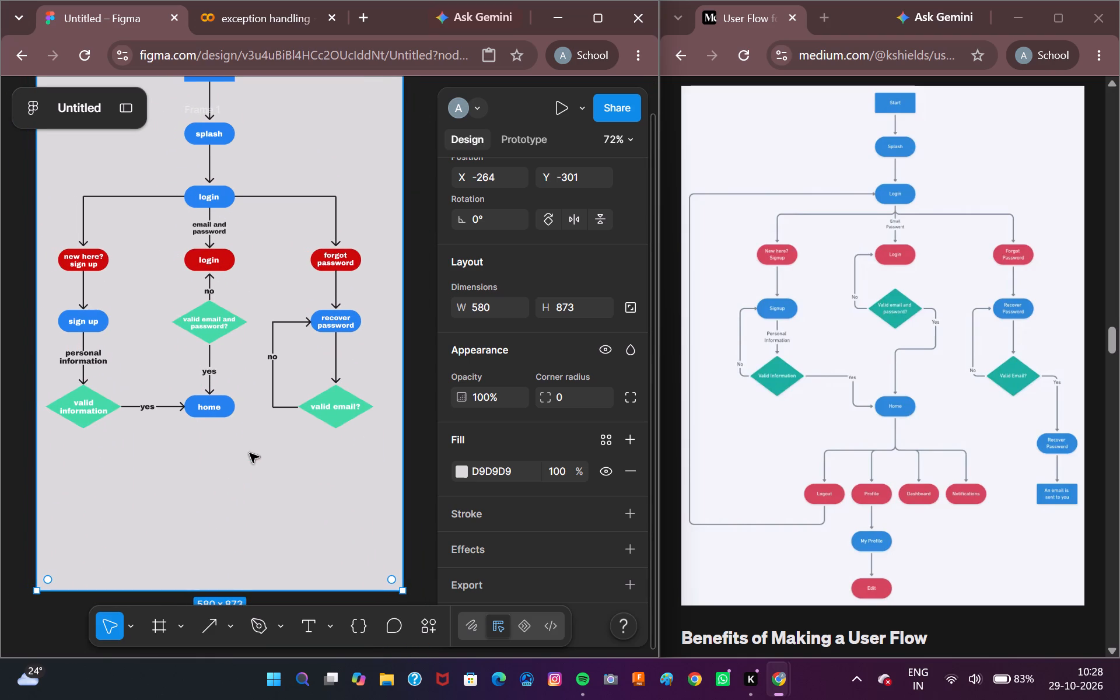
click(501, 306)
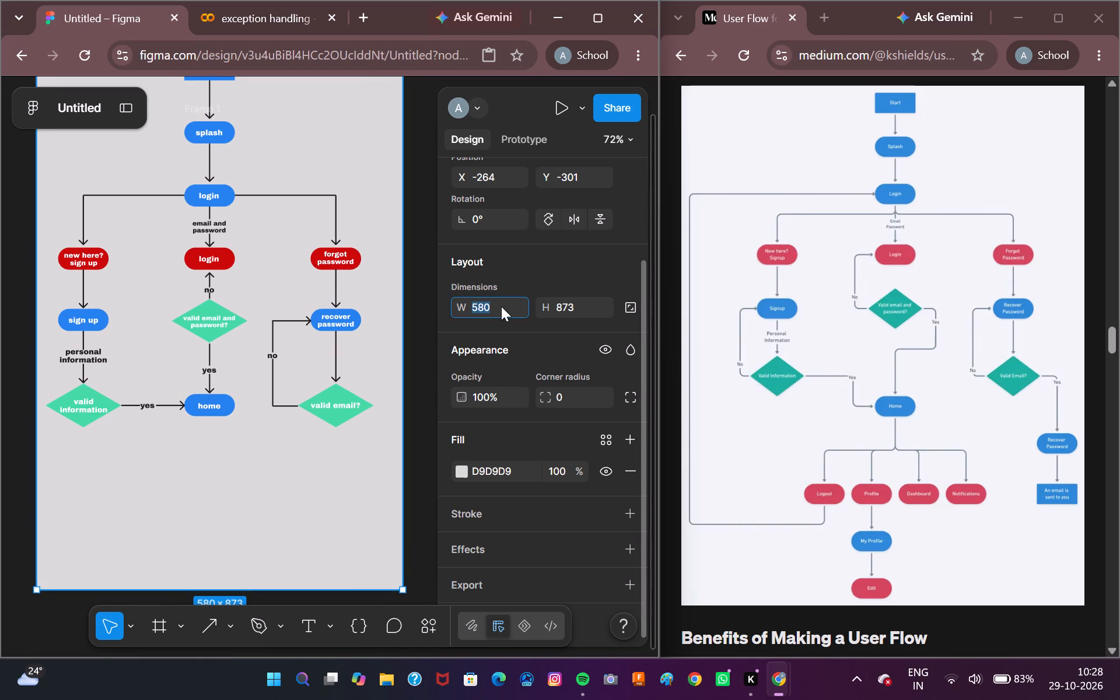
text(600)
key(Return)
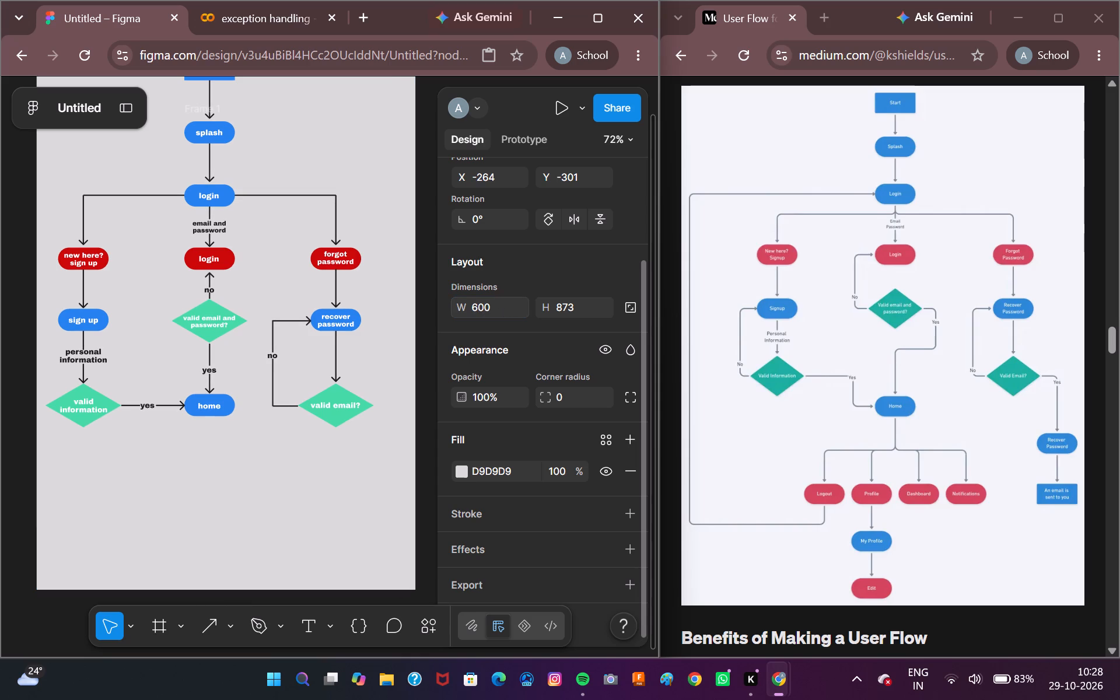
Set the height of the chart's D9D9D9 background rectangle to 900.
click(589, 306)
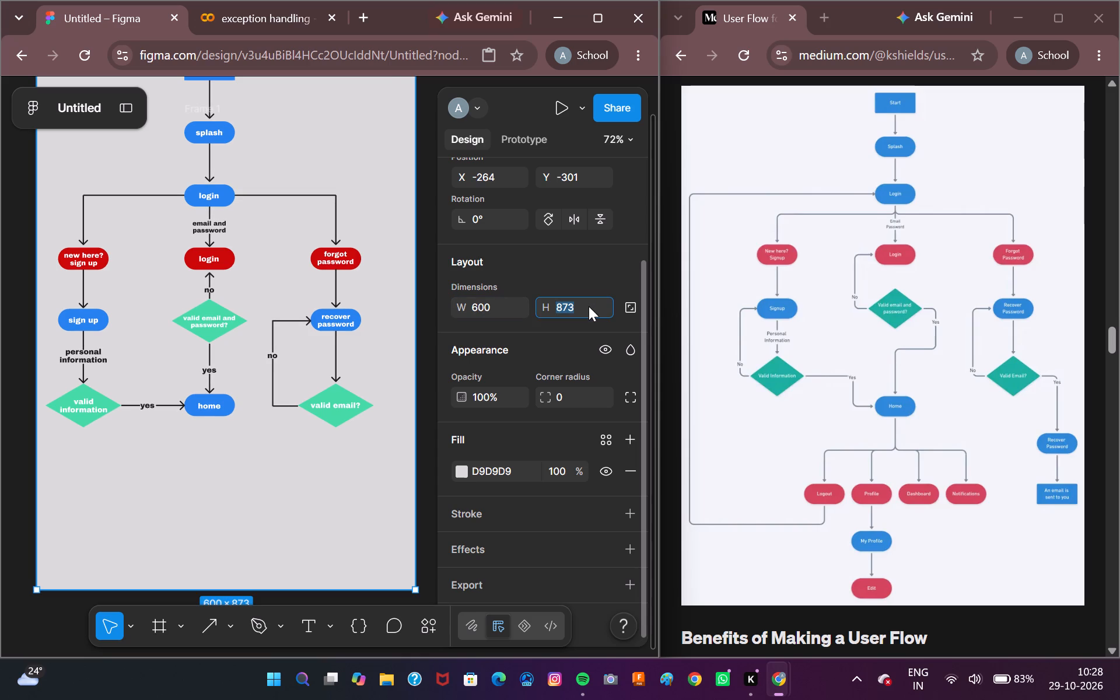
text(900)
key(Return)
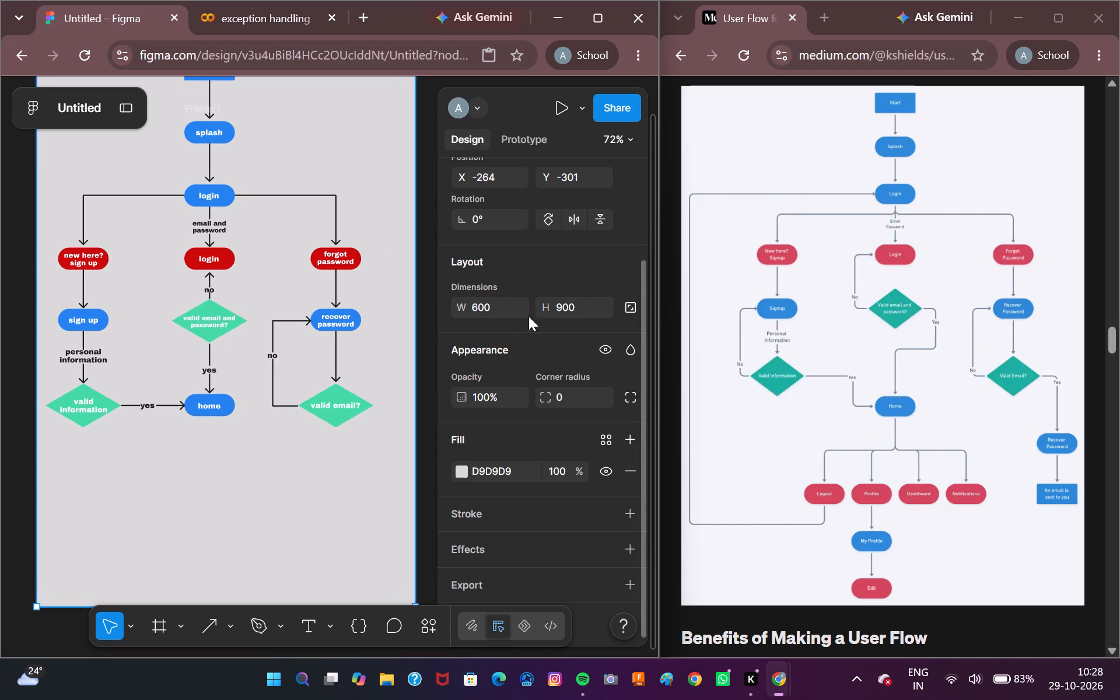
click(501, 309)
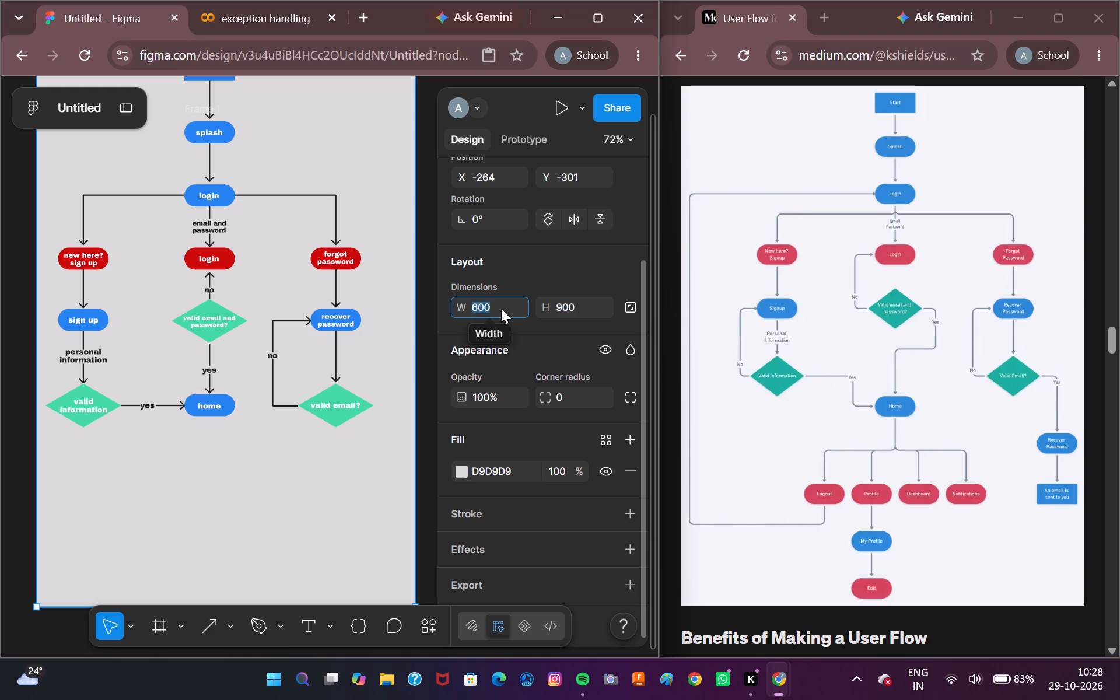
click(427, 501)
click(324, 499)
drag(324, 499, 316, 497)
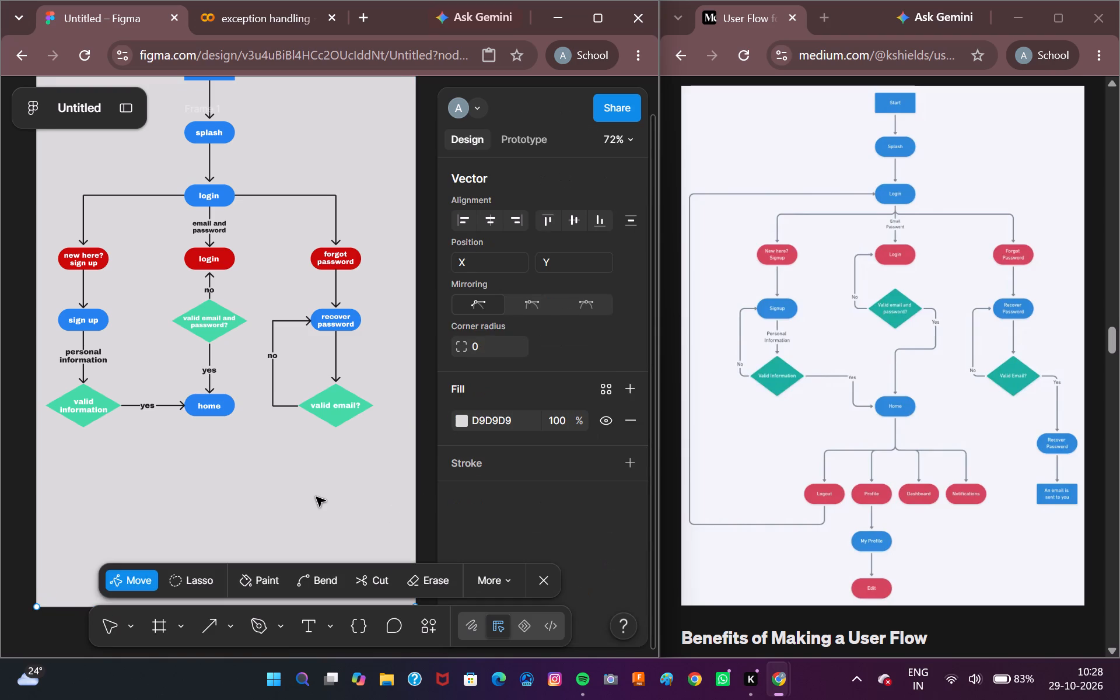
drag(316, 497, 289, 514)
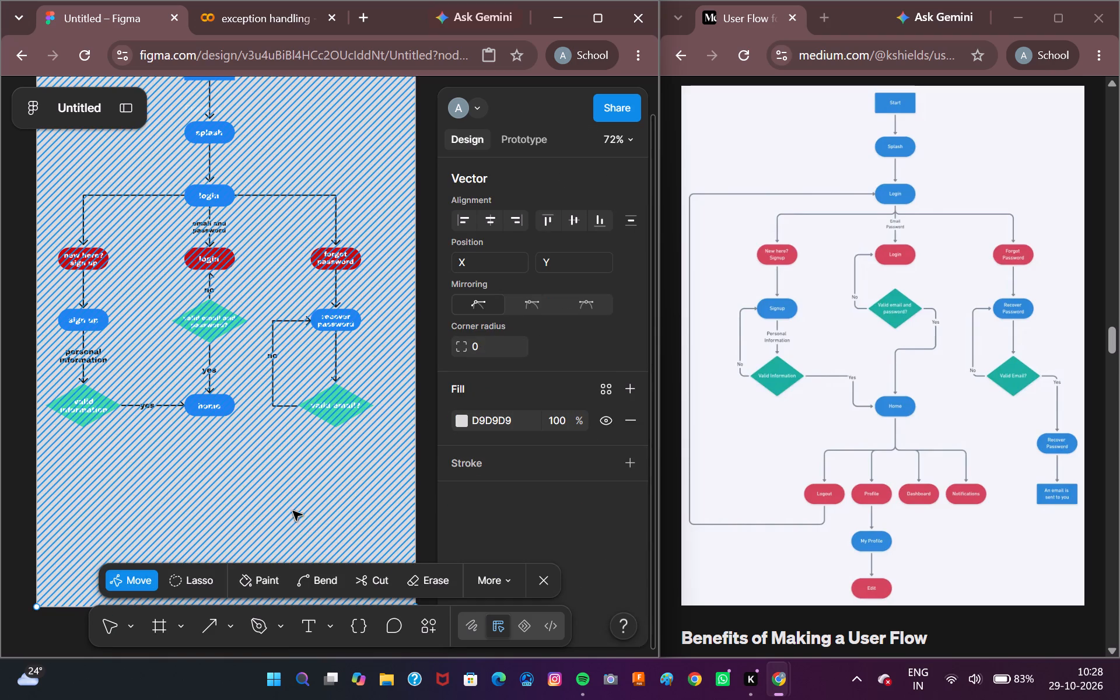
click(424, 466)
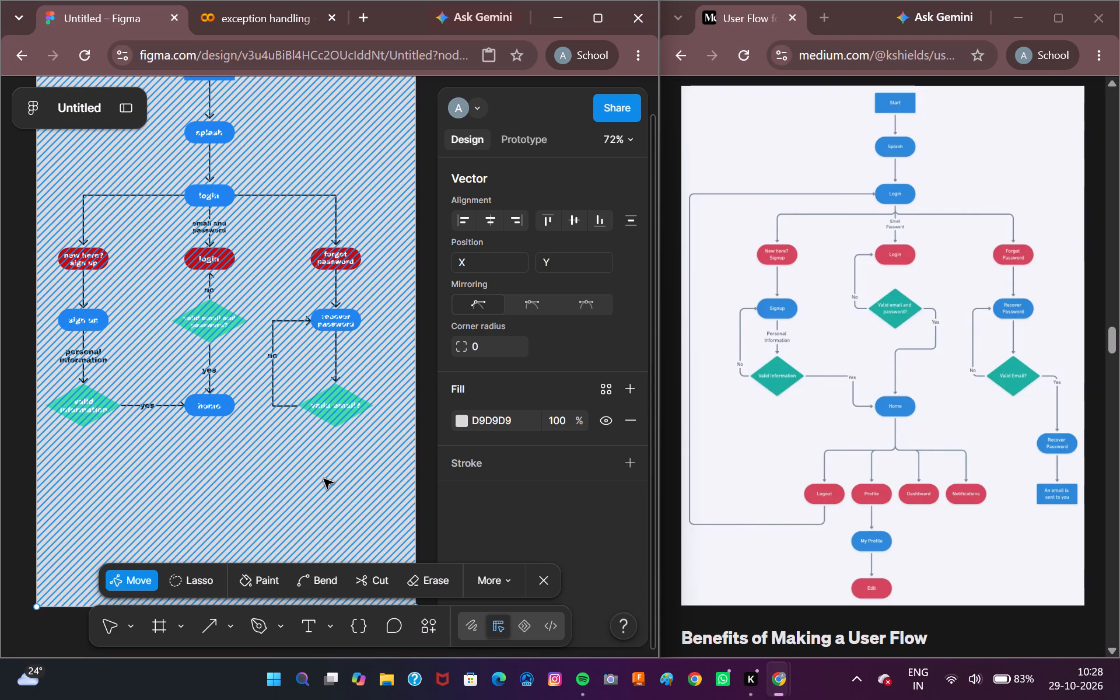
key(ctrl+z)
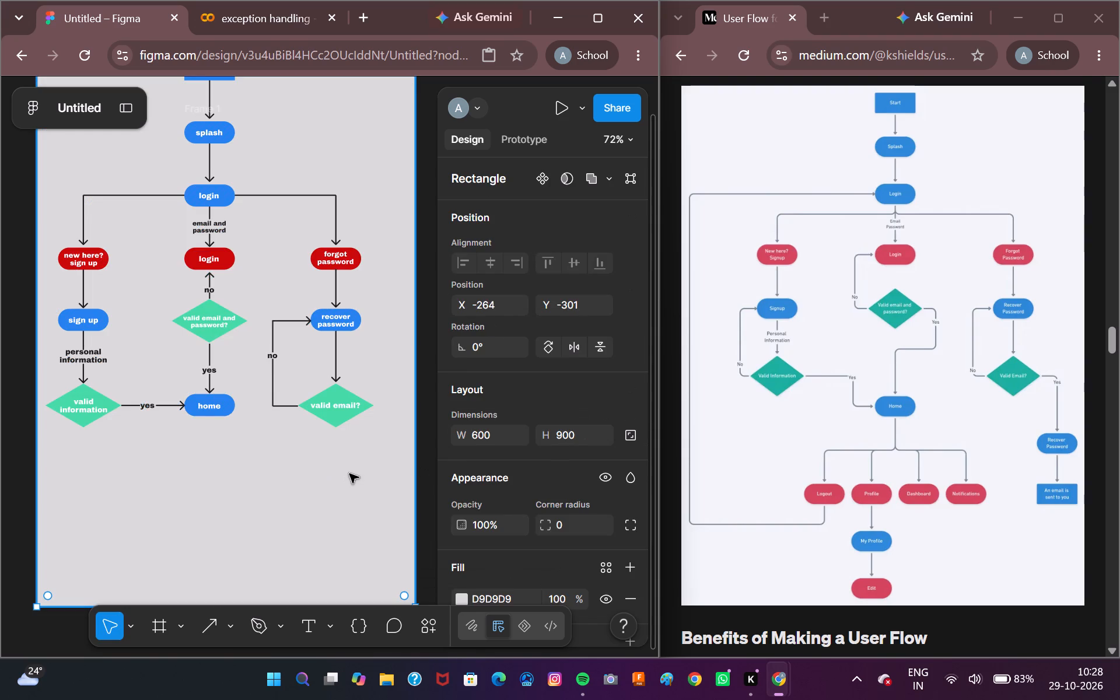
Move the background rectangle to X -290, Y -288, centred horizontally behind the flow chart.
drag(349, 474, 338, 484)
scroll(286, 475, down, 3)
scroll(285, 475, up, 10)
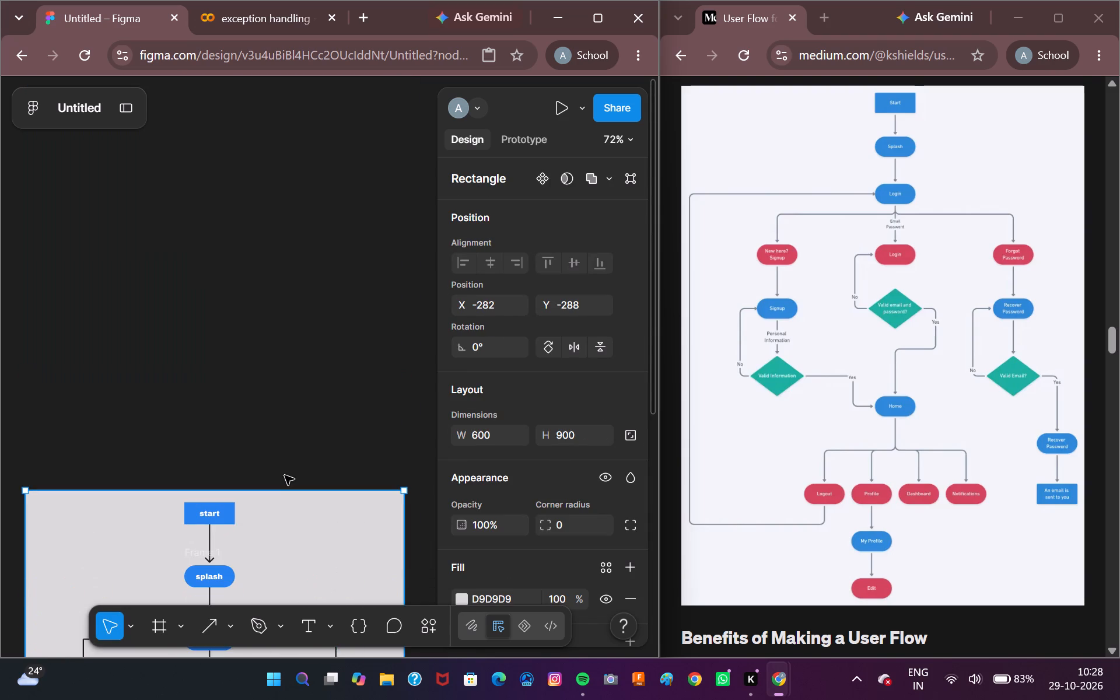
scroll(285, 475, down, 4)
drag(344, 388, 337, 391)
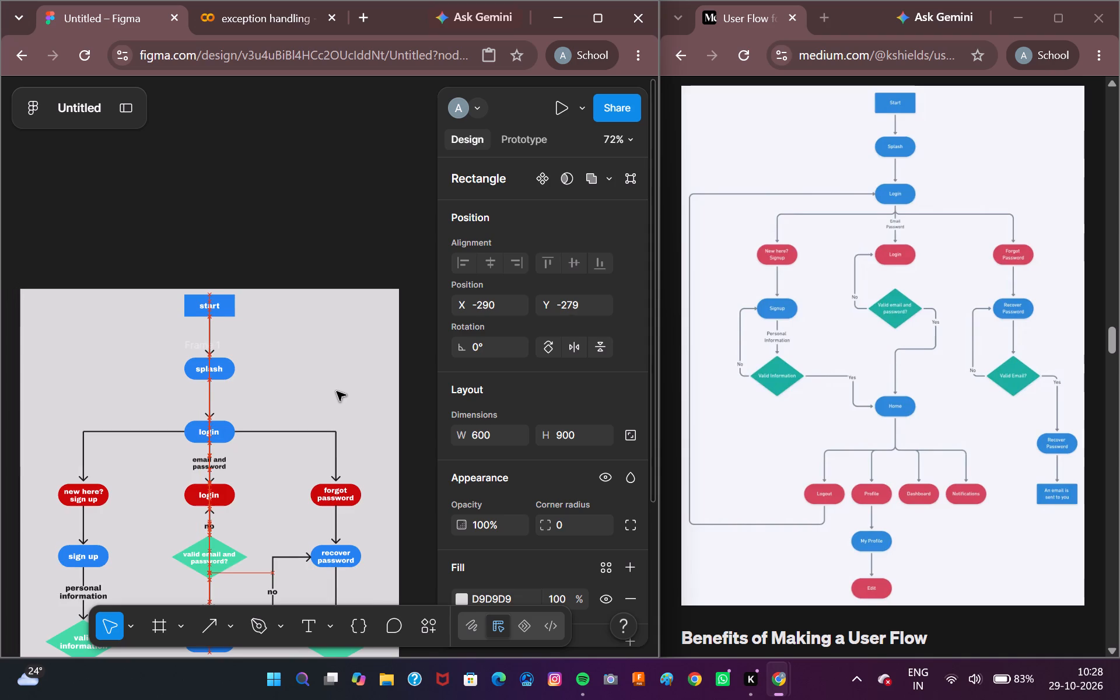
drag(337, 391, 338, 389)
Change the background rectangle's fill to white FFFFFF from the colors used on this page.
scroll(338, 389, down, 6)
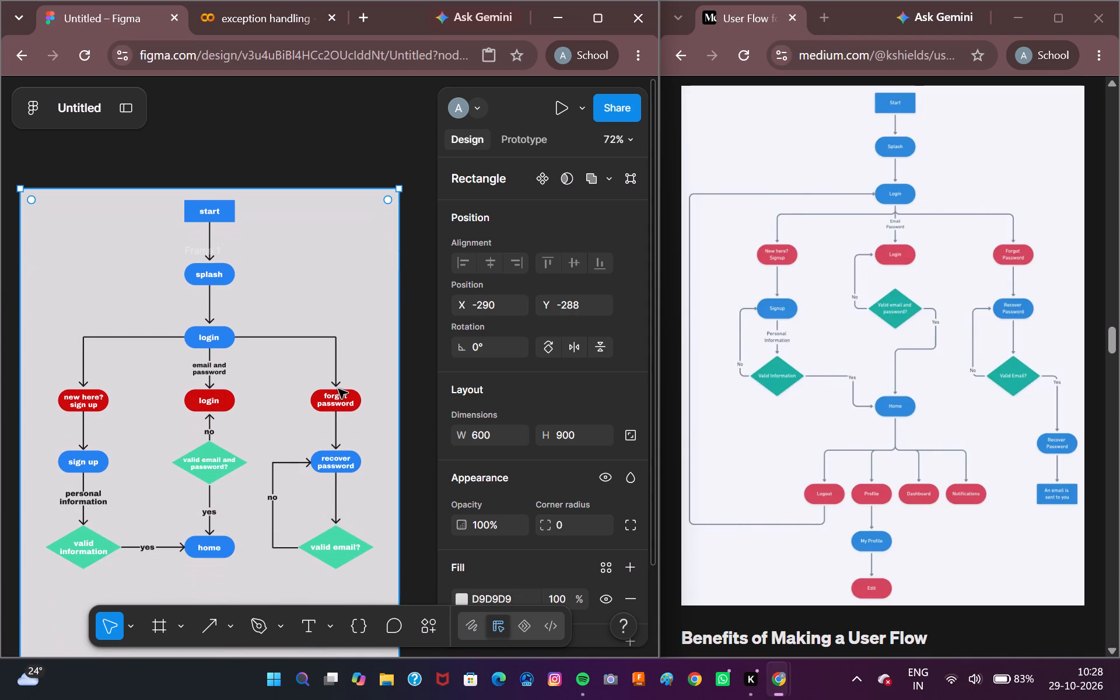
scroll(338, 389, down, 9)
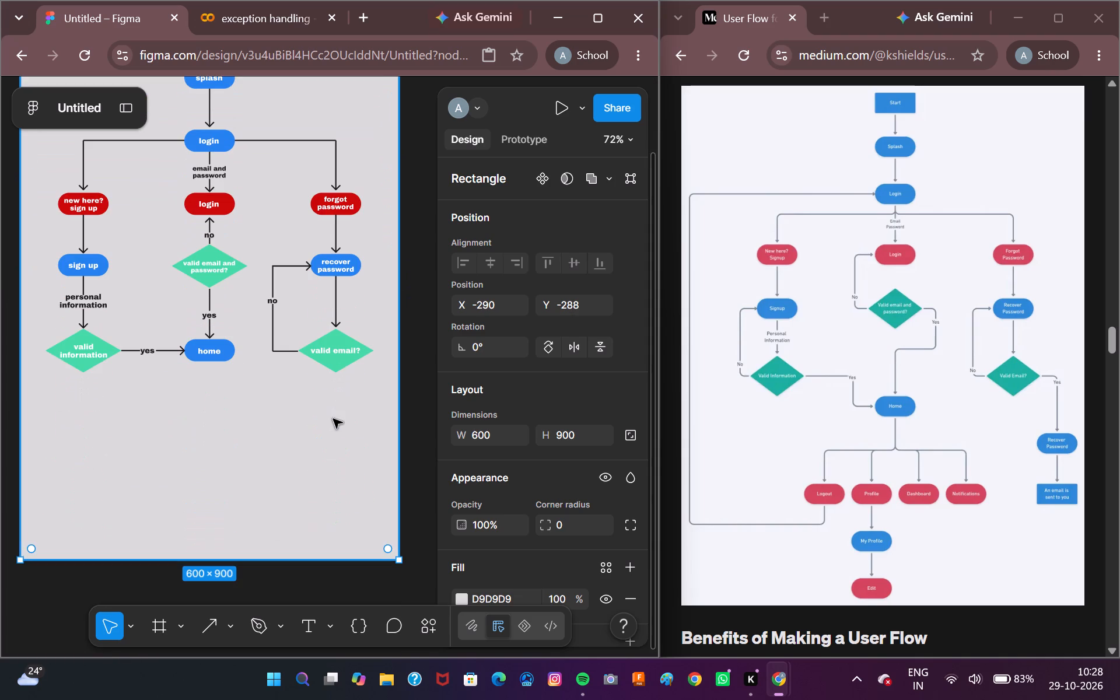
scroll(507, 473, down, 5)
click(460, 469)
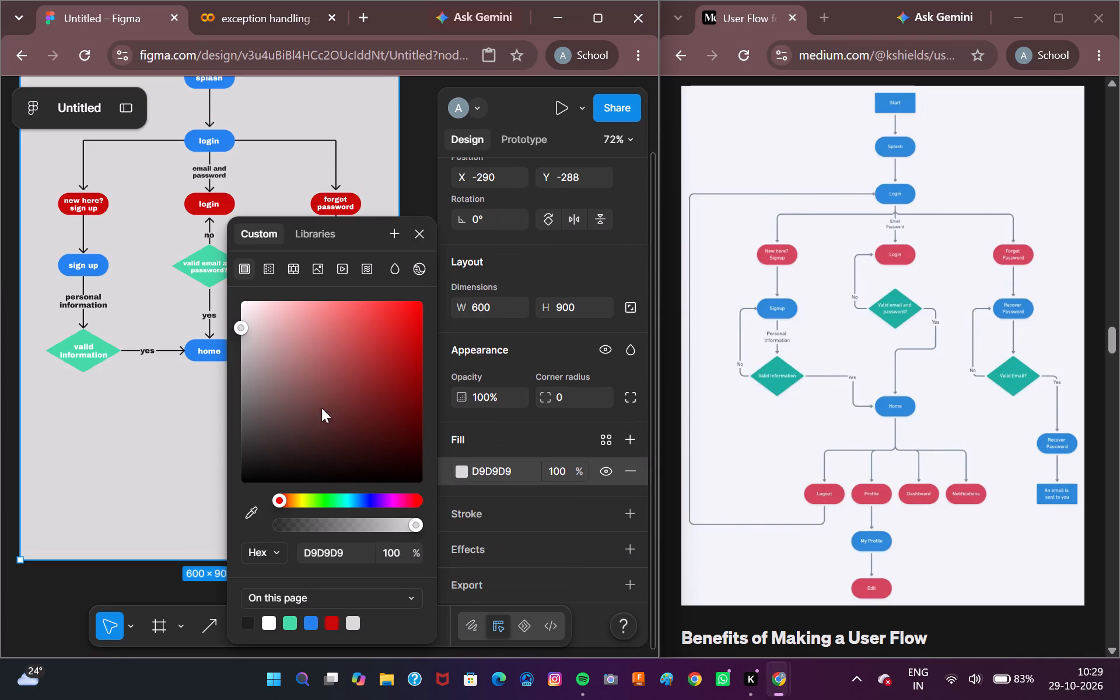
click(272, 622)
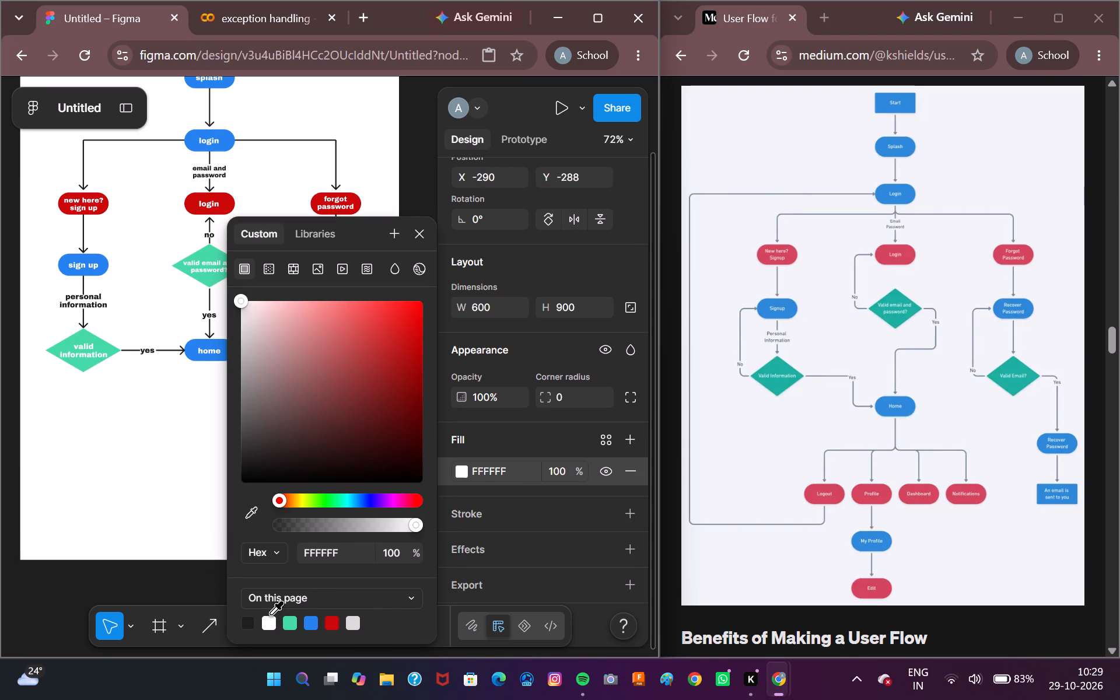
click(419, 198)
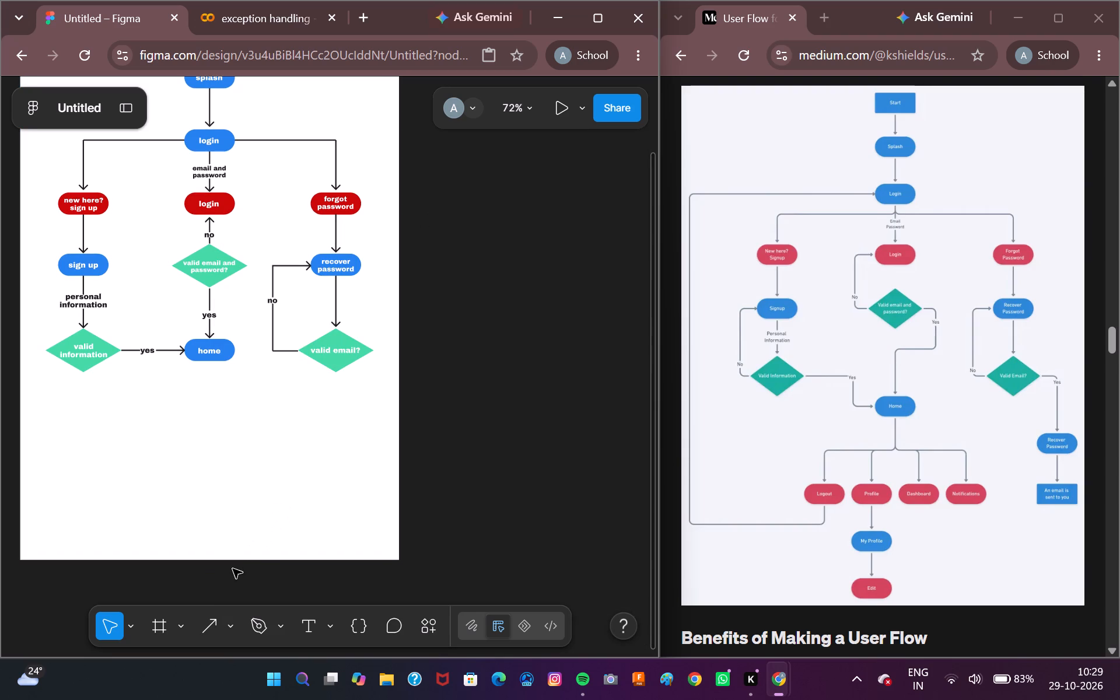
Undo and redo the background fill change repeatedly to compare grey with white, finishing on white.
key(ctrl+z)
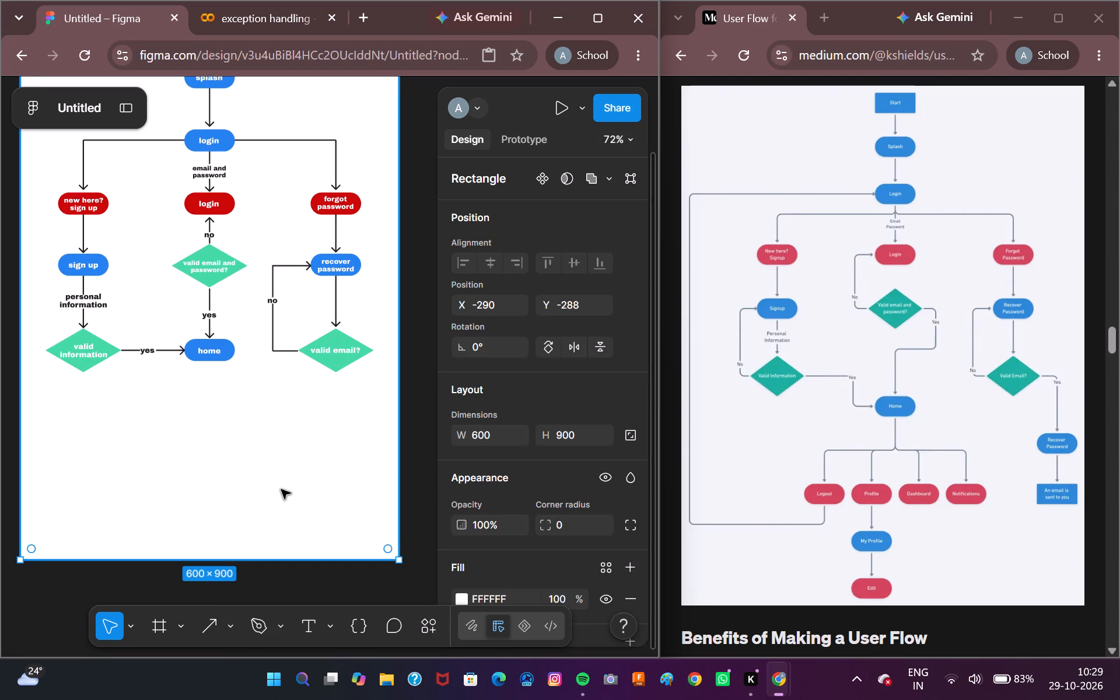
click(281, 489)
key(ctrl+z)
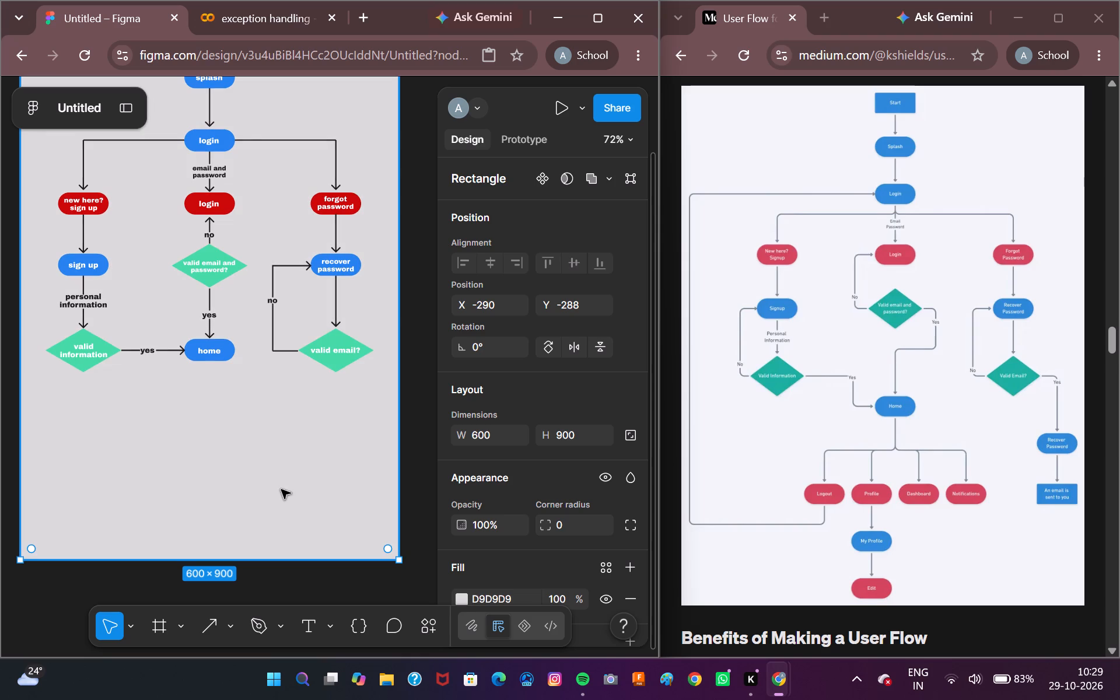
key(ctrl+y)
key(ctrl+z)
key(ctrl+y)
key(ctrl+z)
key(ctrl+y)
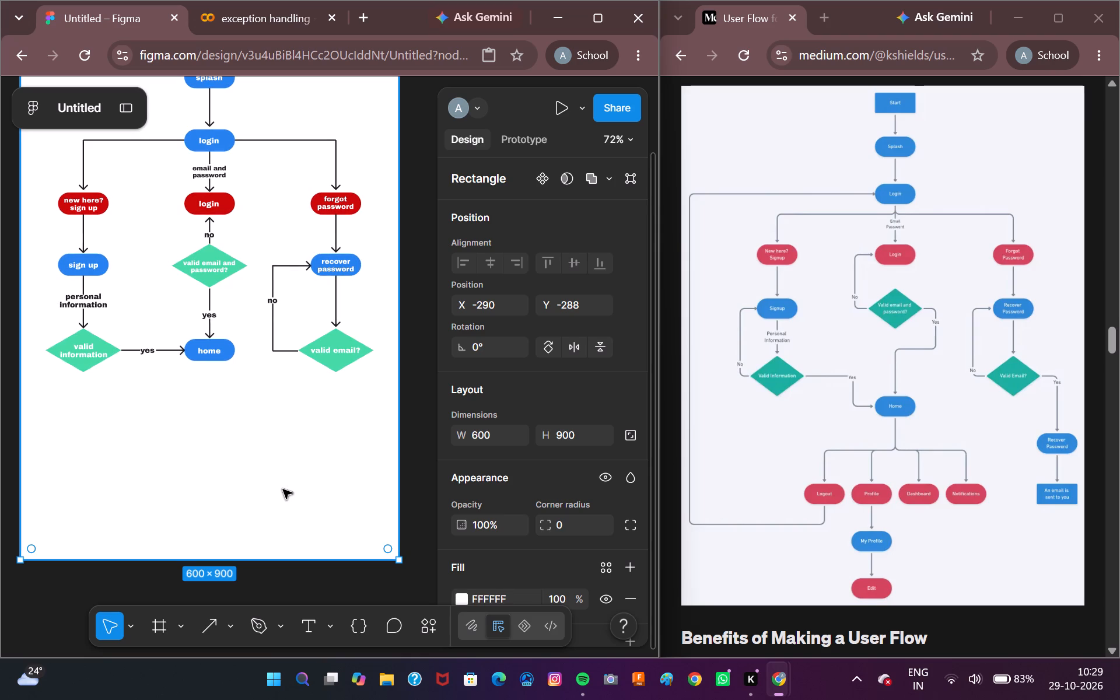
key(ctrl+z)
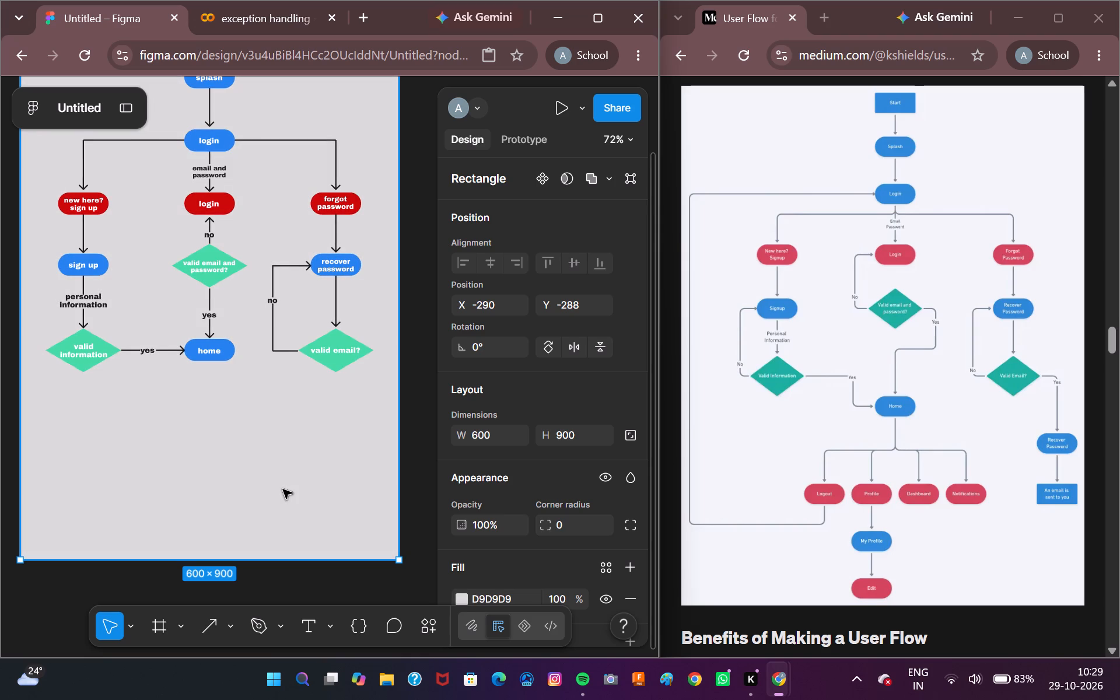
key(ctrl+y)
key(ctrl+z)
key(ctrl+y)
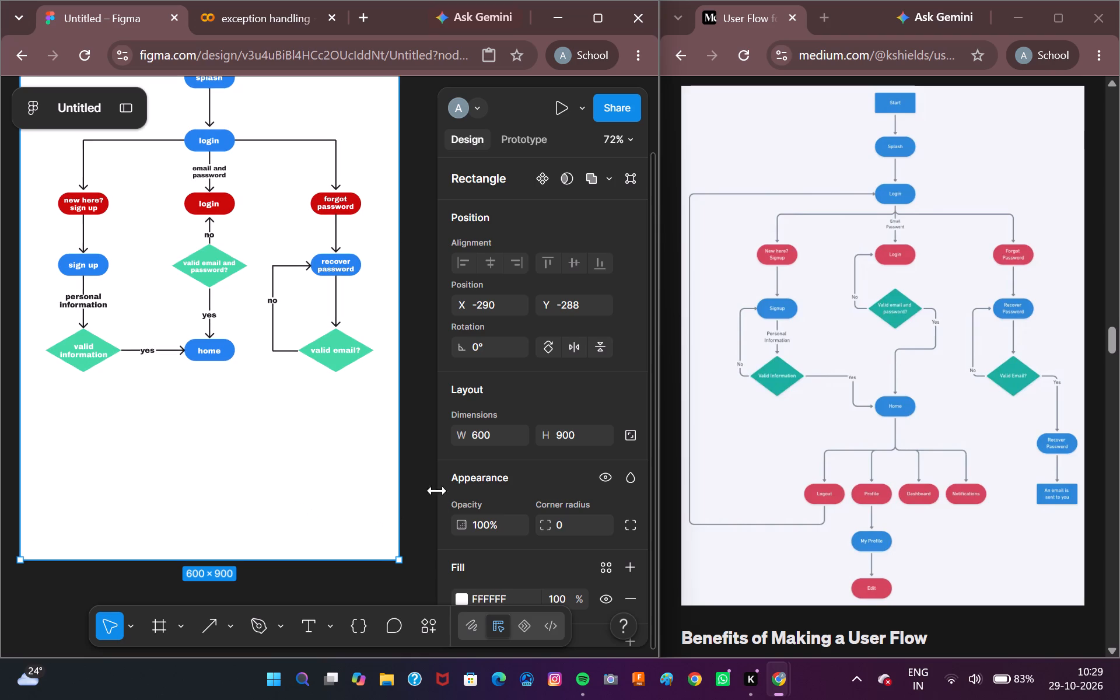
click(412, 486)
Draw a rectangle about 109 by 57 in the empty area below the "valid email?" diamond.
scroll(412, 486, down, 2)
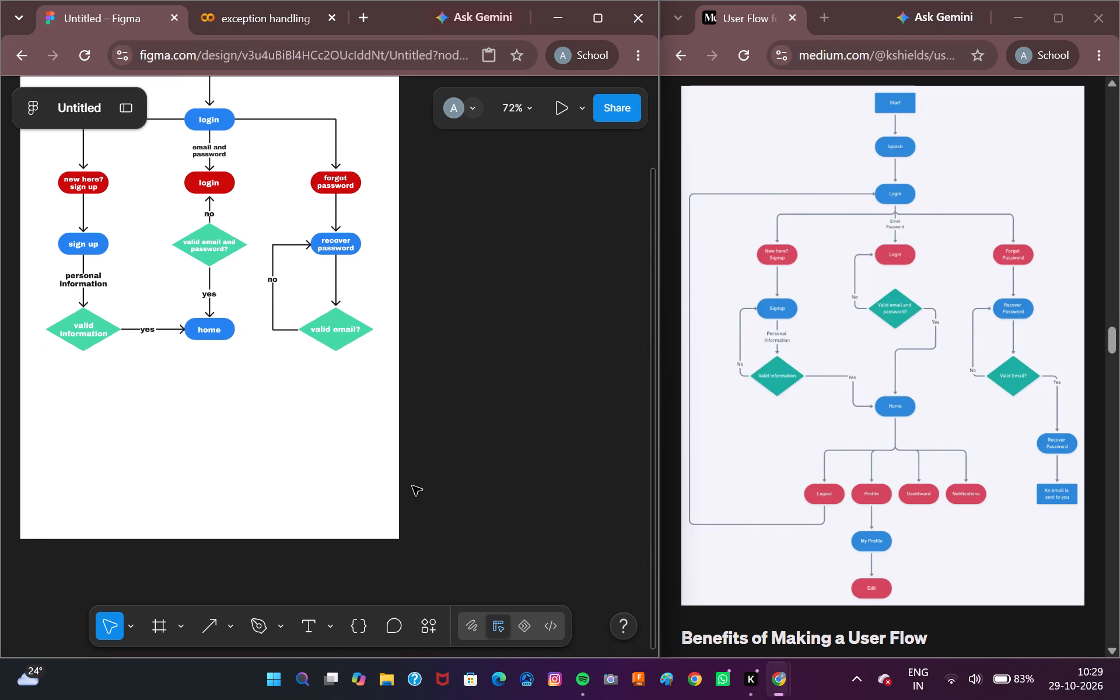
scroll(412, 486, down, 1)
scroll(412, 486, up, 6)
scroll(412, 486, down, 7)
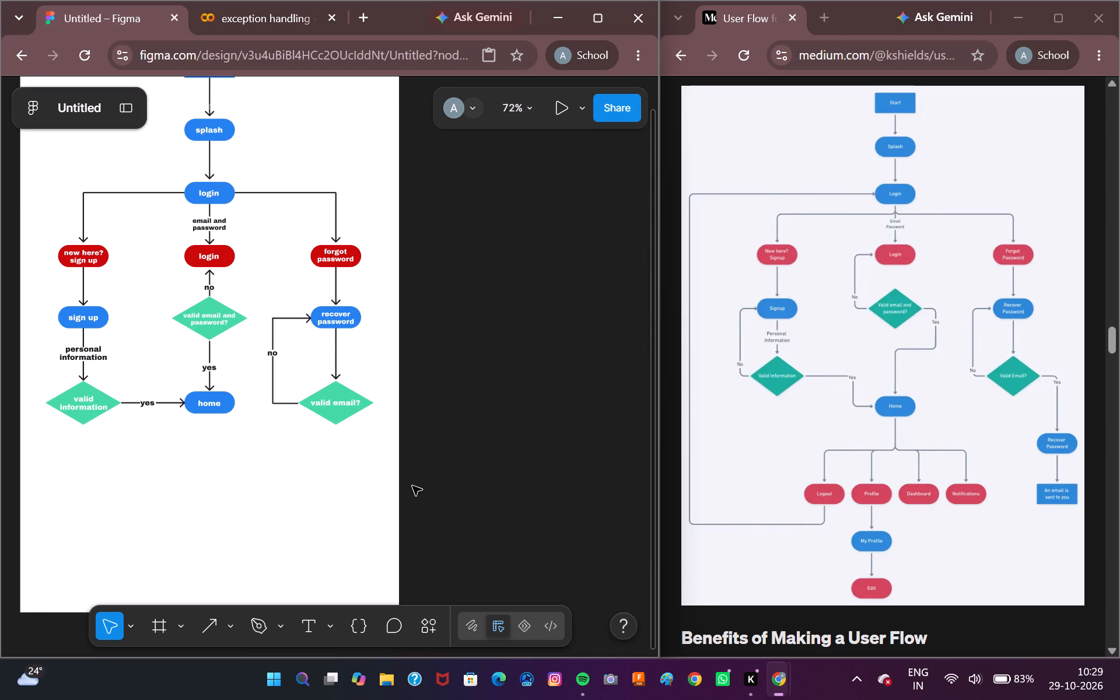
scroll(412, 486, down, 4)
scroll(412, 486, up, 1)
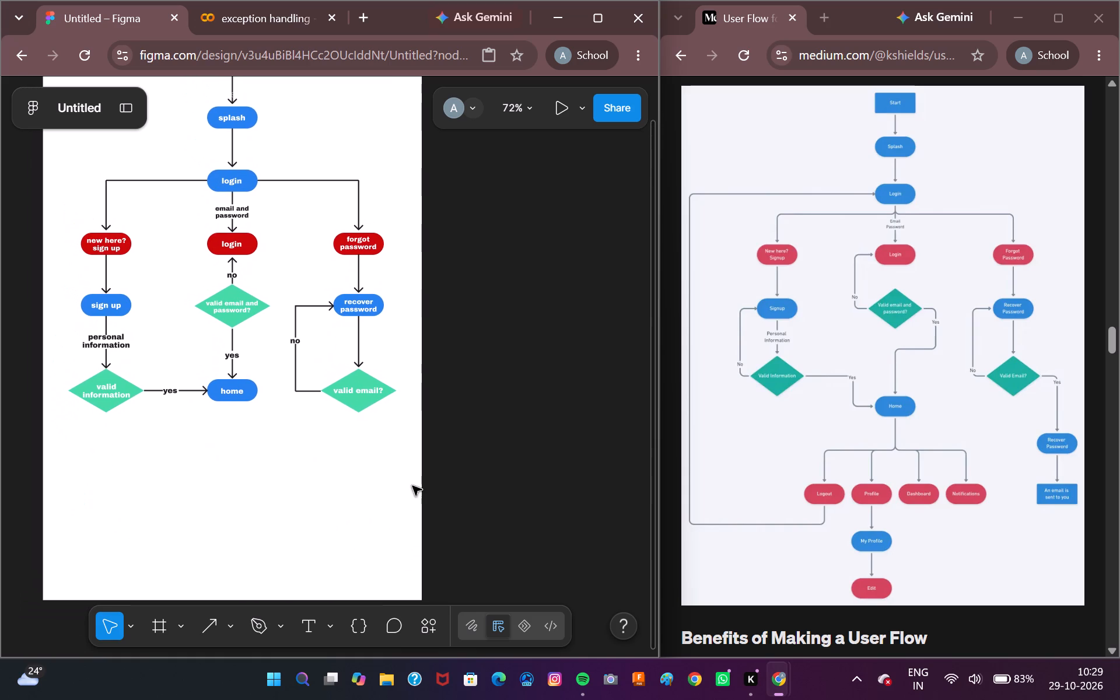
scroll(412, 486, down, 1)
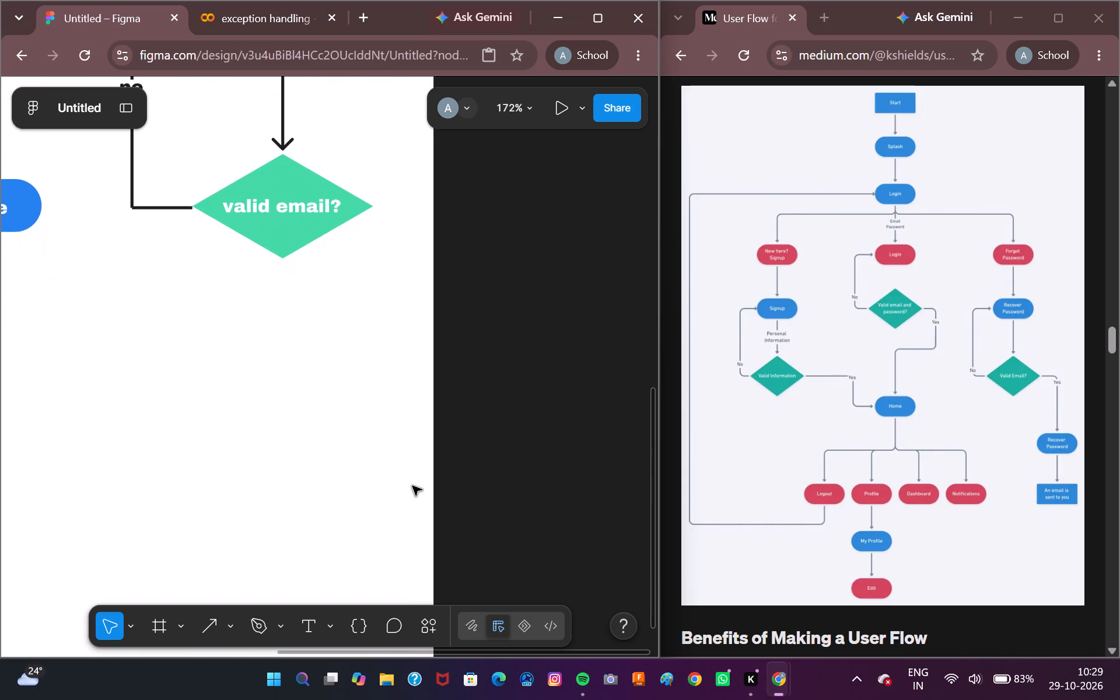
scroll(412, 486, down, 1)
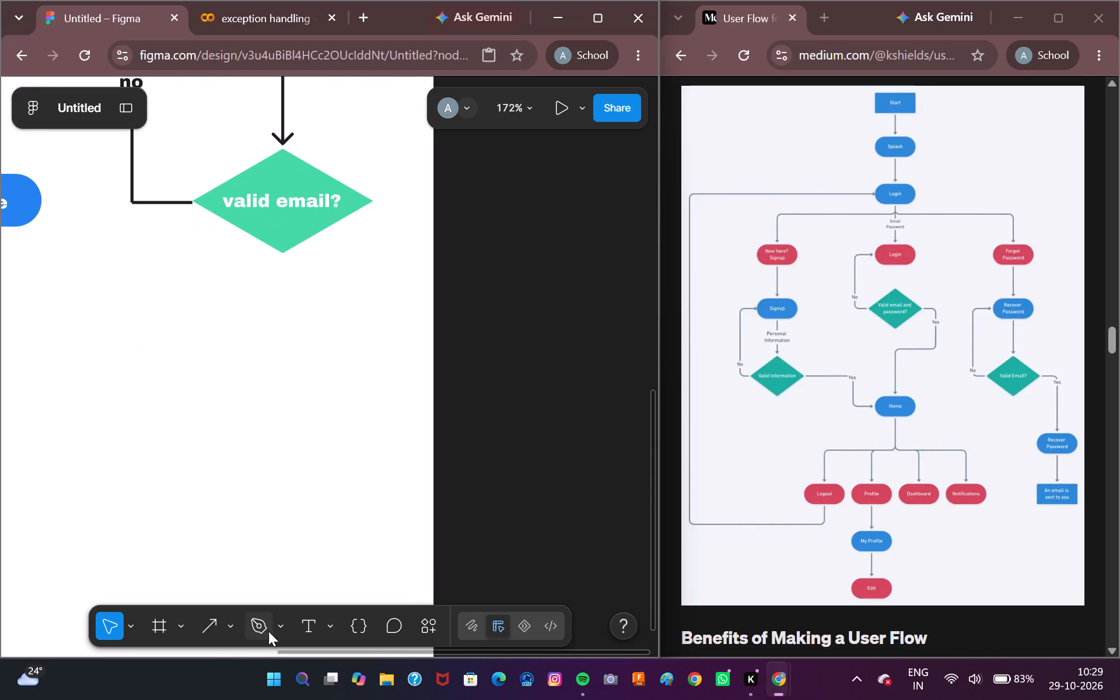
click(233, 629)
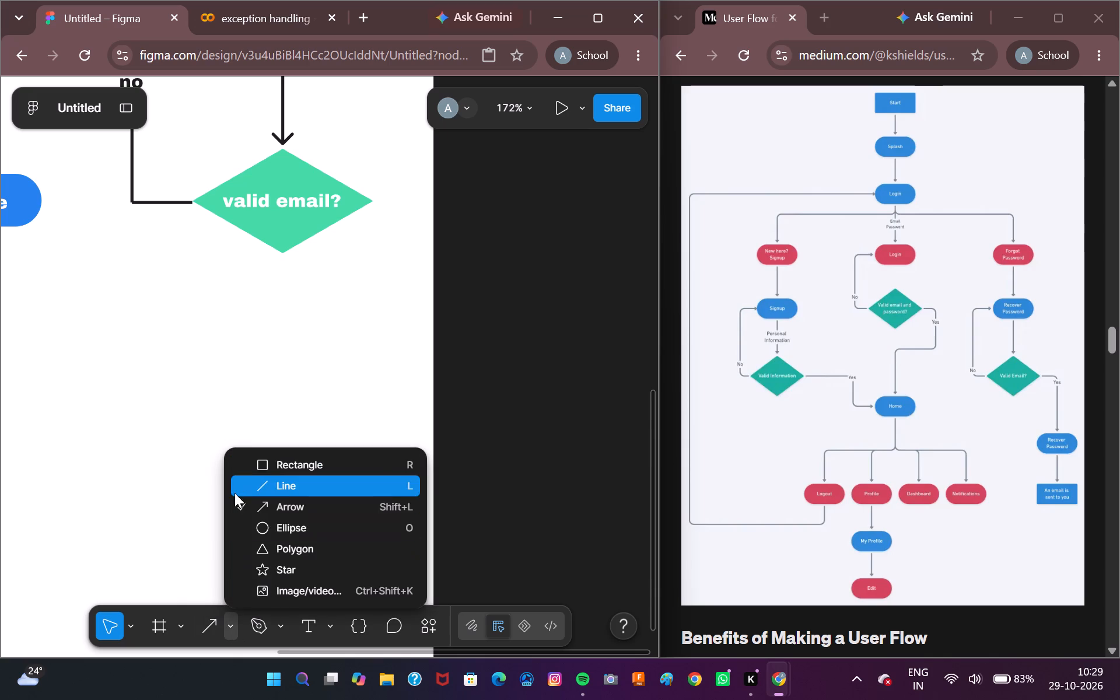
click(264, 461)
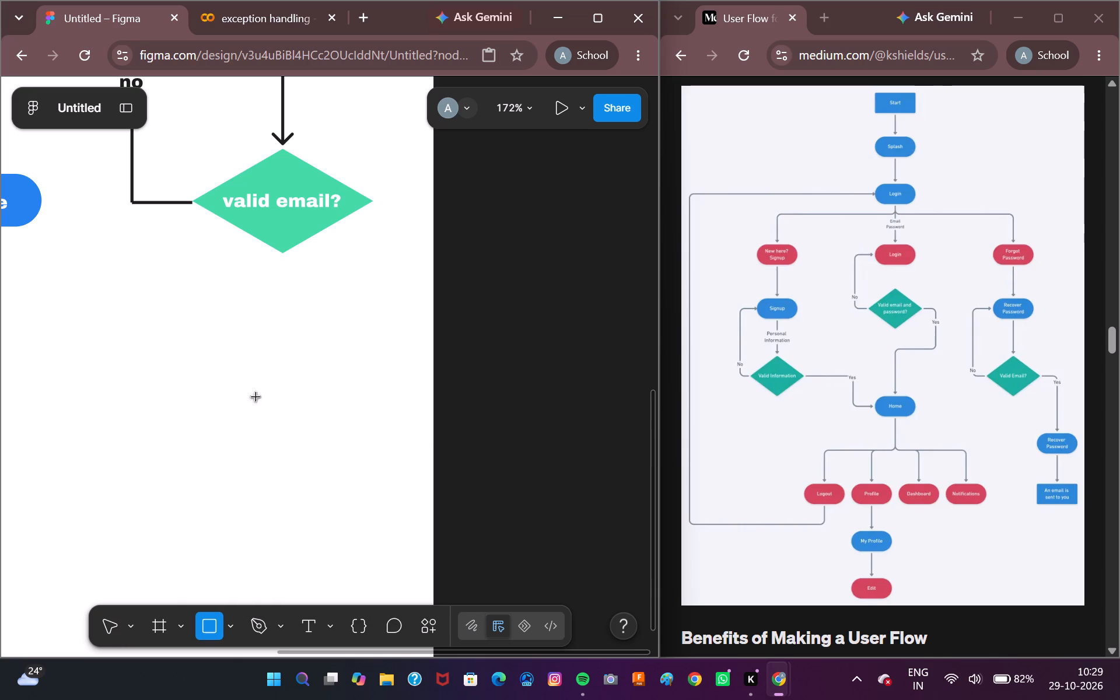
drag(221, 370, 372, 465)
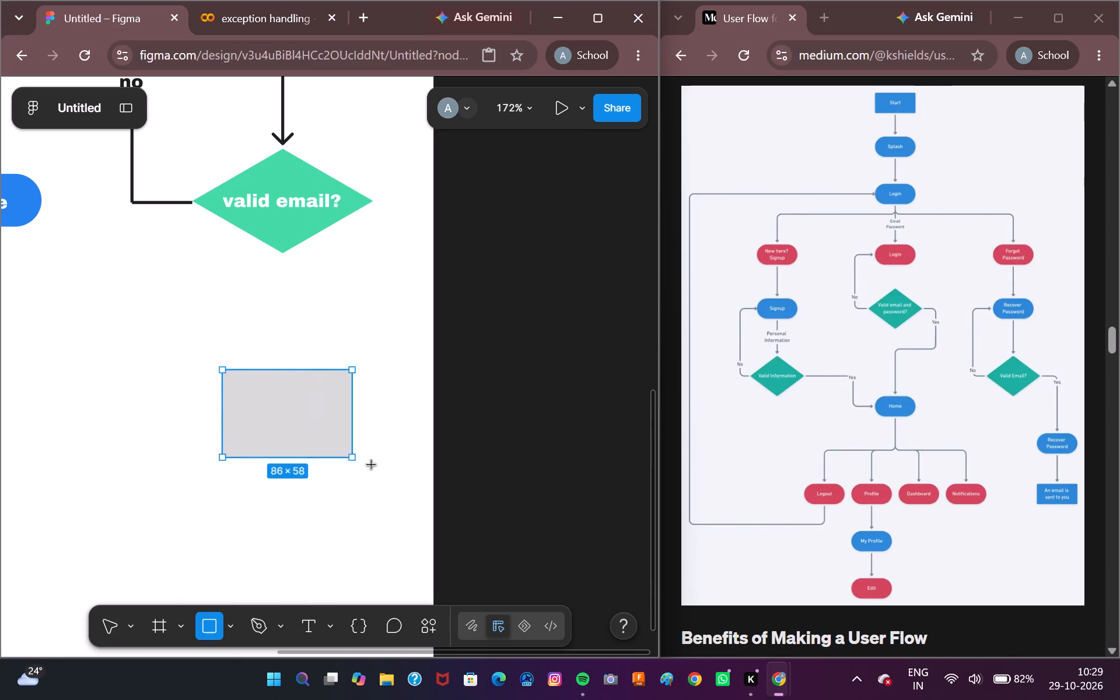
drag(372, 465, 386, 455)
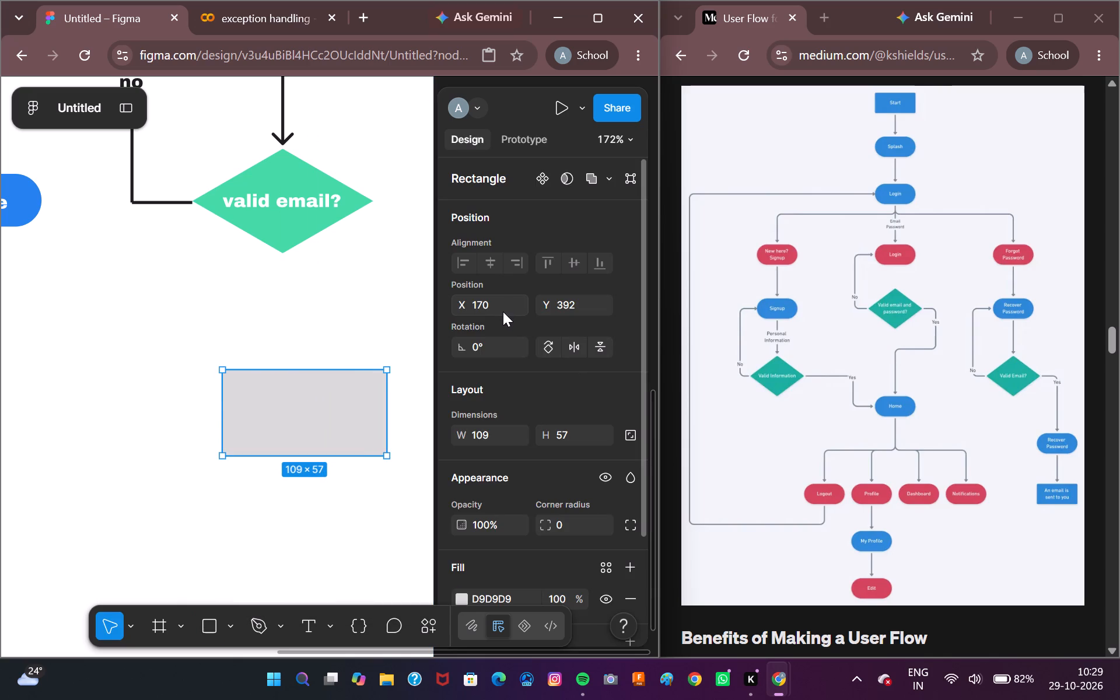
Resize the new rectangle below the "valid email?" diamond to 80 wide by 35 high.
click(496, 434)
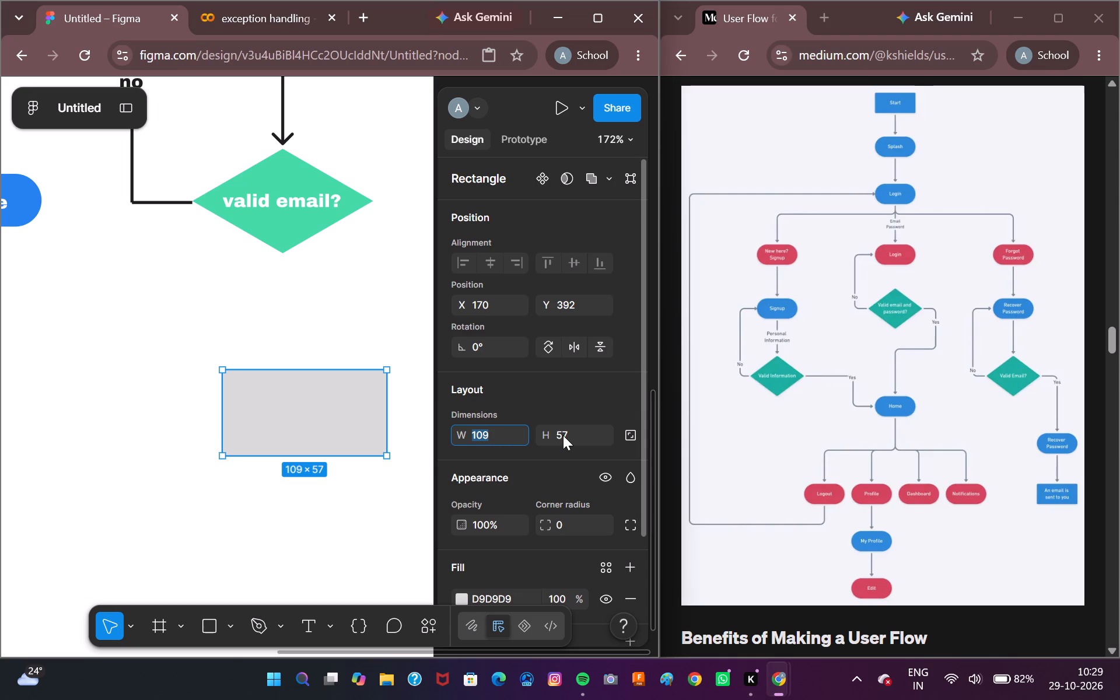
key(0)
text(80)
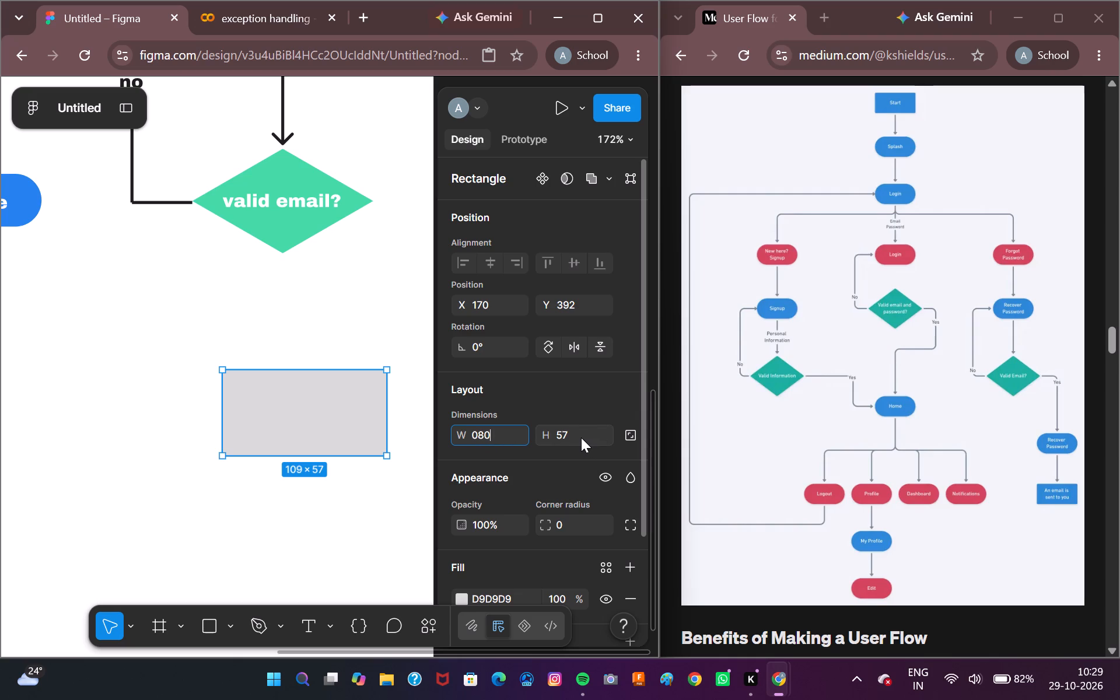
click(581, 437)
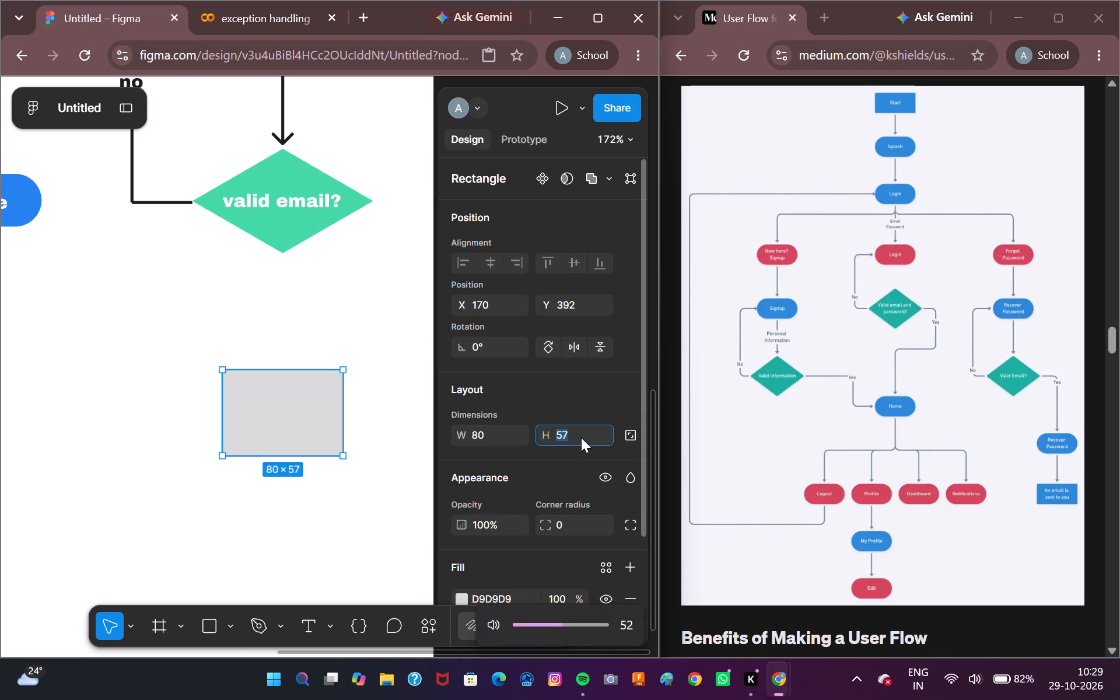
text(8888)
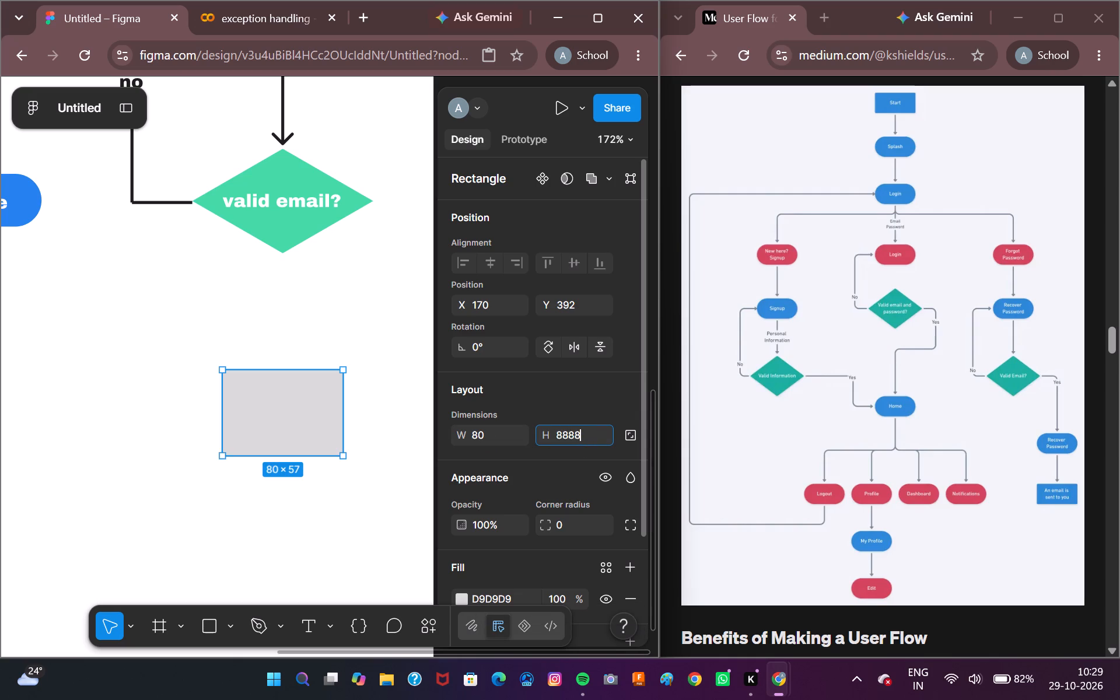
key(BackSpace)
key(BackSpace)
key(BackSpace)
key(BackSpace)
key(BackSpace)
text(35)
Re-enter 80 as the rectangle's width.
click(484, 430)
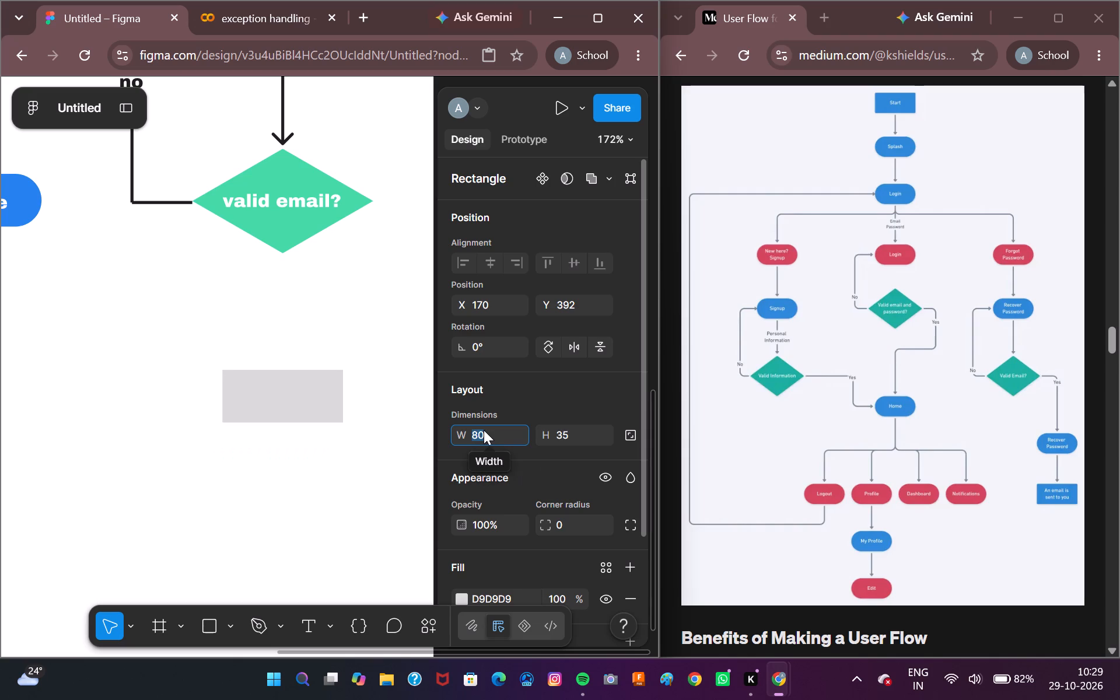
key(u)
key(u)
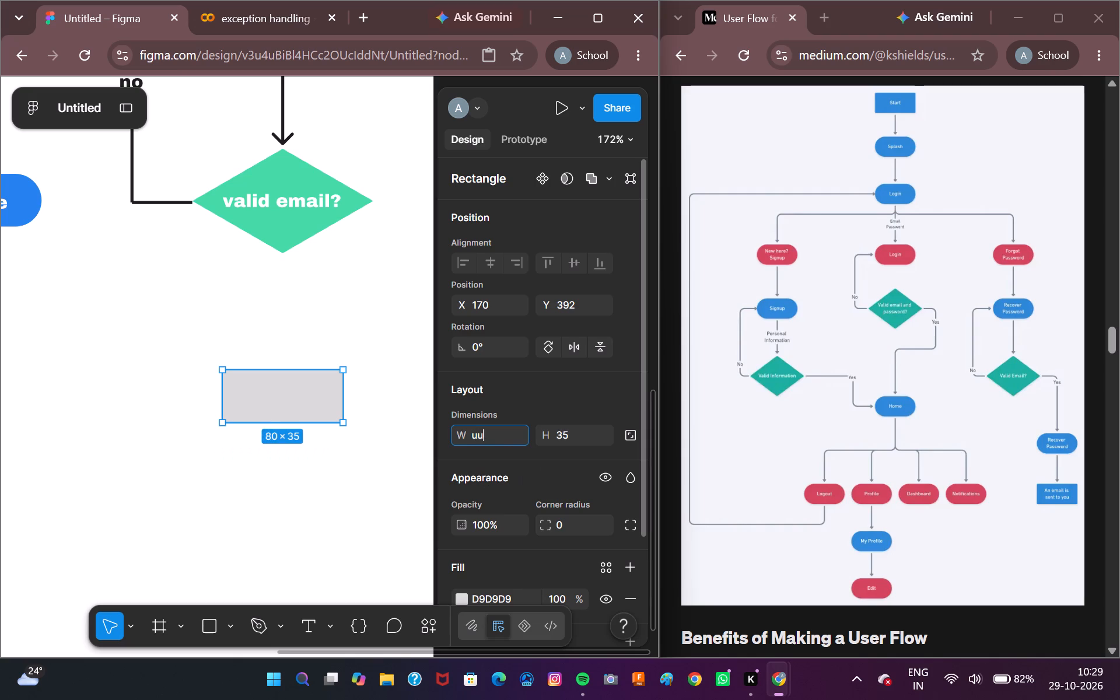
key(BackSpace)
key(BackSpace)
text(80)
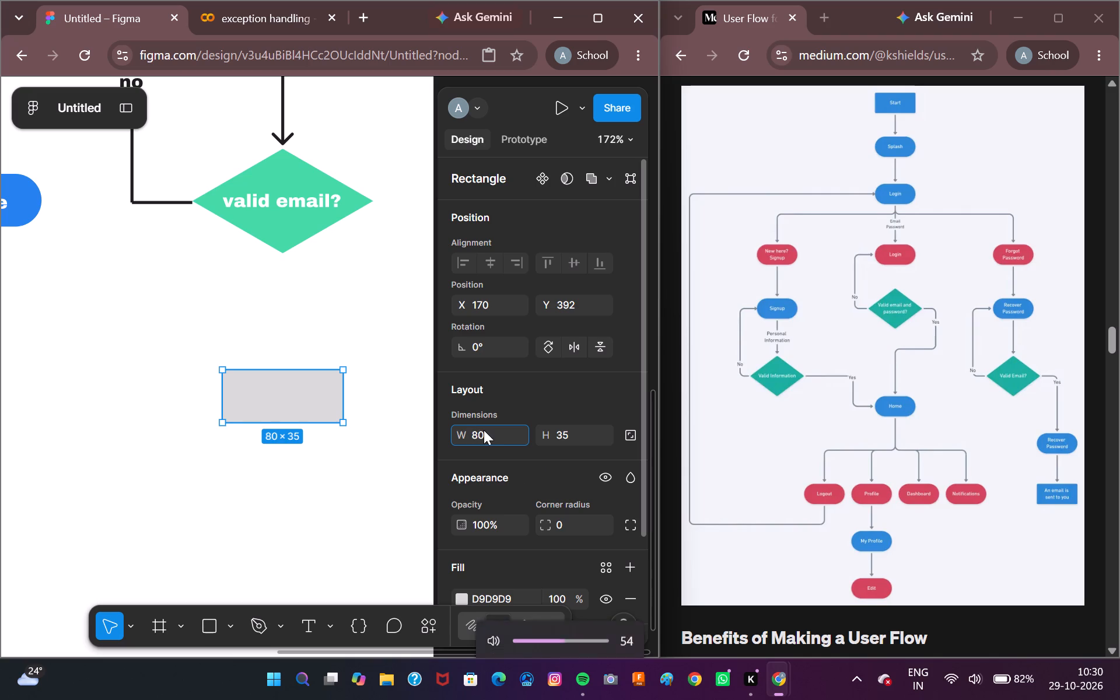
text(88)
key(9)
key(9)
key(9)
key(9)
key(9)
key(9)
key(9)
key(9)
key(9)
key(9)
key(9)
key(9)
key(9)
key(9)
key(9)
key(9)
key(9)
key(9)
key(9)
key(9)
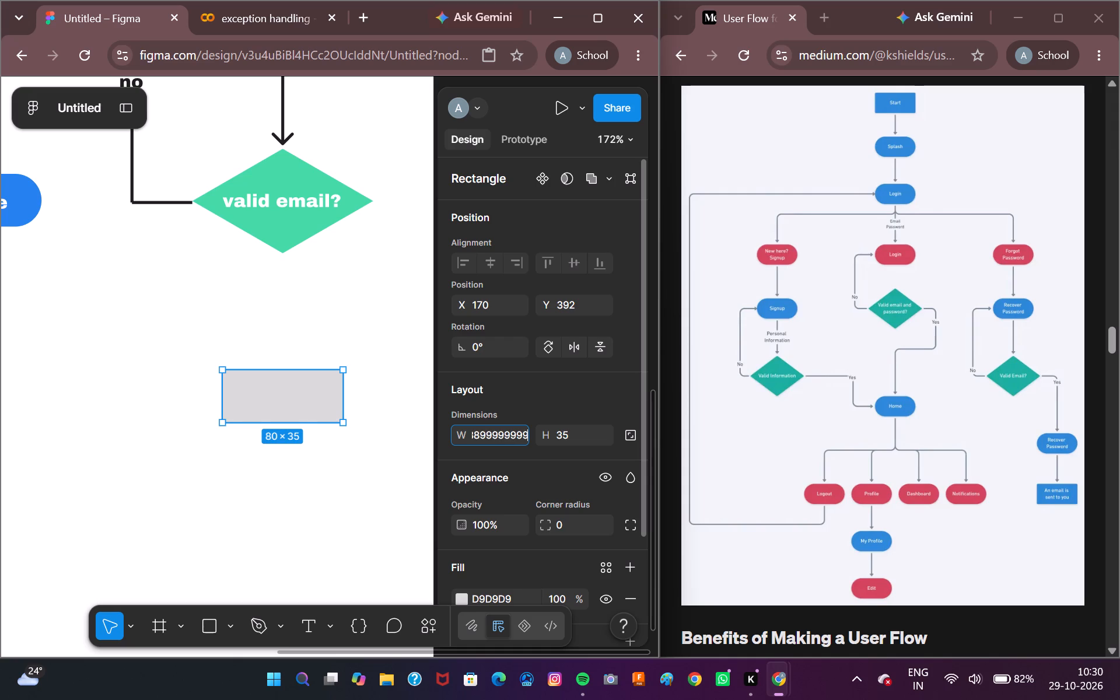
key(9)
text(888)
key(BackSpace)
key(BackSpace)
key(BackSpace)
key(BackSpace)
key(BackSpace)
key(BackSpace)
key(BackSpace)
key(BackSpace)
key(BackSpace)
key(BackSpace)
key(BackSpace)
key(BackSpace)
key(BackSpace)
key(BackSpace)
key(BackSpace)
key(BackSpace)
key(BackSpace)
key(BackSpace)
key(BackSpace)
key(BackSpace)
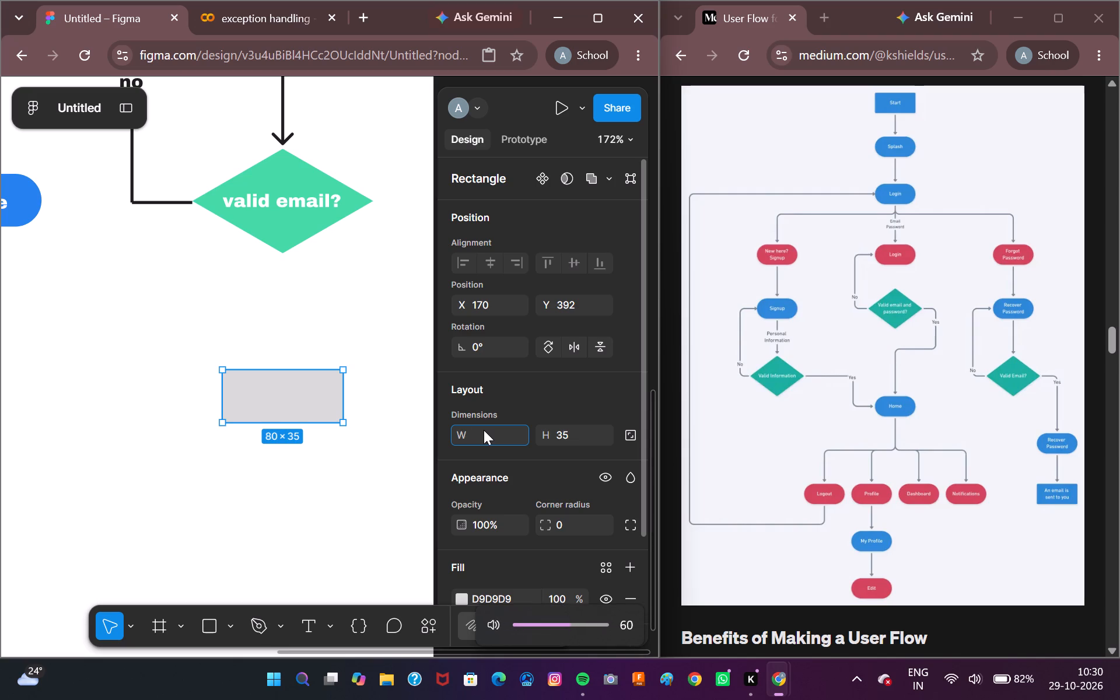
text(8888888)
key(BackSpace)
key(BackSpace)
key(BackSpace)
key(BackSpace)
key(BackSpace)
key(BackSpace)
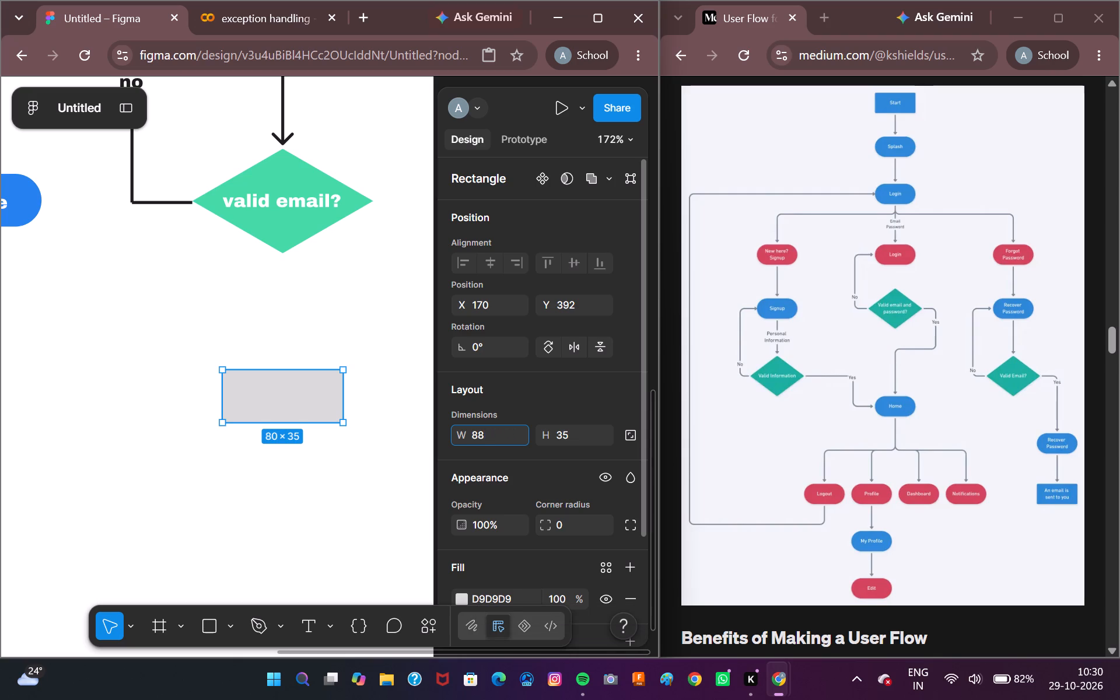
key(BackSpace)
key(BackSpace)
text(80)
Lock the rectangle's aspect ratio and set its corner radius to 30.
click(631, 435)
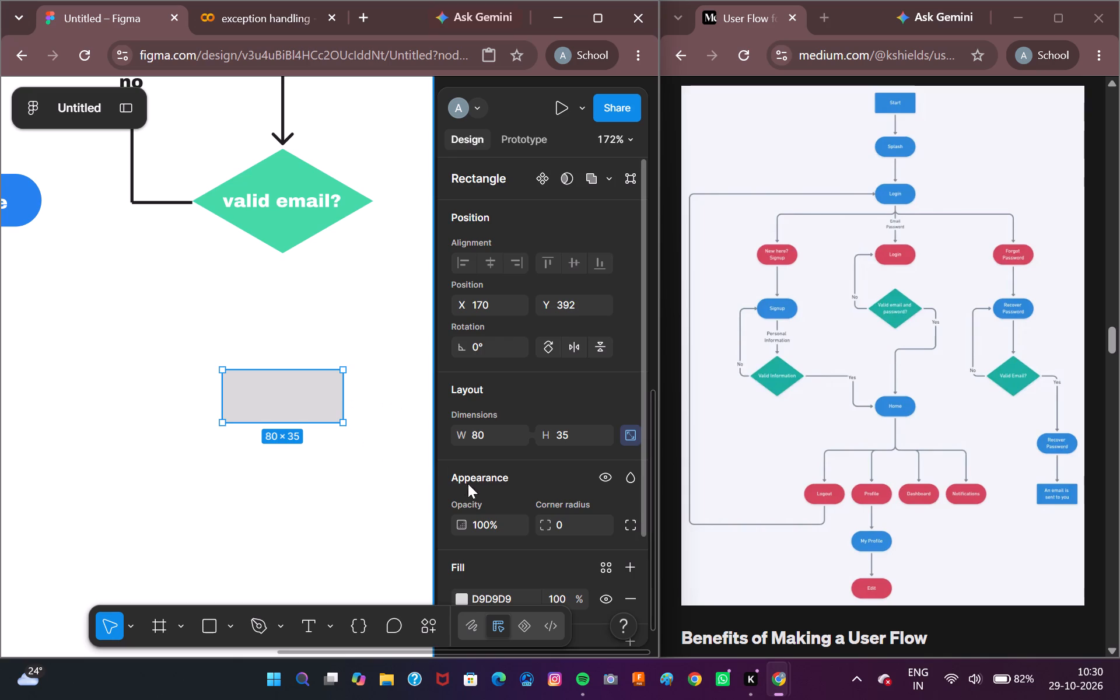
scroll(508, 480, down, 2)
click(580, 395)
key(3)
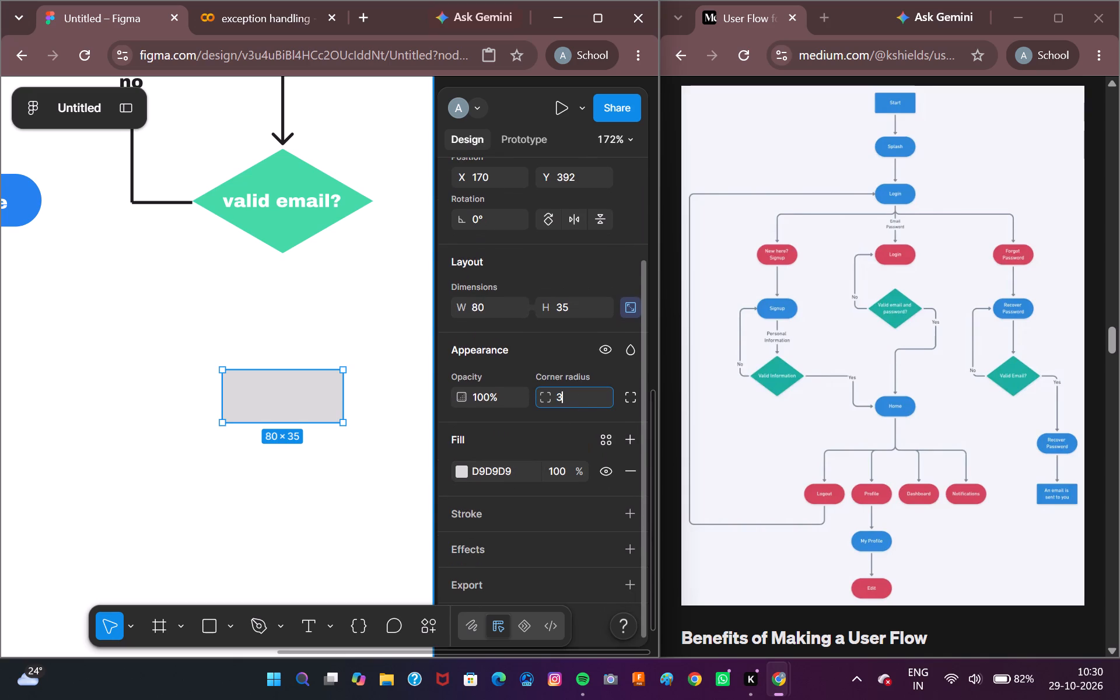
key(0)
Change the rounded rectangle's fill to blue 2382EF from the colors used on this page.
click(459, 473)
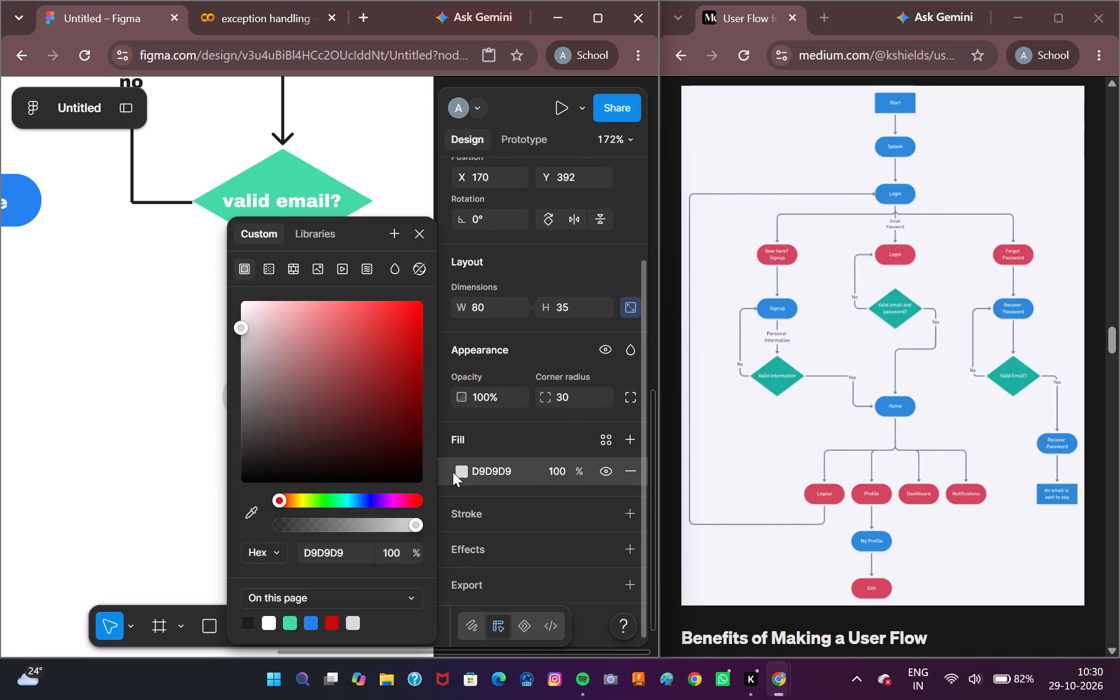
click(313, 622)
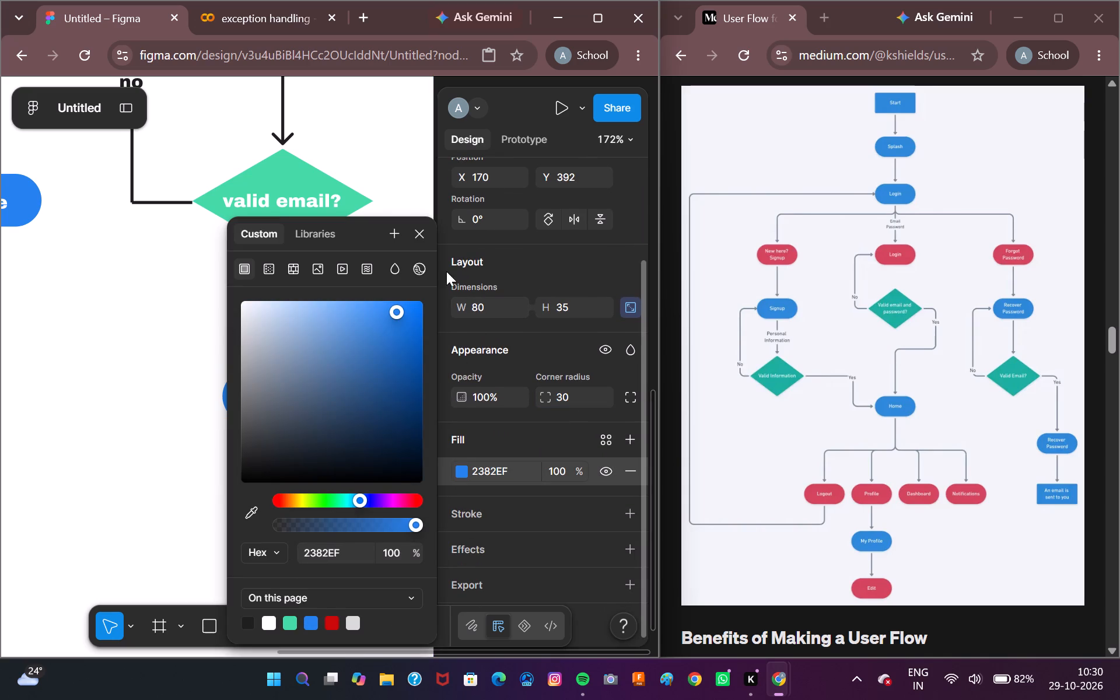
click(423, 235)
click(429, 446)
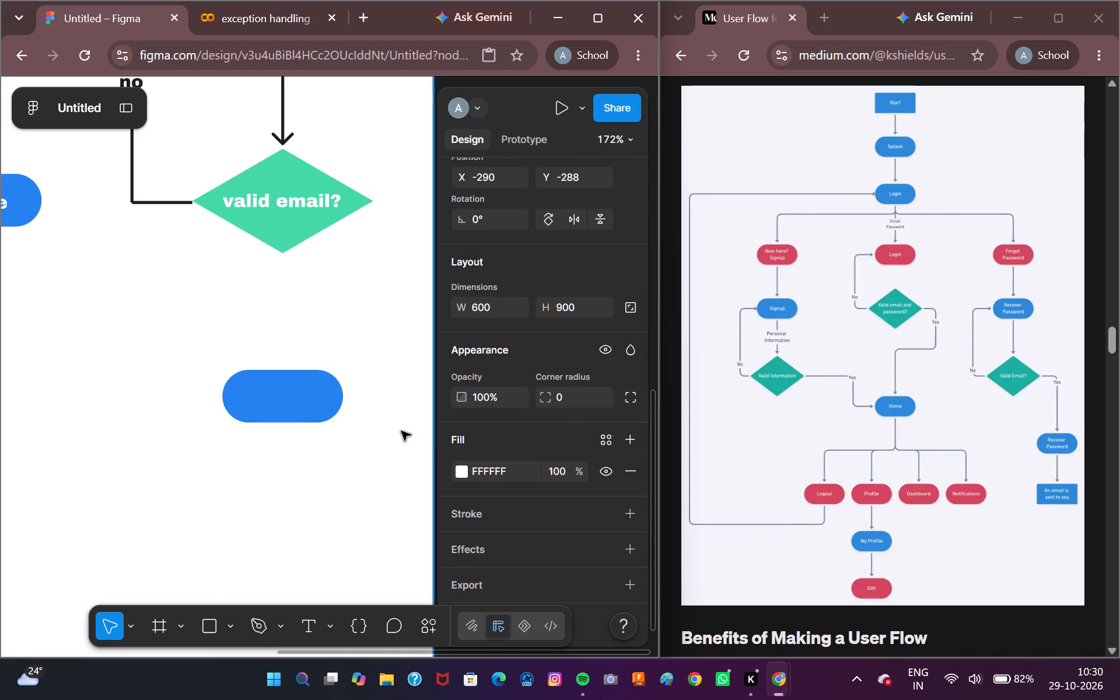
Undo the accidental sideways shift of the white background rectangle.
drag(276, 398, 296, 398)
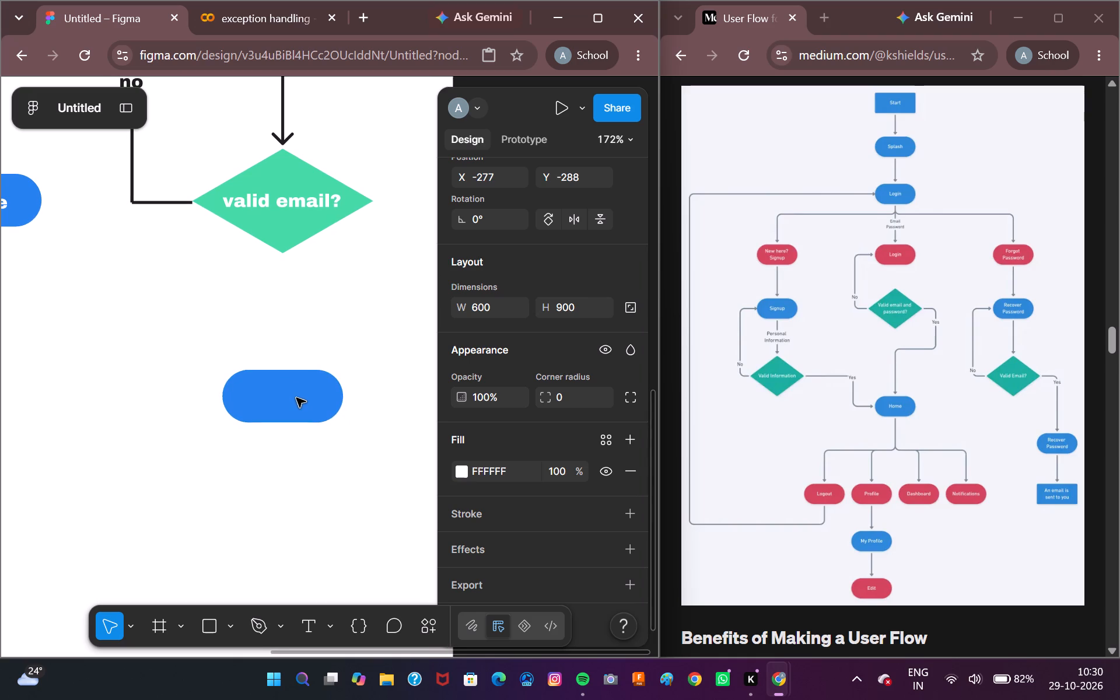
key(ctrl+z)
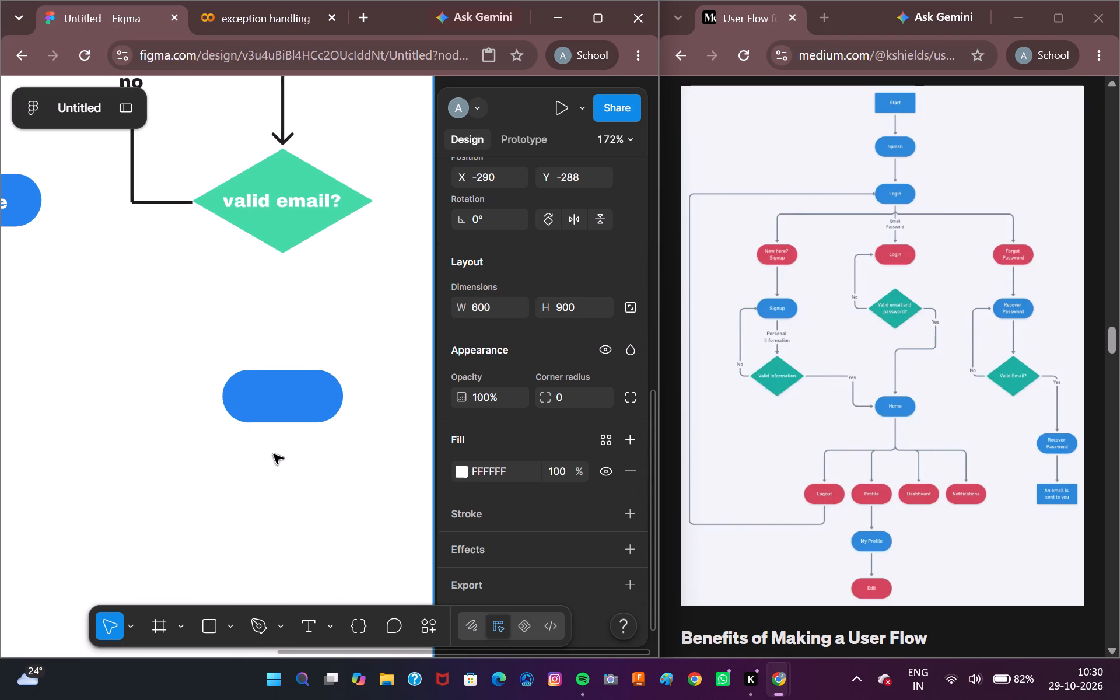
Move the blue pill to about X 170, Y 410, centred horizontally below the "valid email?" diamond.
click(281, 412)
drag(278, 393, 285, 393)
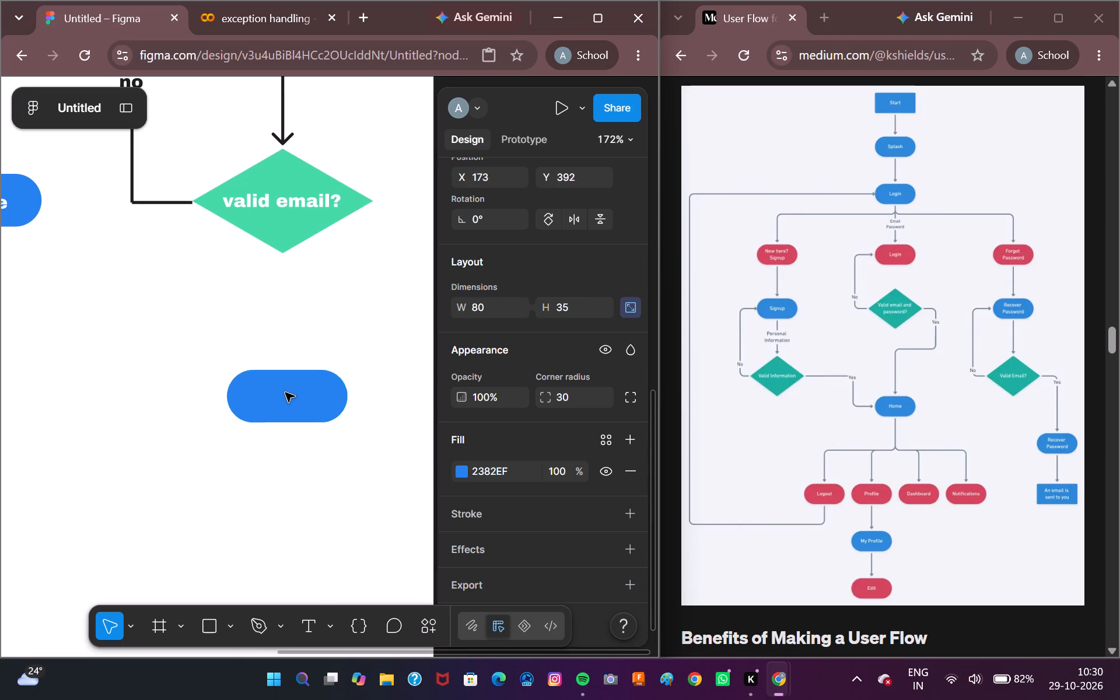
drag(285, 393, 279, 393)
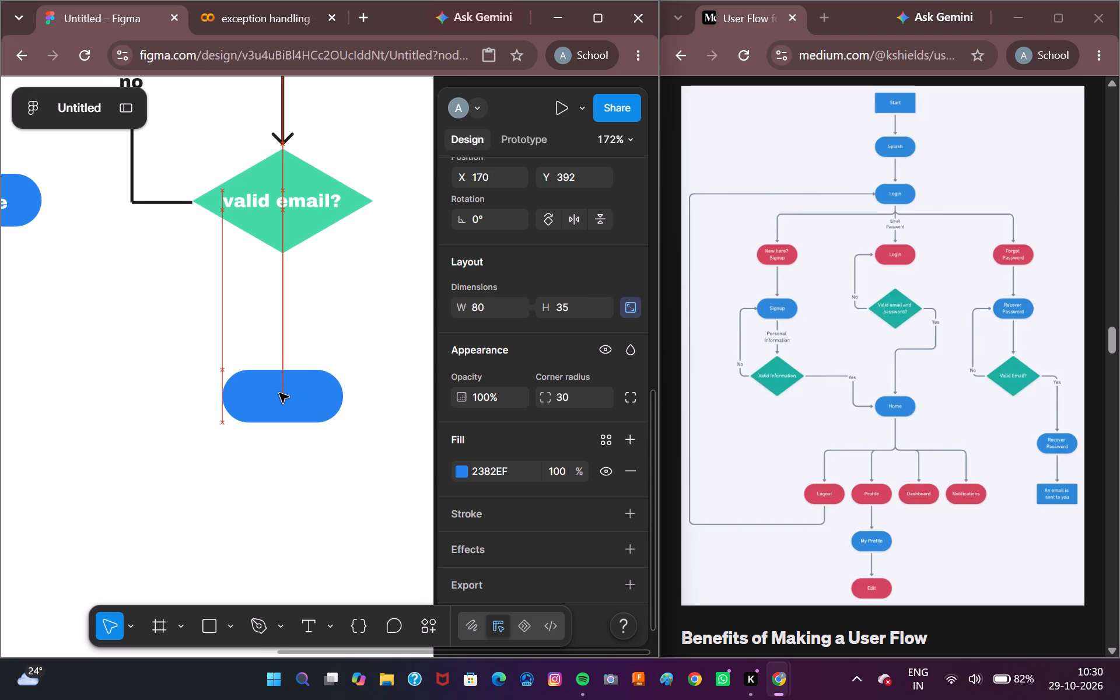
drag(279, 393, 281, 399)
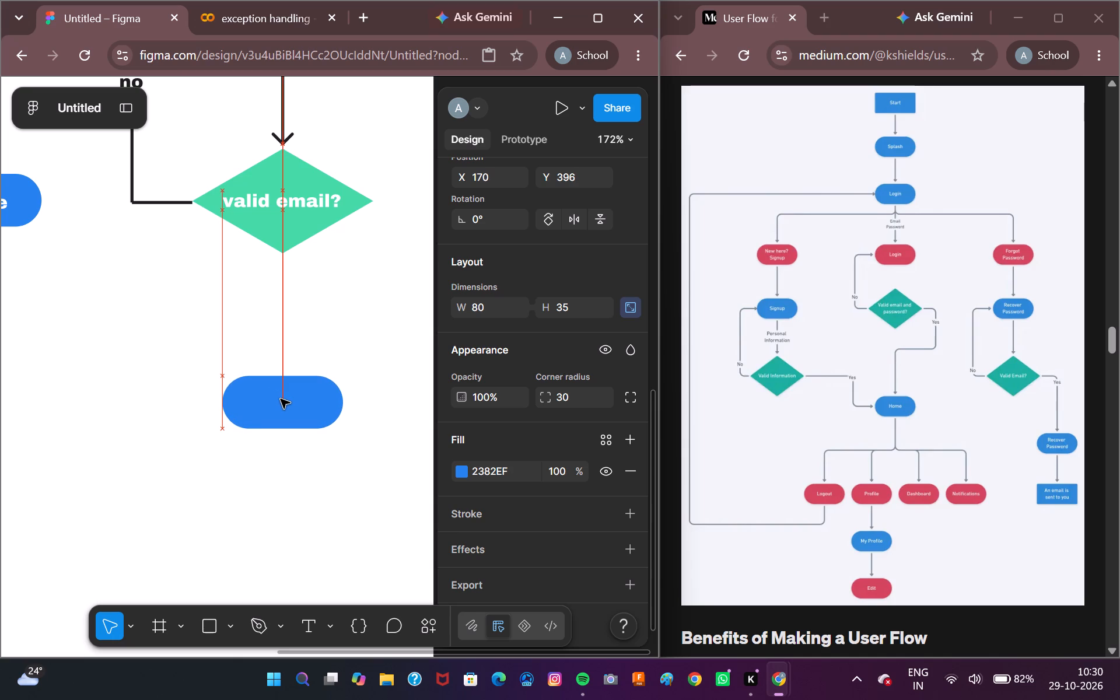
drag(281, 399, 281, 398)
drag(281, 398, 283, 392)
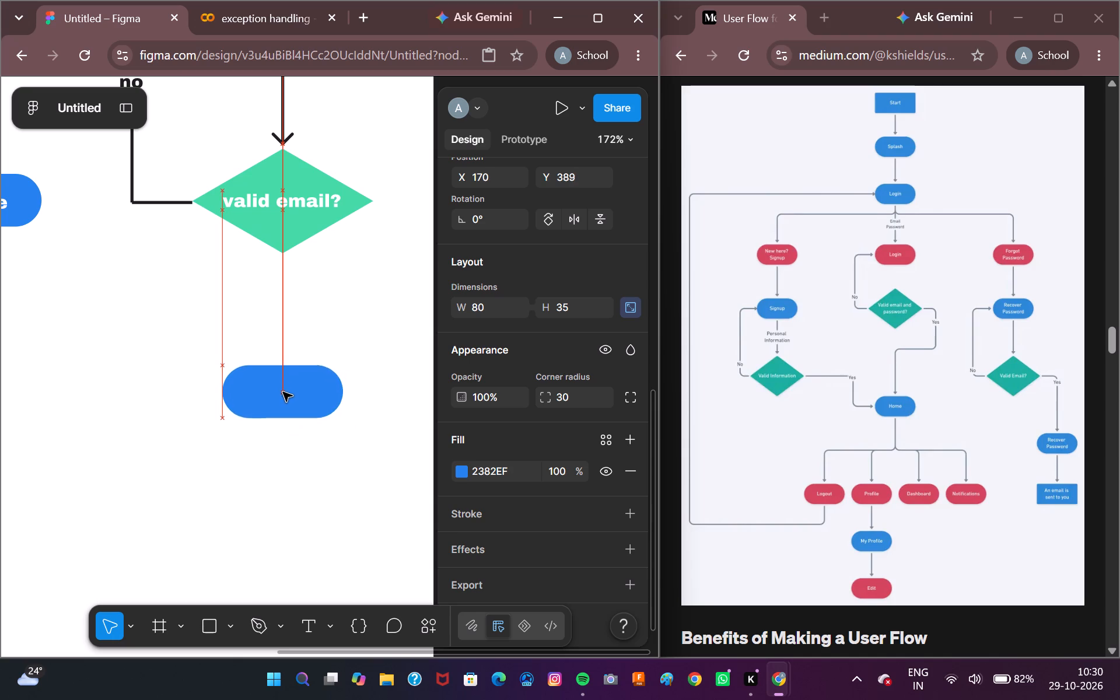
drag(283, 392, 281, 421)
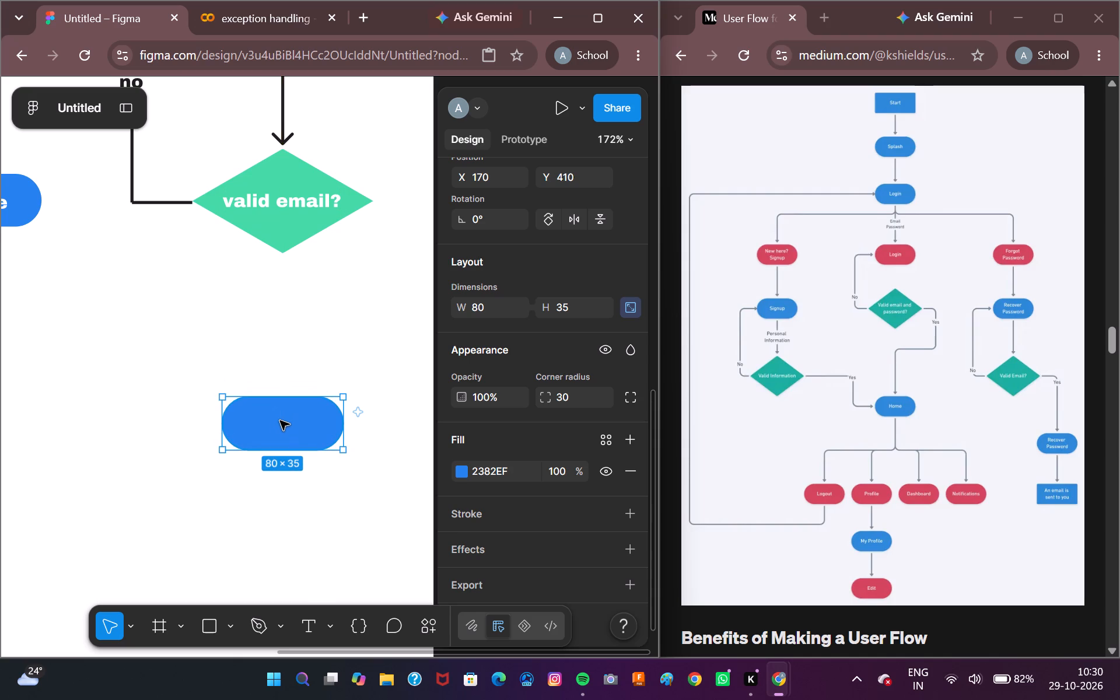
click(276, 426)
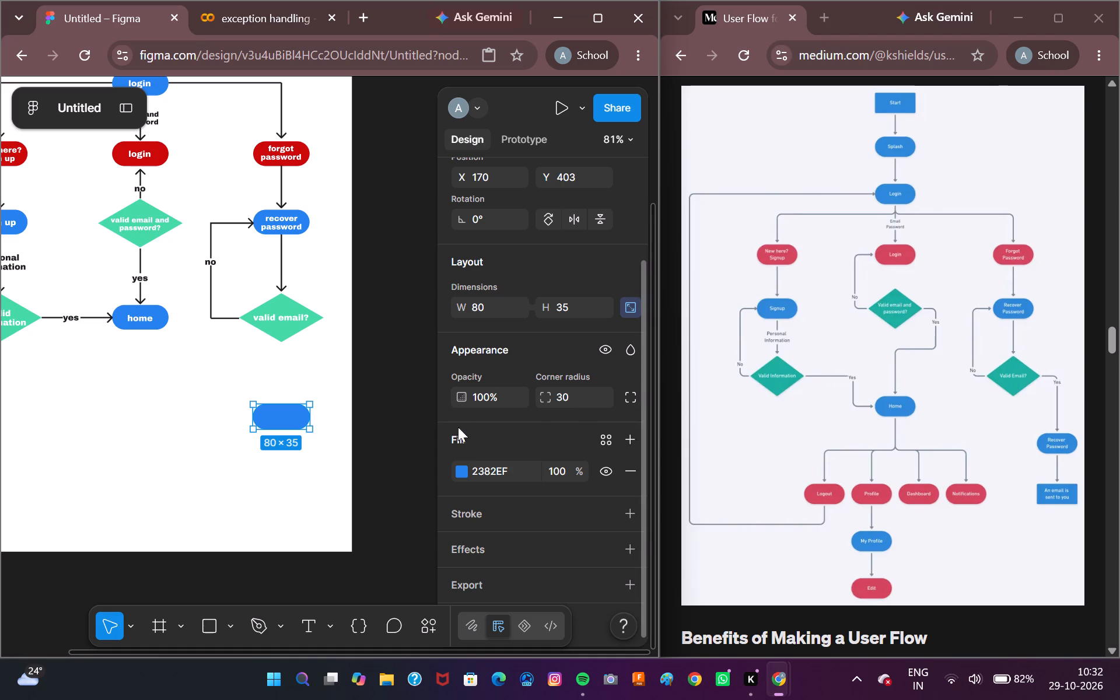
click(271, 418)
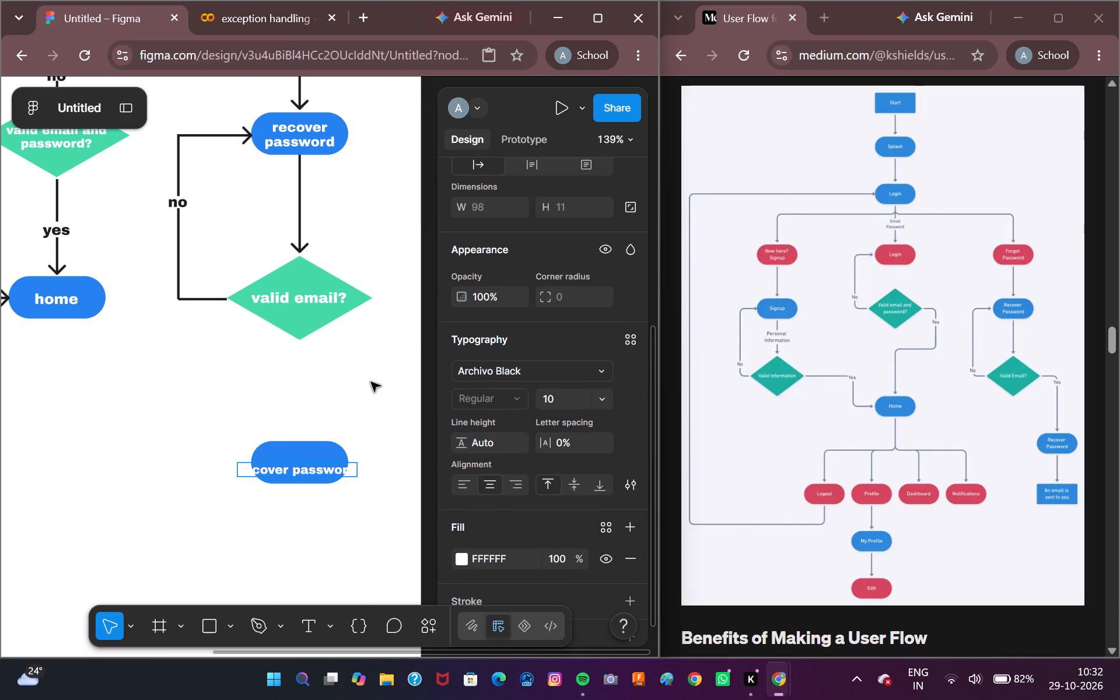
Narrow the lower "recover password" label to about 65 wide so it wraps onto two lines, and centre it on the blue pill.
scroll(481, 418, down, 6)
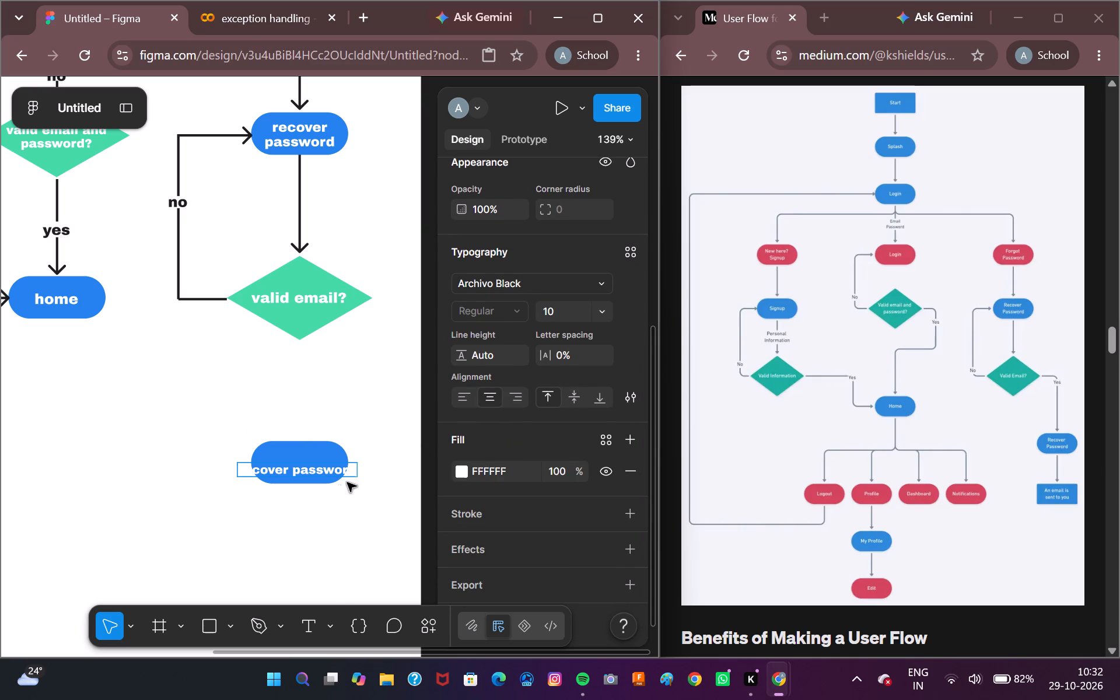
click(330, 519)
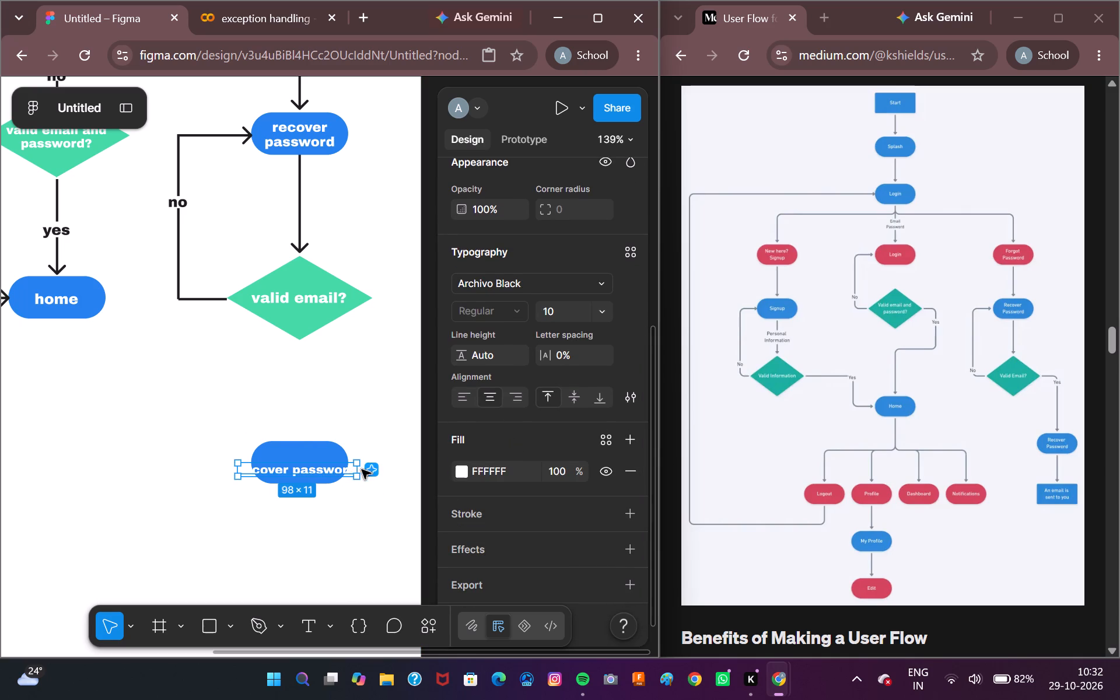
drag(356, 470, 312, 474)
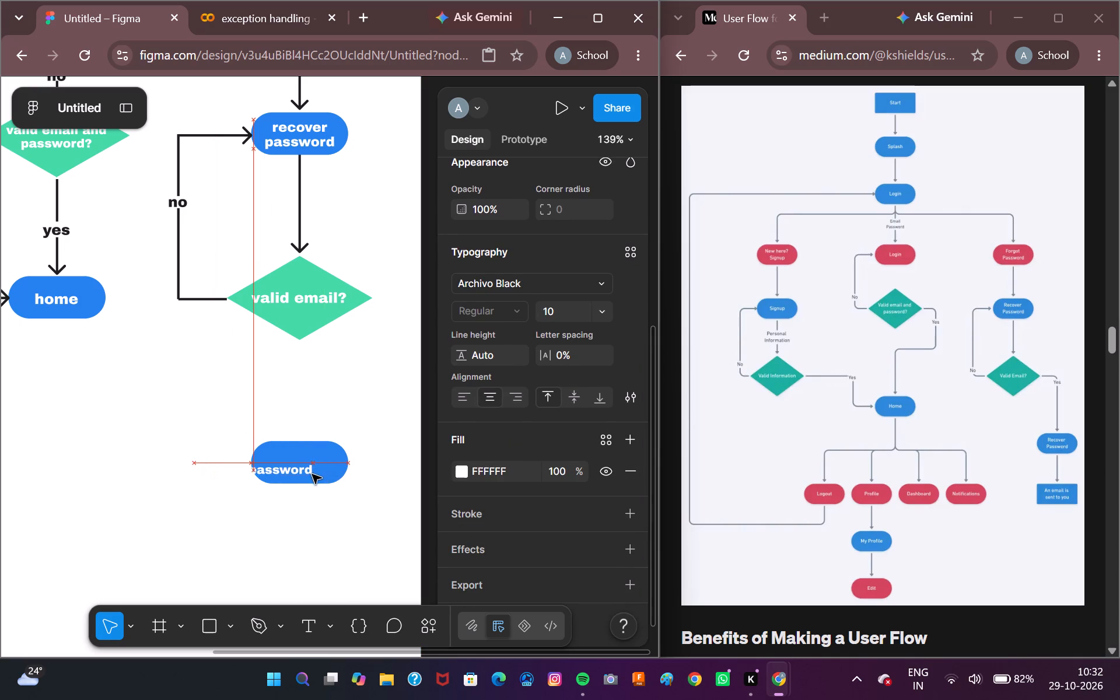
drag(312, 474, 355, 464)
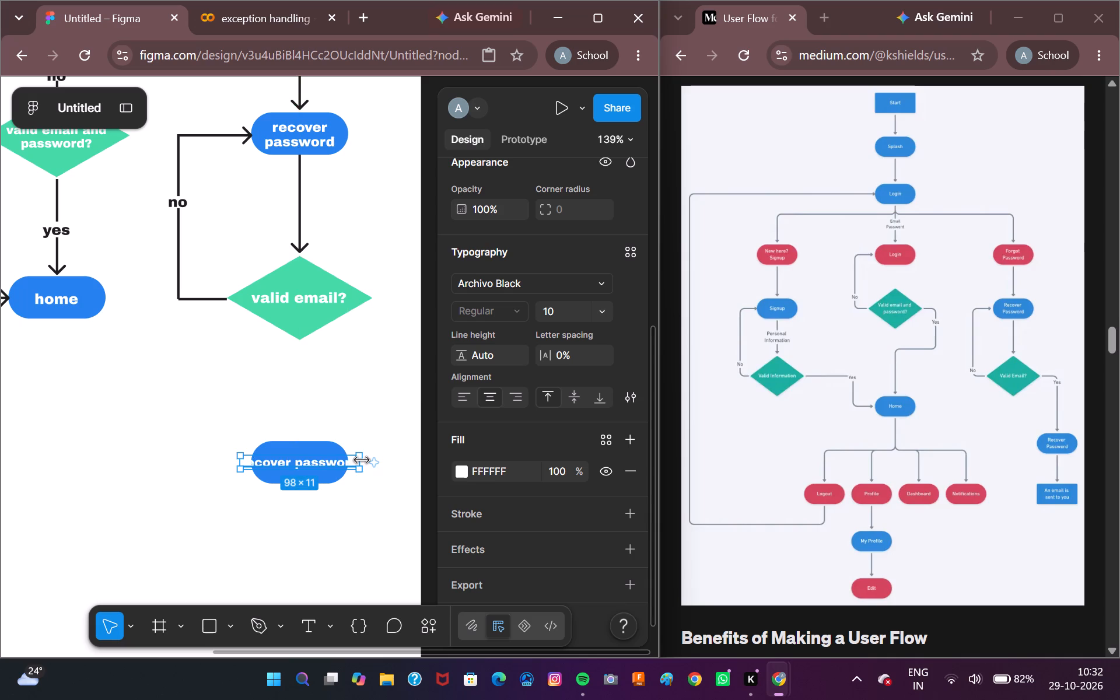
drag(362, 460, 319, 465)
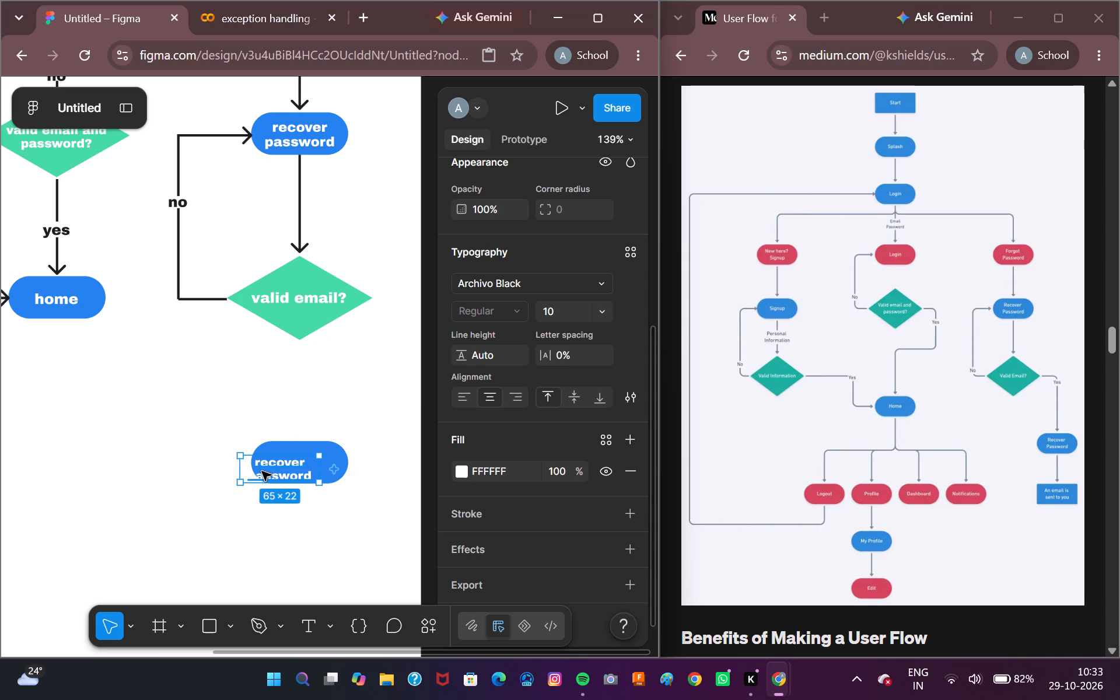
drag(262, 471, 280, 464)
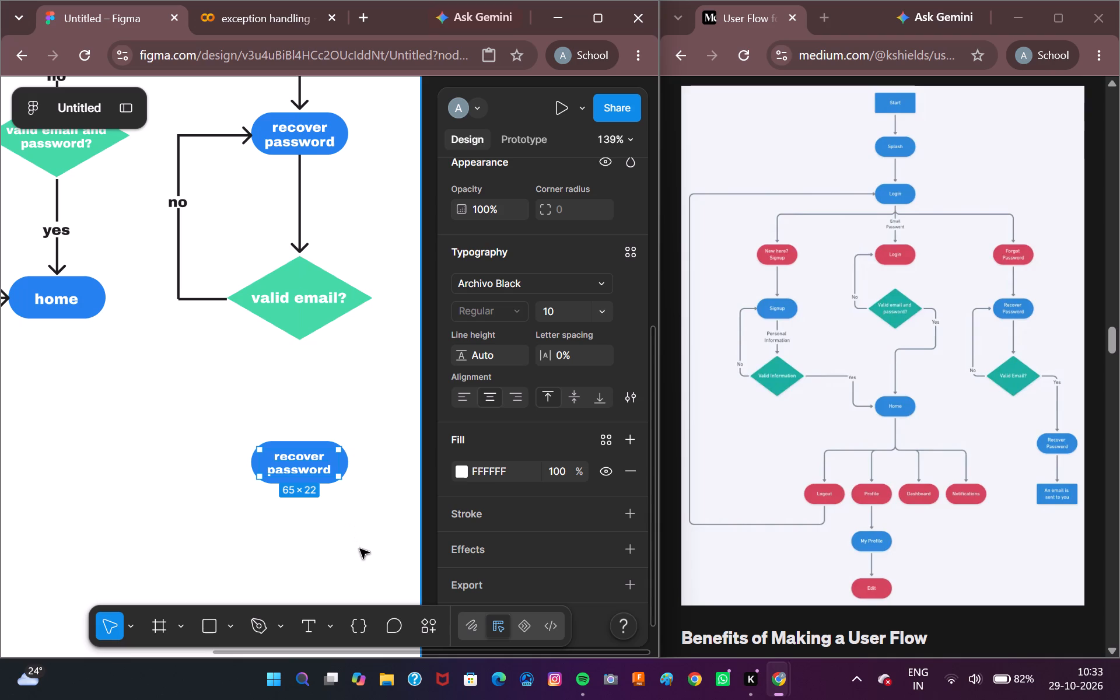
click(360, 549)
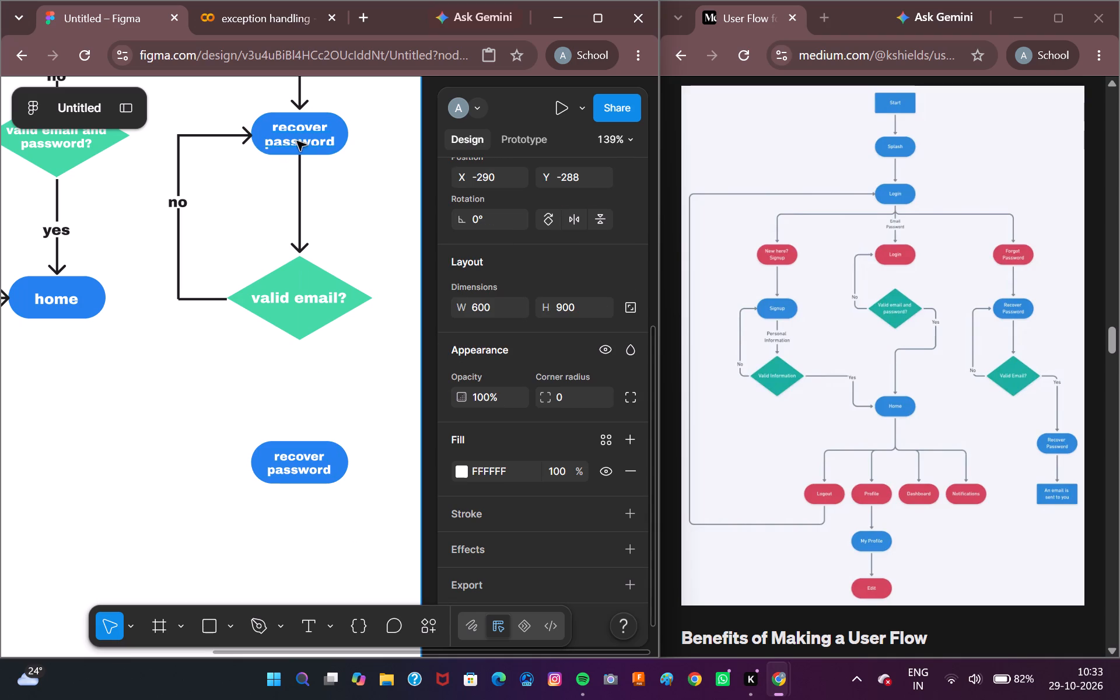
Set the font size of the "recover password" label above the "valid email?" diamond to 10.
click(305, 129)
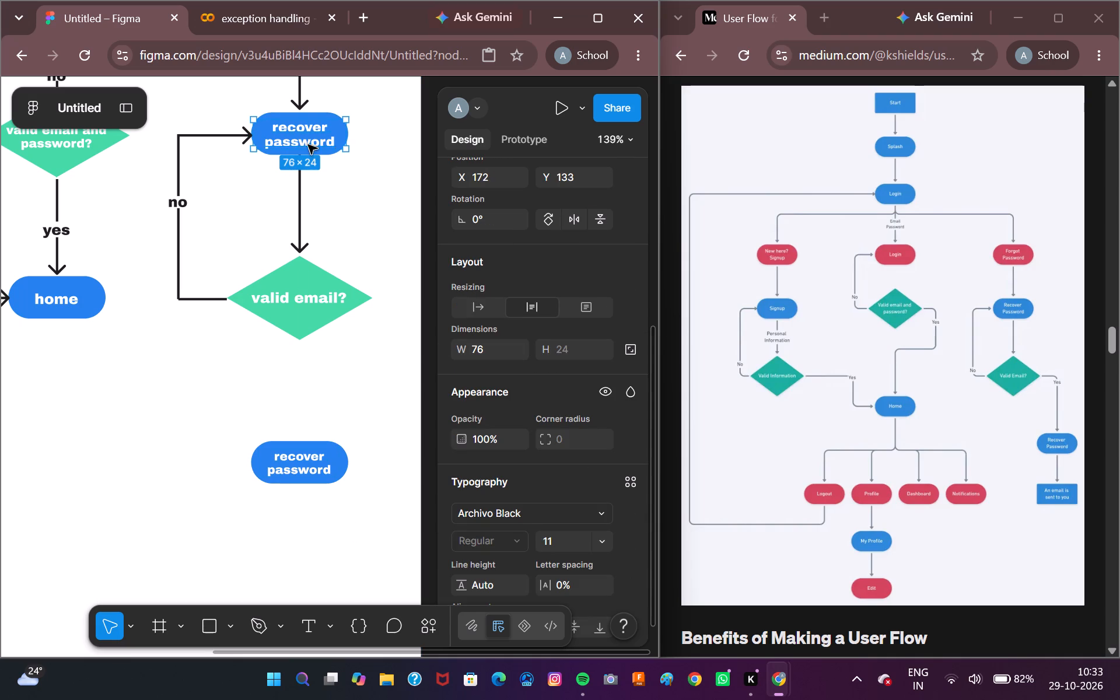
triple_click(305, 135)
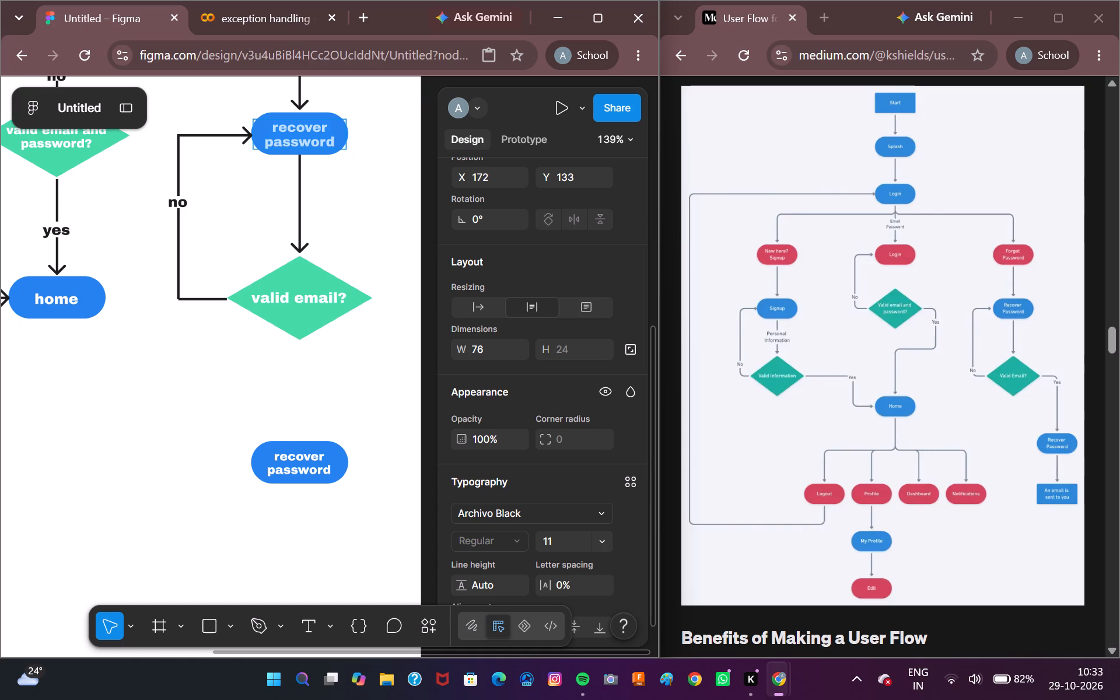
click(603, 541)
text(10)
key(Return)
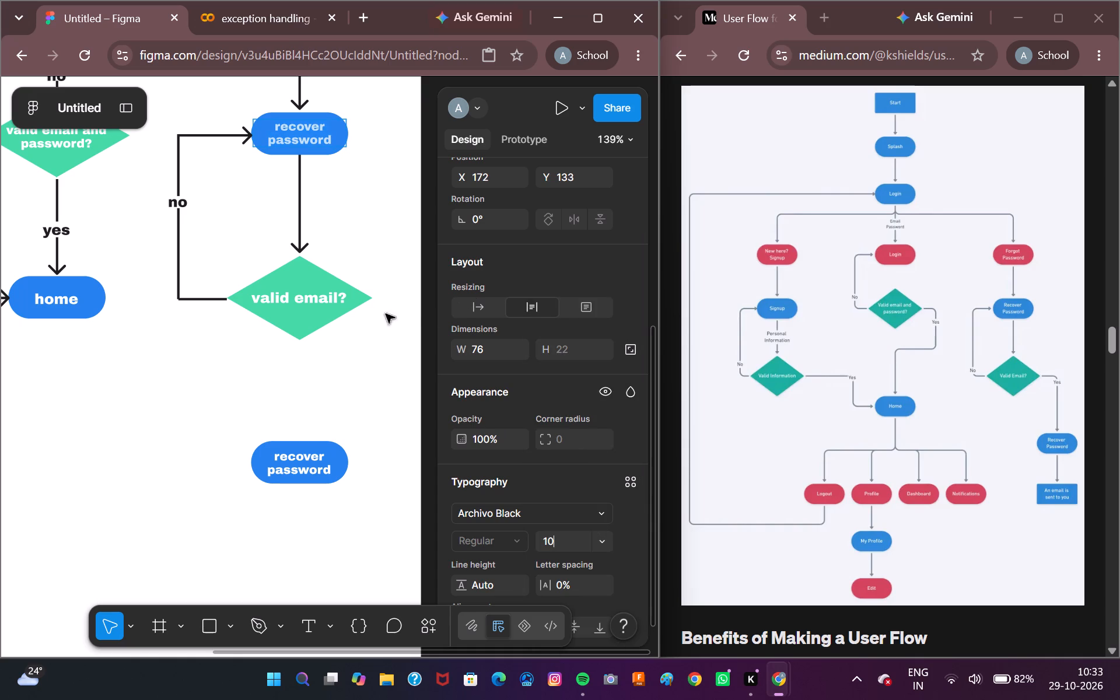
click(383, 220)
click(293, 131)
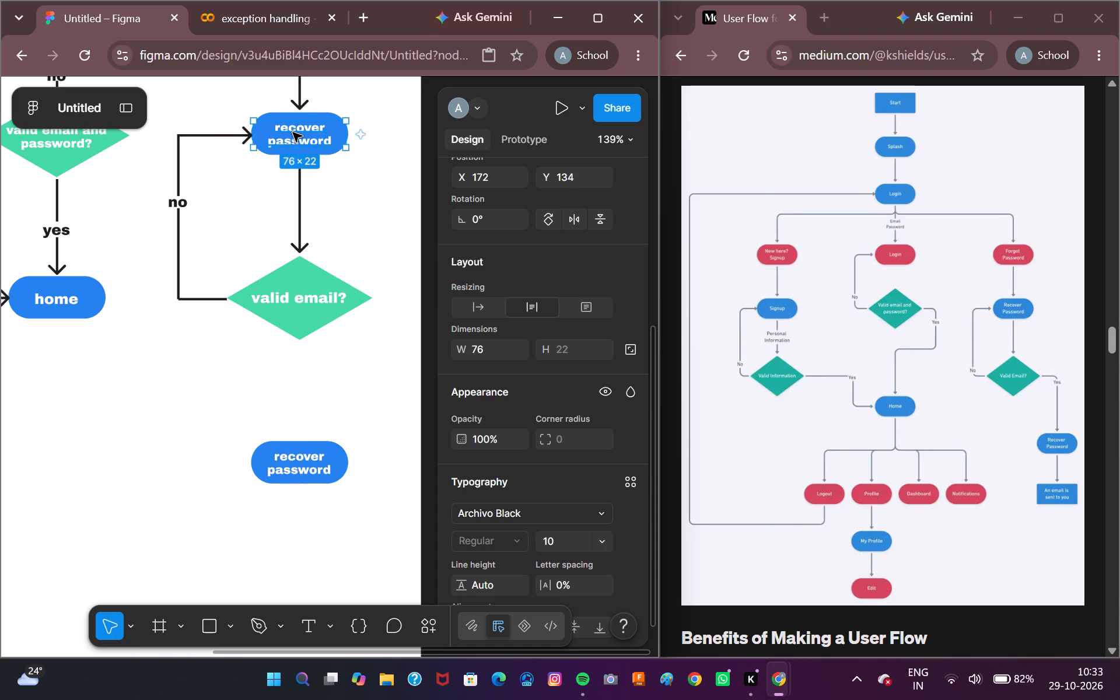
click(408, 212)
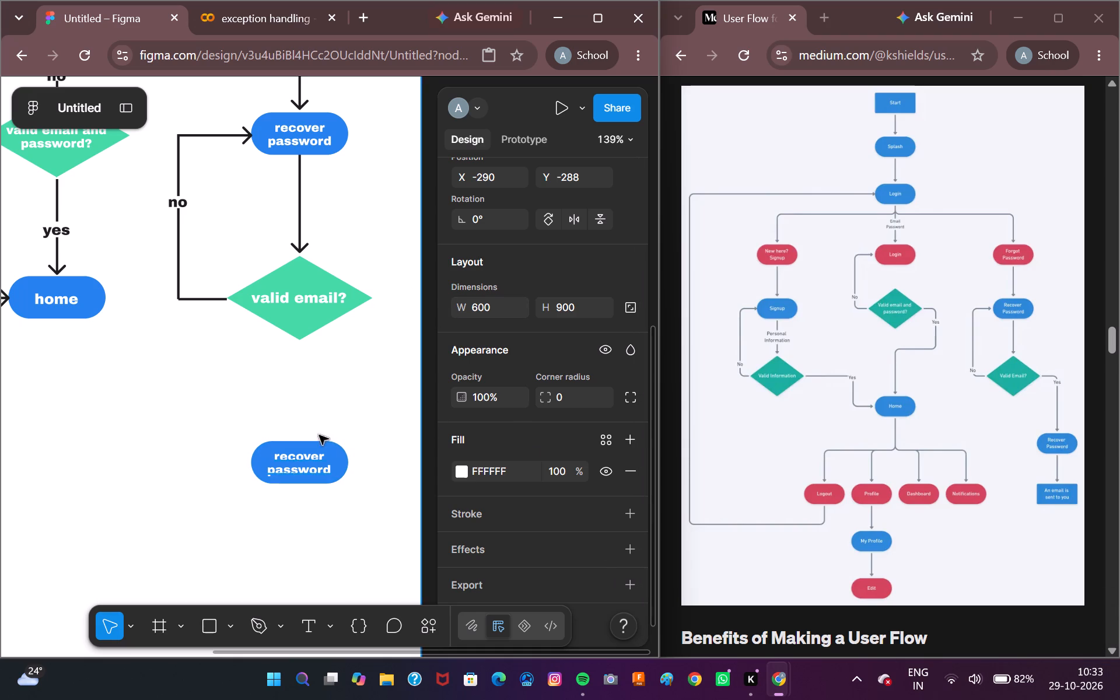
Start a text label between the "valid email?" diamond and the lower "recover password" pill, at about X 208, Y 351.
click(299, 626)
click(297, 383)
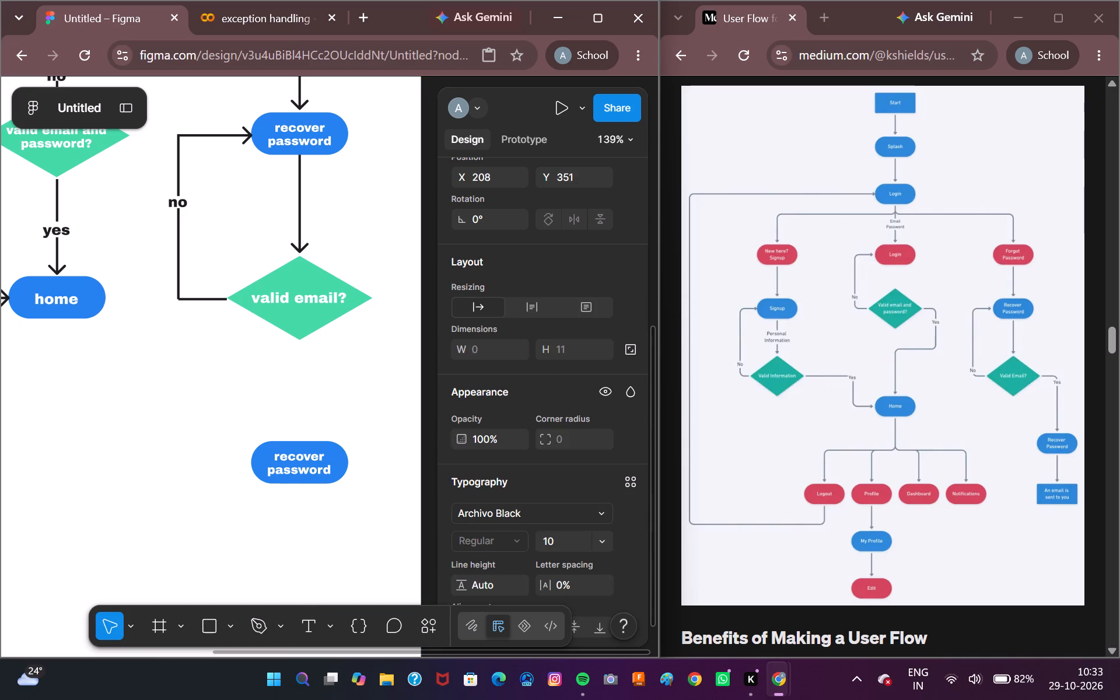
Enter the label "yes" in the text box between the "valid email?" diamond and the lower "recover password" pill.
text(yes)
Change the "yes" label's text fill to near-black 1E1E1E from the colors used on this page.
scroll(532, 484, down, 3)
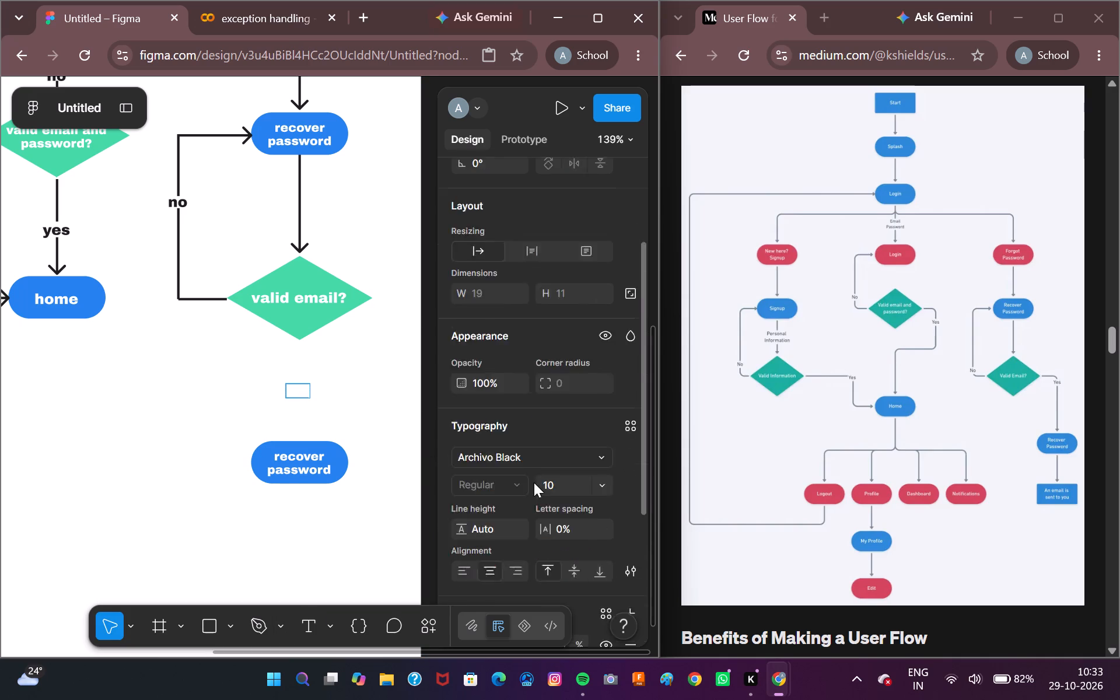
scroll(534, 482, down, 2)
click(457, 472)
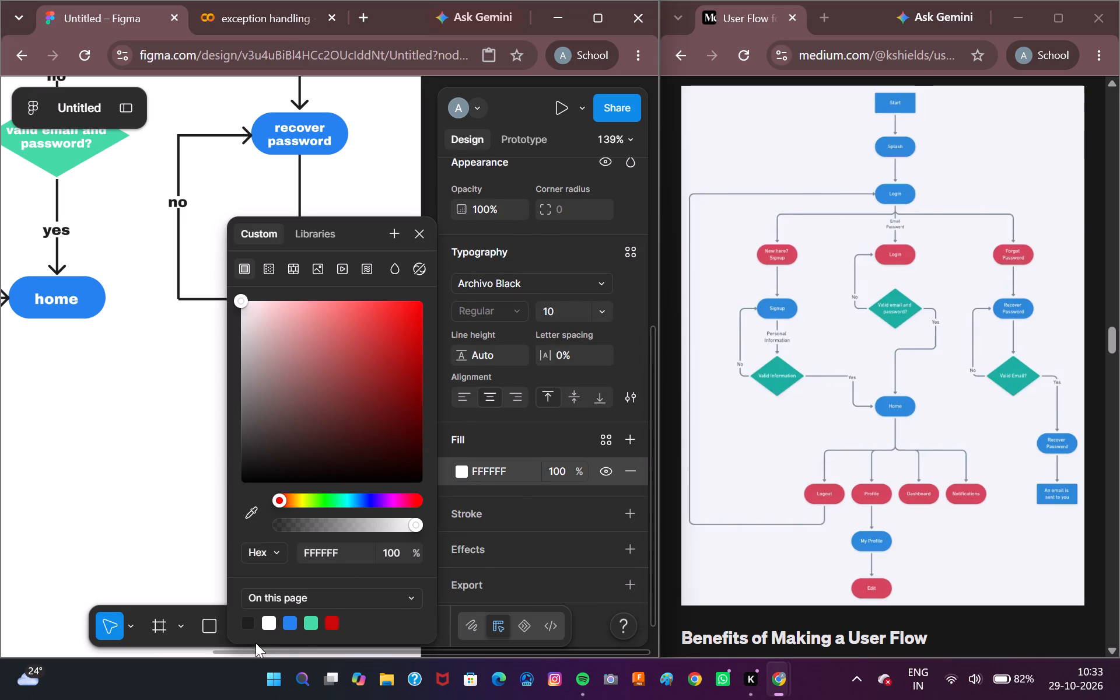
click(245, 624)
click(415, 234)
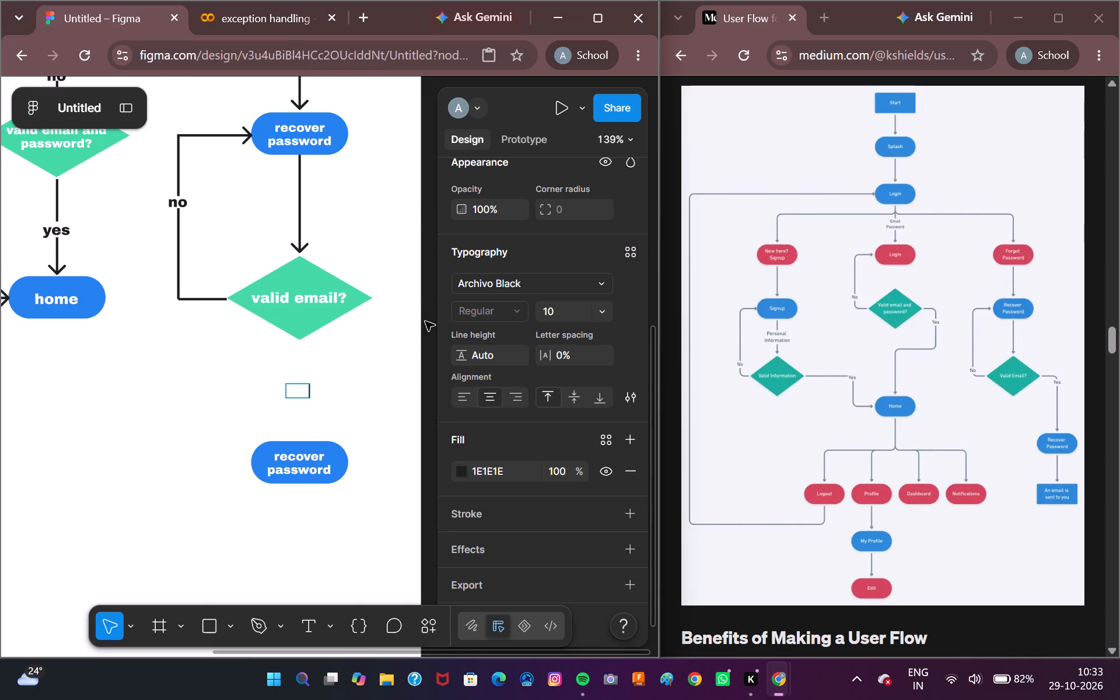
triple_click(300, 395)
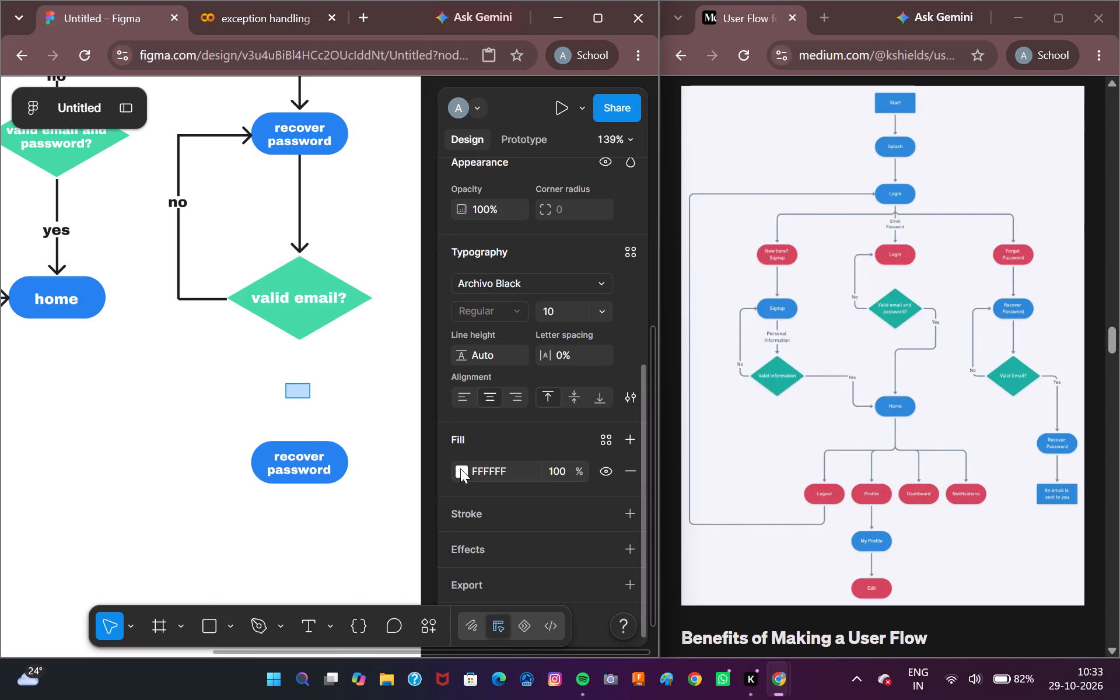
click(460, 468)
click(253, 622)
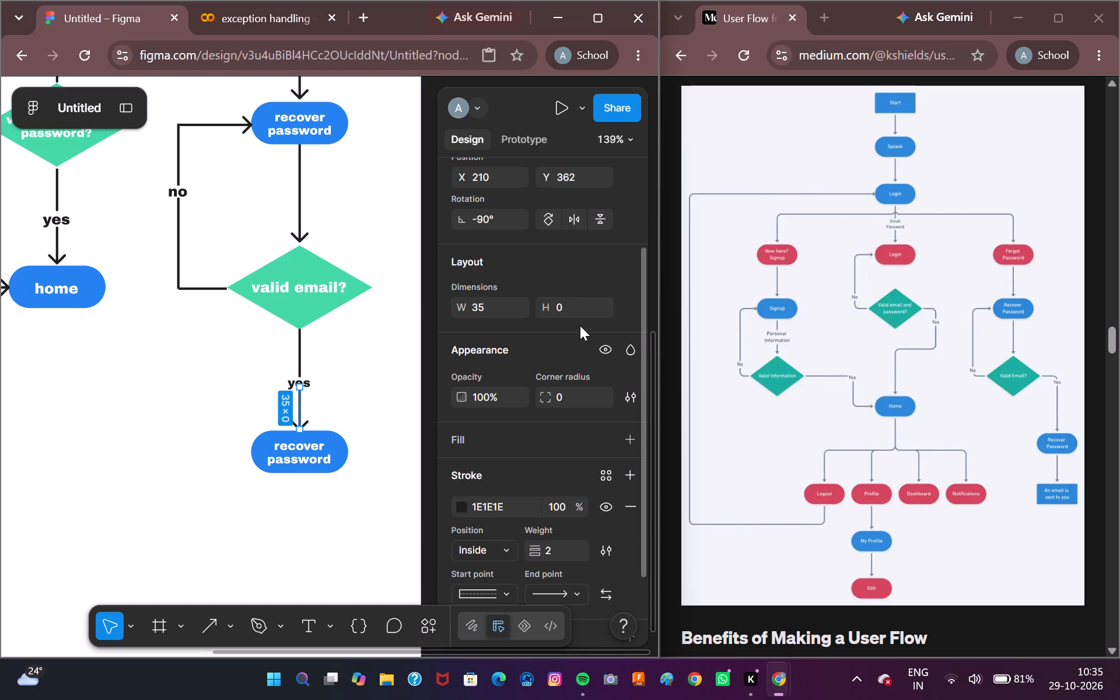
Set the length of the arrow below the "yes" label to 33 and nudge it down to meet the lower "recover password" pill.
click(483, 300)
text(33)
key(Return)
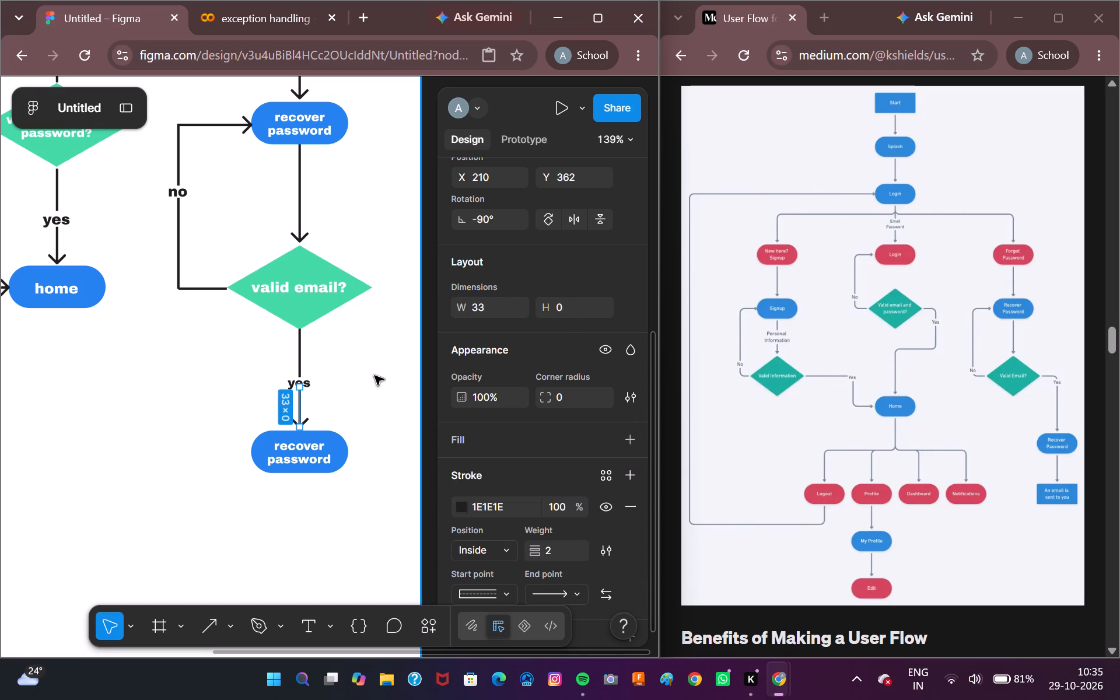
drag(299, 409, 298, 411)
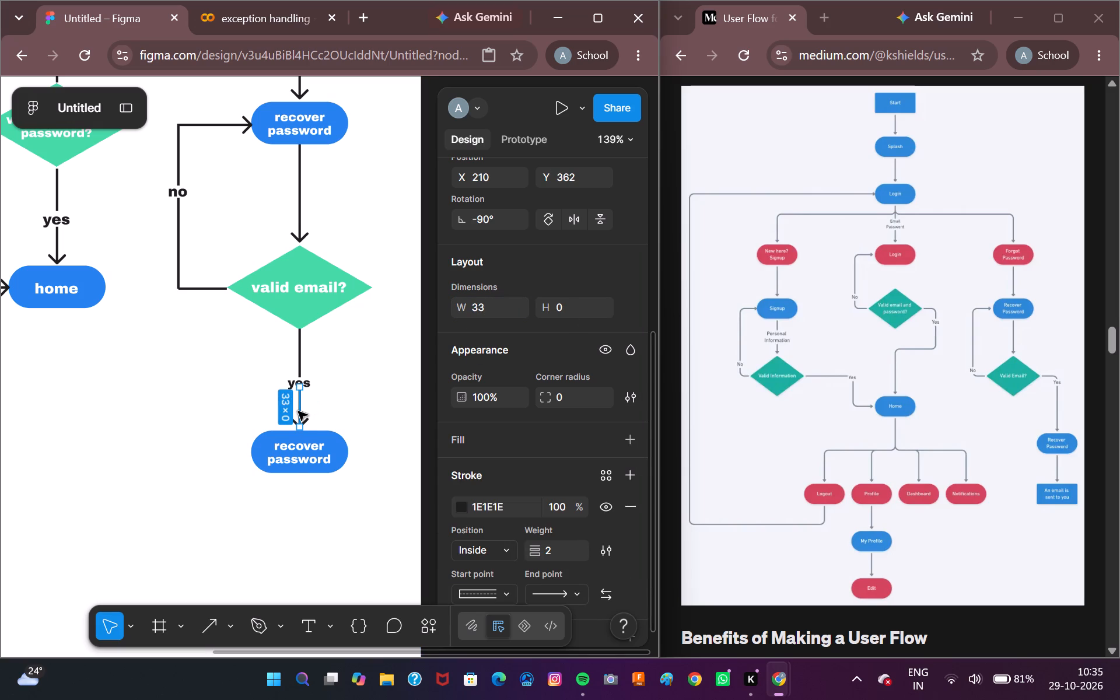
drag(298, 411, 299, 414)
click(390, 392)
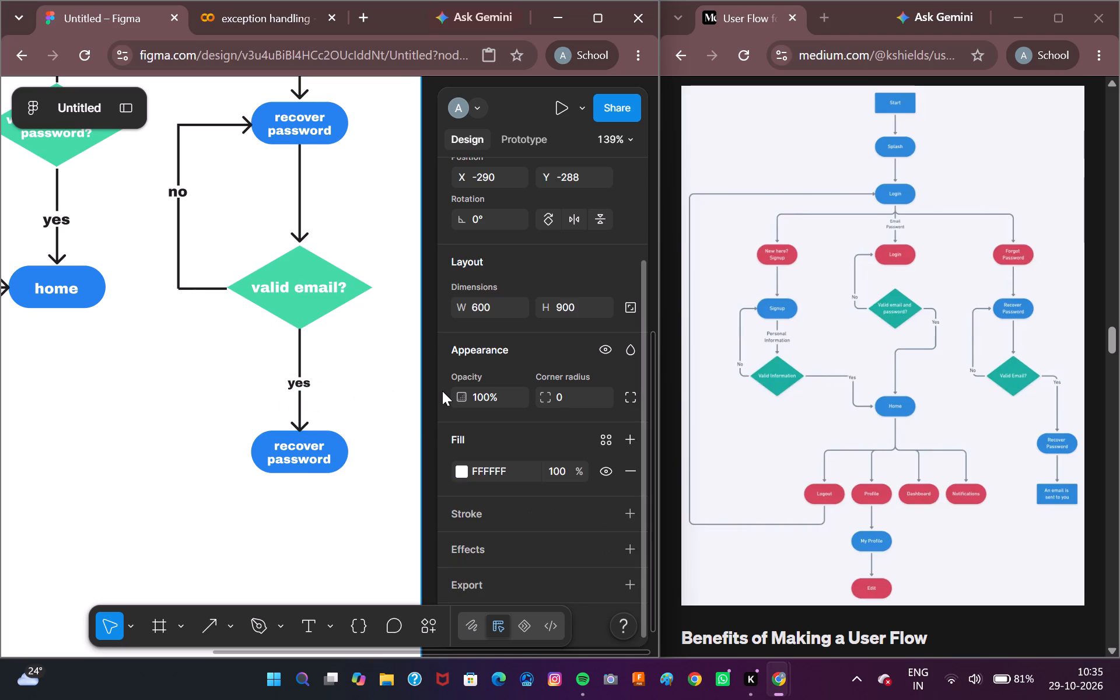
Open the choice of shape tools for adding the next element below the lower "recover password" pill.
scroll(442, 391, down, 8)
scroll(376, 401, down, 5)
scroll(376, 401, up, 2)
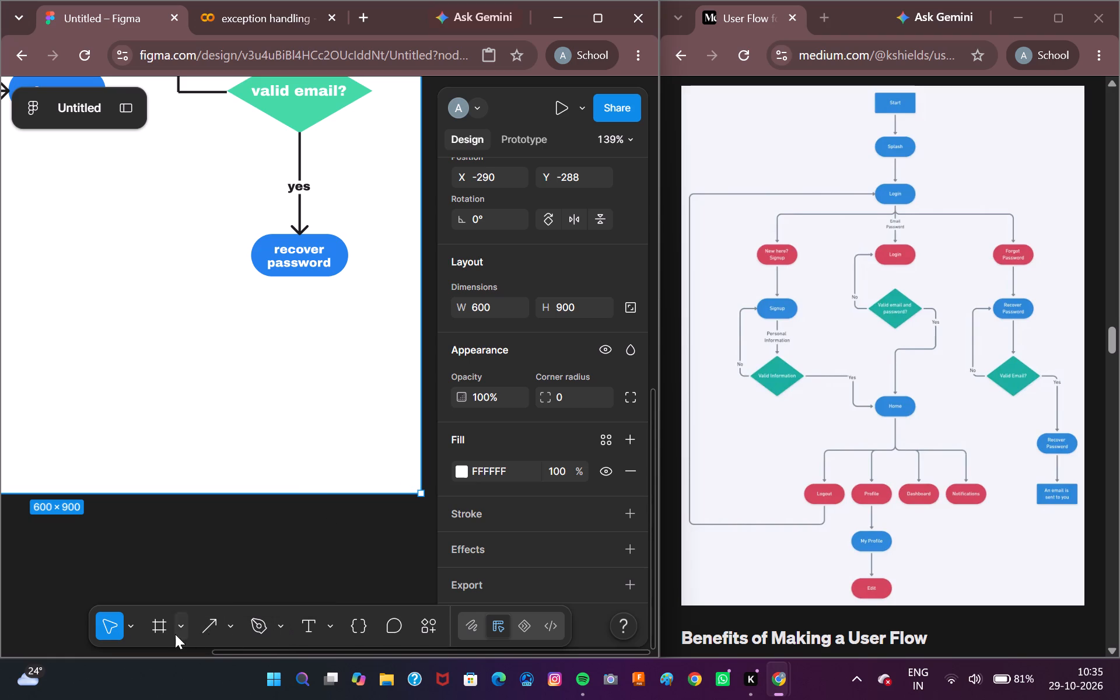
click(228, 622)
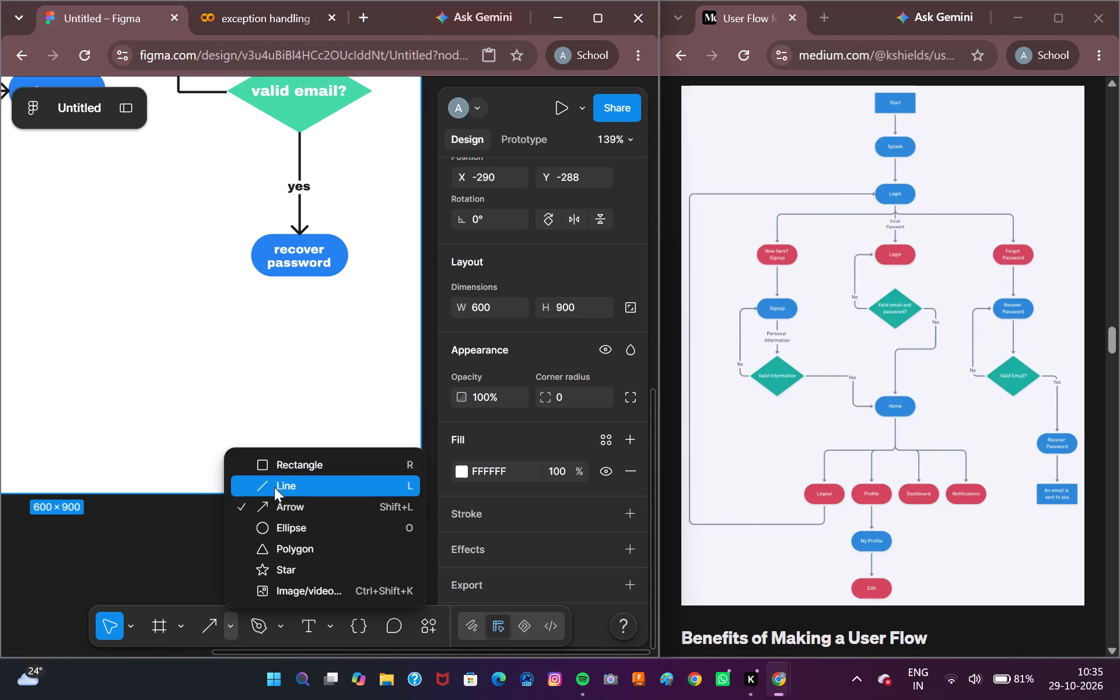
Draw a rectangle below the lower "recover password" pill, at about X 170, Y 501, and size it 80 × 35.
click(279, 460)
drag(253, 358, 294, 389)
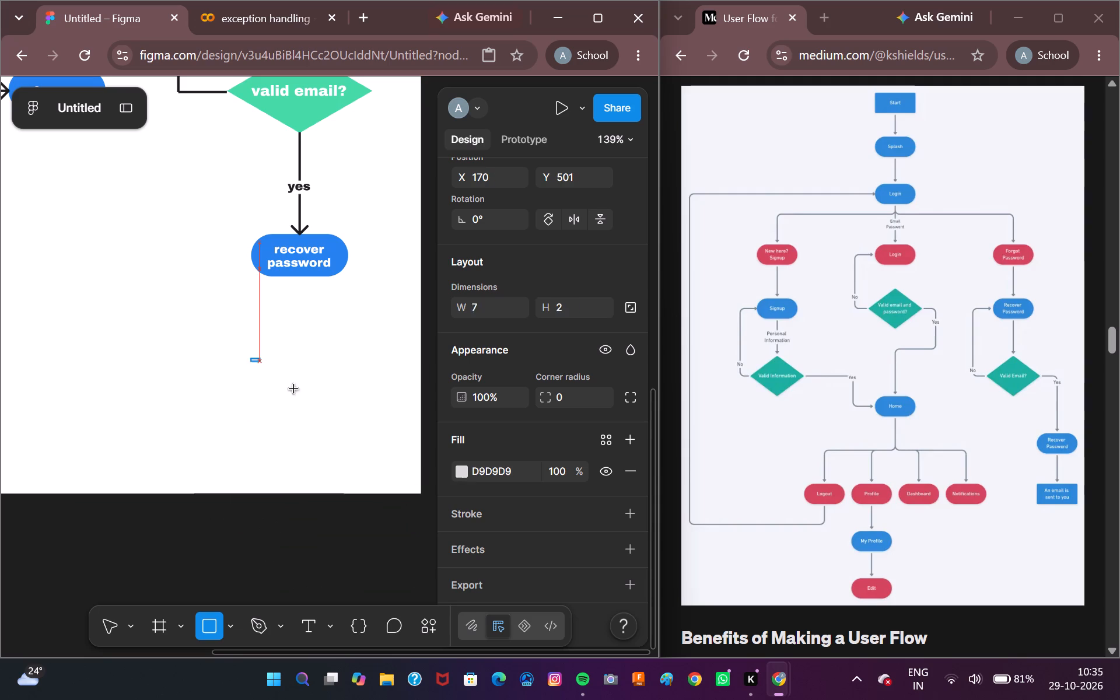
drag(294, 389, 362, 420)
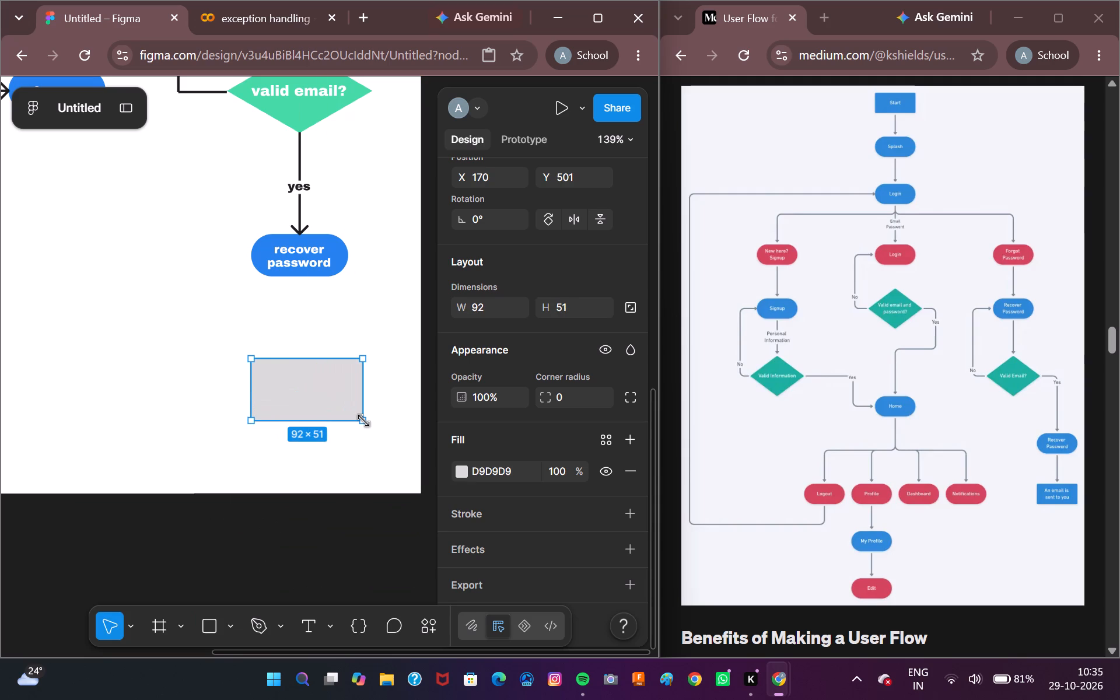
click(488, 313)
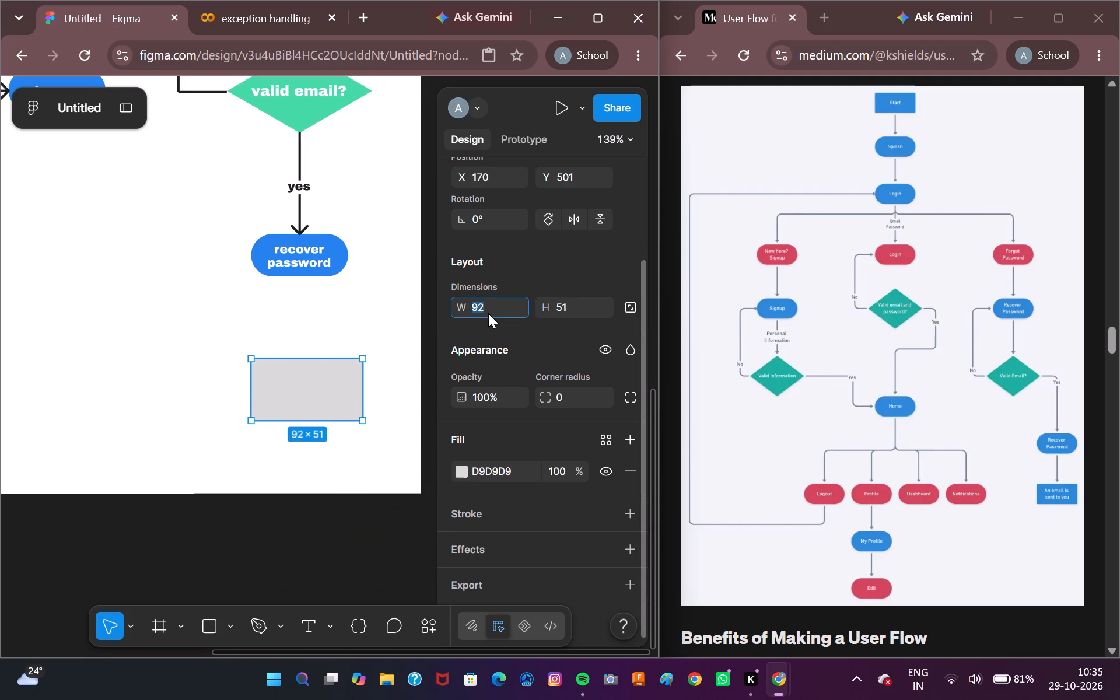
text(80)
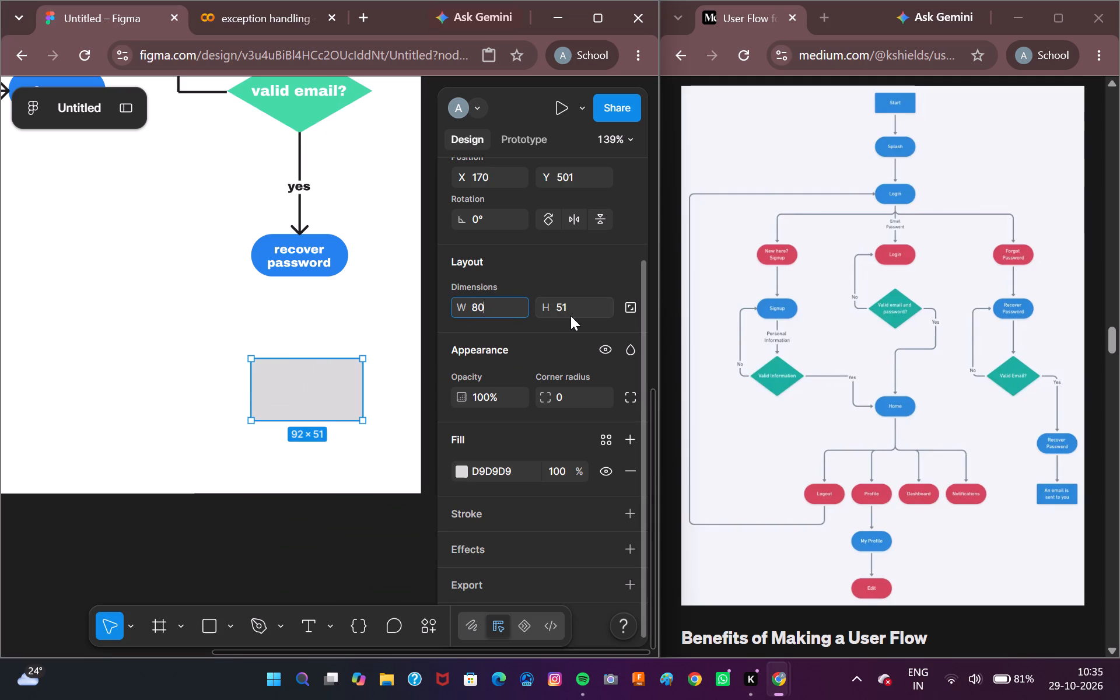
click(570, 316)
text(35)
key(Return)
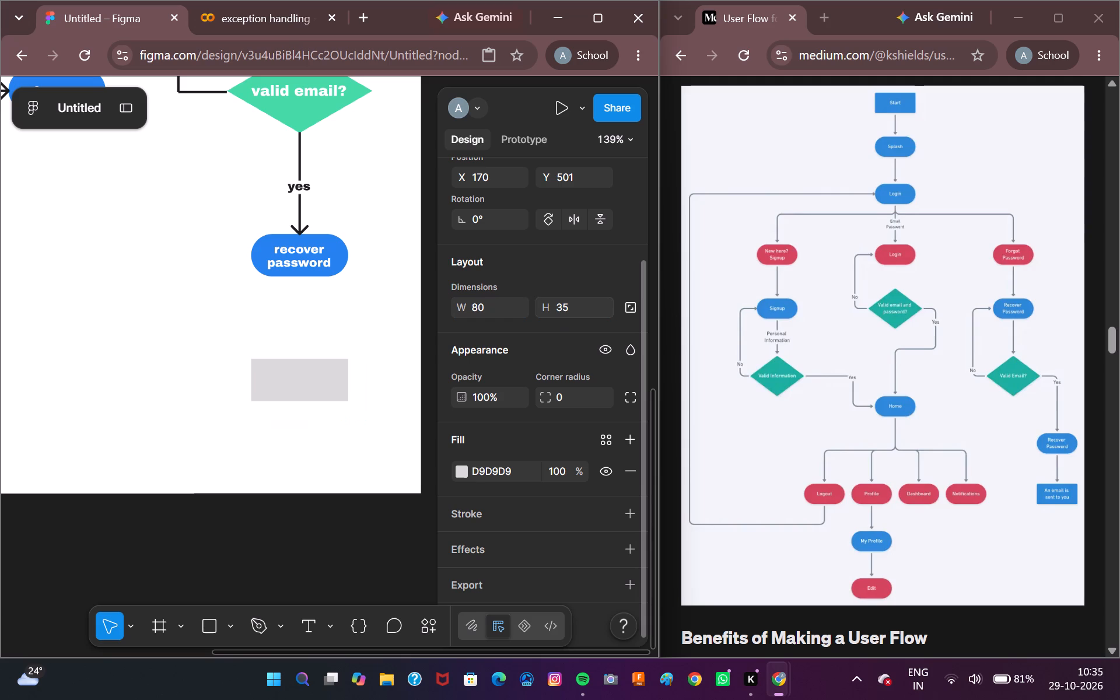
click(582, 402)
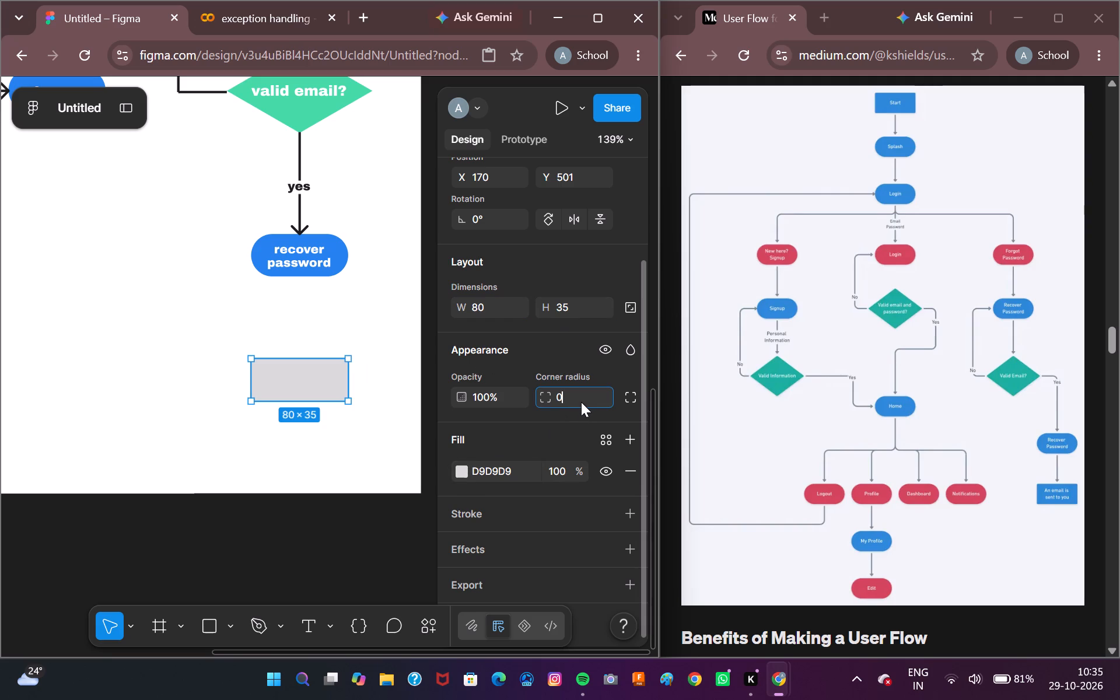
Fill the new rectangle with the blue 2382EF from the colors used on this page.
click(463, 475)
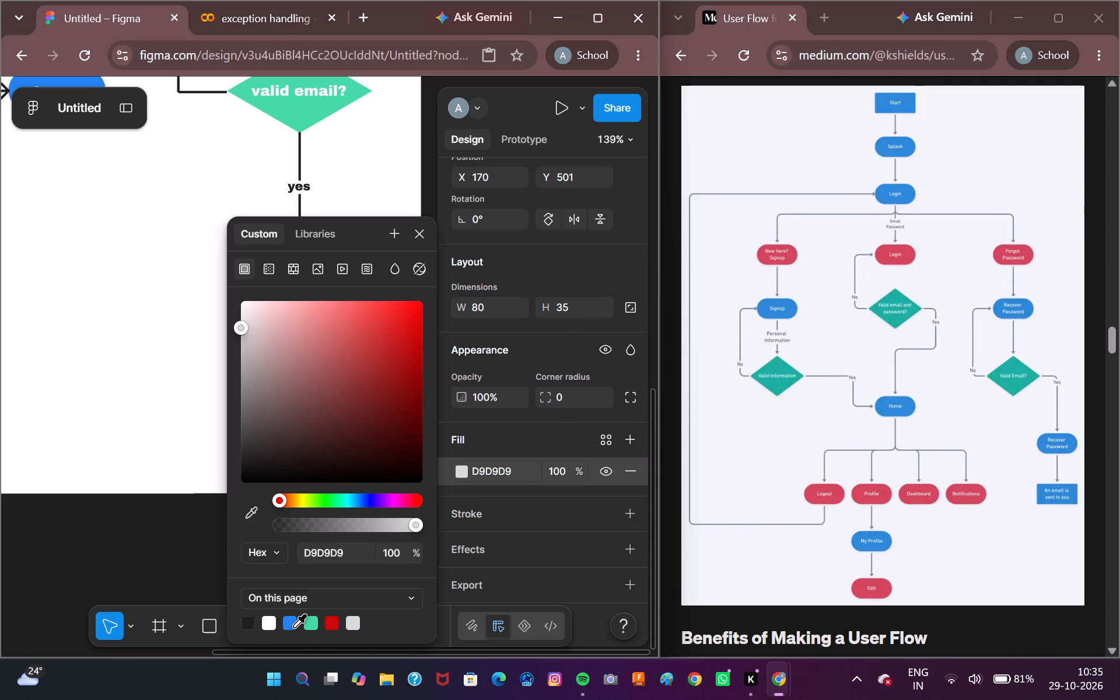
click(293, 626)
click(162, 558)
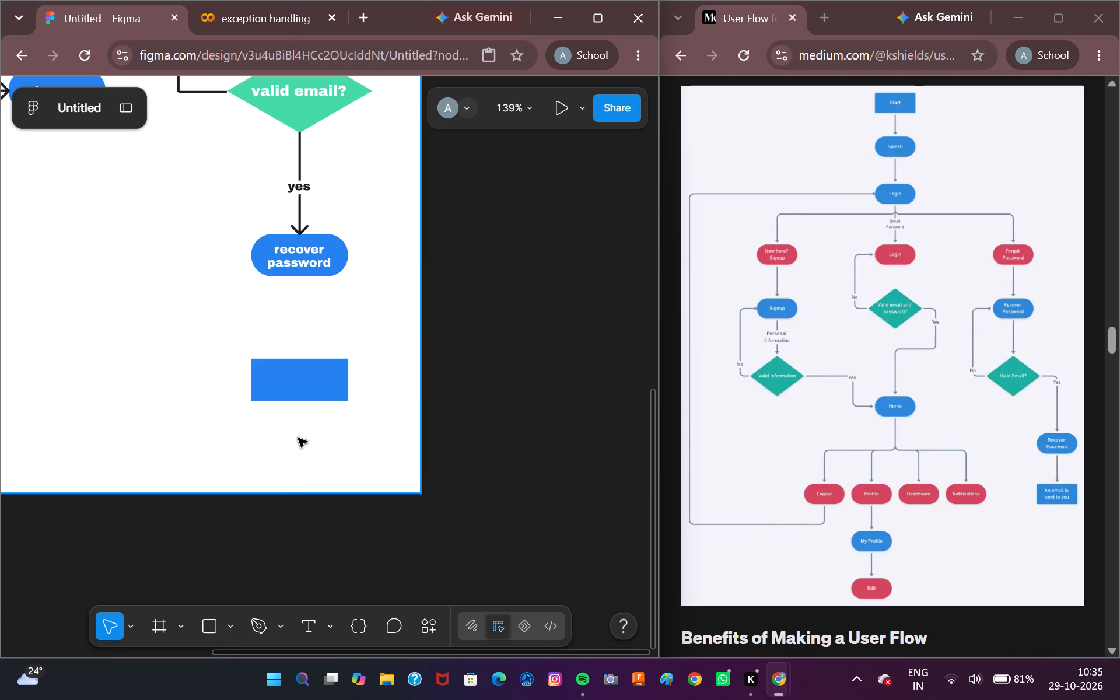
Reposition the blue rectangle below the lower "recover password" pill, using the spacing between the nodes above as a guide.
click(293, 381)
click(308, 382)
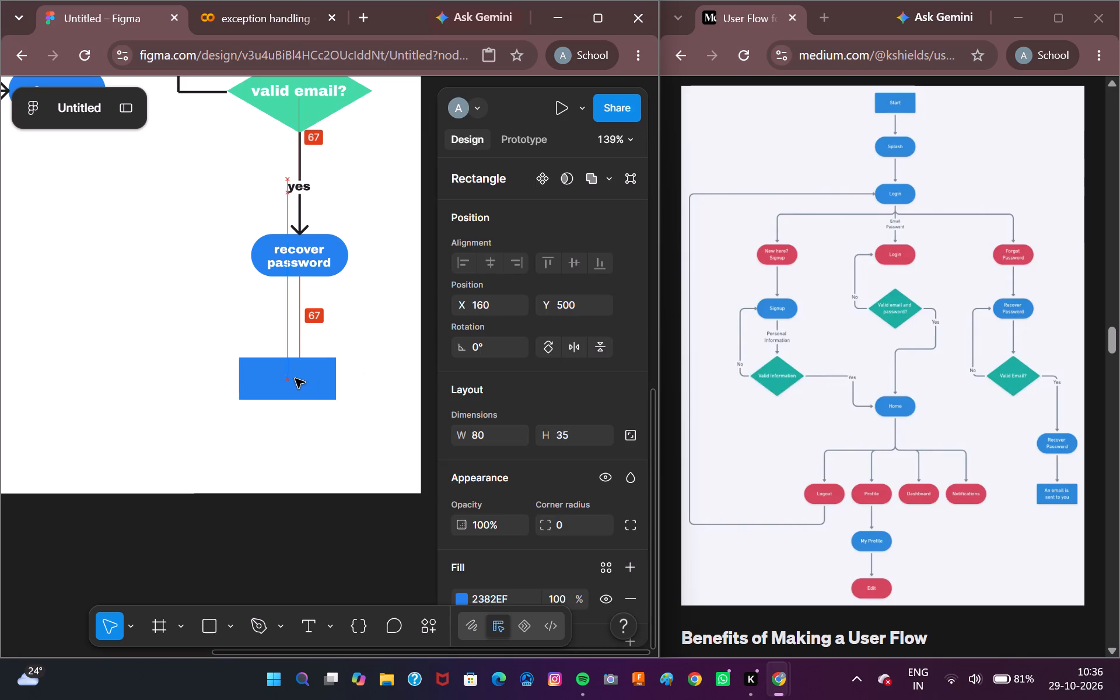